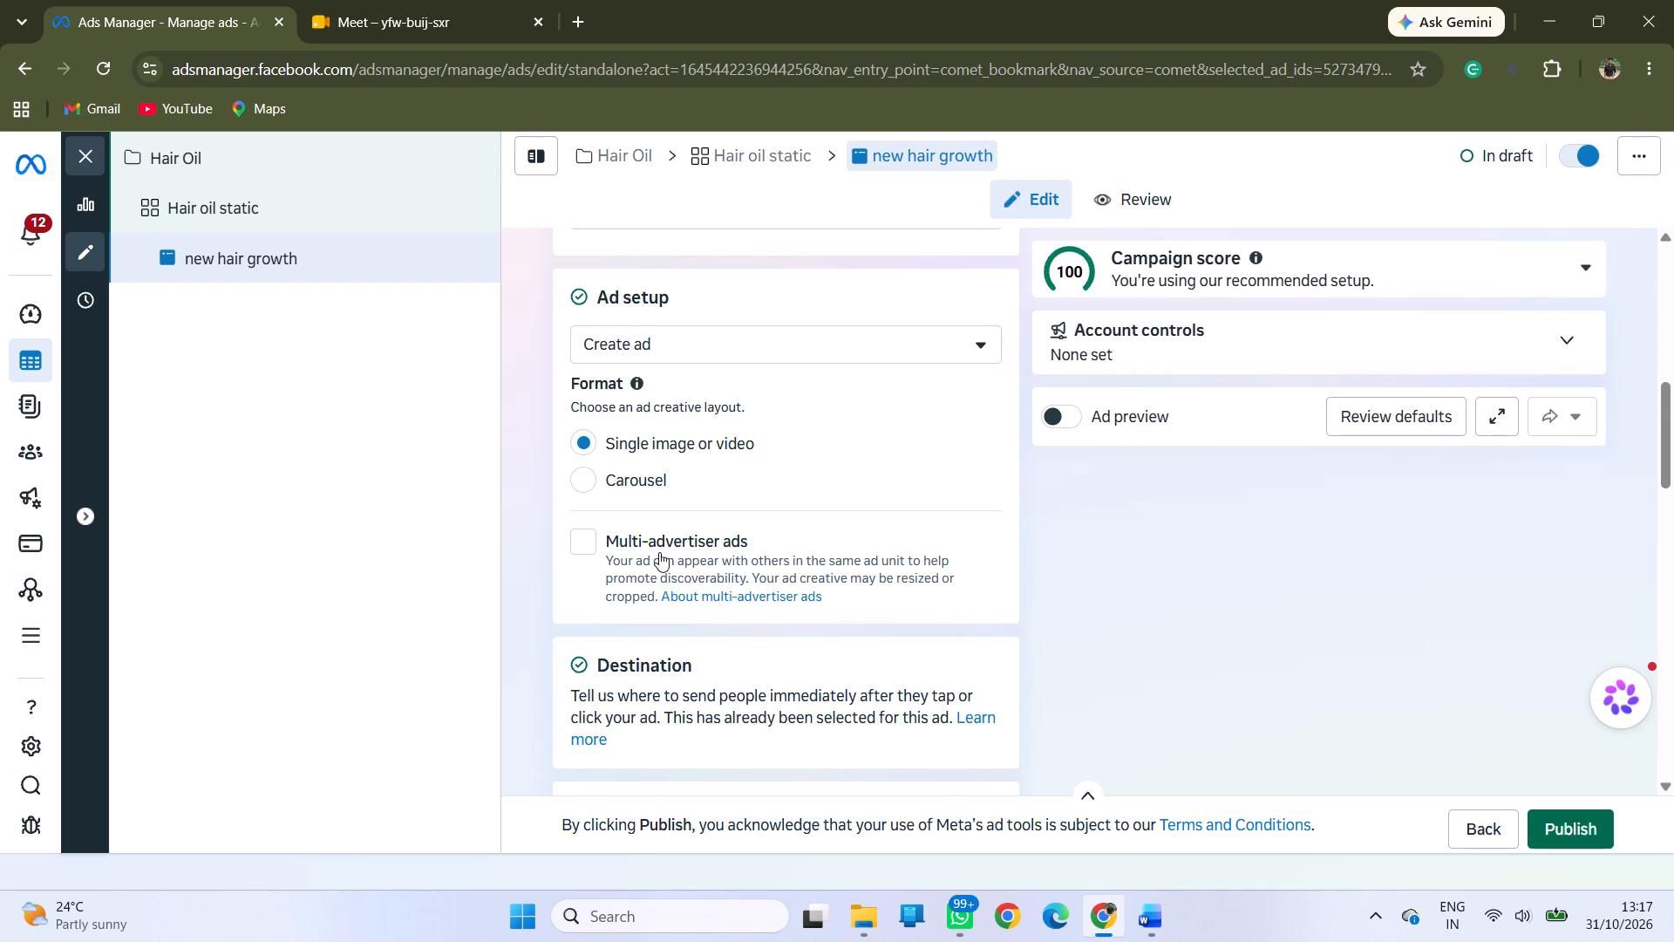
Review the new hair growth ad's settings from Ad setup through the WhatsApp form in Conversations to Tracking.
{"action": "scroll", "coordinate": [659, 552], "scroll_direction": "down", "scroll_amount": 12}
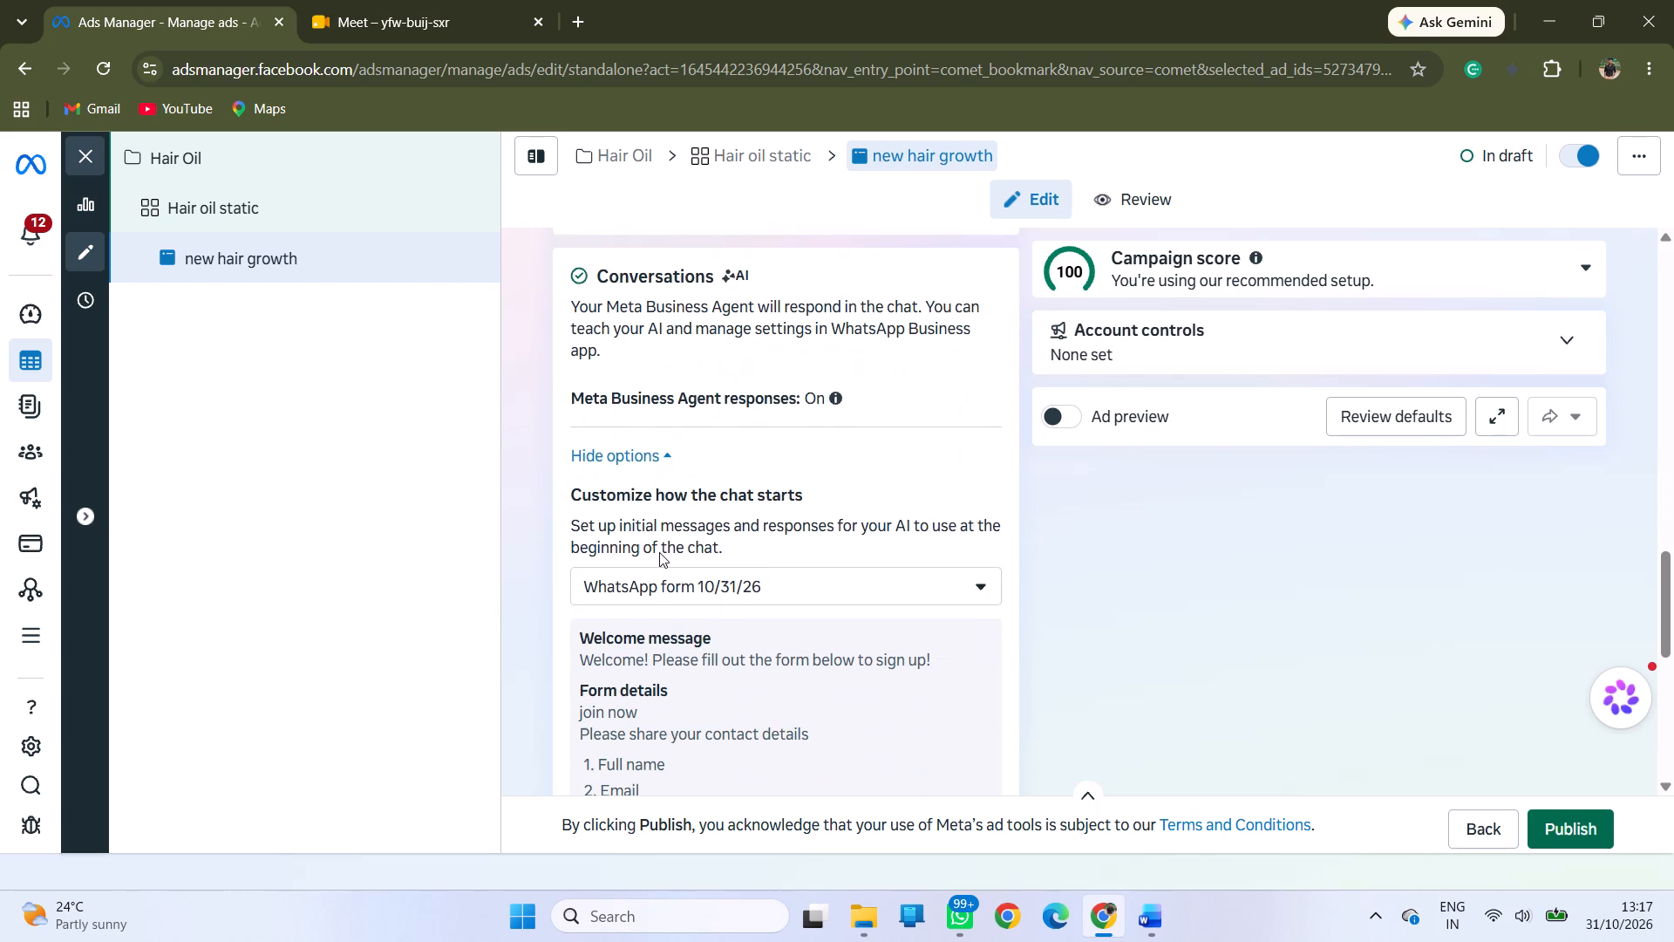
{"action": "scroll", "coordinate": [659, 552], "scroll_direction": "down", "scroll_amount": 2}
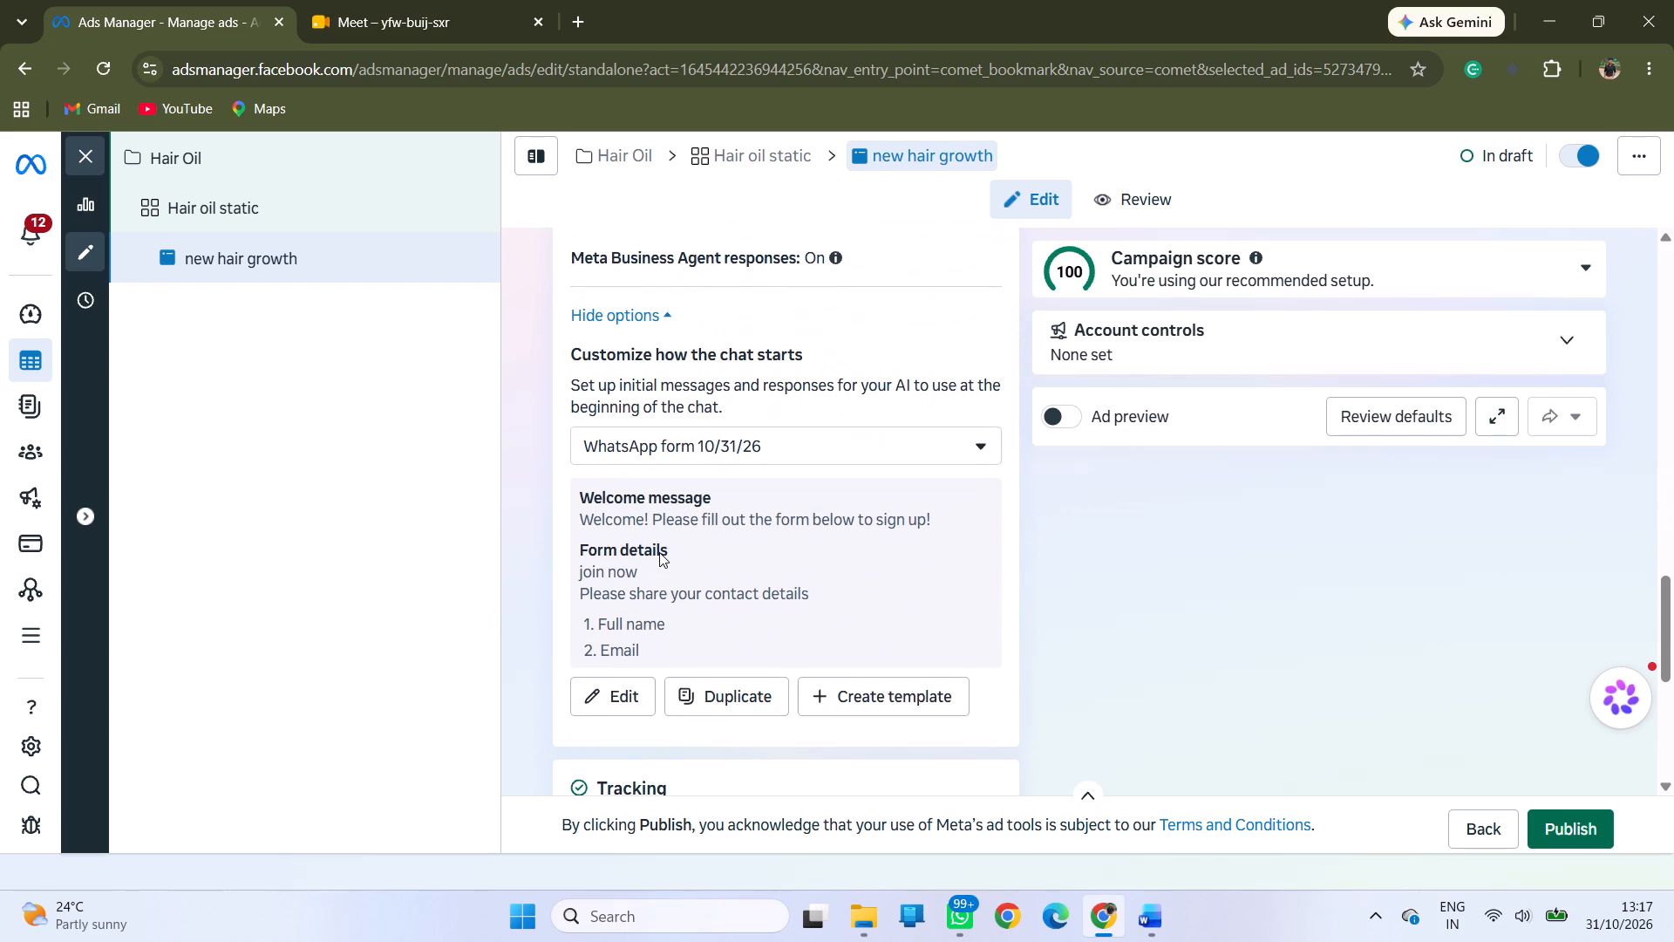
{"action": "scroll", "coordinate": [659, 552], "scroll_direction": "down", "scroll_amount": 1}
{"action": "scroll", "coordinate": [659, 552], "scroll_direction": "up", "scroll_amount": 4}
{"action": "scroll", "coordinate": [659, 552], "scroll_direction": "down", "scroll_amount": 3}
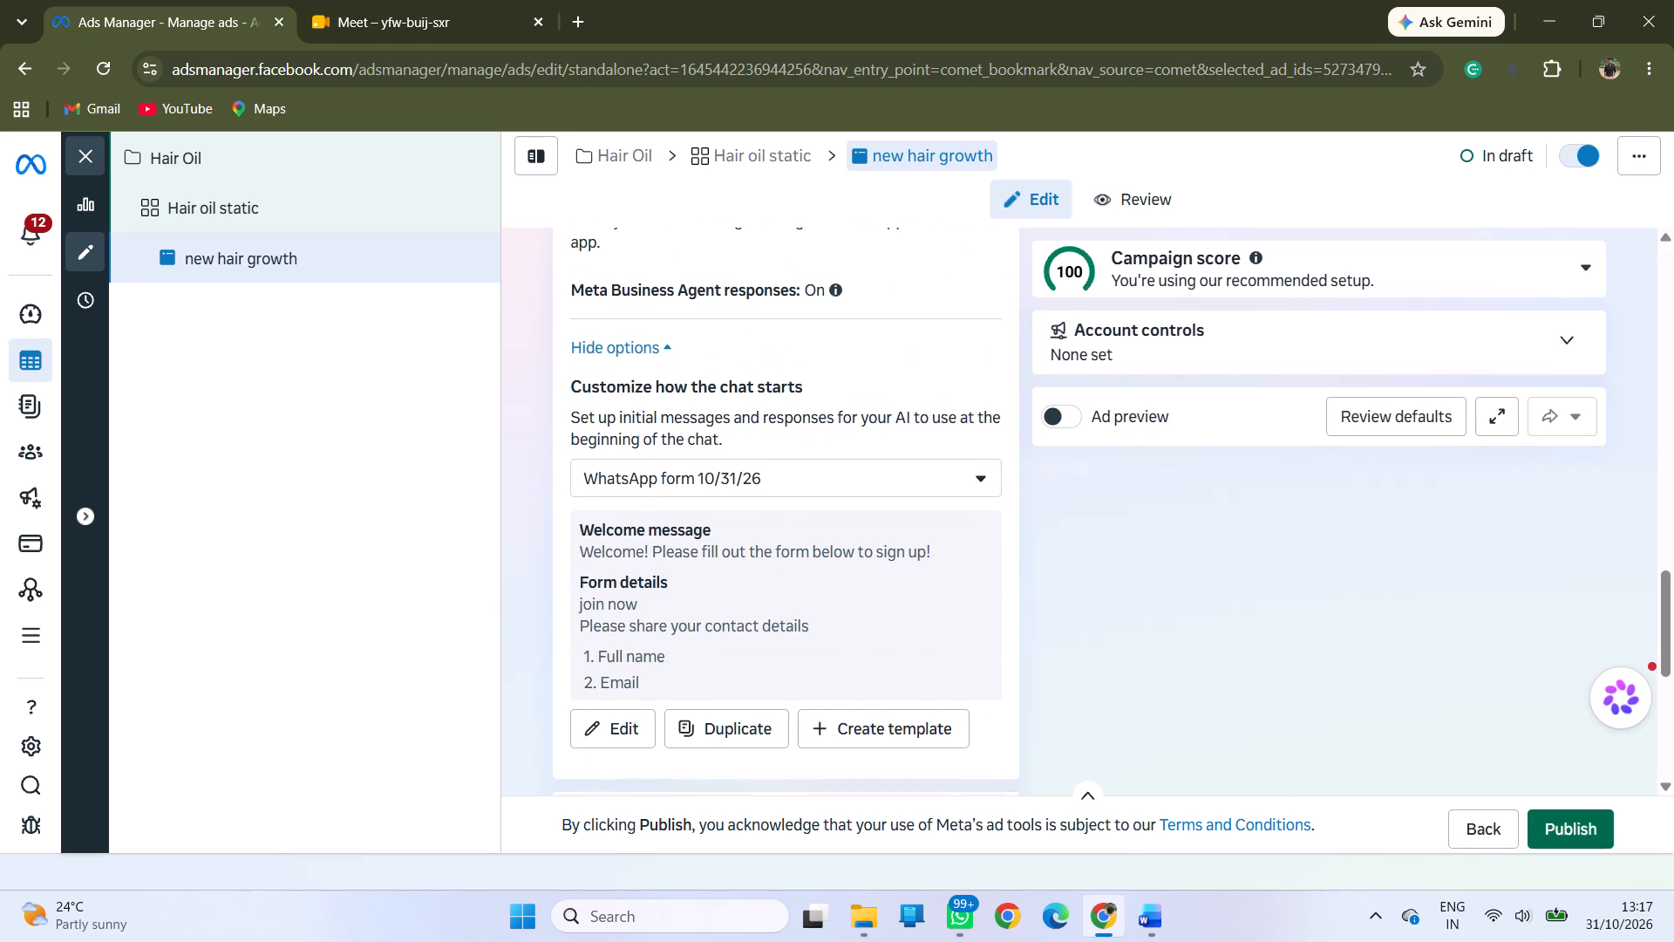
{"action": "scroll", "coordinate": [659, 552], "scroll_direction": "down", "scroll_amount": 2}
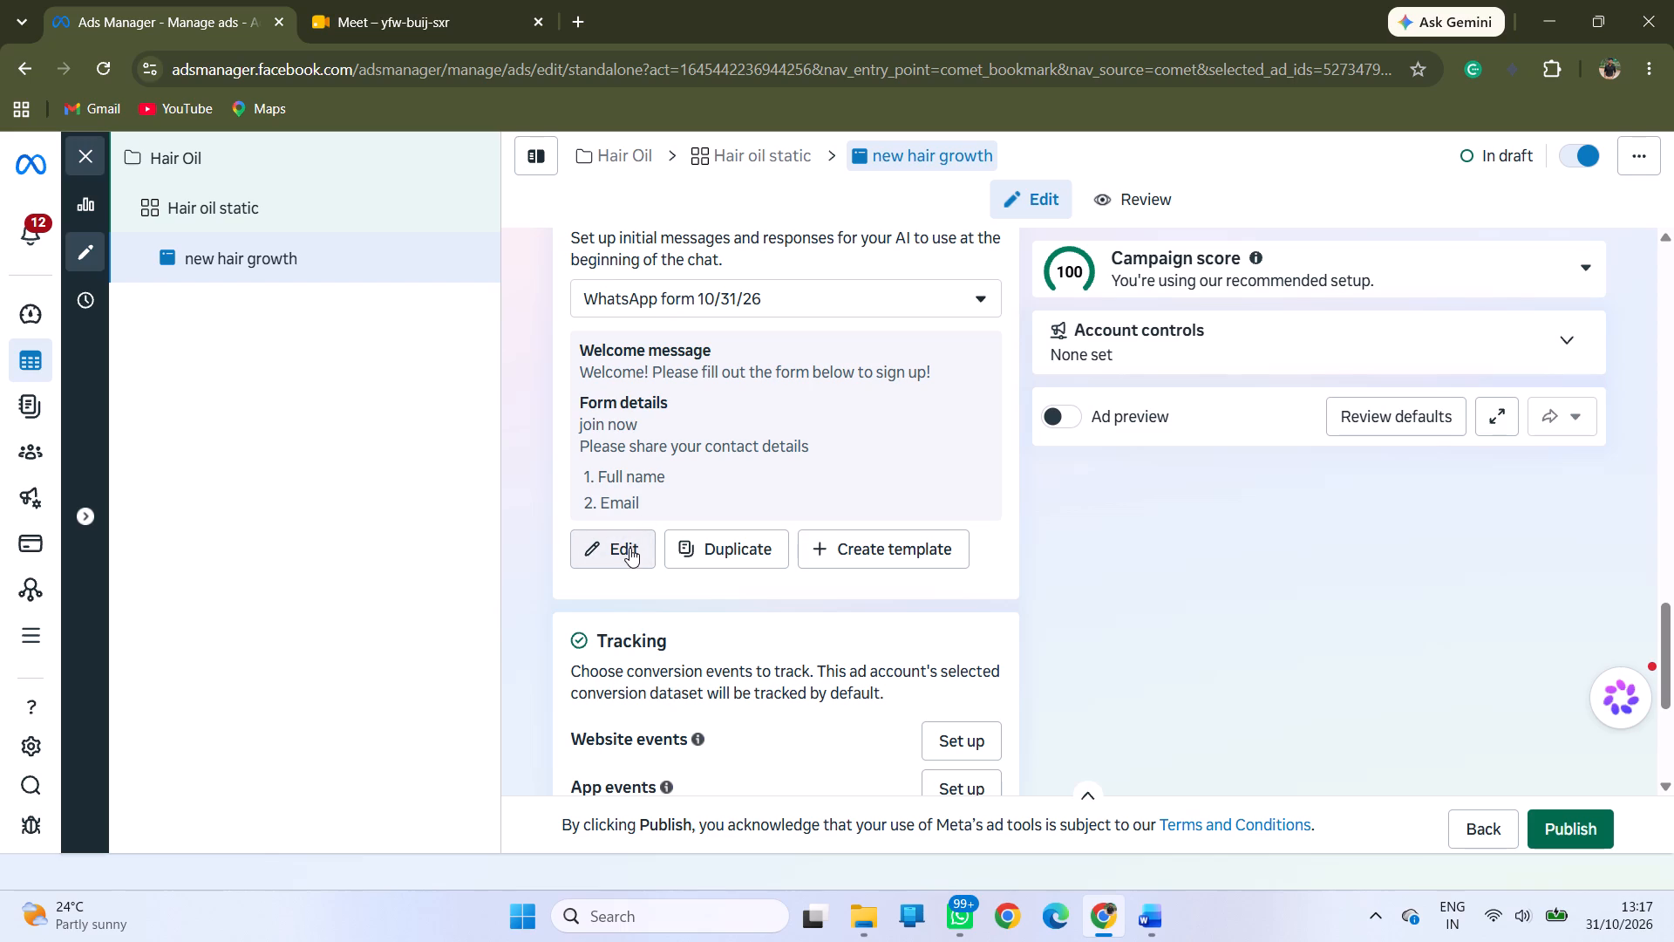
Open the new hair growth ad's WhatsApp form conversation template for editing and save it.
{"action": "left_click", "coordinate": [629, 548]}
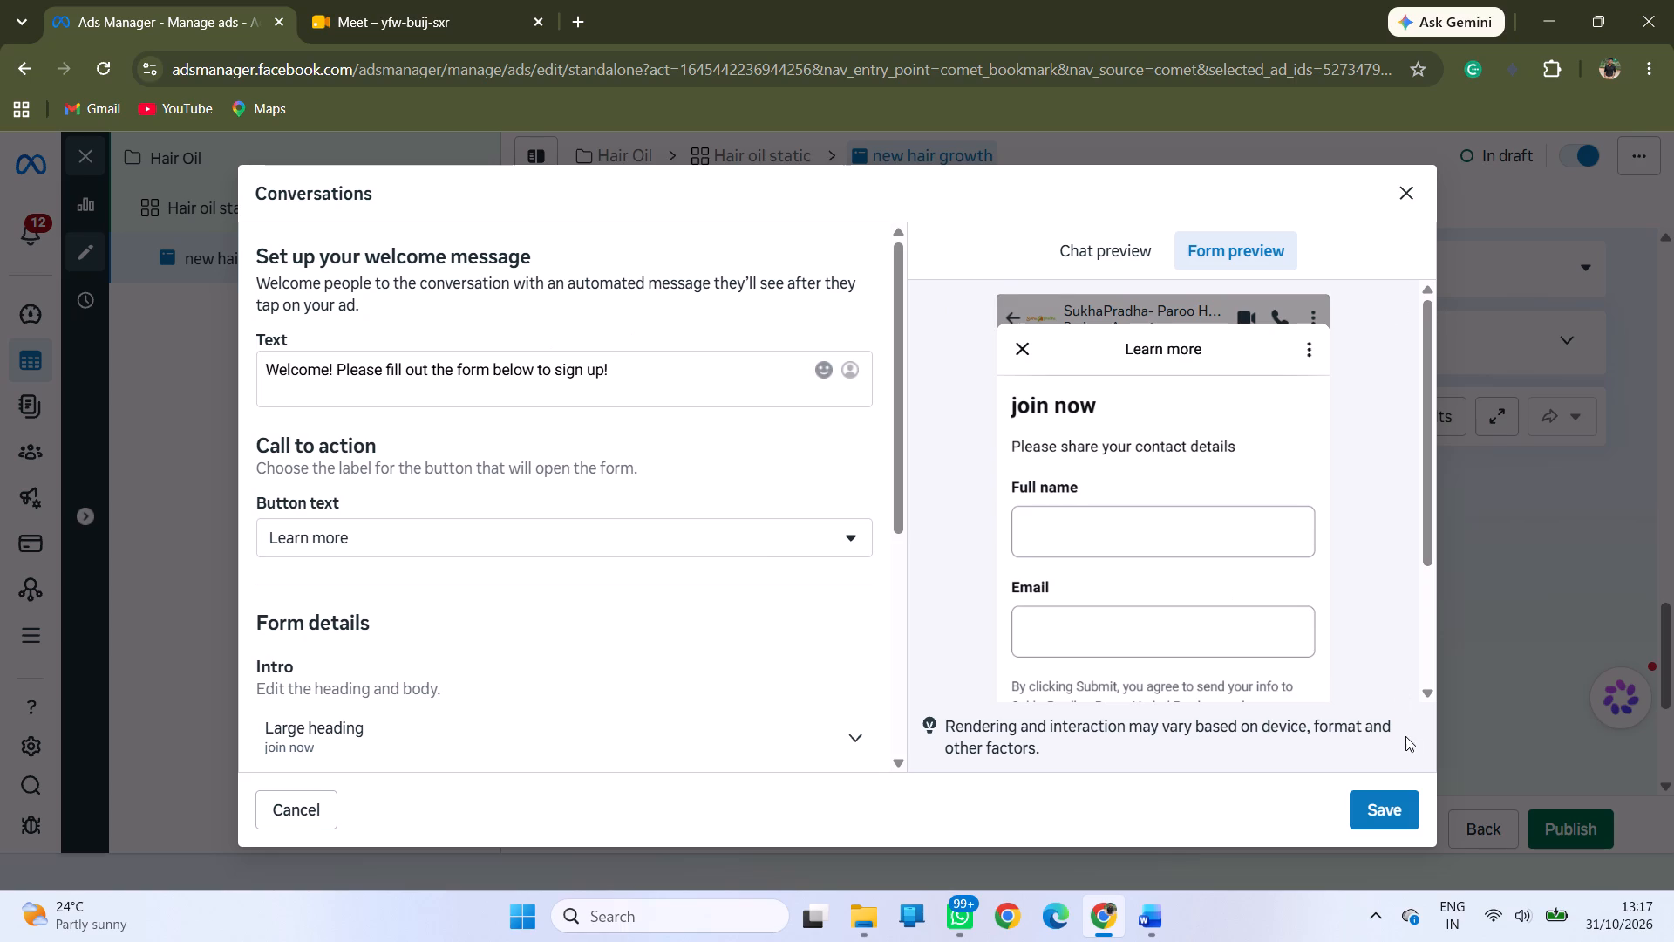
{"action": "left_click", "coordinate": [1364, 792]}
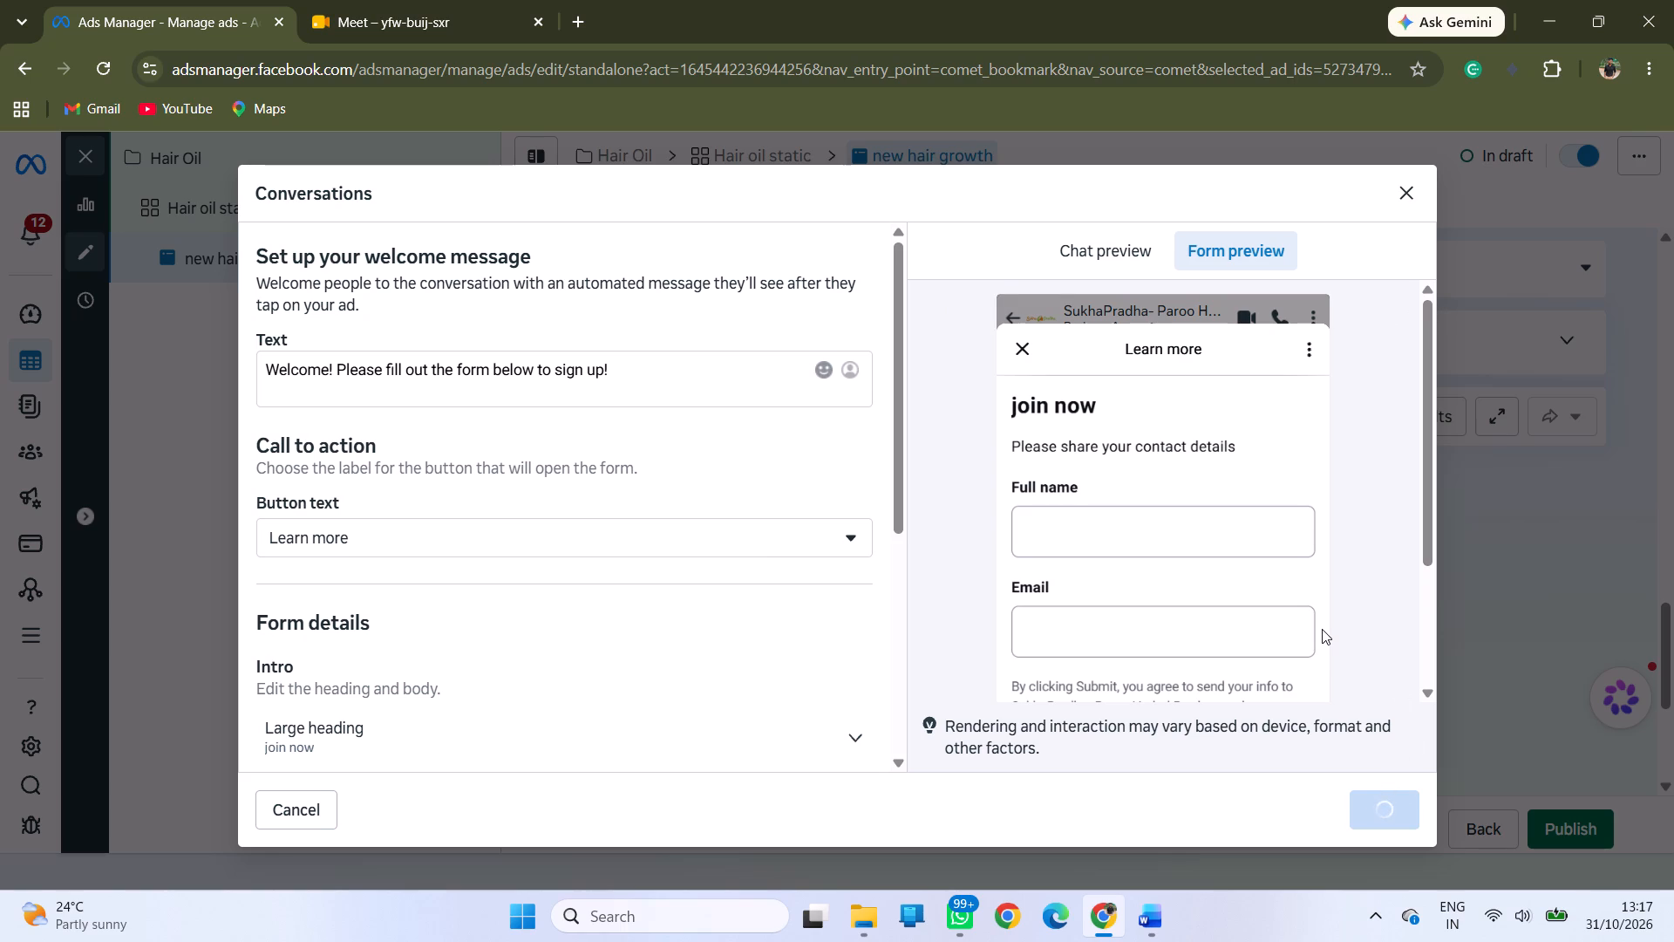
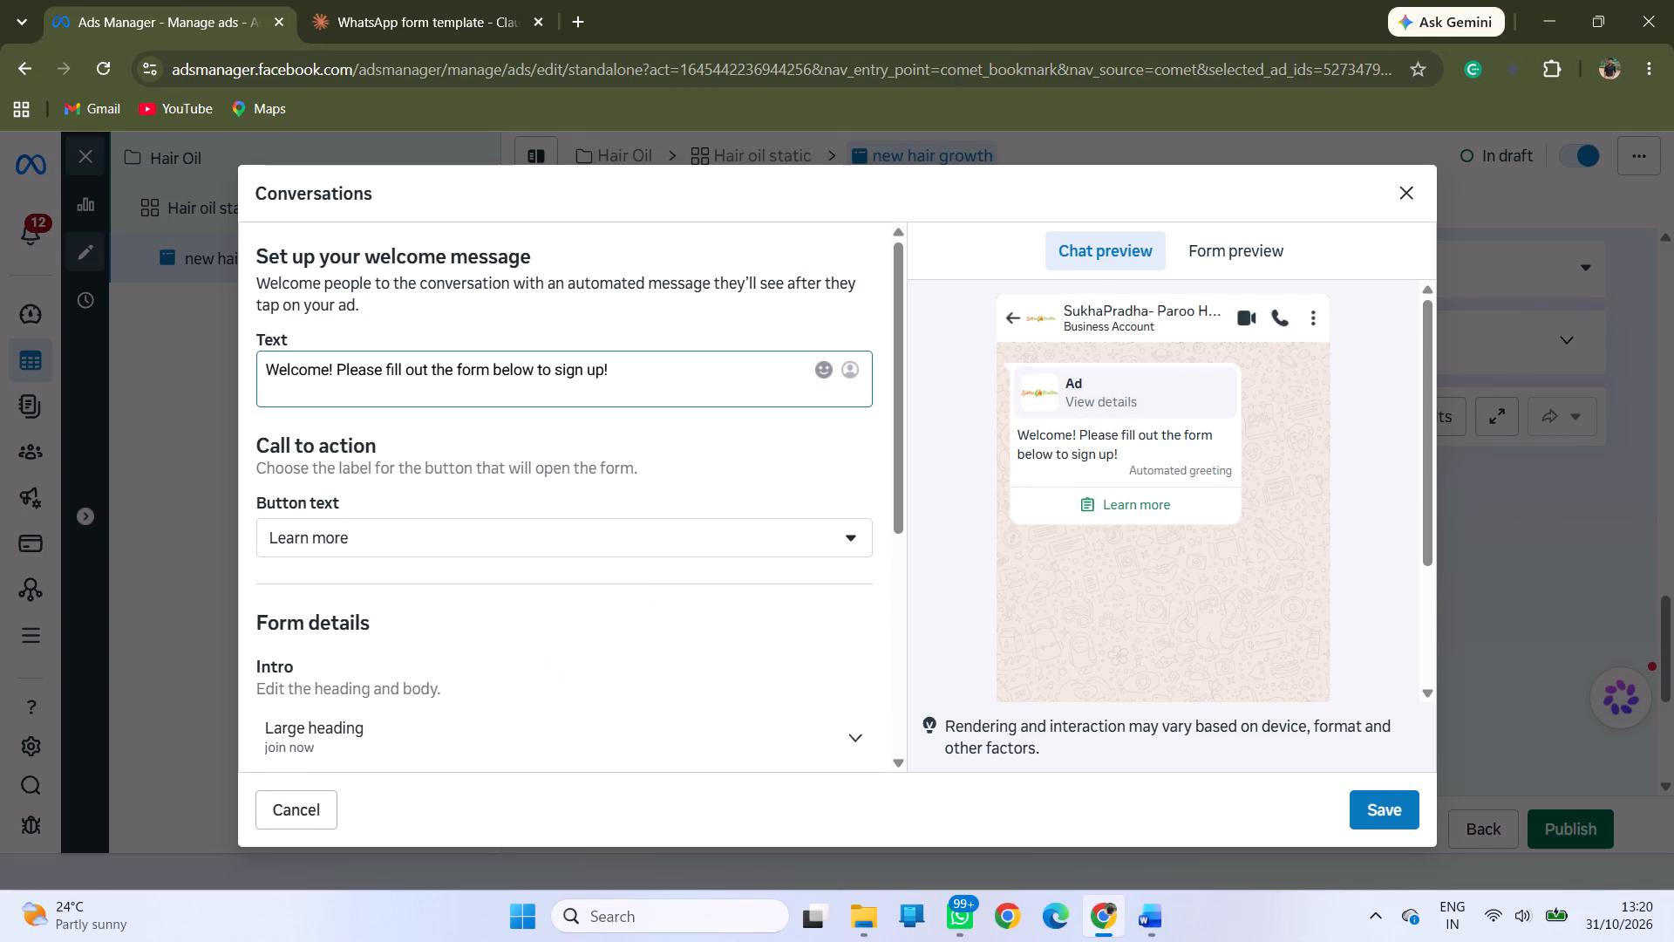
Insert Hi" directly before "Welcome!" at the start of the welcome message text.
{"action": "left_click", "coordinate": [621, 372]}
{"action": "key", "text": "BackSpace"}
{"action": "key", "text": "BackSpace"}
{"action": "key", "text": "BackSpace"}
{"action": "key", "text": "BackSpace"}
{"action": "key", "text": "BackSpace"}
{"action": "key", "text": "BackSpace"}
{"action": "key", "text": "BackSpace"}
{"action": "key", "text": "BackSpace"}
{"action": "key", "text": "BackSpace"}
{"action": "key", "text": "BackSpace"}
{"action": "key", "text": "BackSpace"}
{"action": "key", "text": "BackSpace"}
{"action": "key", "text": "BackSpace"}
{"action": "key", "text": "BackSpace"}
{"action": "key", "text": "BackSpace"}
{"action": "key", "text": "BackSpace"}
{"action": "key", "text": "BackSpace"}
{"action": "key", "text": "BackSpace"}
{"action": "key", "text": "BackSpace"}
{"action": "key", "text": "BackSpace"}
{"action": "key", "text": "BackSpace"}
{"action": "key", "text": "BackSpace"}
{"action": "key", "text": "BackSpace"}
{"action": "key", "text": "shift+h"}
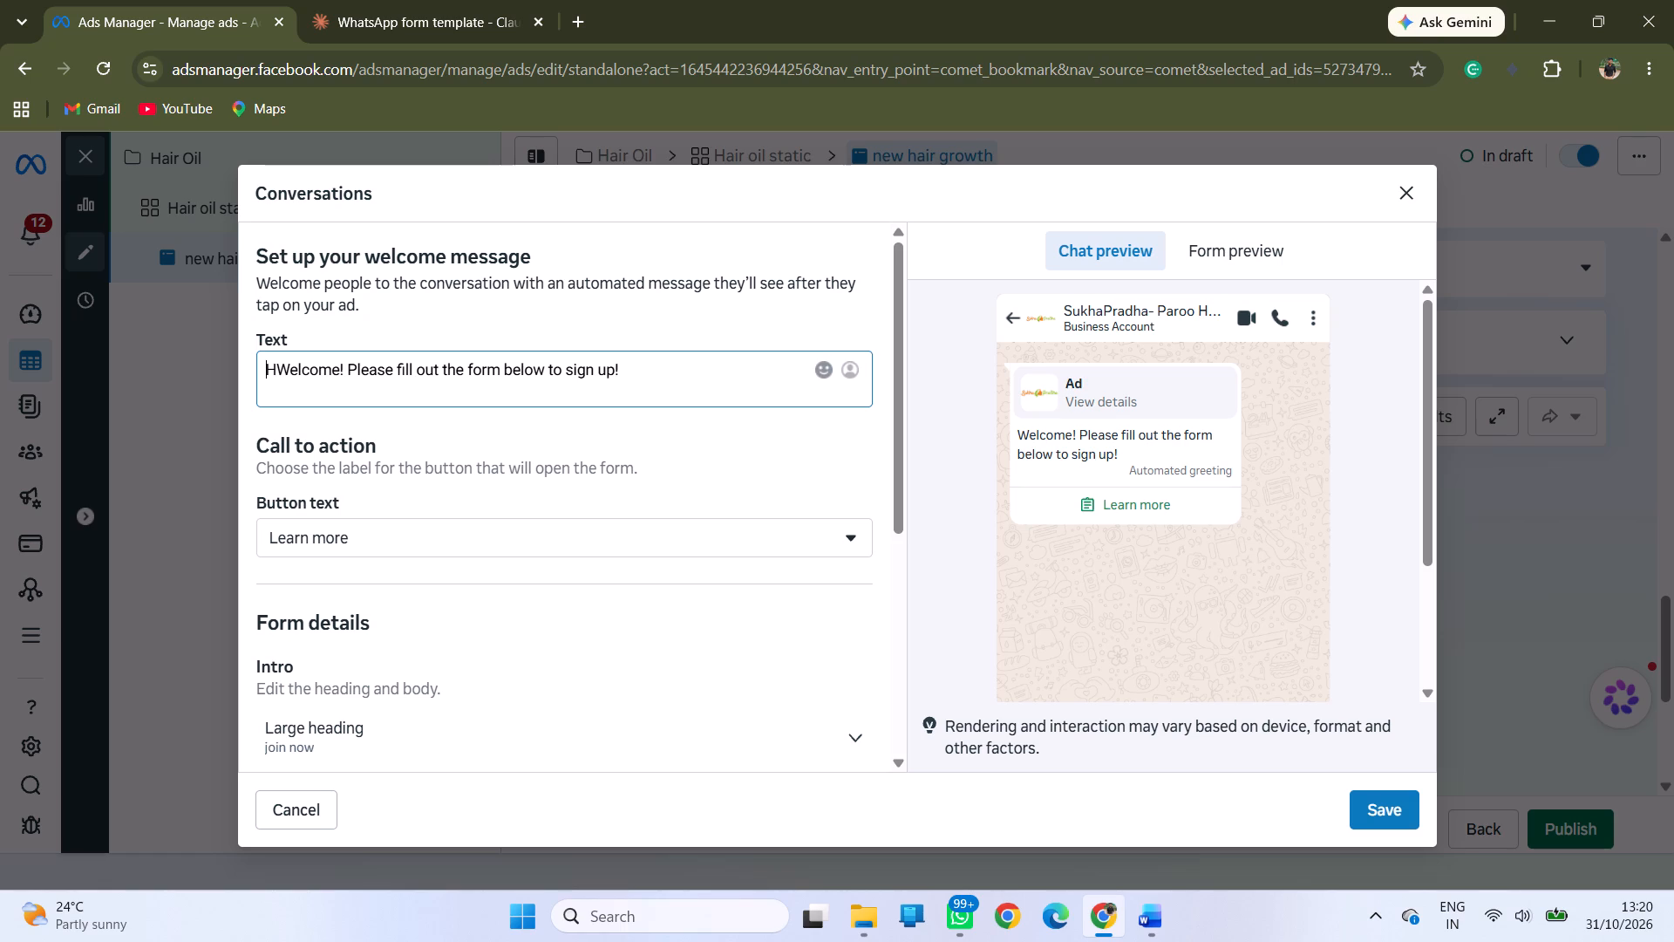
{"action": "key", "text": "Right"}
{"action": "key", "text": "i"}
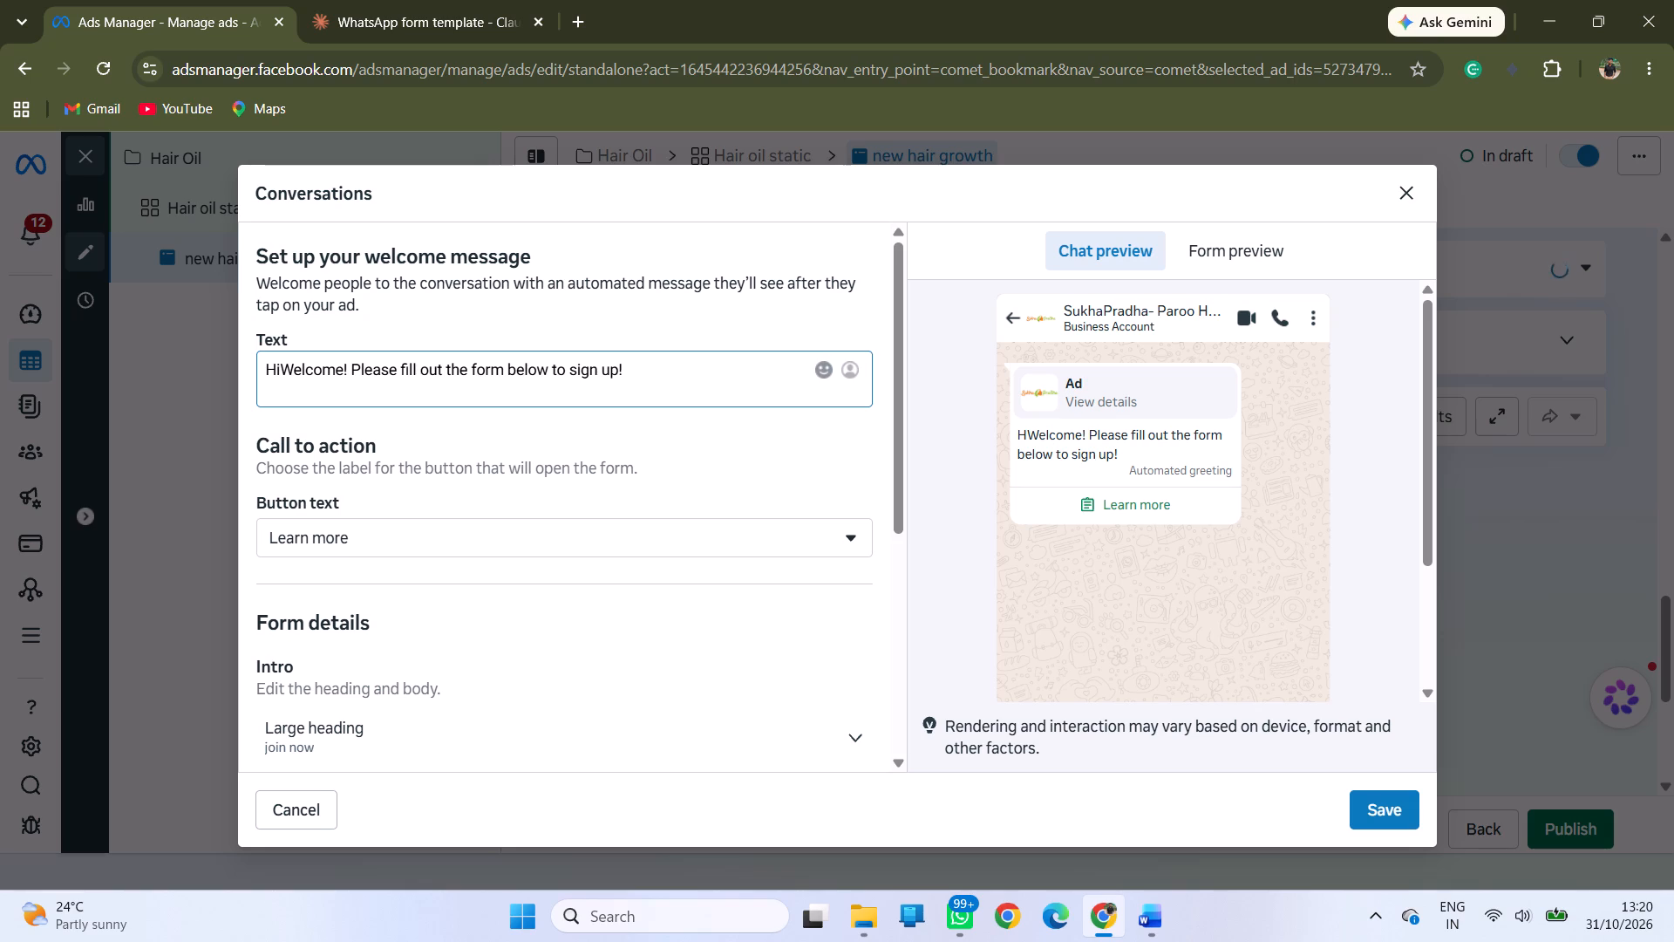
{"action": "key", "text": "shift+quotedbl"}
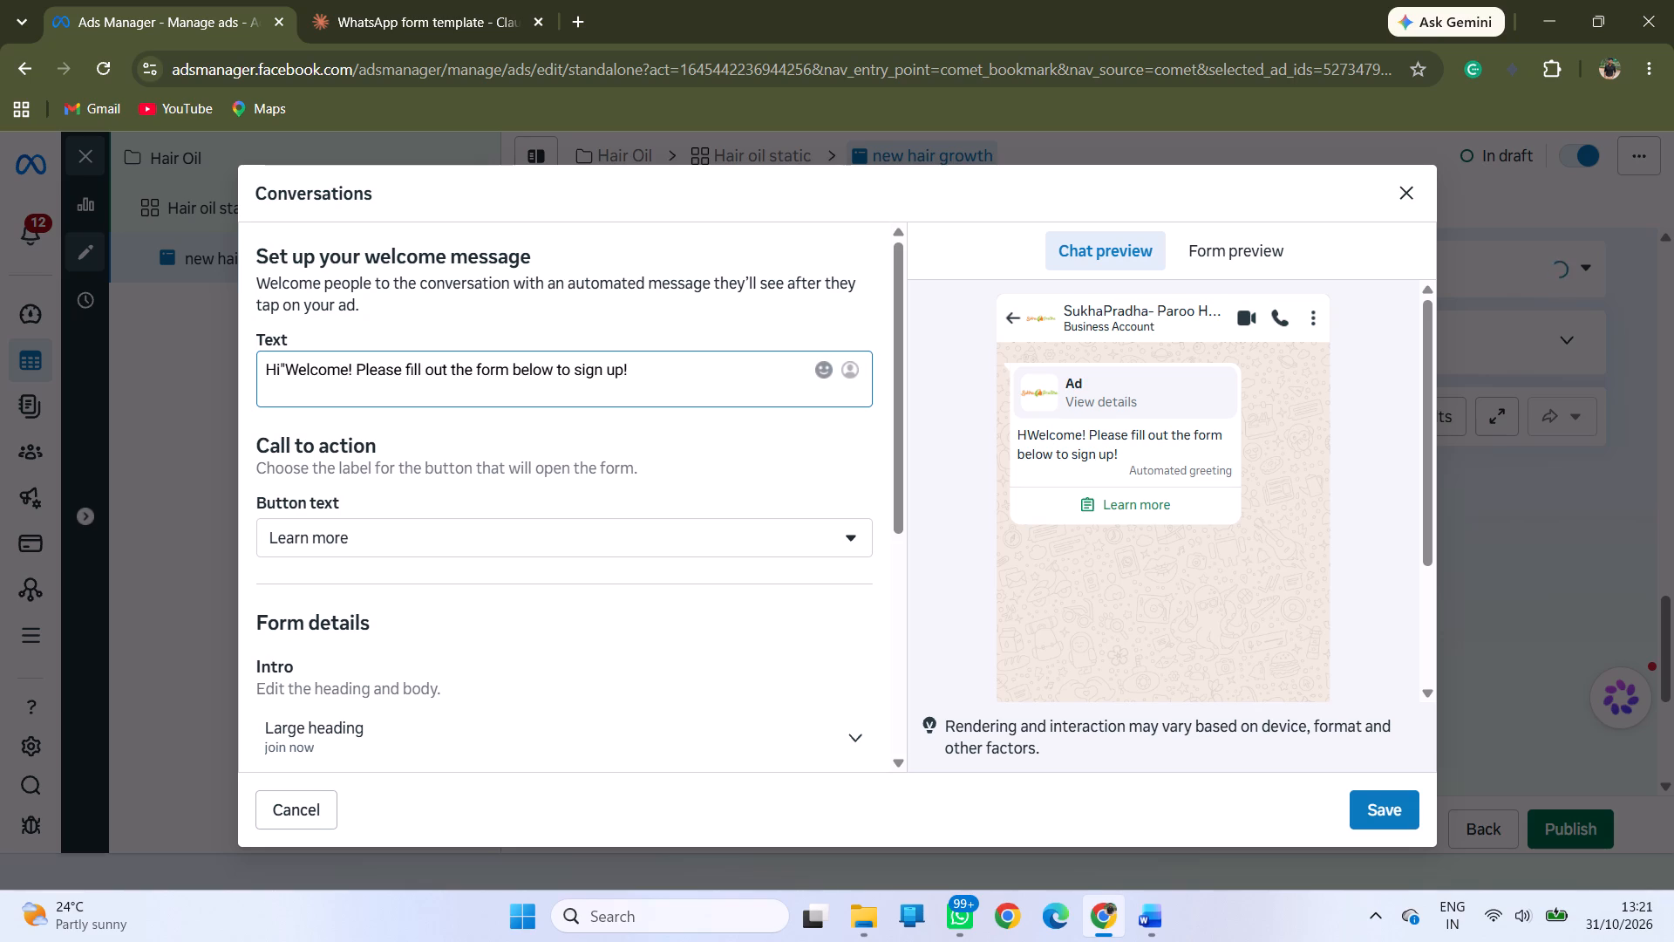
Replace the form sign-up sentence after "Welcome!" in the welcome message with "to sukhapradha Natural hair oil".
{"action": "left_click", "coordinate": [630, 372]}
{"action": "key", "text": "BackSpace"}
{"action": "key", "text": "BackSpace"}
{"action": "key", "text": "BackSpace"}
{"action": "key", "text": "BackSpace"}
{"action": "key", "text": "BackSpace"}
{"action": "key", "text": "BackSpace"}
{"action": "key", "text": "BackSpace"}
{"action": "key", "text": "BackSpace"}
{"action": "key", "text": "BackSpace"}
{"action": "key", "text": "BackSpace"}
{"action": "key", "text": "BackSpace"}
{"action": "key", "text": "BackSpace"}
{"action": "key", "text": "BackSpace"}
{"action": "key", "text": "BackSpace"}
{"action": "key", "text": "BackSpace"}
{"action": "key", "text": "BackSpace"}
{"action": "key", "text": "BackSpace"}
{"action": "key", "text": "BackSpace"}
{"action": "key", "text": "BackSpace"}
{"action": "key", "text": "BackSpace"}
{"action": "key", "text": "BackSpace"}
{"action": "key", "text": "BackSpace"}
{"action": "key", "text": "BackSpace"}
{"action": "key", "text": "BackSpace"}
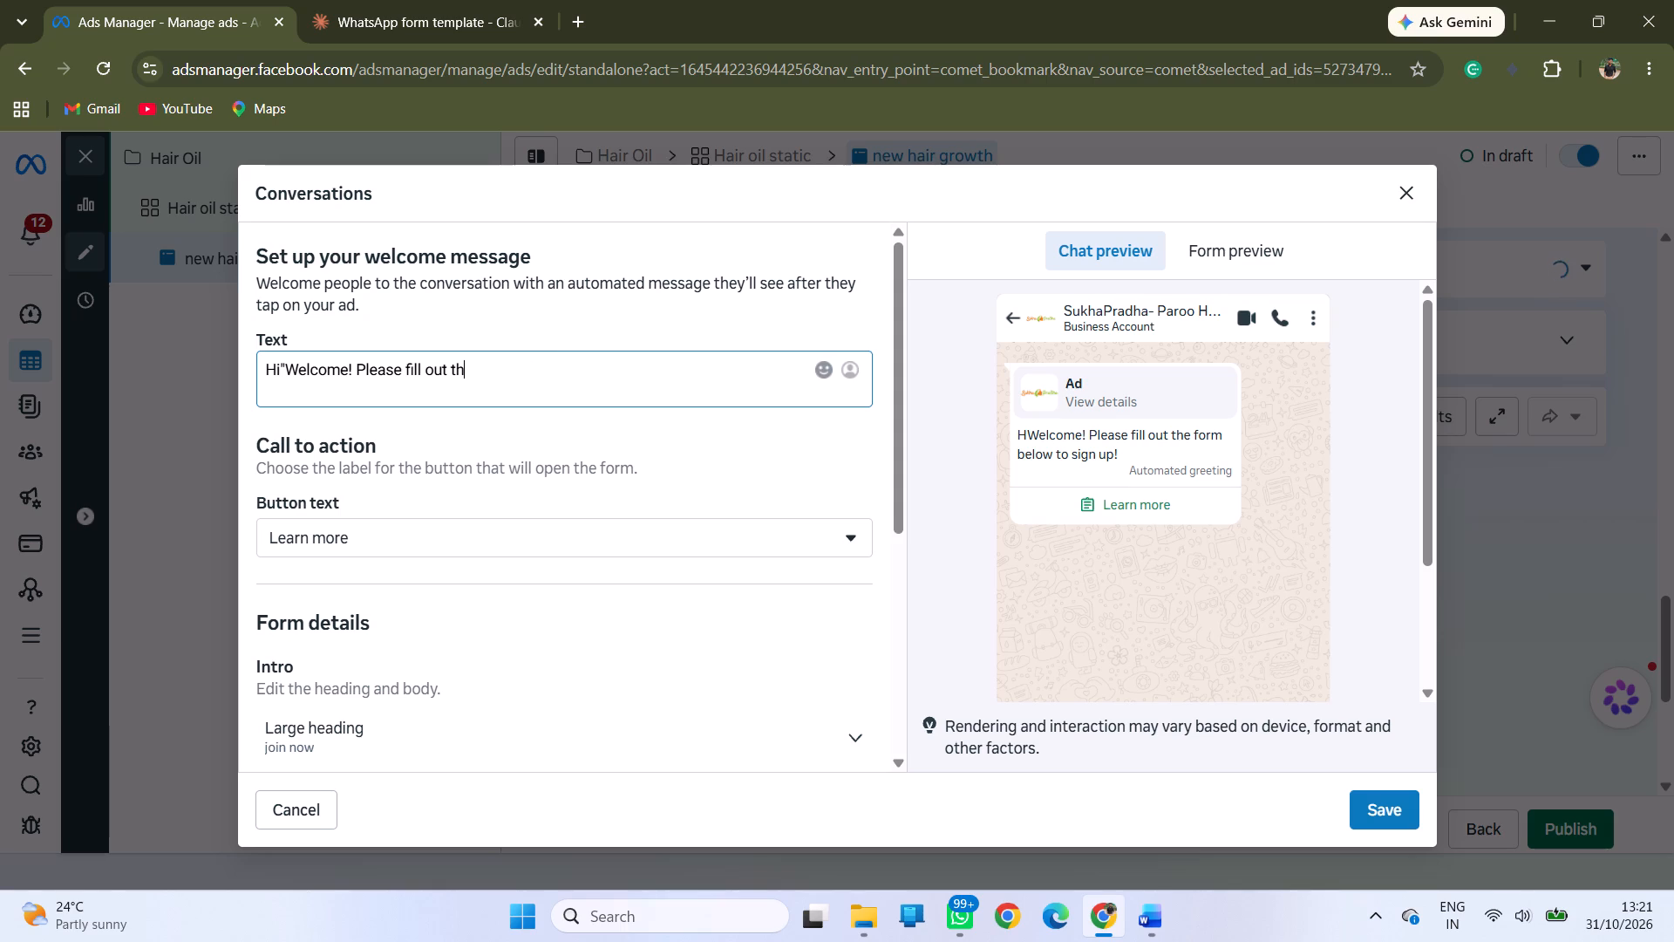
{"action": "key", "text": "BackSpace"}
{"action": "key", "text": "BackSpace"}
{"action": "key", "text": "BackSpace"}
{"action": "key", "text": "BackSpace"}
{"action": "key", "text": "BackSpace"}
{"action": "key", "text": "BackSpace"}
{"action": "key", "text": "BackSpace"}
{"action": "key", "text": "BackSpace"}
{"action": "key", "text": "BackSpace"}
{"action": "key", "text": "BackSpace"}
{"action": "key", "text": "BackSpace"}
{"action": "key", "text": "BackSpace"}
{"action": "key", "text": "BackSpace"}
{"action": "key", "text": "BackSpace"}
{"action": "key", "text": "BackSpace"}
{"action": "key", "text": "BackSpace"}
{"action": "key", "text": "BackSpace"}
{"action": "key", "text": "BackSpace"}
{"action": "key", "text": "BackSpace"}
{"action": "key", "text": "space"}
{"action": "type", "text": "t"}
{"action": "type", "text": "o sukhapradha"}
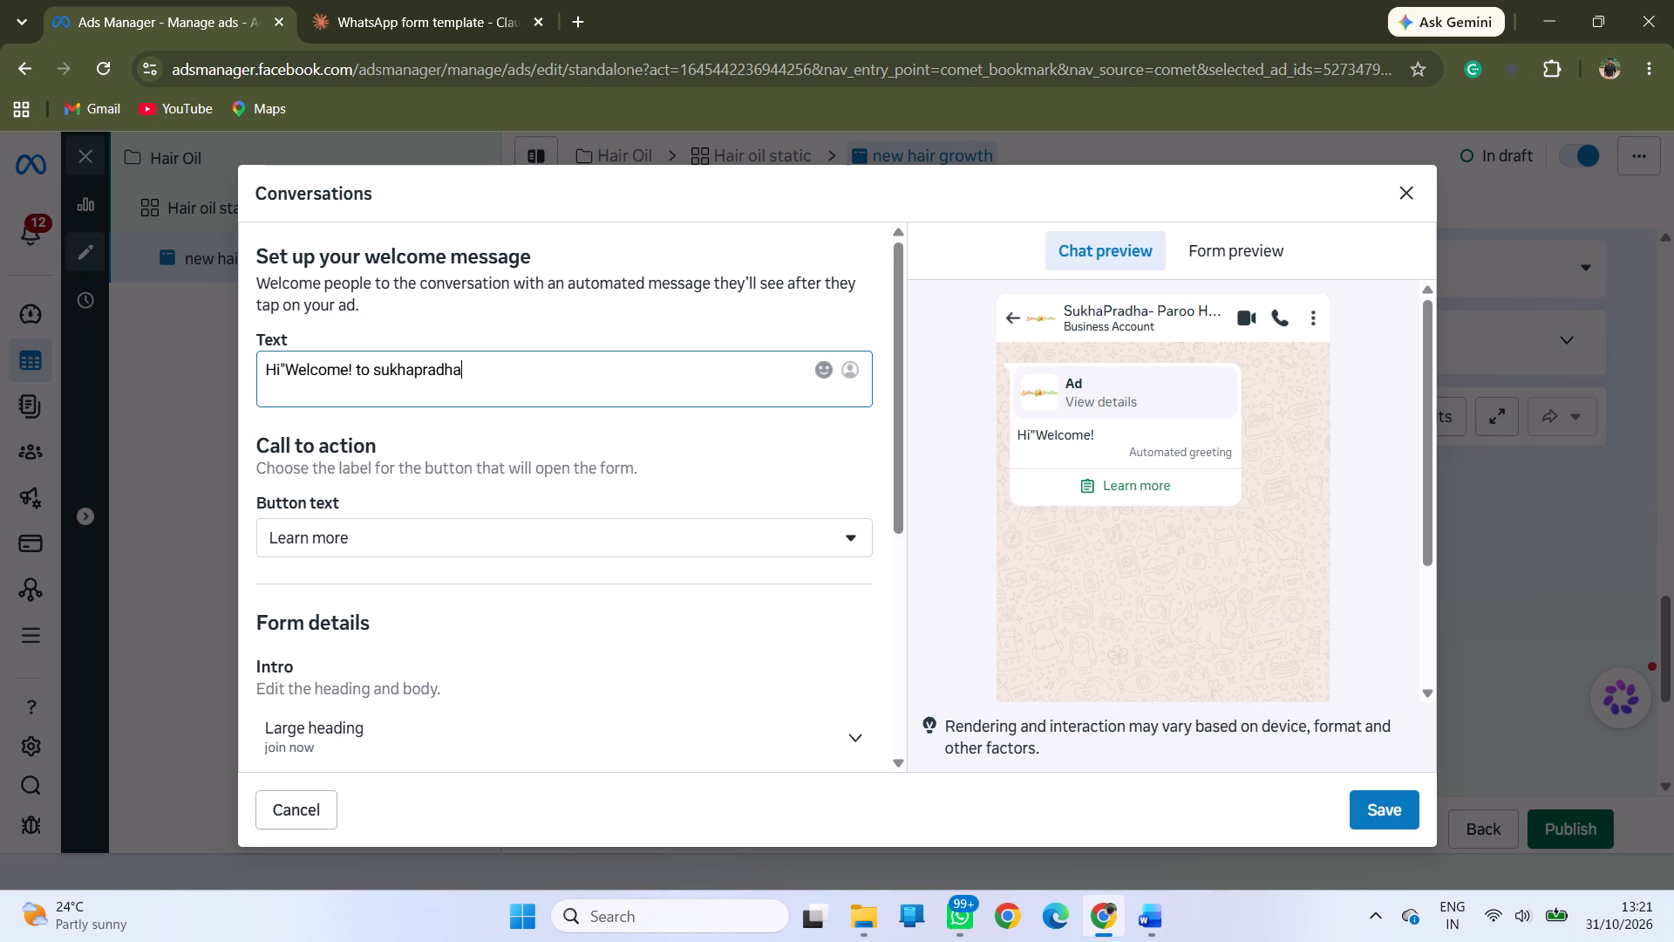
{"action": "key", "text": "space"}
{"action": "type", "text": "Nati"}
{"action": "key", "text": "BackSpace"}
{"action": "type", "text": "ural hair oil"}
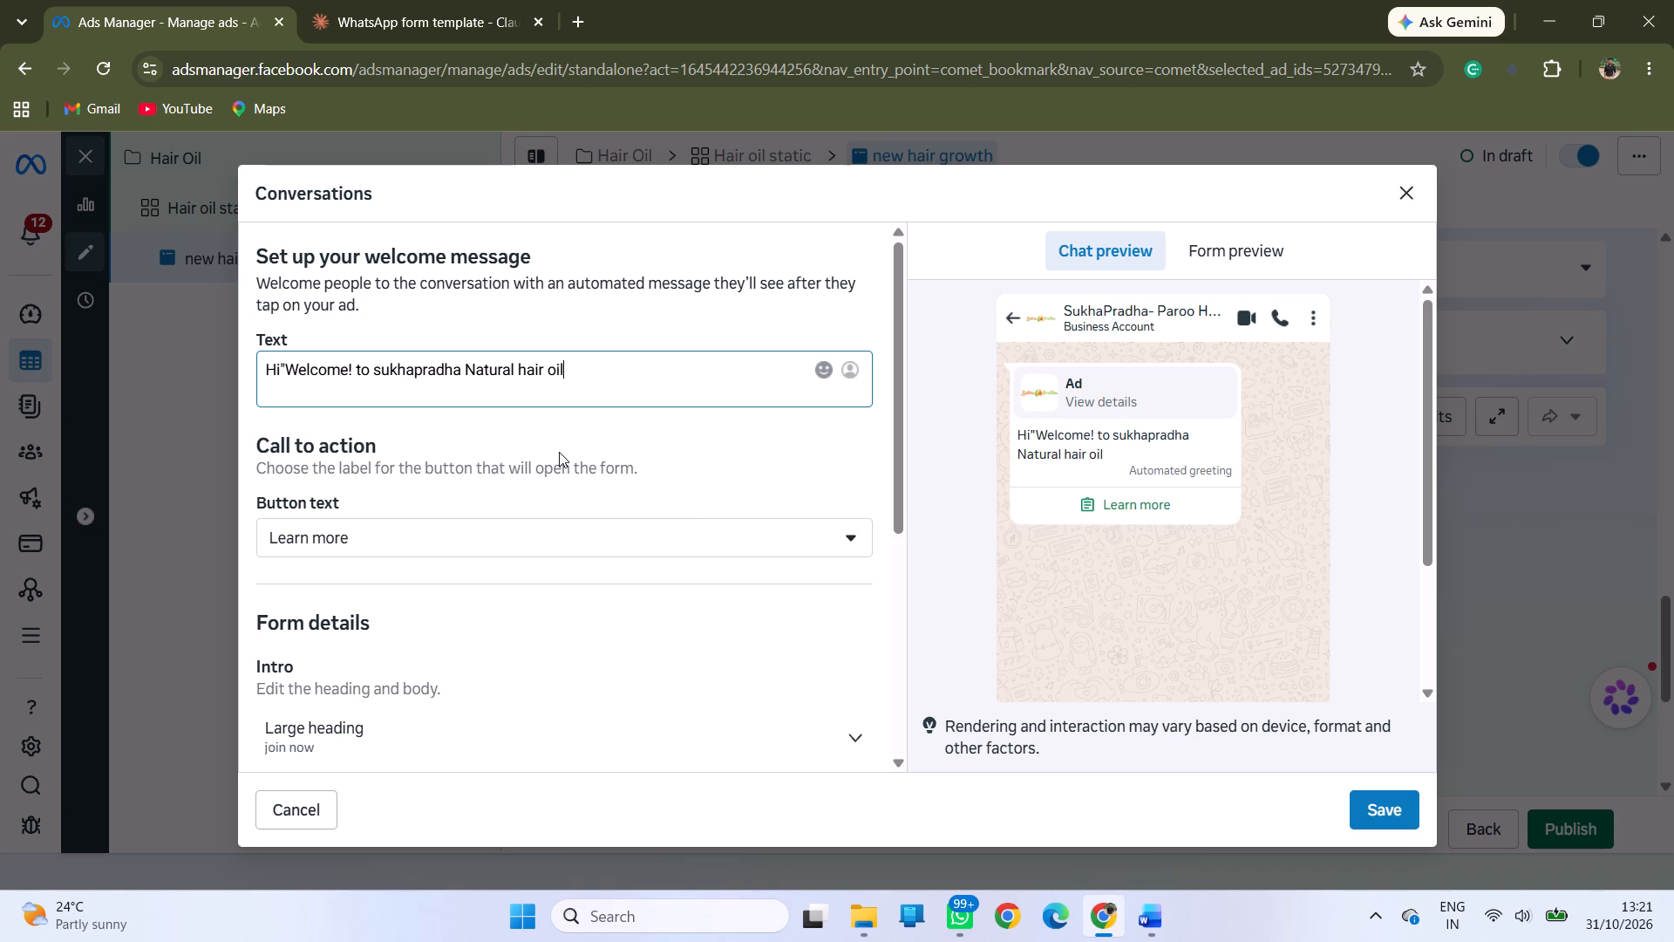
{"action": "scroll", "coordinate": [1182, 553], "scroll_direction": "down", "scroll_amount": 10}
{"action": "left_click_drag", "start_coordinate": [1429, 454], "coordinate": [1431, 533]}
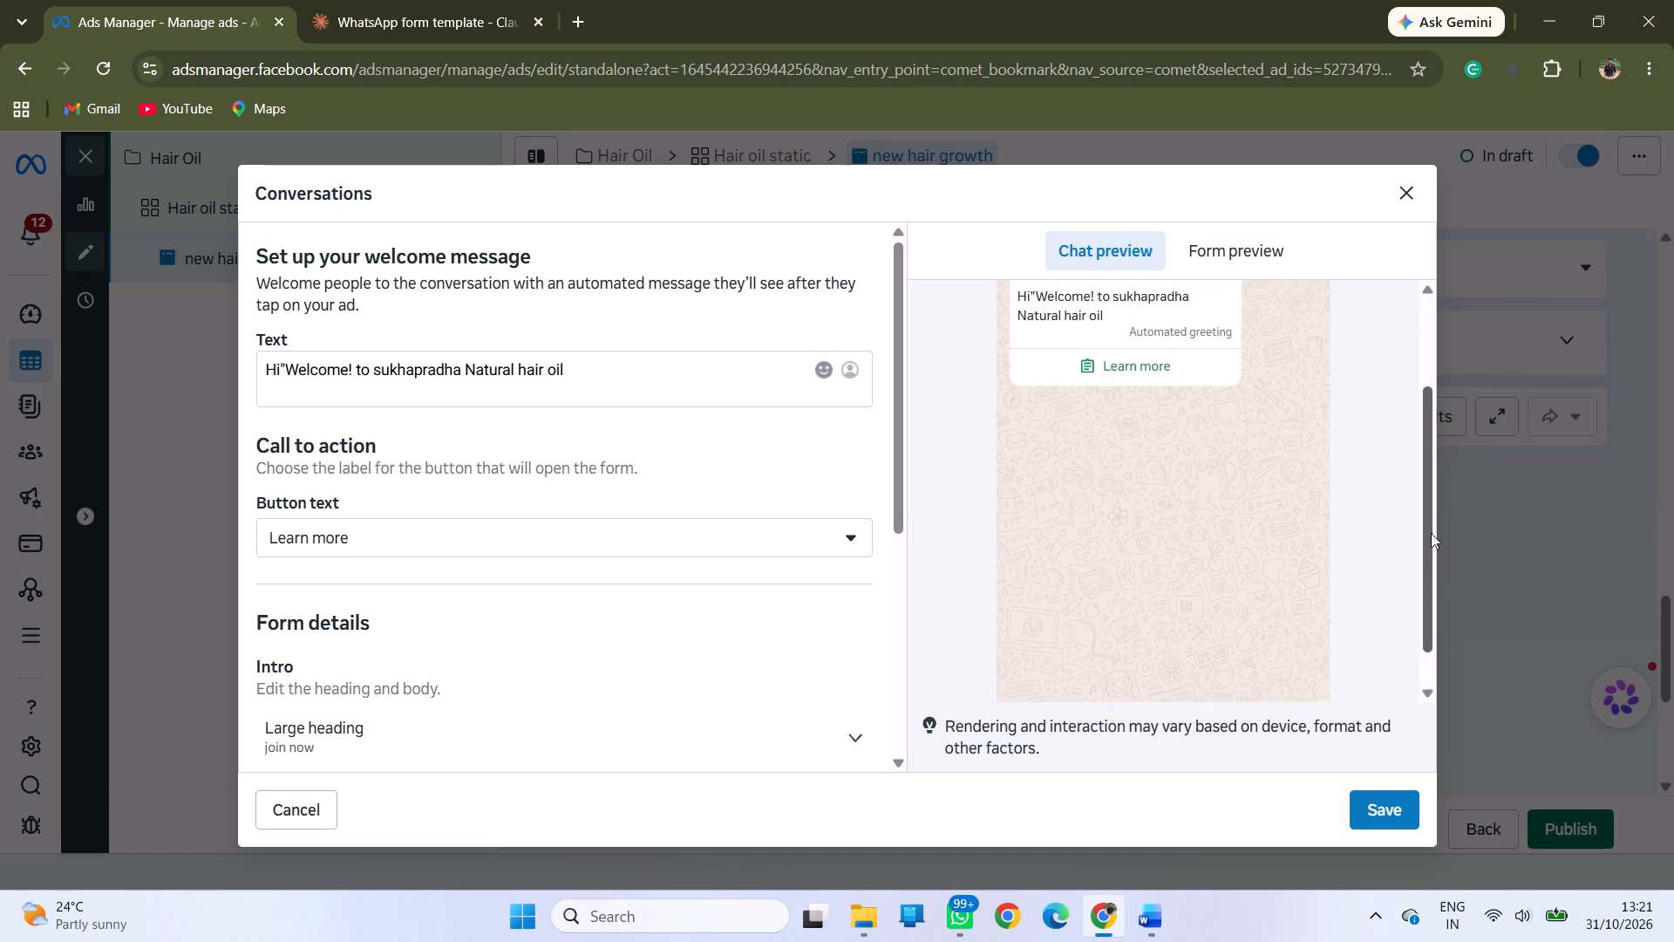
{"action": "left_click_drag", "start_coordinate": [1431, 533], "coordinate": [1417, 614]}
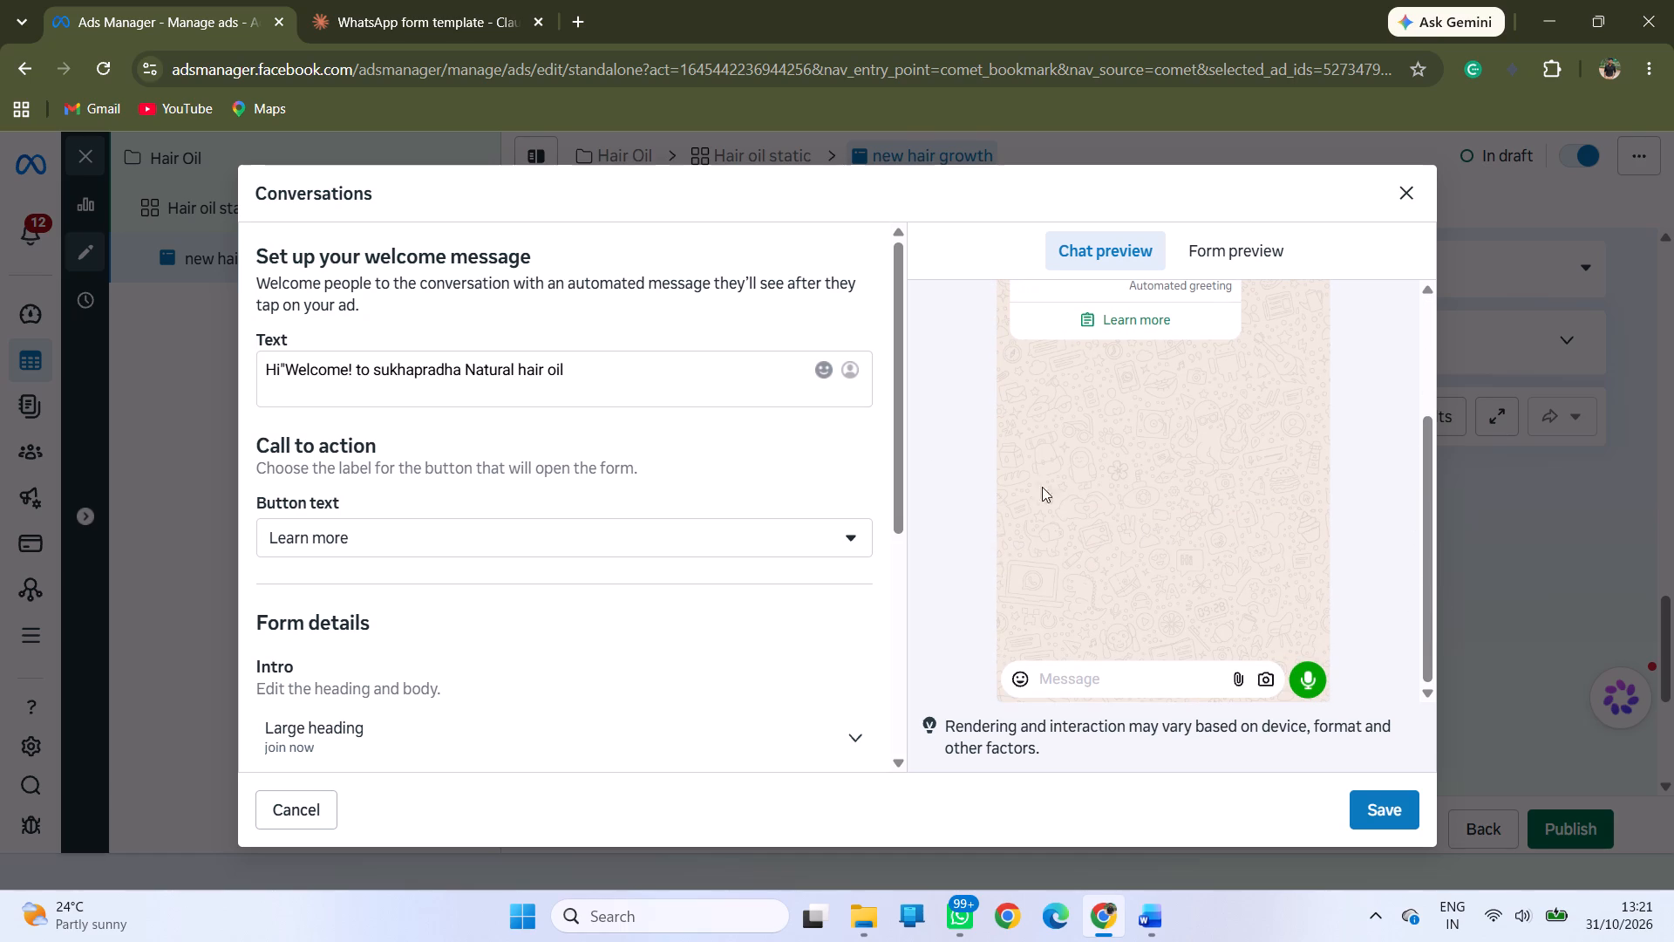
Add a comma after 'hair oil' in the welcome message and a second line reading 'how may i help you'.
{"action": "left_click", "coordinate": [565, 372]}
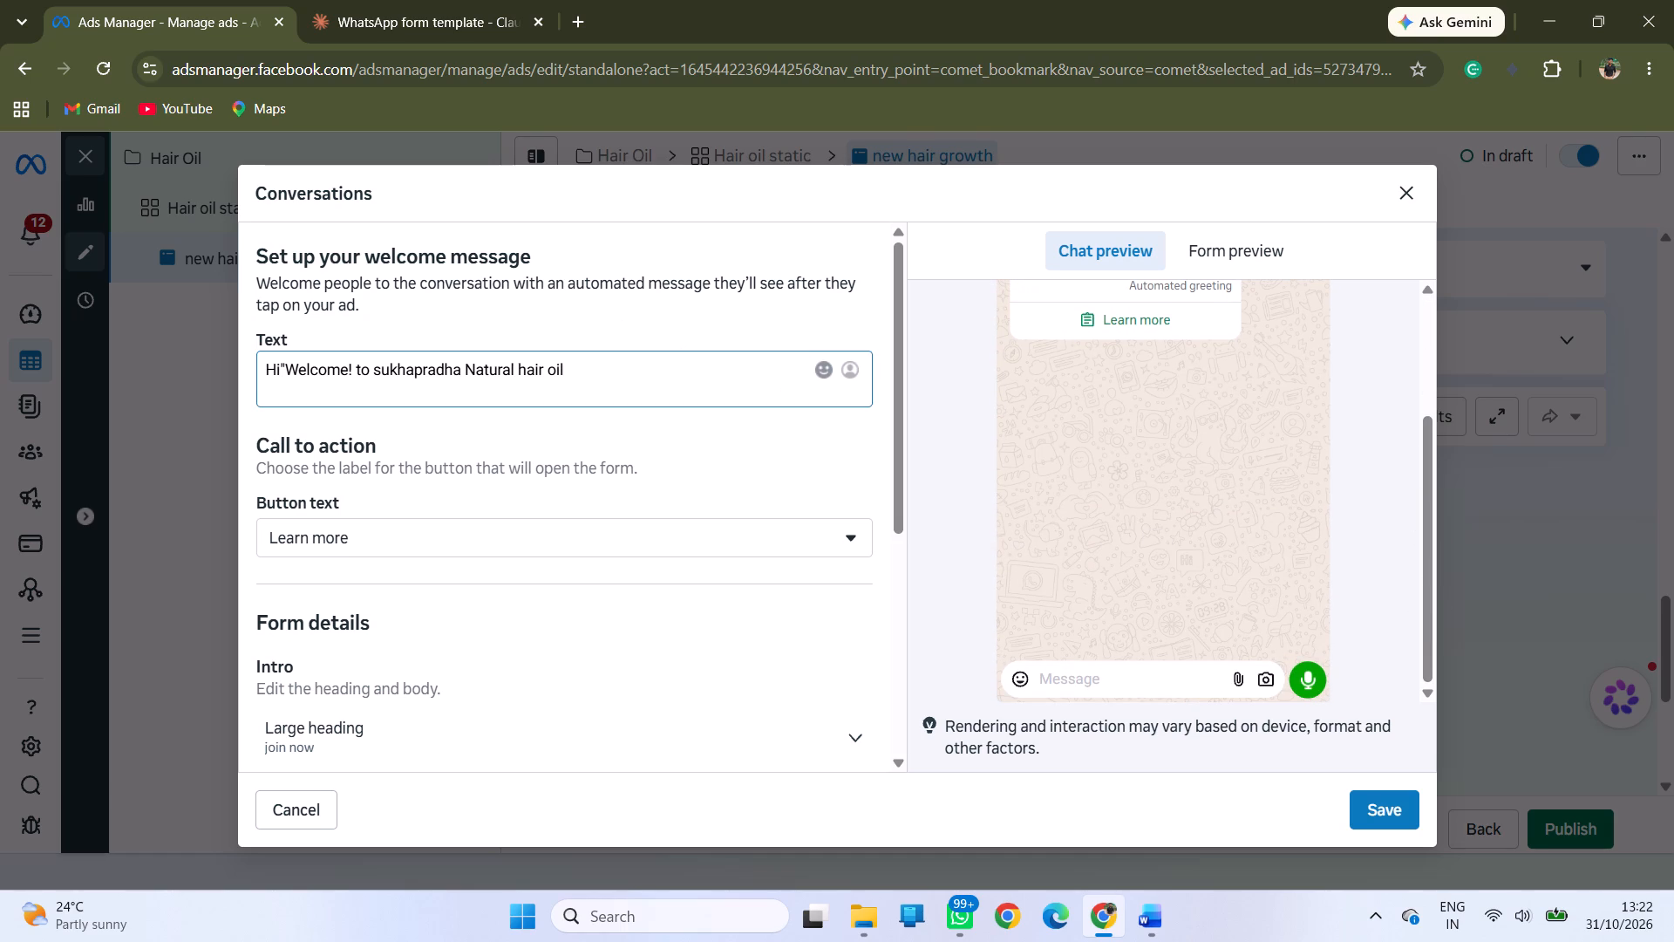
{"action": "scroll", "coordinate": [1228, 447], "scroll_direction": "up", "scroll_amount": 6}
{"action": "key", "text": "comma"}
{"action": "key", "text": "shift+h"}
{"action": "key", "text": "BackSpace"}
{"action": "key", "text": "Return"}
{"action": "type", "text": "how may i"}
{"action": "key", "text": "space"}
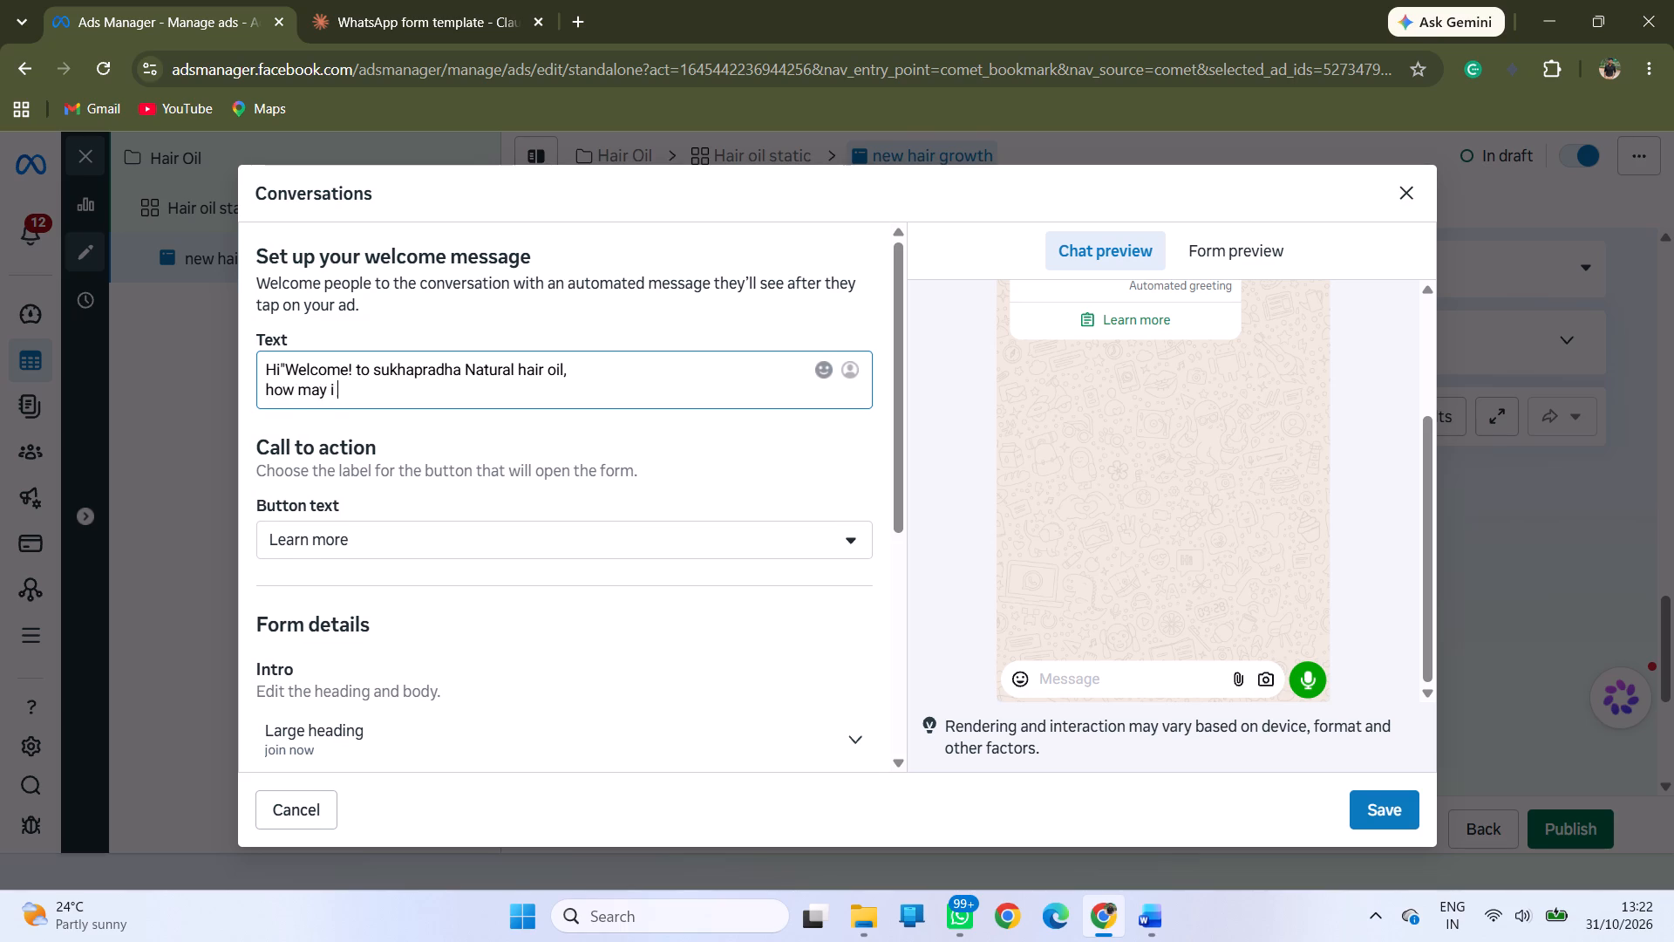
{"action": "type", "text": "help you"}
Check the greeting in the chat preview and end its second line with a space and a single question mark.
{"action": "scroll", "coordinate": [678, 479], "scroll_direction": "down", "scroll_amount": 1}
{"action": "scroll", "coordinate": [678, 479], "scroll_direction": "up", "scroll_amount": 1}
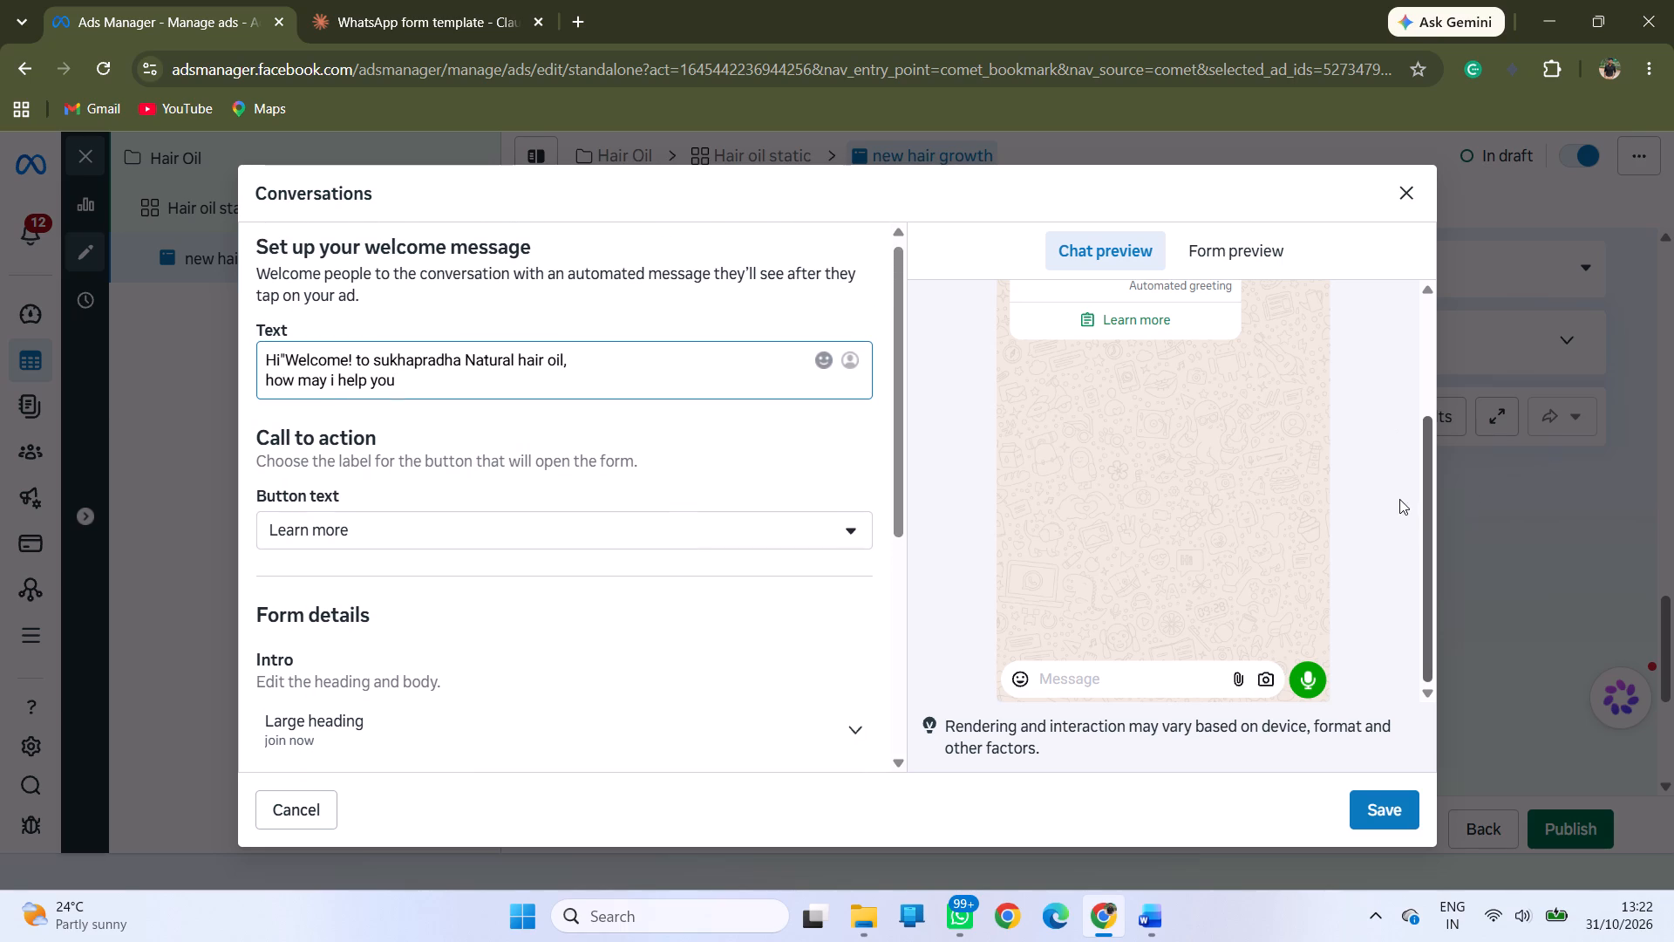
{"action": "left_click_drag", "start_coordinate": [1428, 502], "coordinate": [1428, 375]}
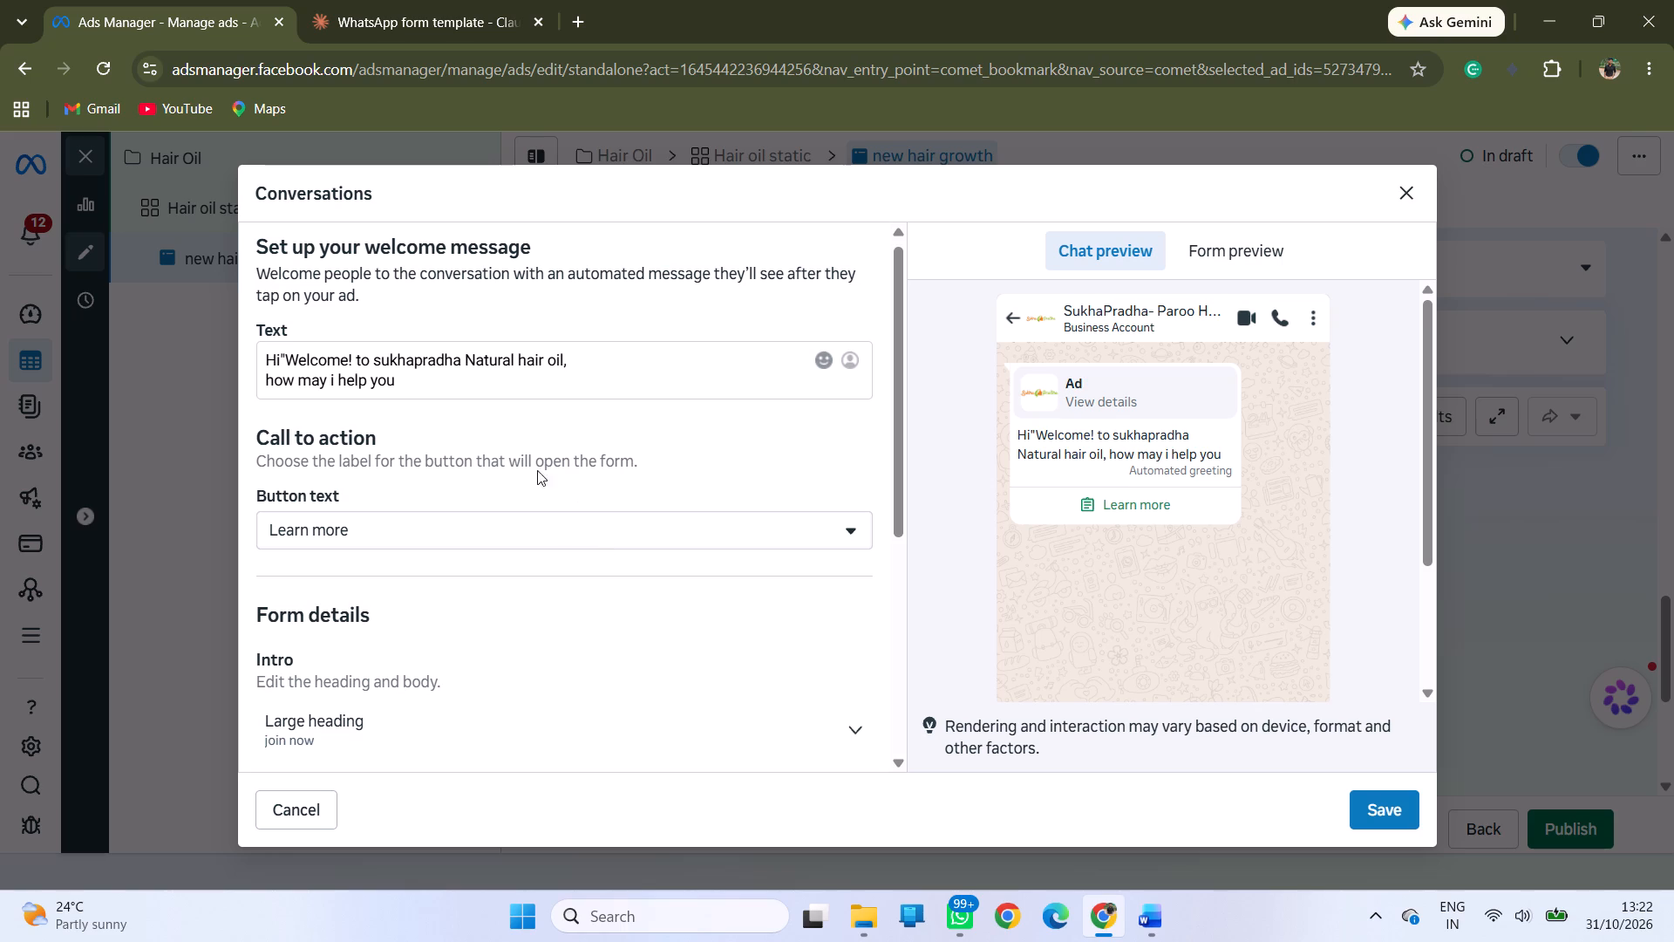
{"action": "left_click", "coordinate": [425, 382]}
{"action": "key", "text": "space"}
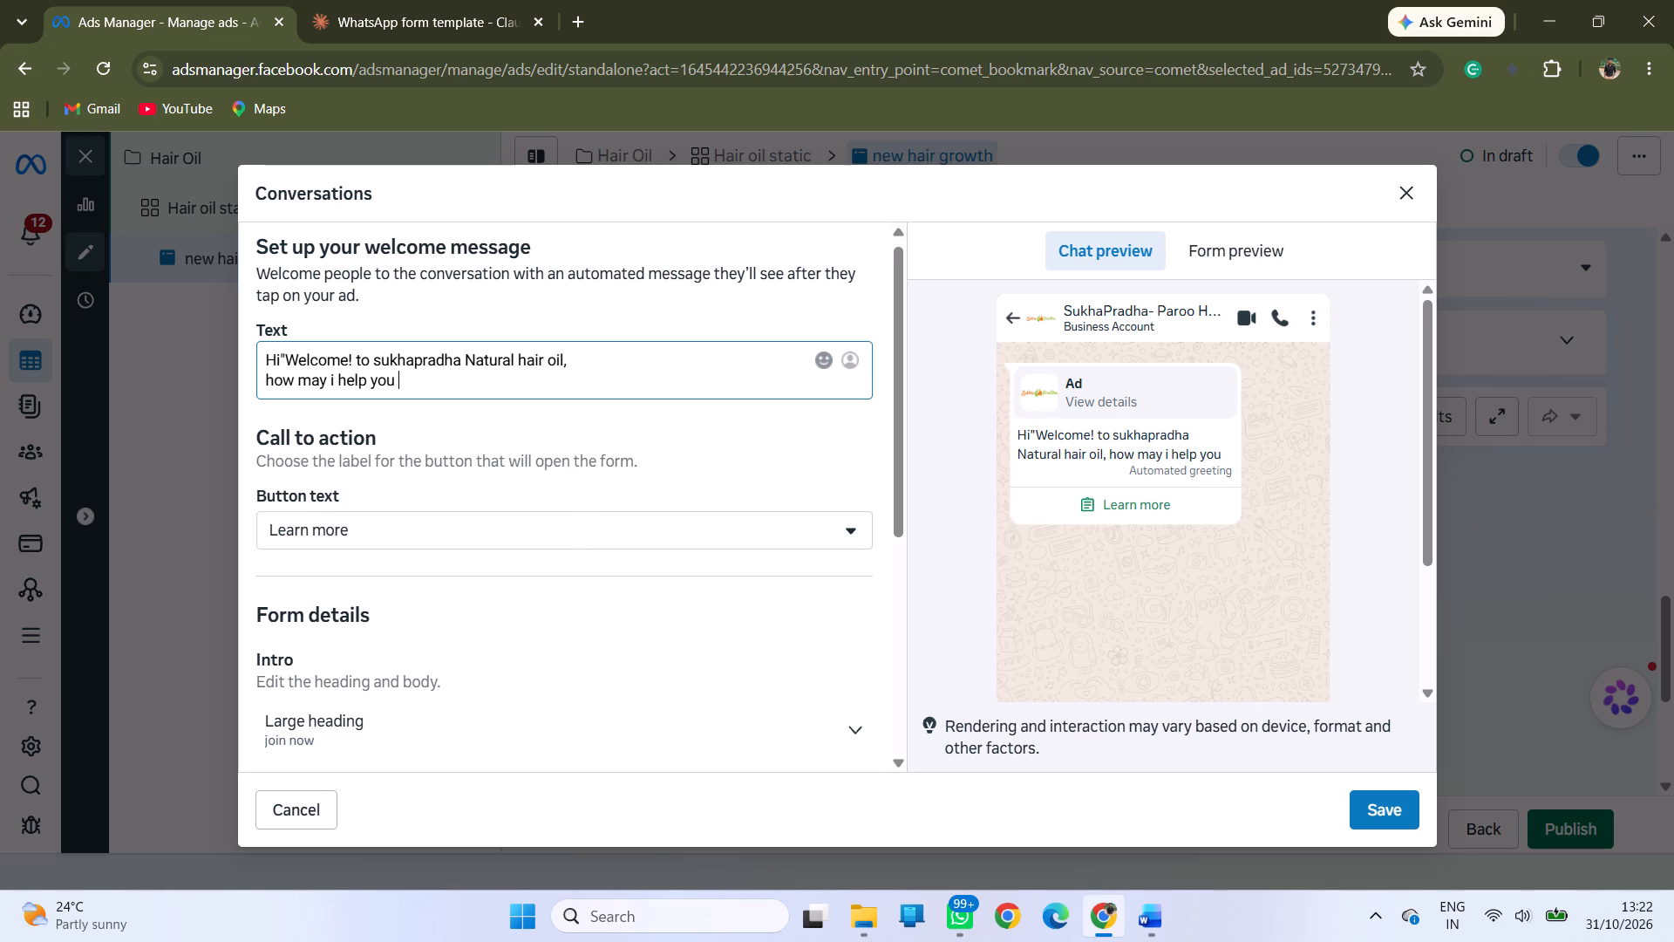
{"action": "type", "text": "??"}
{"action": "key", "text": "BackSpace"}
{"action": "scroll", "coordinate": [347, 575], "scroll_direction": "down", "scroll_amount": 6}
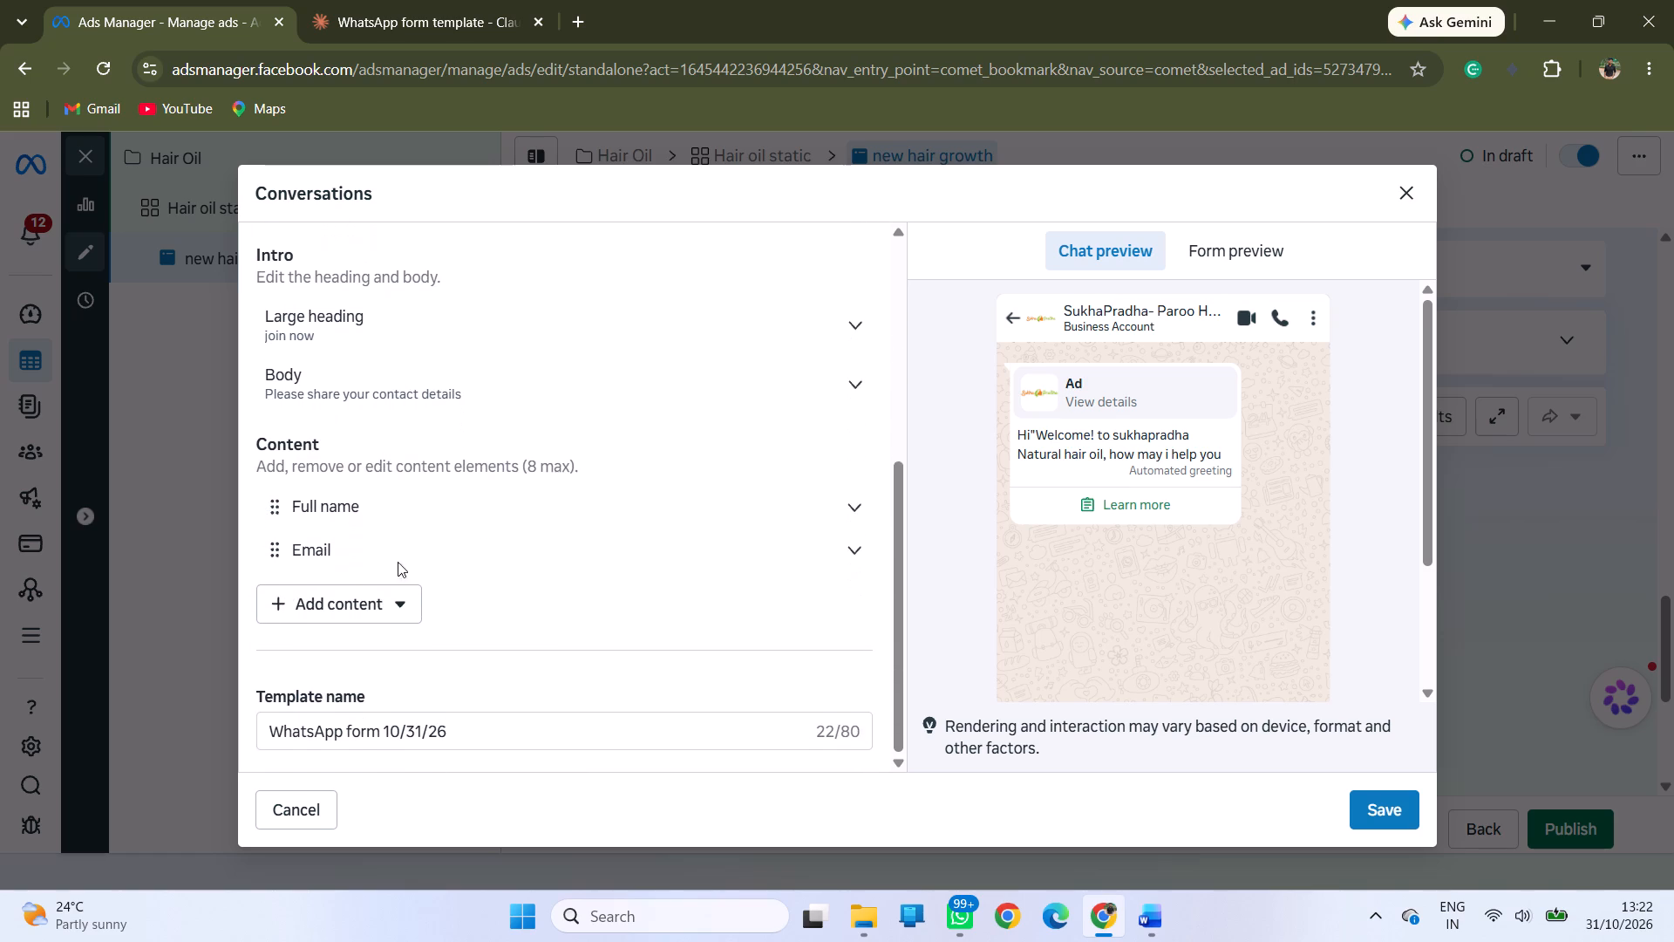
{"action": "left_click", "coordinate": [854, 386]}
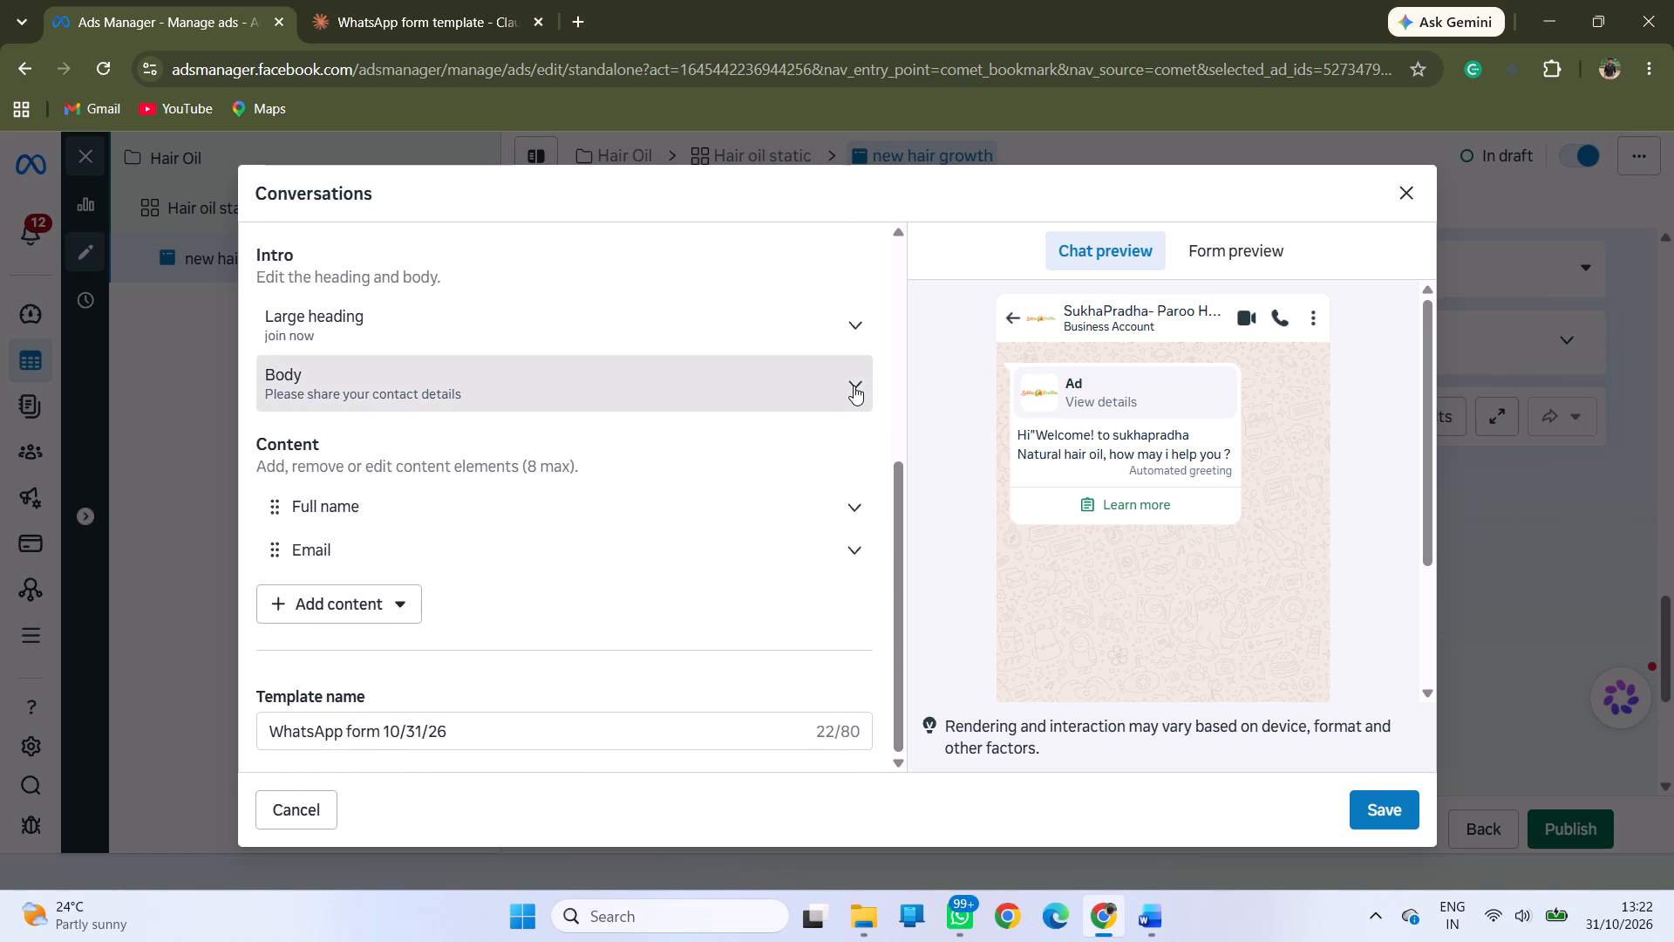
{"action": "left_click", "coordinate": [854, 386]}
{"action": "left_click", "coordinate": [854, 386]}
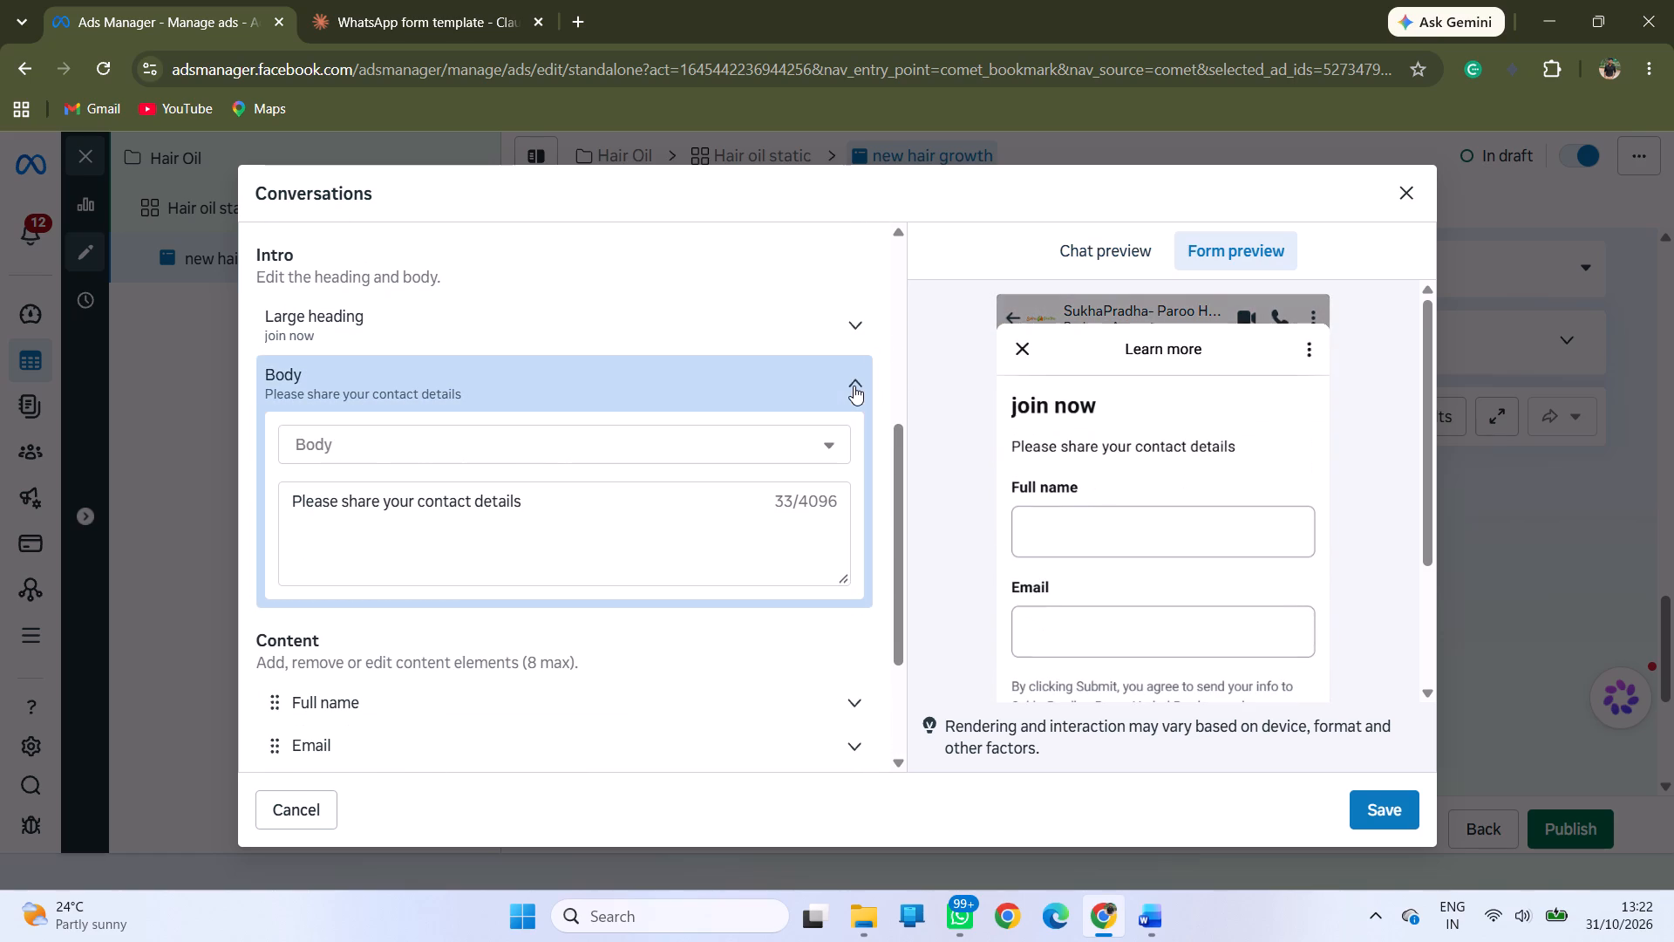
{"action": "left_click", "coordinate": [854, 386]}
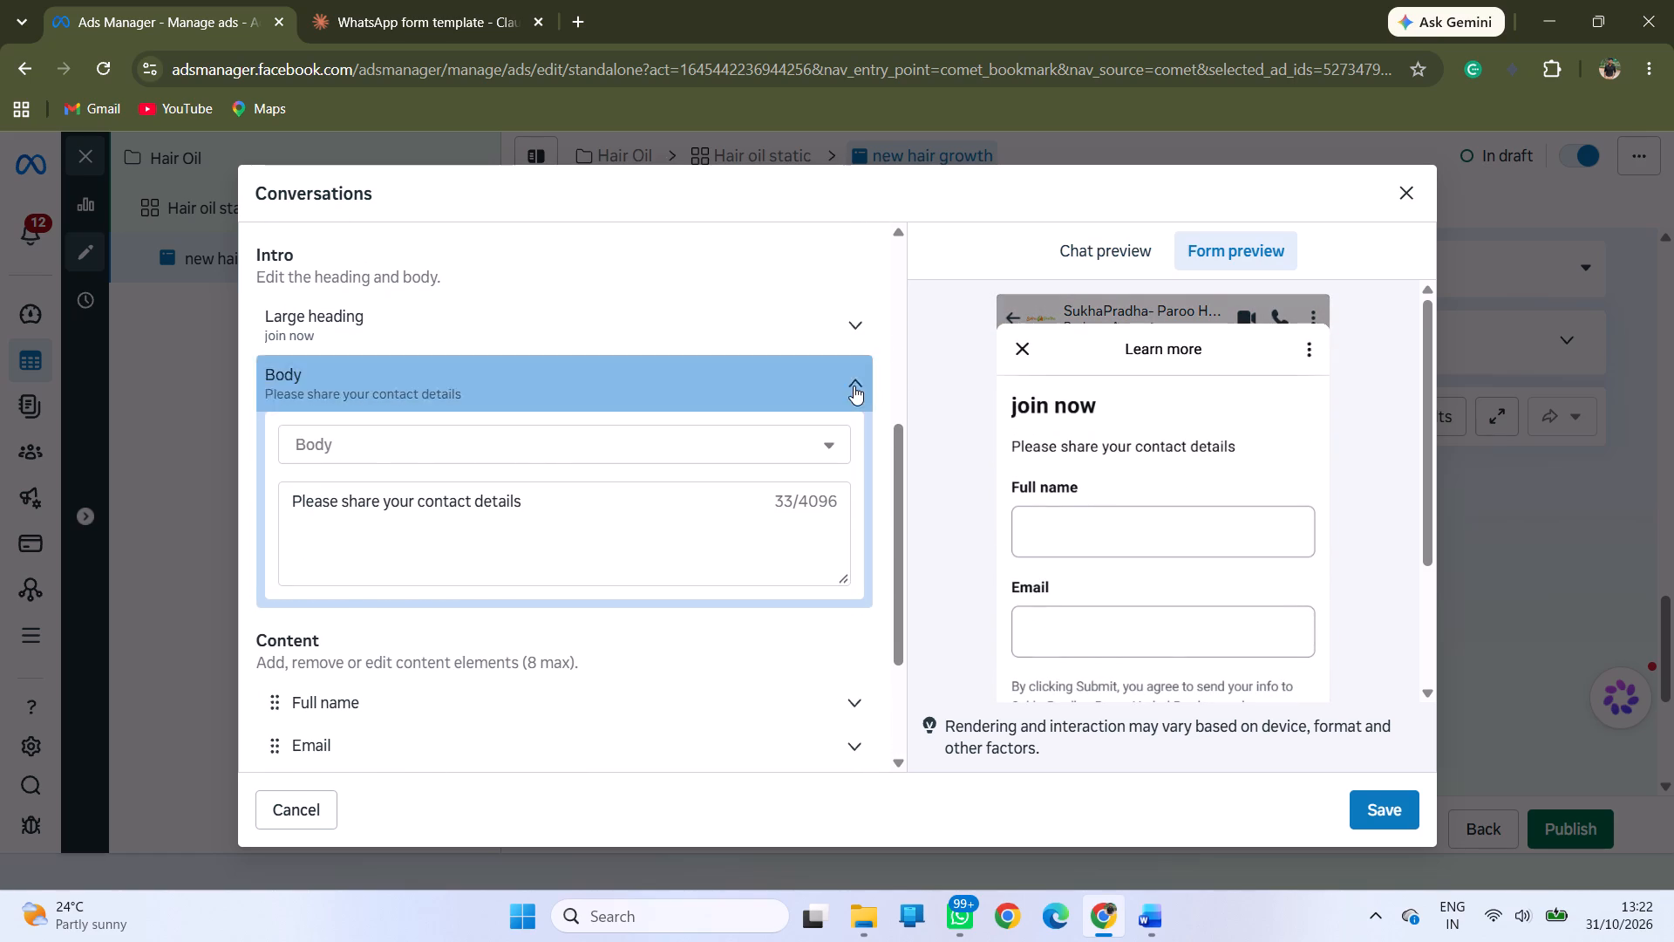
Open the form intro's large heading for editing and delete its existing text from the end.
{"action": "left_click", "coordinate": [867, 325]}
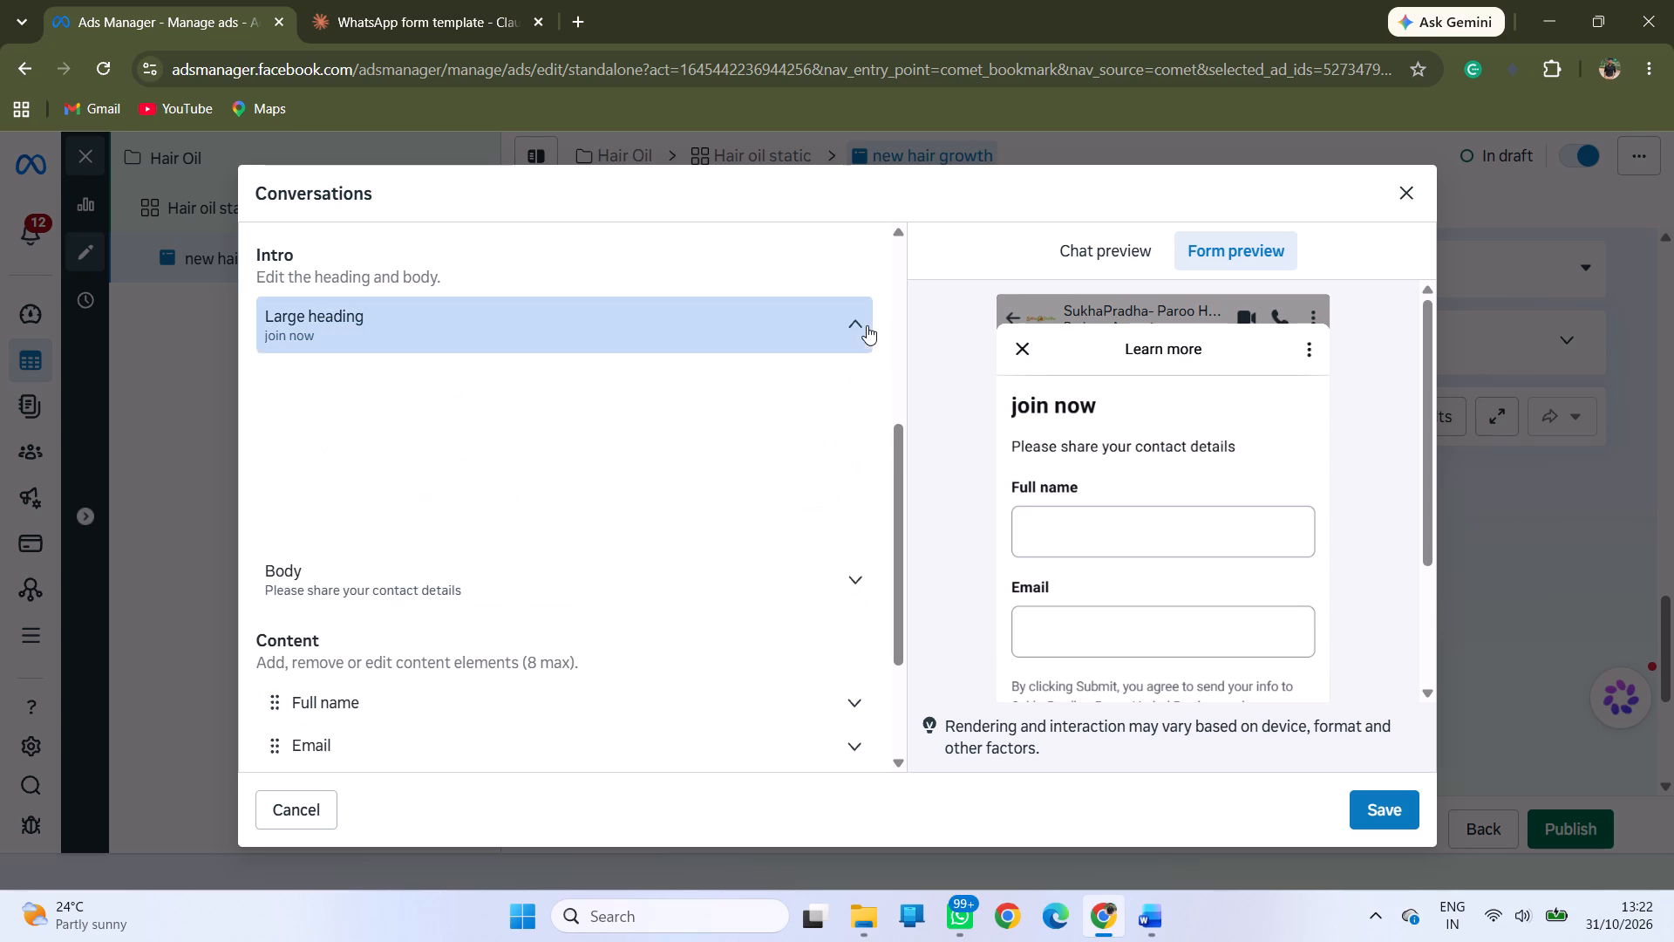
{"action": "left_click", "coordinate": [363, 462]}
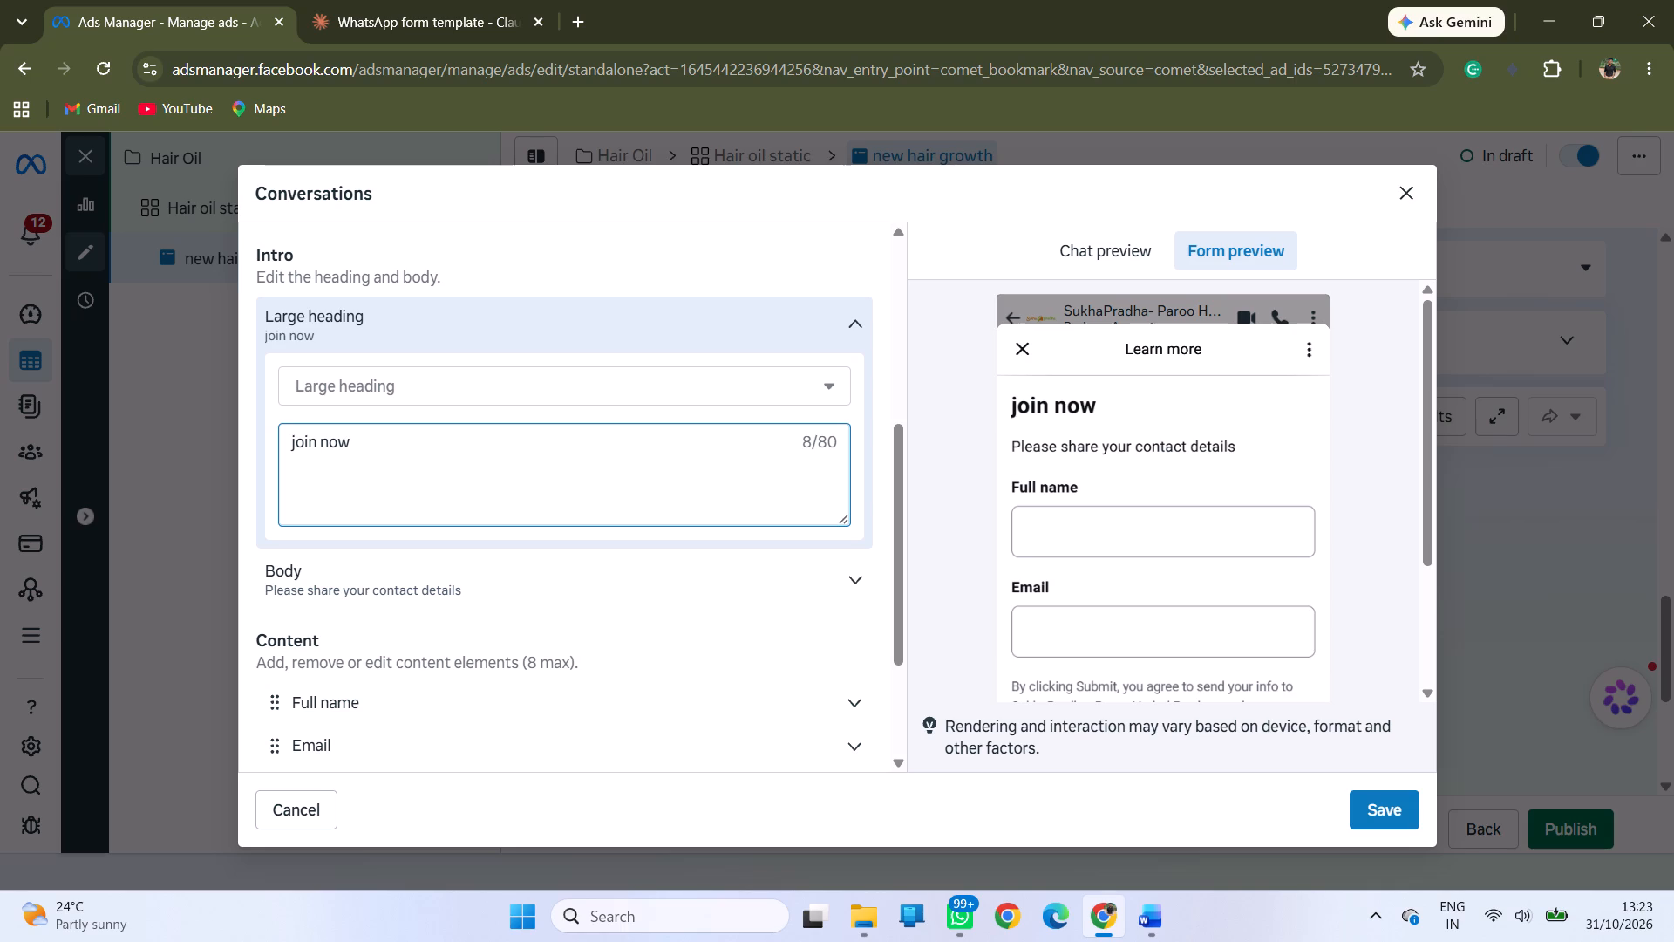
{"action": "key", "text": "BackSpace"}
Replace the form intro's large heading text with 'Shop now' and collapse the heading section.
{"action": "key", "text": "BackSpace"}
{"action": "key", "text": "BackSpace"}
{"action": "key", "text": "BackSpace"}
{"action": "key", "text": "BackSpace"}
{"action": "key", "text": "BackSpace"}
{"action": "key", "text": "BackSpace"}
{"action": "key", "text": "BackSpace"}
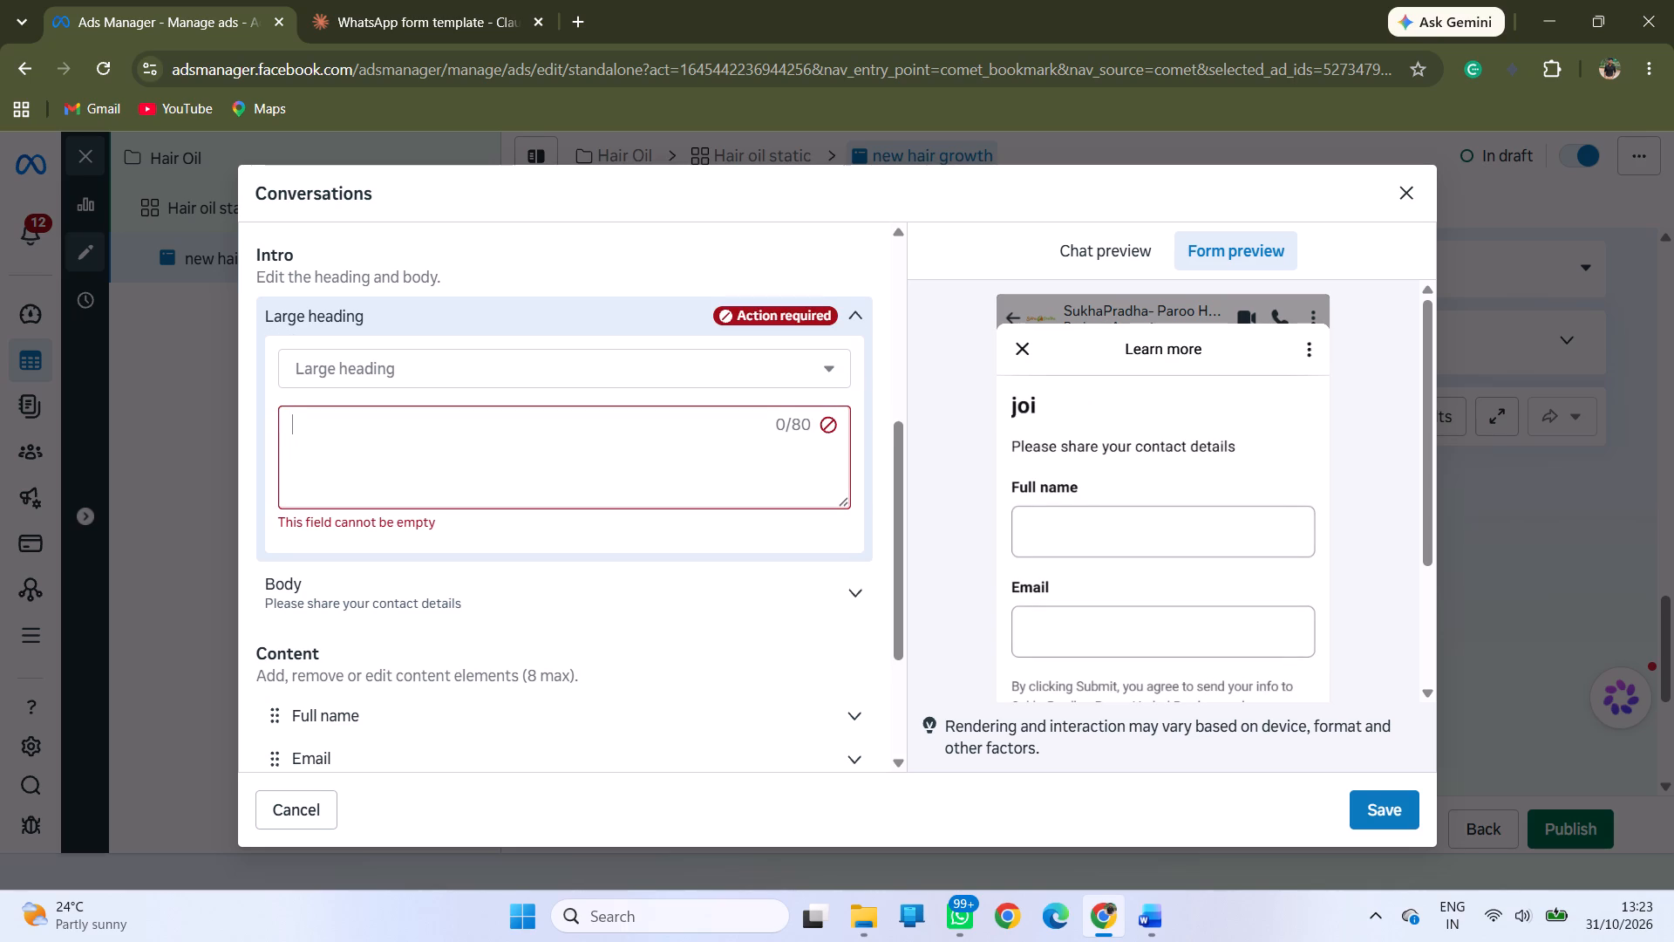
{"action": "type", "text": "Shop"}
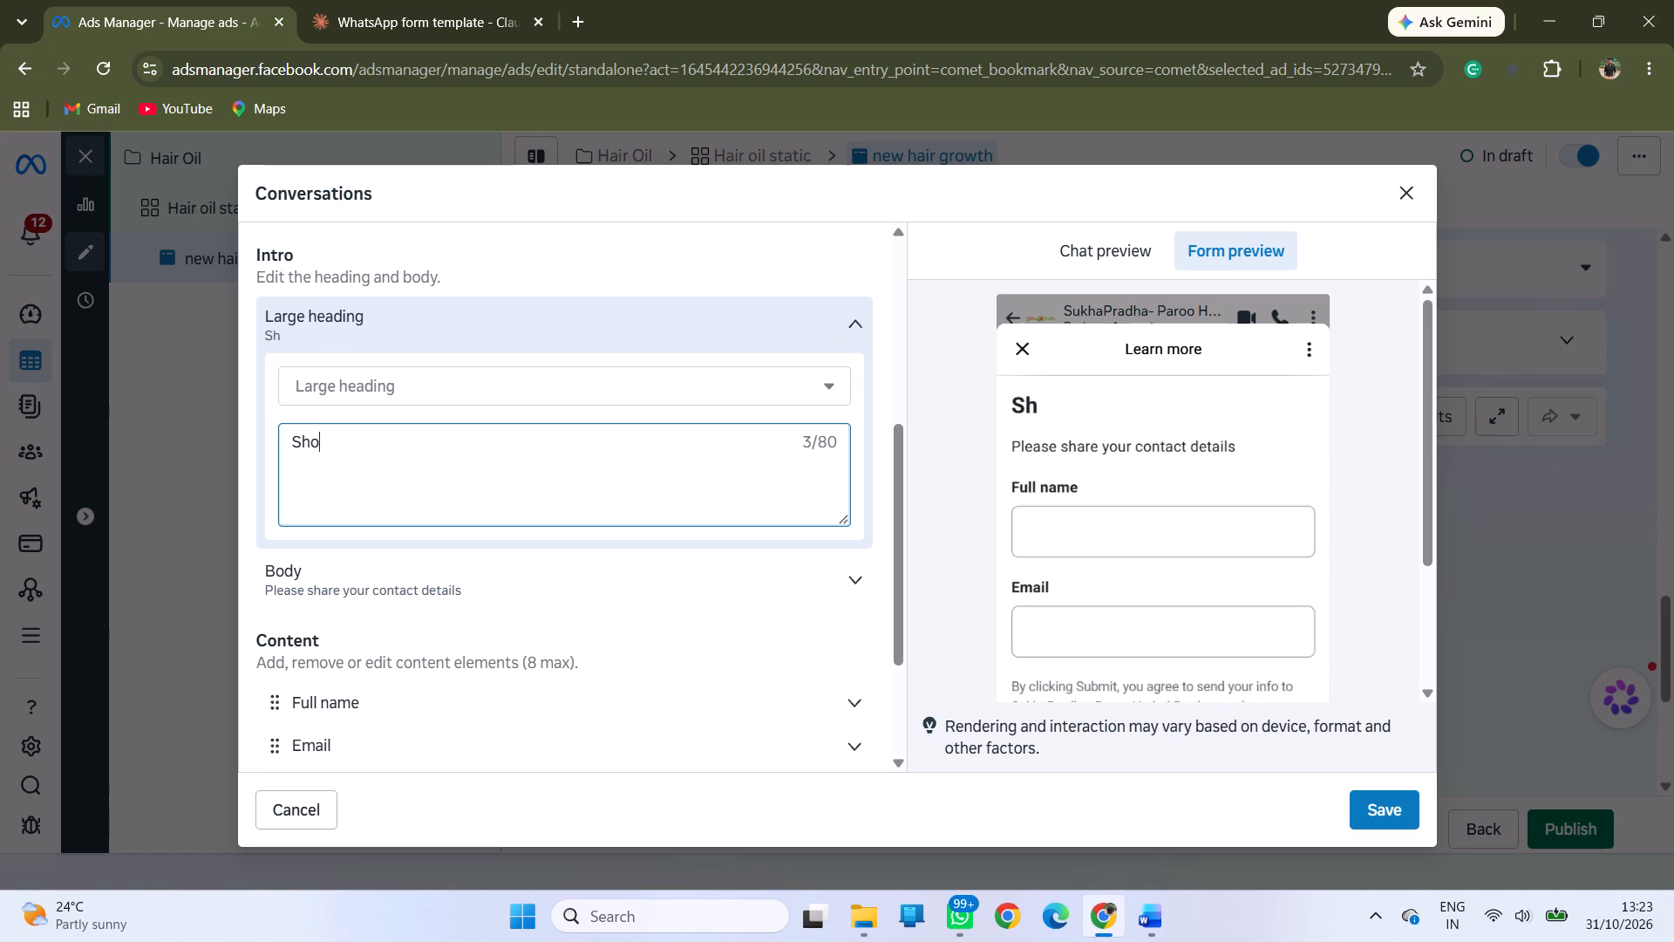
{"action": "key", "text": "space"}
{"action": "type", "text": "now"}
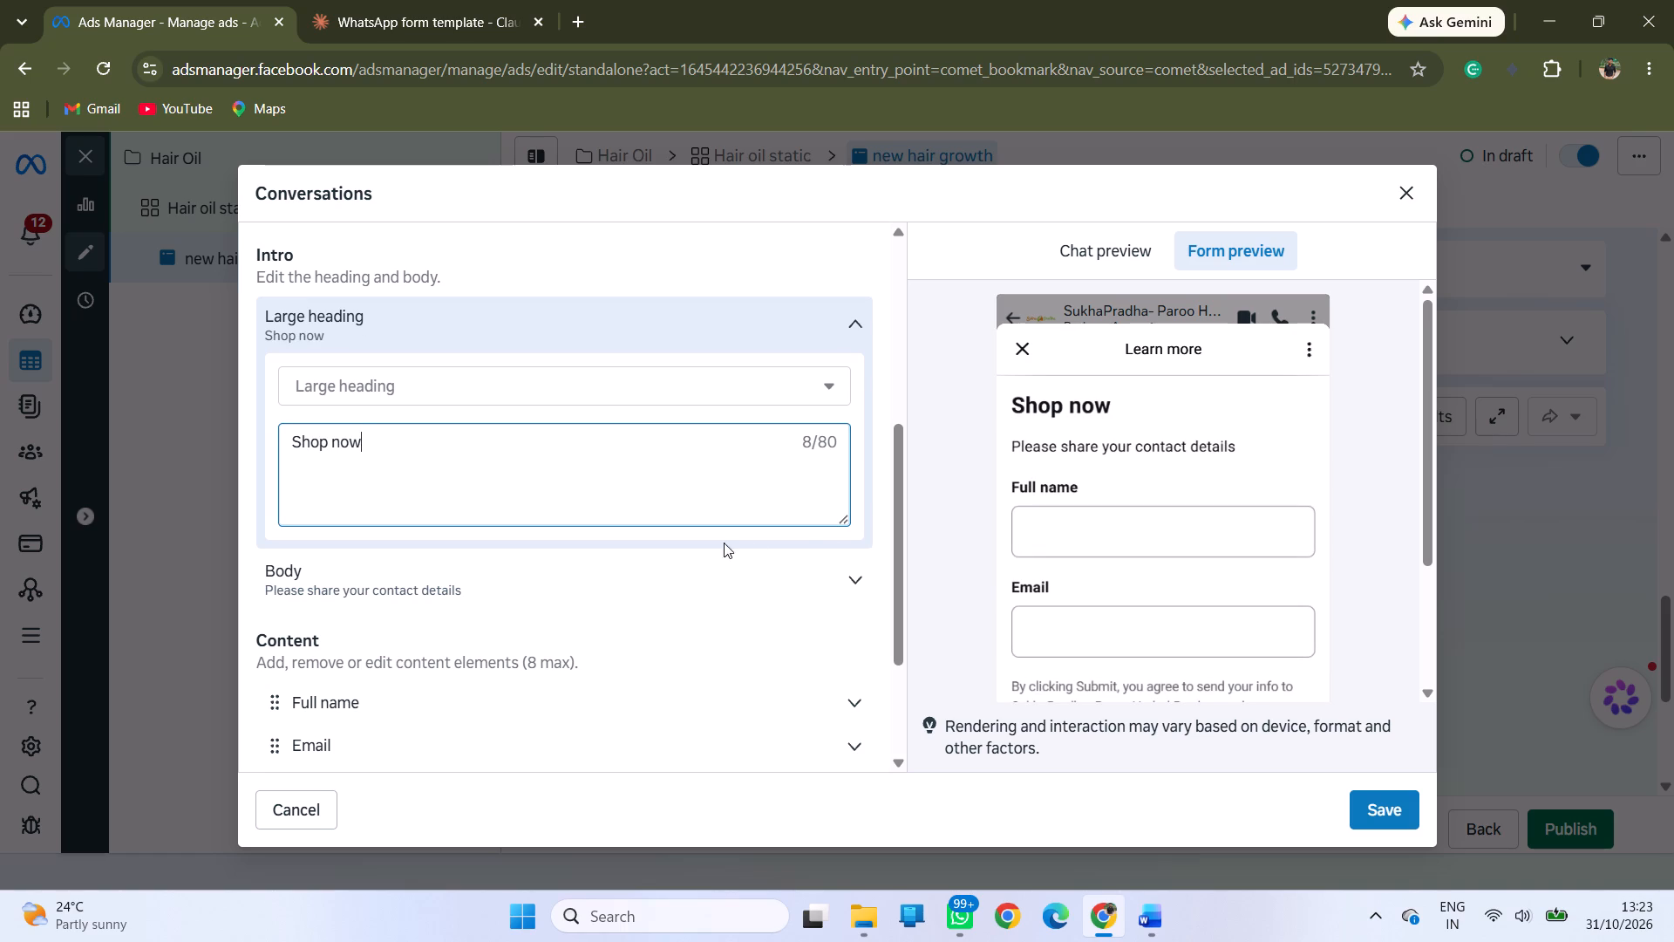
{"action": "left_click", "coordinate": [856, 315]}
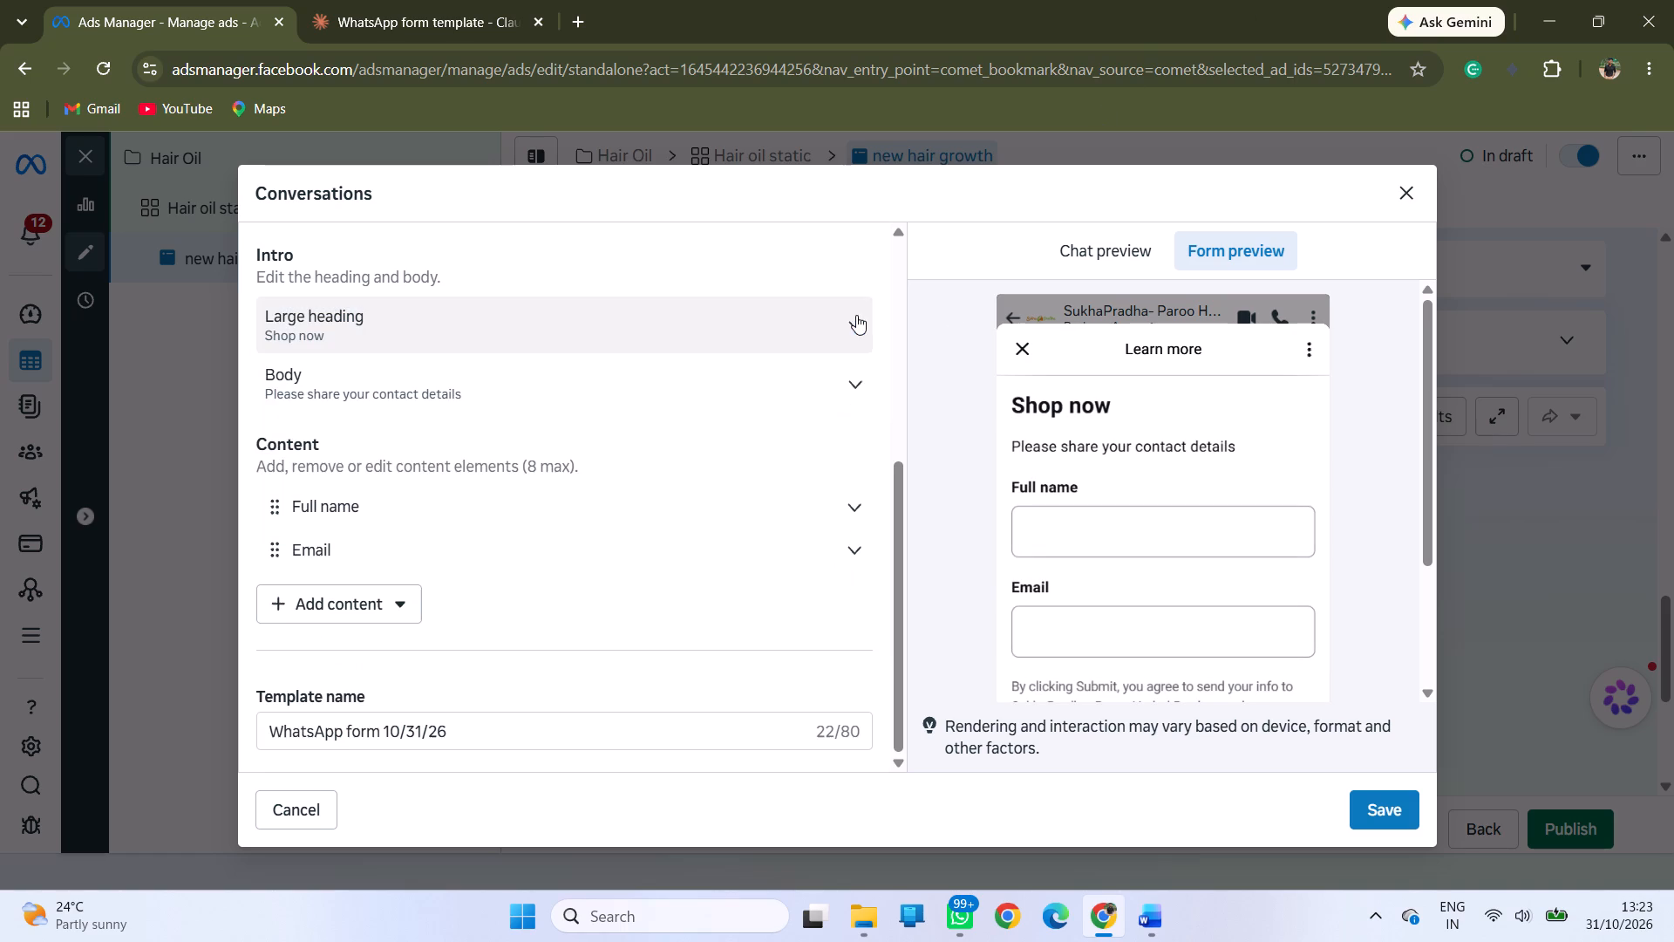
Save the WhatsApp form template with its edited welcome message and heading.
{"action": "scroll", "coordinate": [818, 545], "scroll_direction": "down", "scroll_amount": 3}
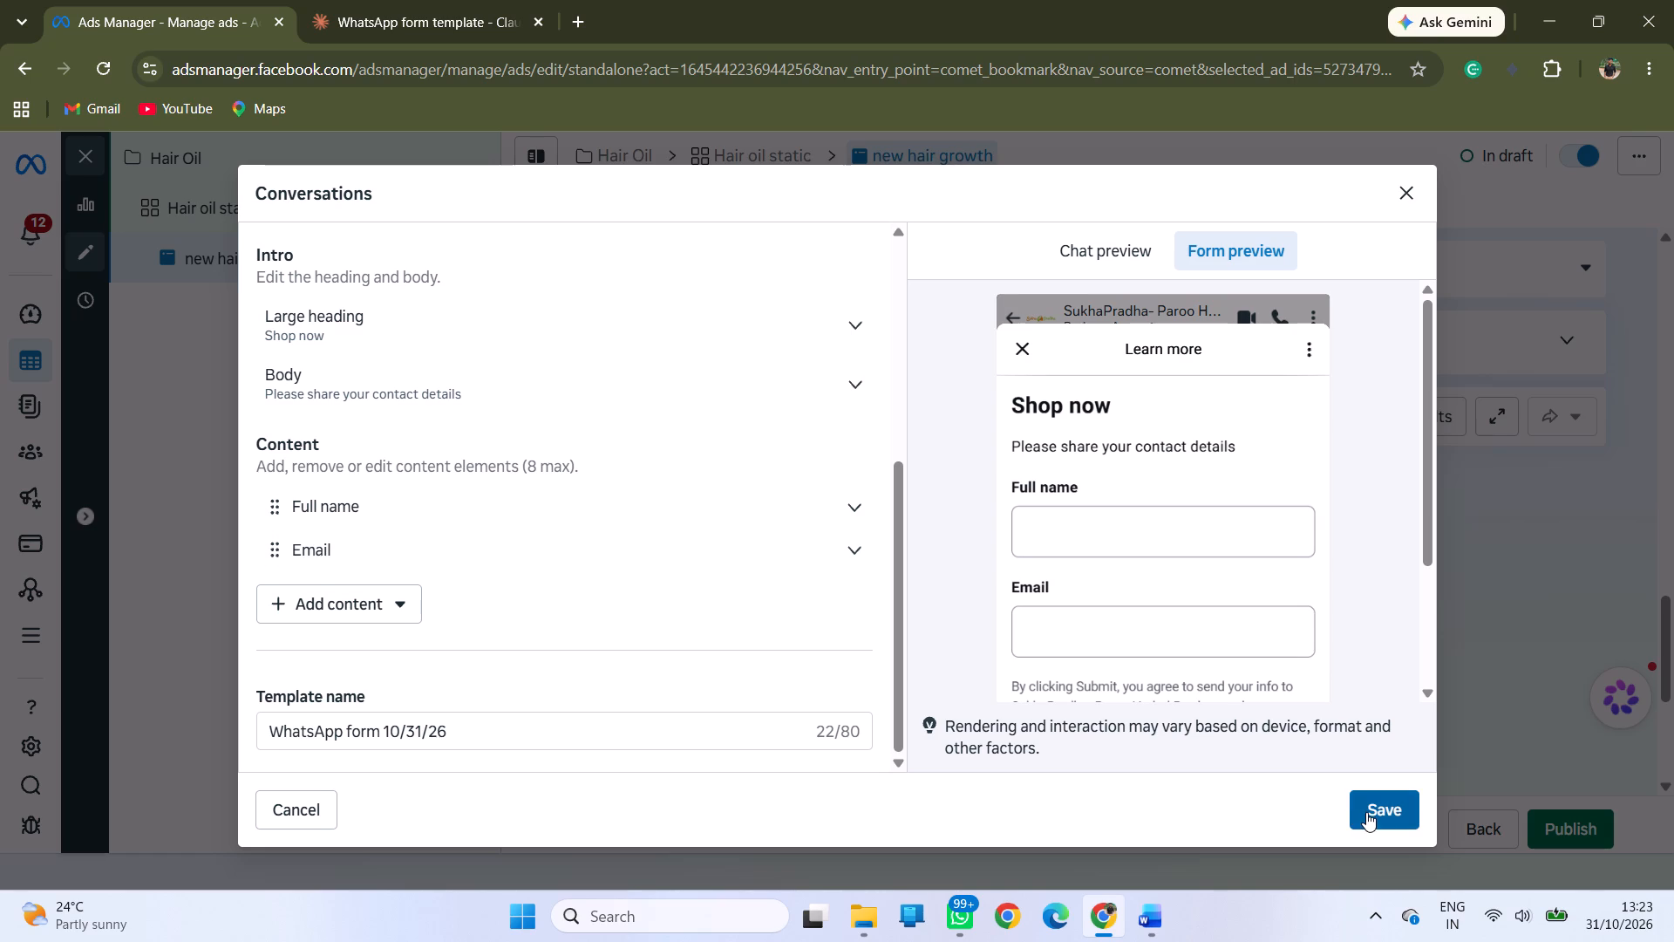
{"action": "left_click", "coordinate": [1367, 812]}
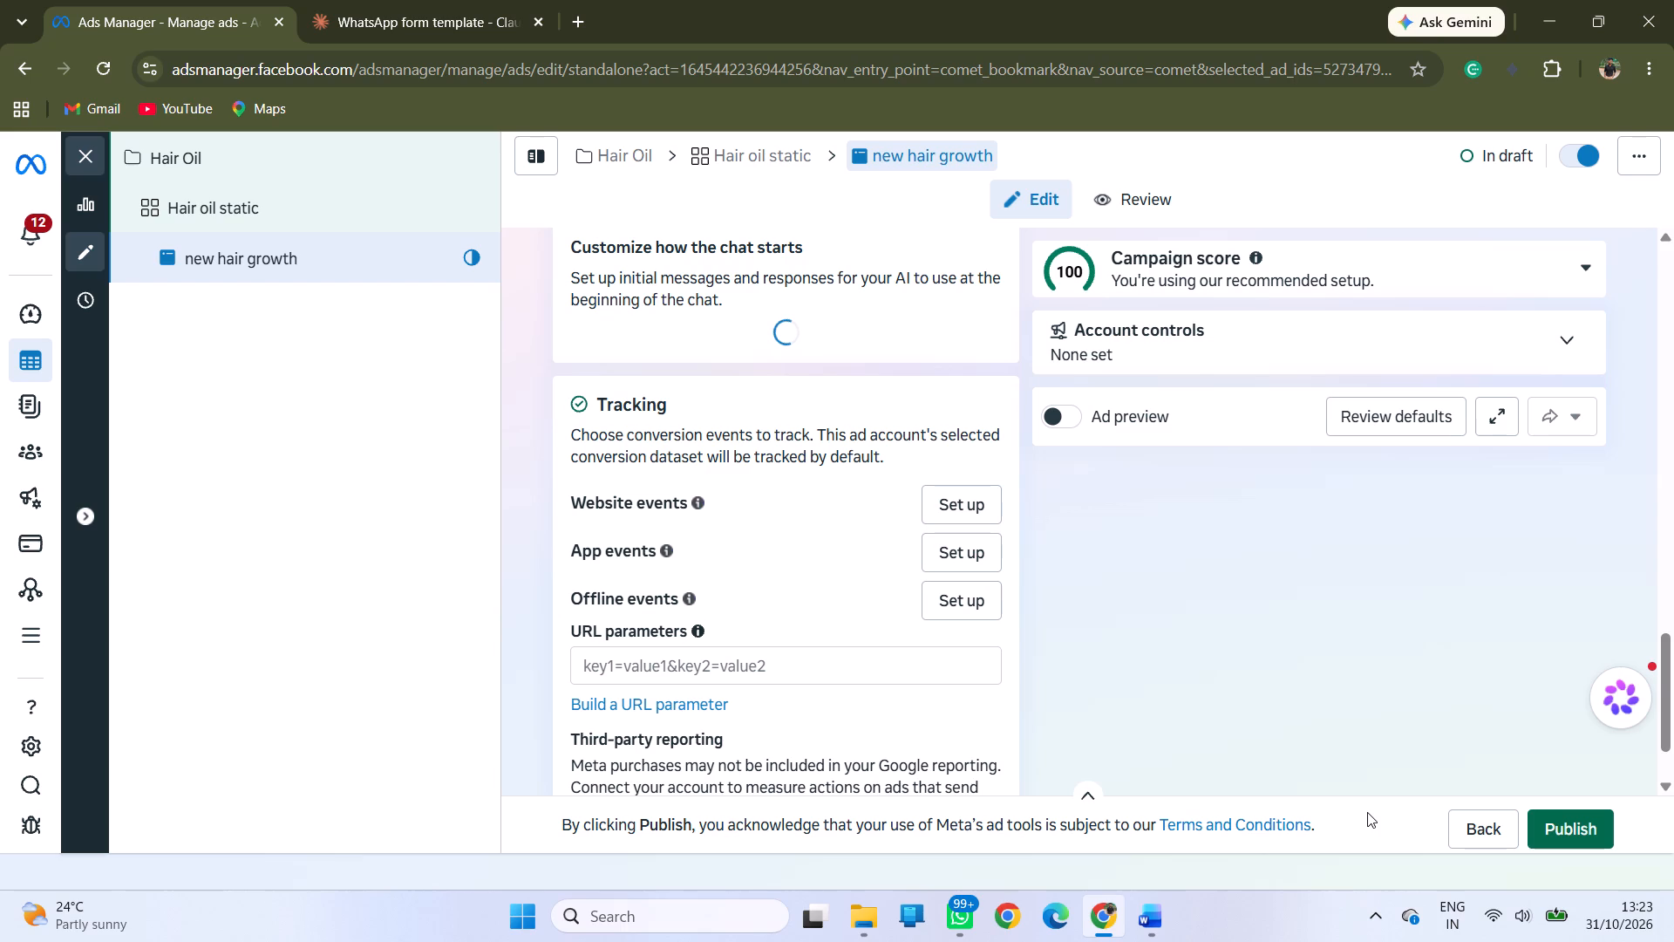
Start setting up the new hair growth ad's creative as an image ad.
{"action": "scroll", "coordinate": [788, 533], "scroll_direction": "down", "scroll_amount": 2}
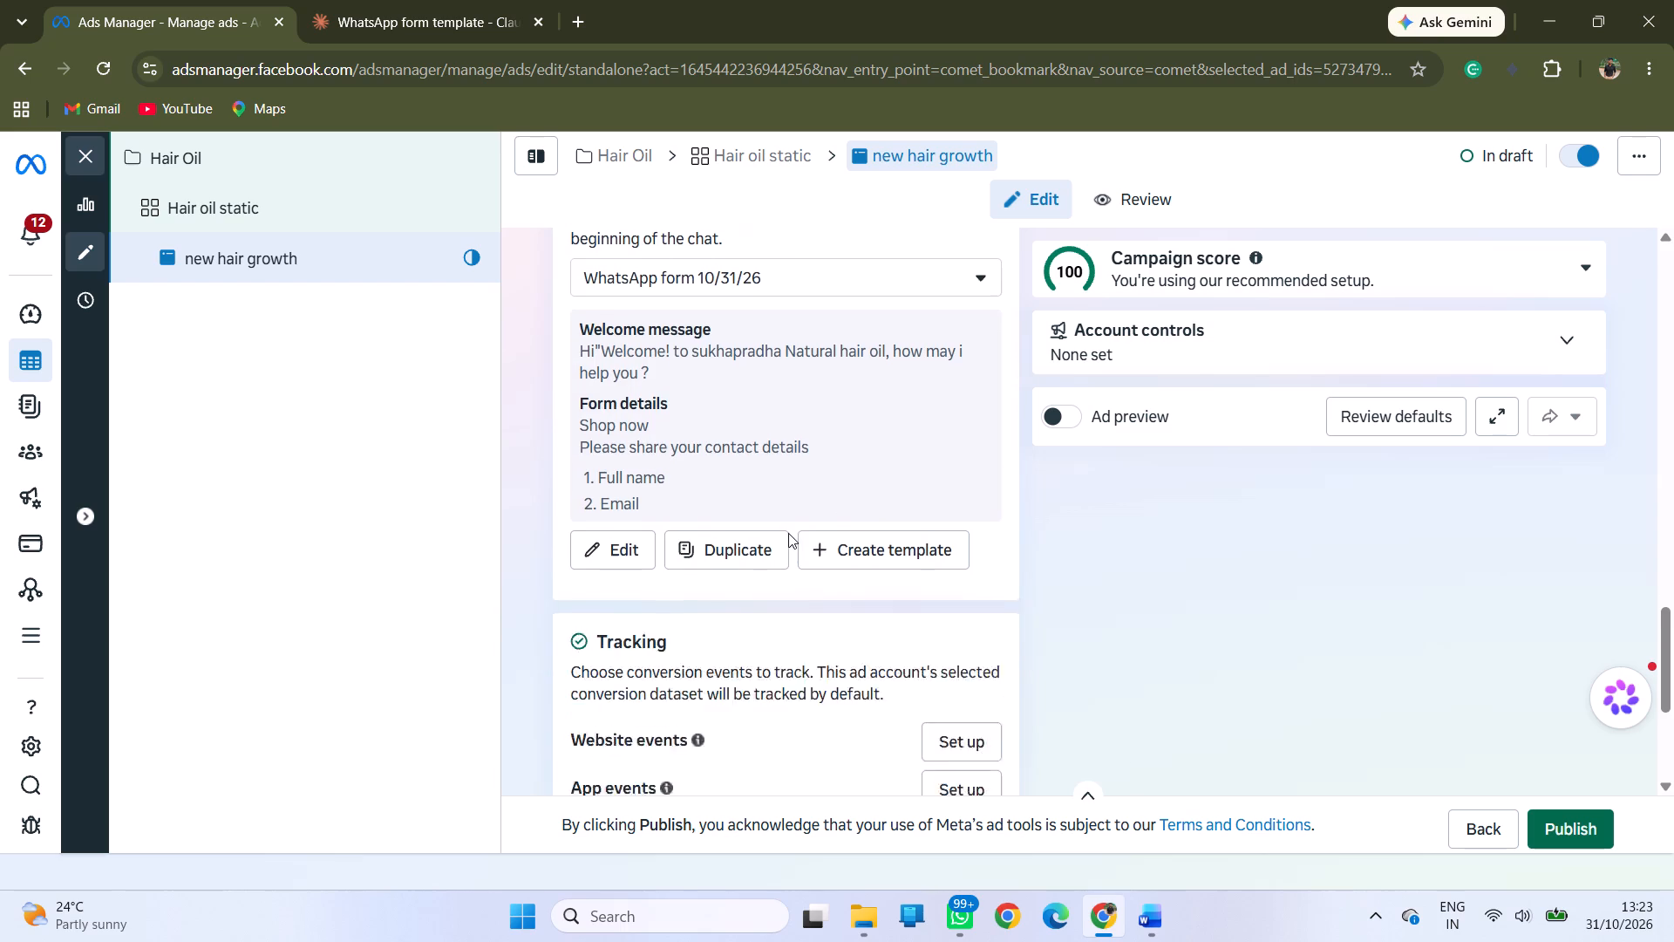
{"action": "scroll", "coordinate": [788, 533], "scroll_direction": "down", "scroll_amount": 9}
{"action": "scroll", "coordinate": [788, 533], "scroll_direction": "up", "scroll_amount": 6}
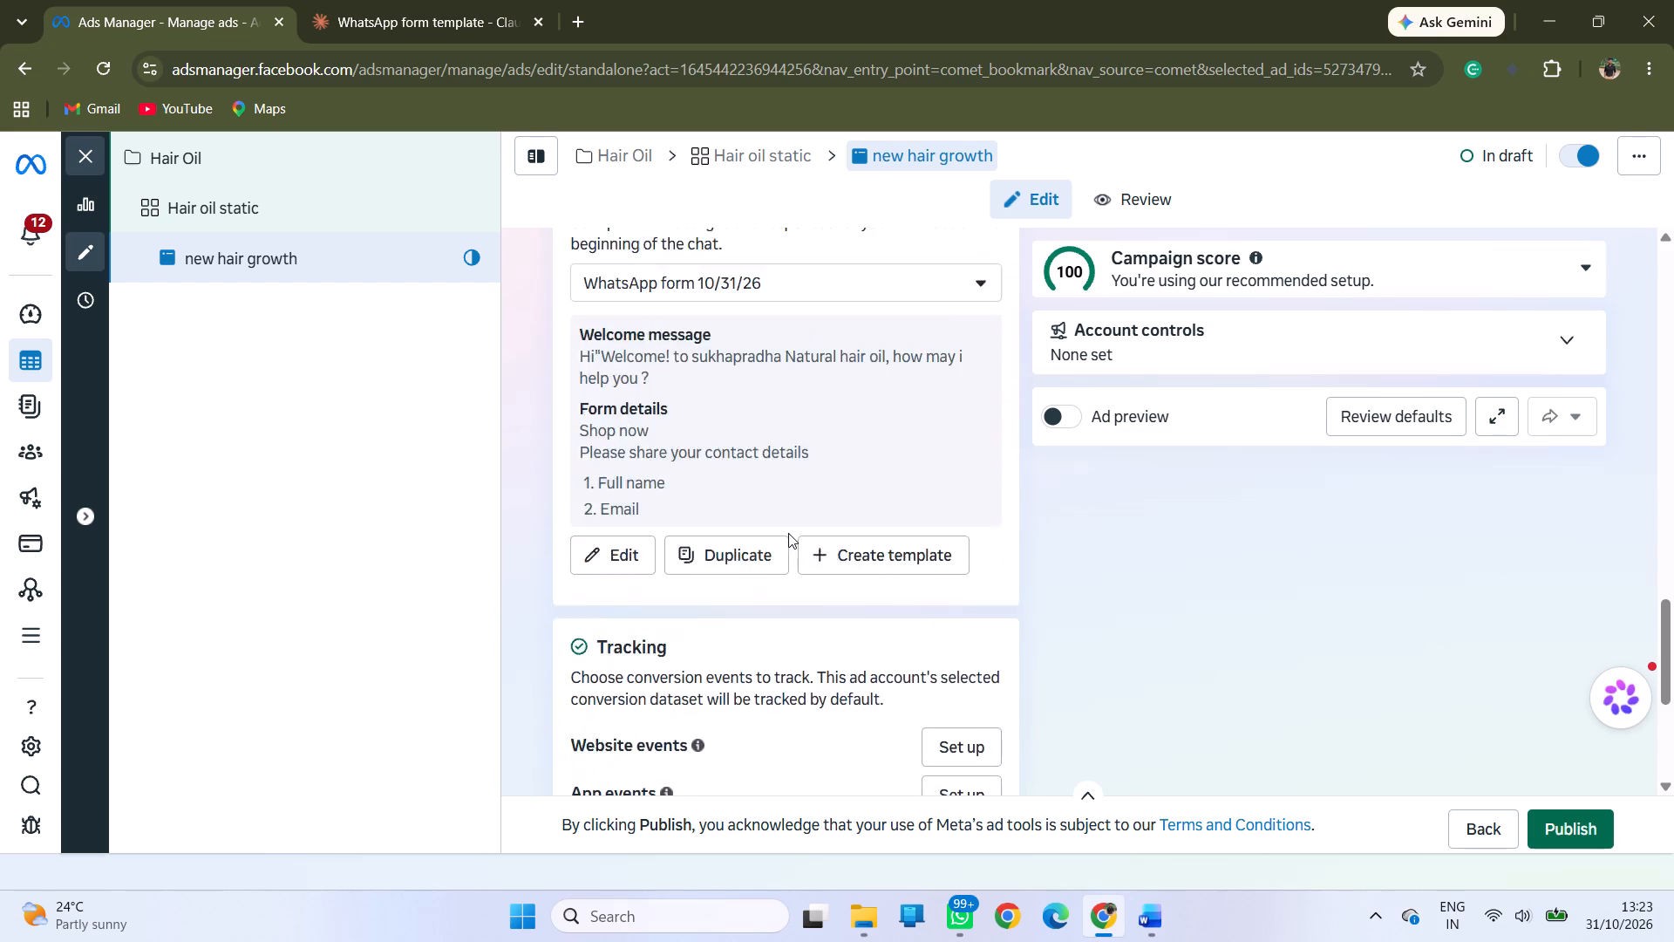
{"action": "scroll", "coordinate": [788, 533], "scroll_direction": "up", "scroll_amount": 20}
{"action": "scroll", "coordinate": [788, 533], "scroll_direction": "up", "scroll_amount": 1}
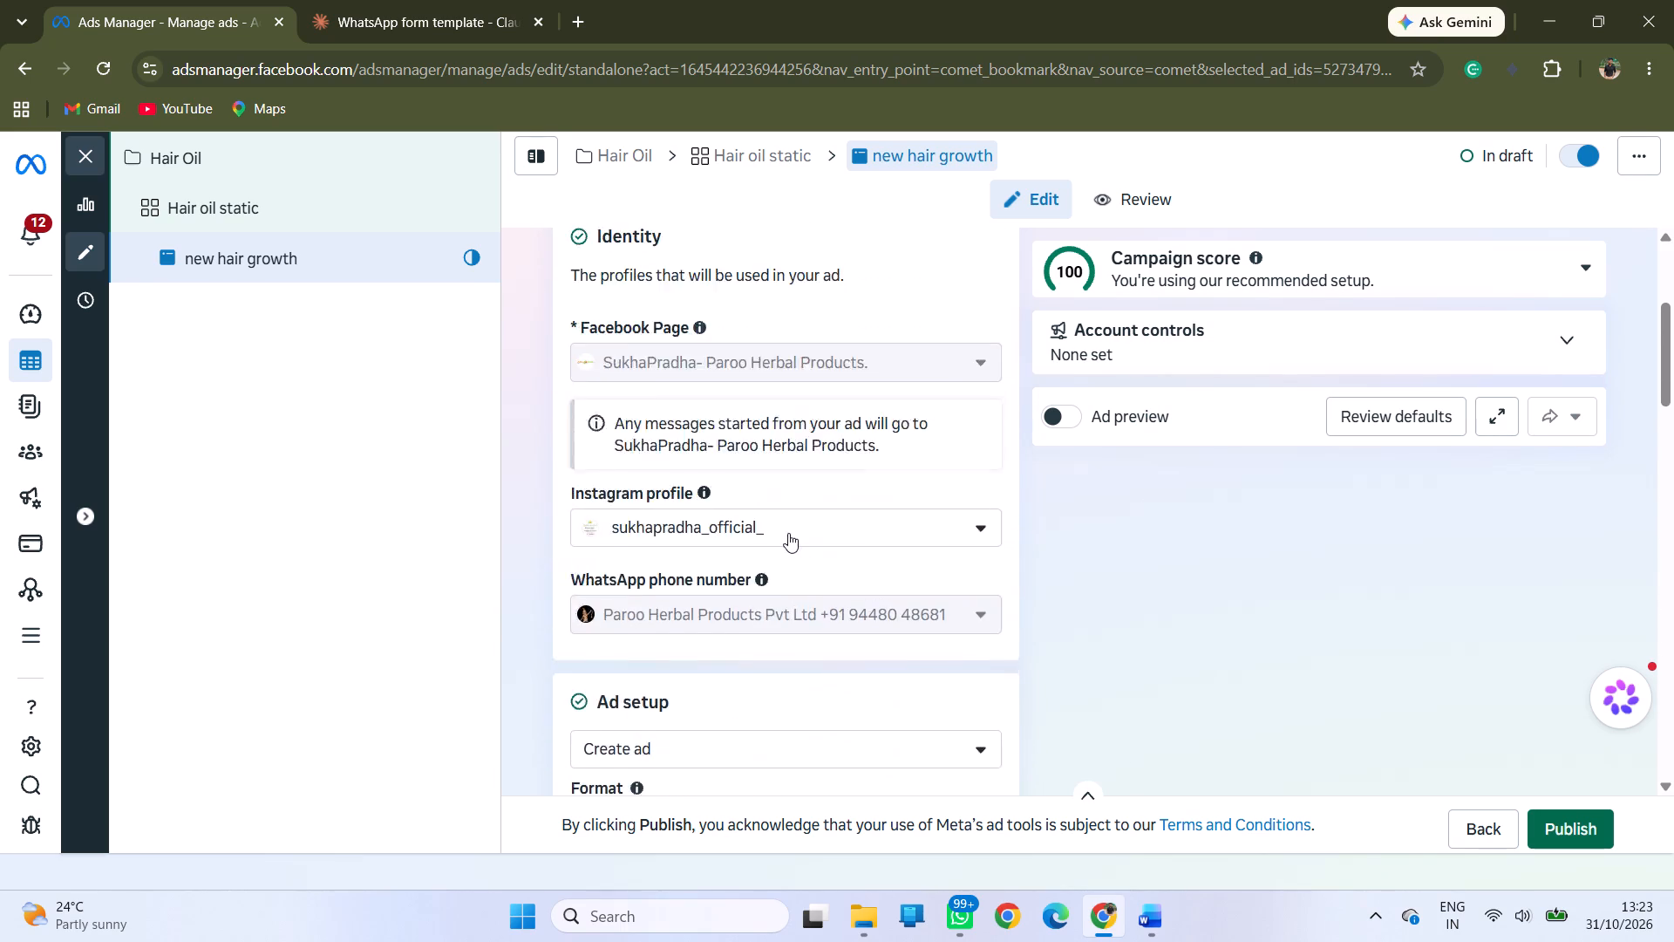
{"action": "scroll", "coordinate": [788, 533], "scroll_direction": "up", "scroll_amount": 2}
{"action": "scroll", "coordinate": [788, 533], "scroll_direction": "down", "scroll_amount": 15}
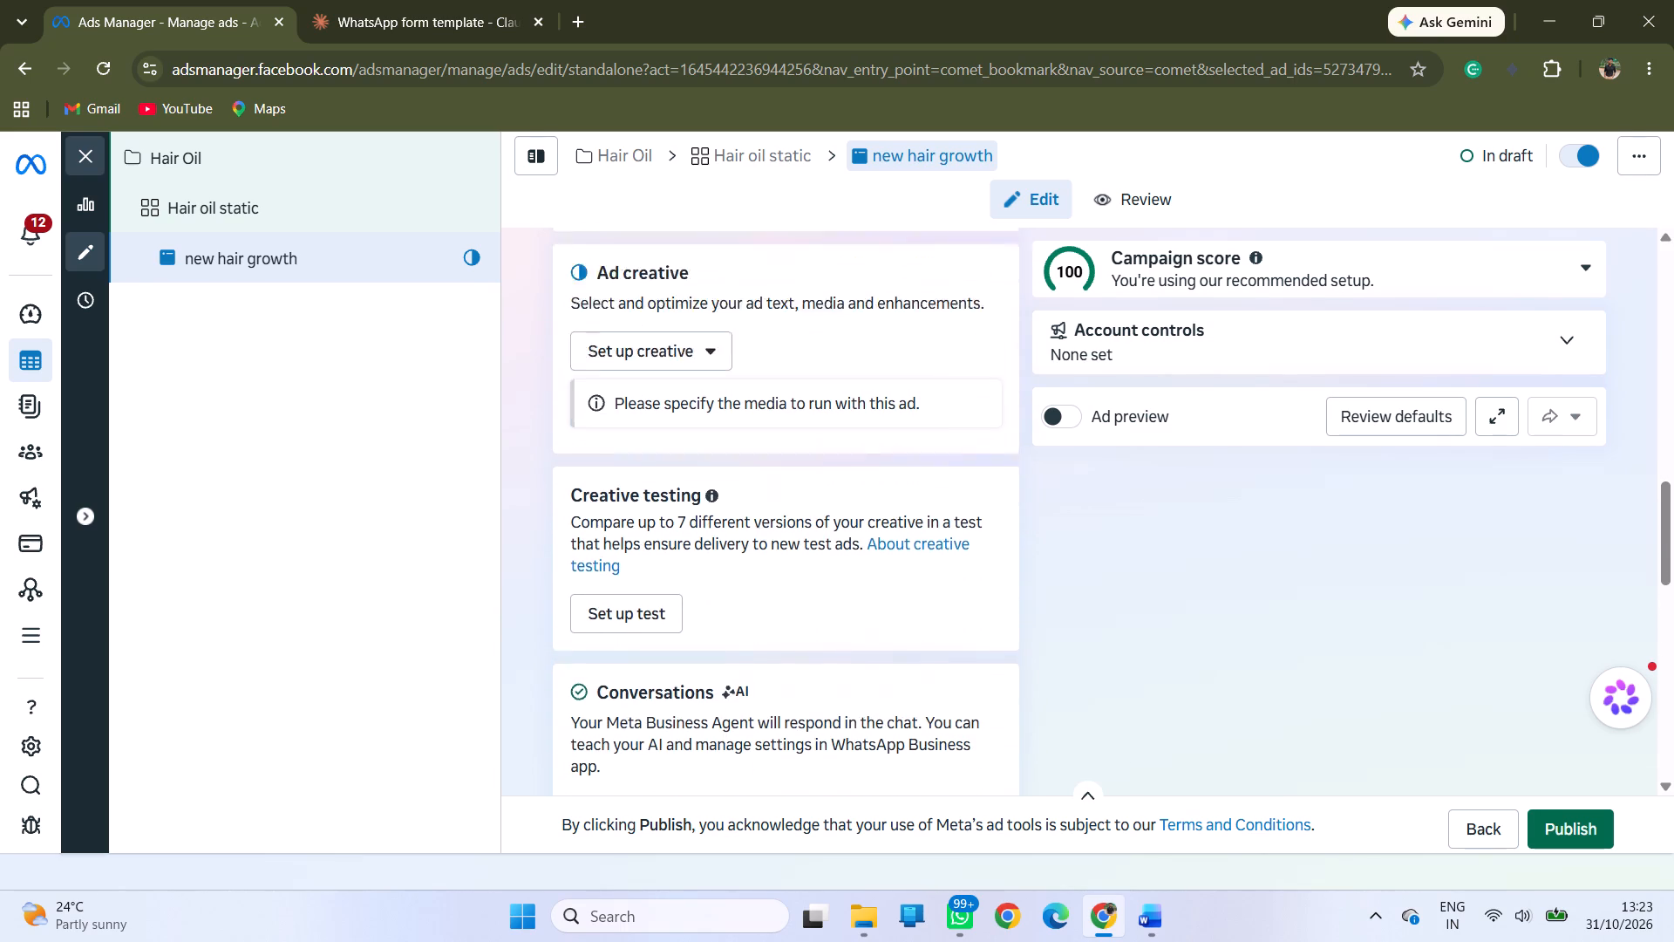
{"action": "left_click", "coordinate": [684, 297]}
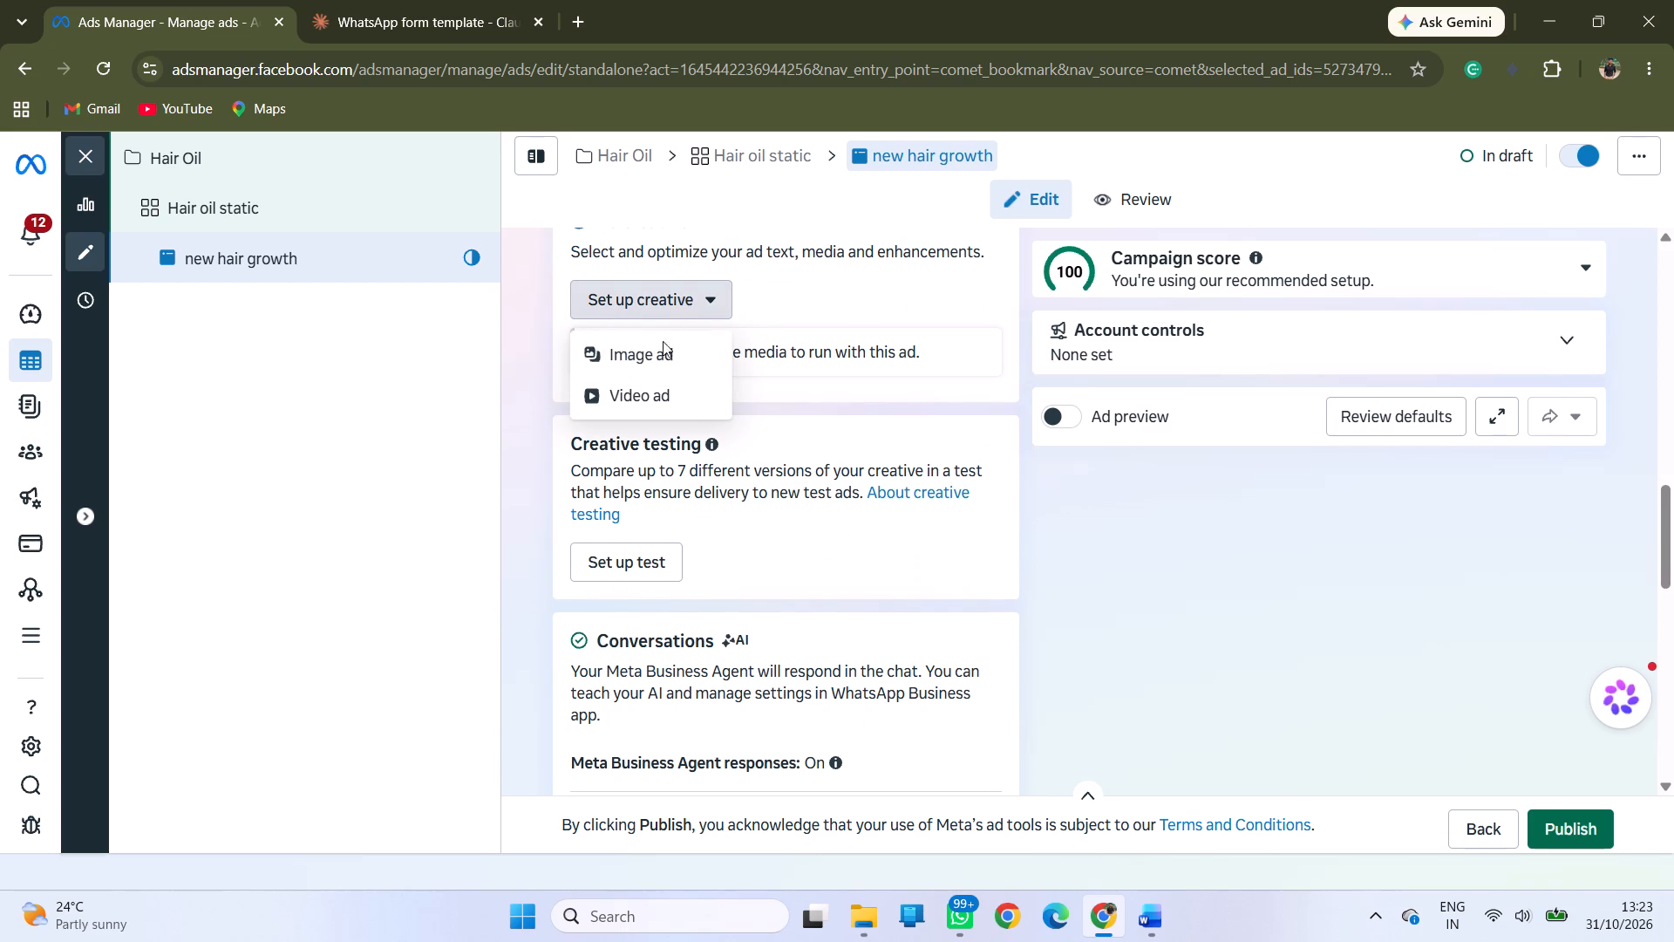
{"action": "left_click", "coordinate": [654, 358]}
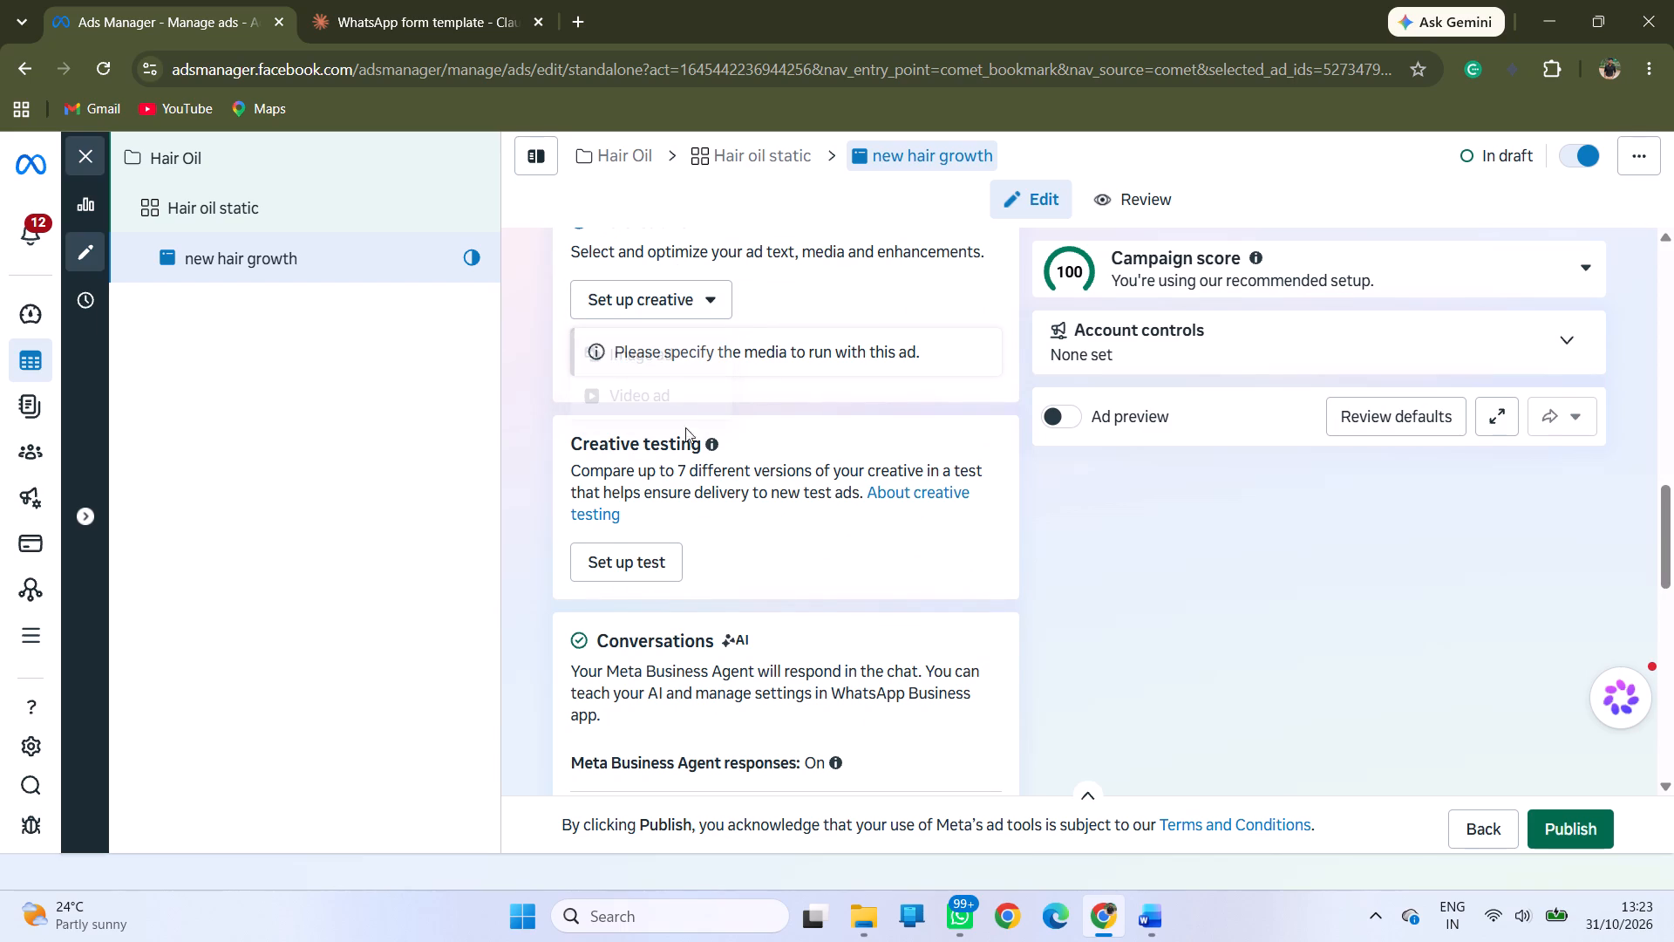
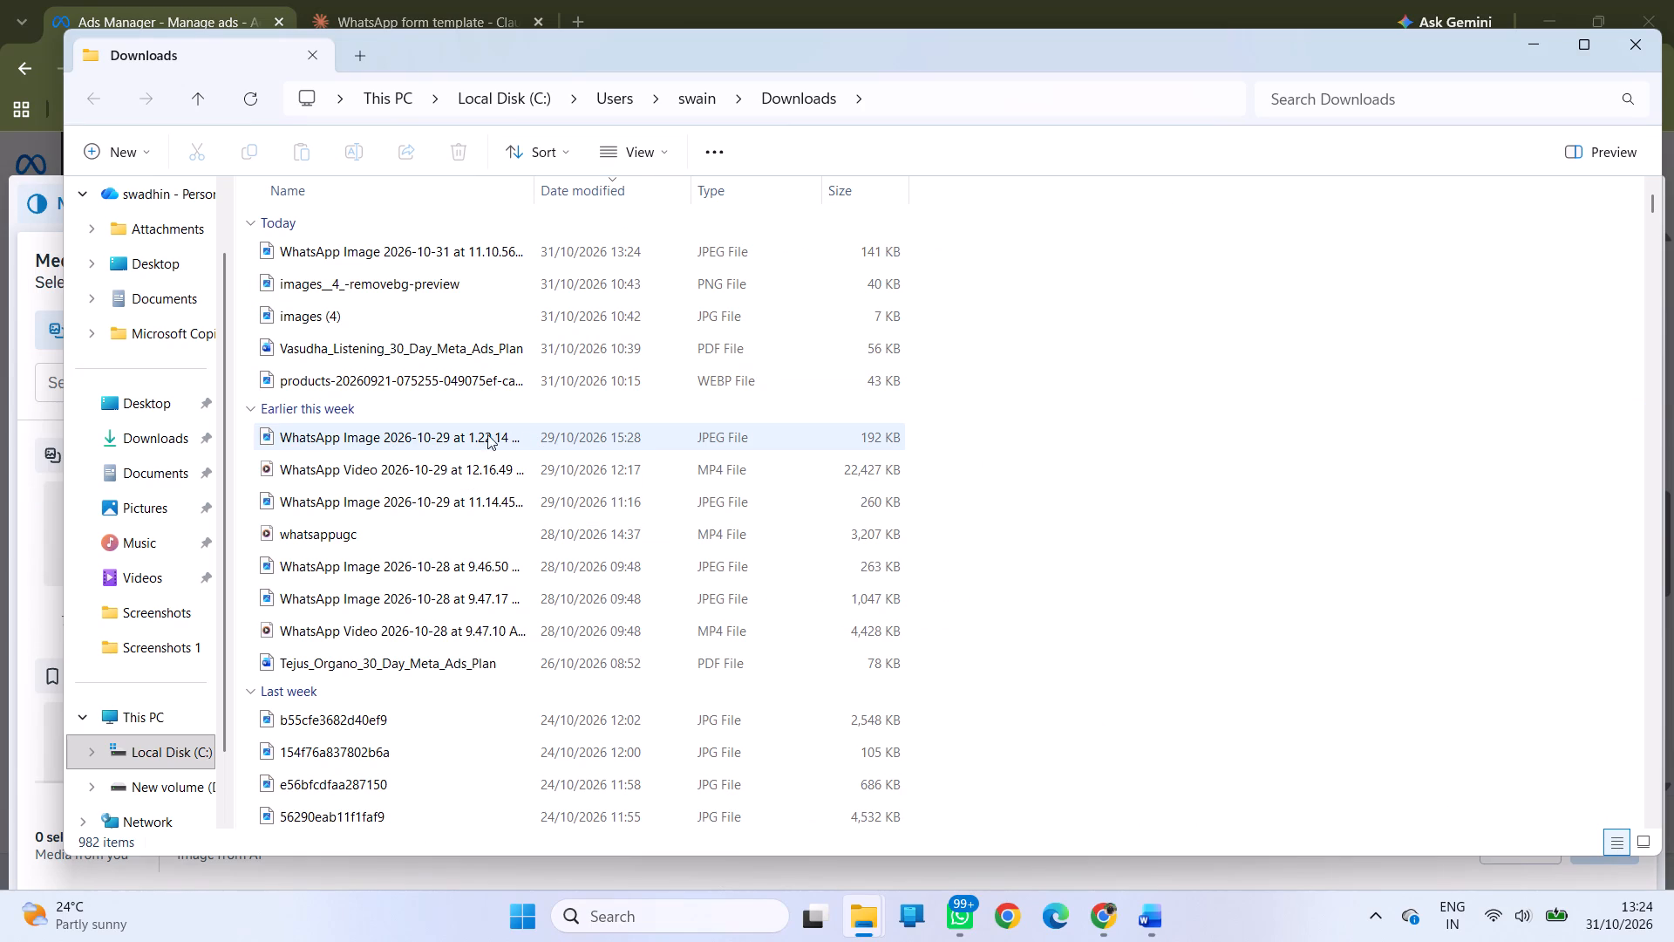
Open the Downloads image 'WhatsApp Image 2026-10-29 at 1.22.14 PM.jpeg' to check its content, and close it again.
{"action": "double_click", "coordinate": [425, 434]}
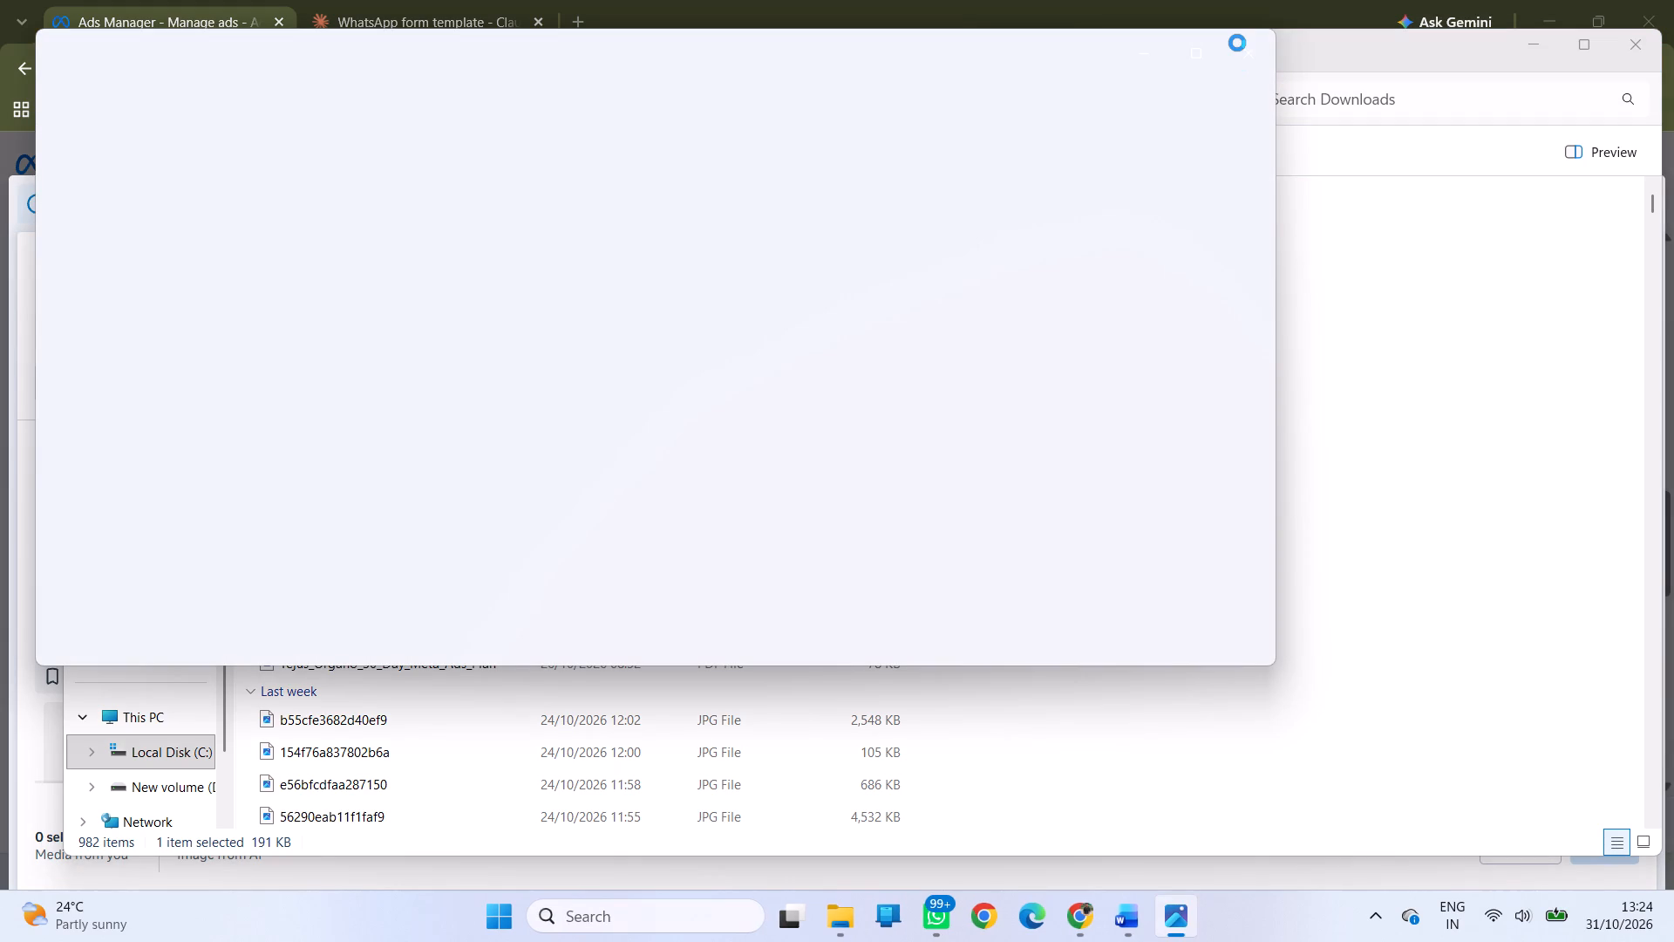
{"action": "left_click", "coordinate": [1254, 45]}
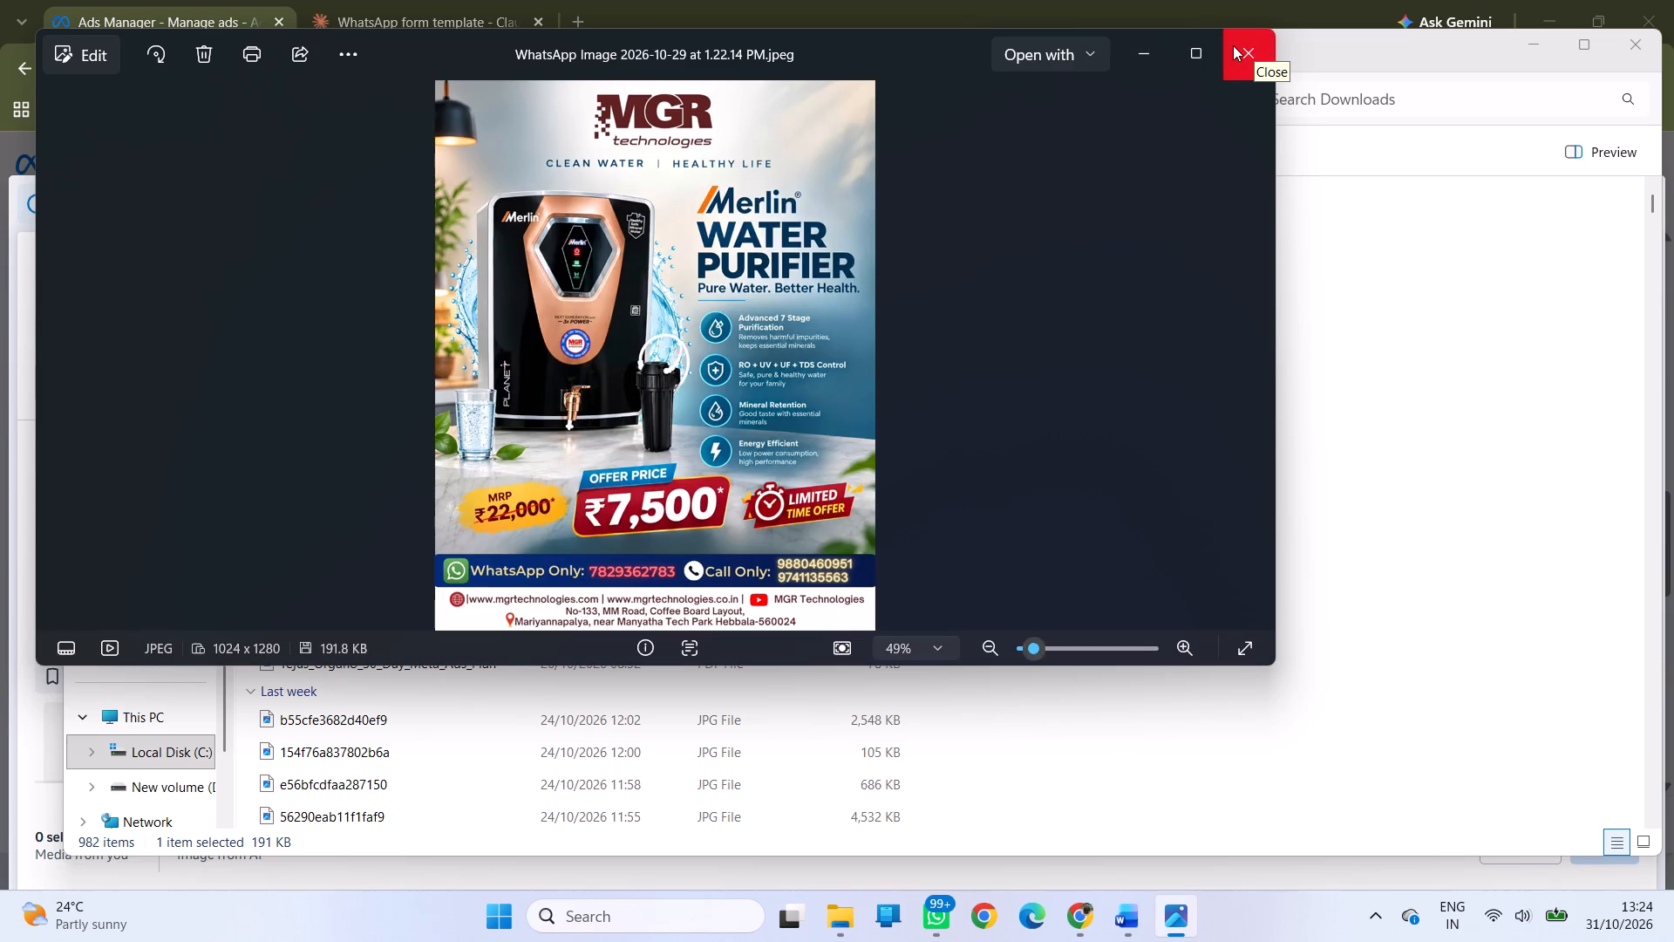
Copy 'WhatsApp Image 2026-10-31 at 11.10.56 AM.jpeg' from Downloads and, back in Ads Manager, upload it as the ad's media using the copied path.
{"action": "left_click", "coordinate": [565, 260]}
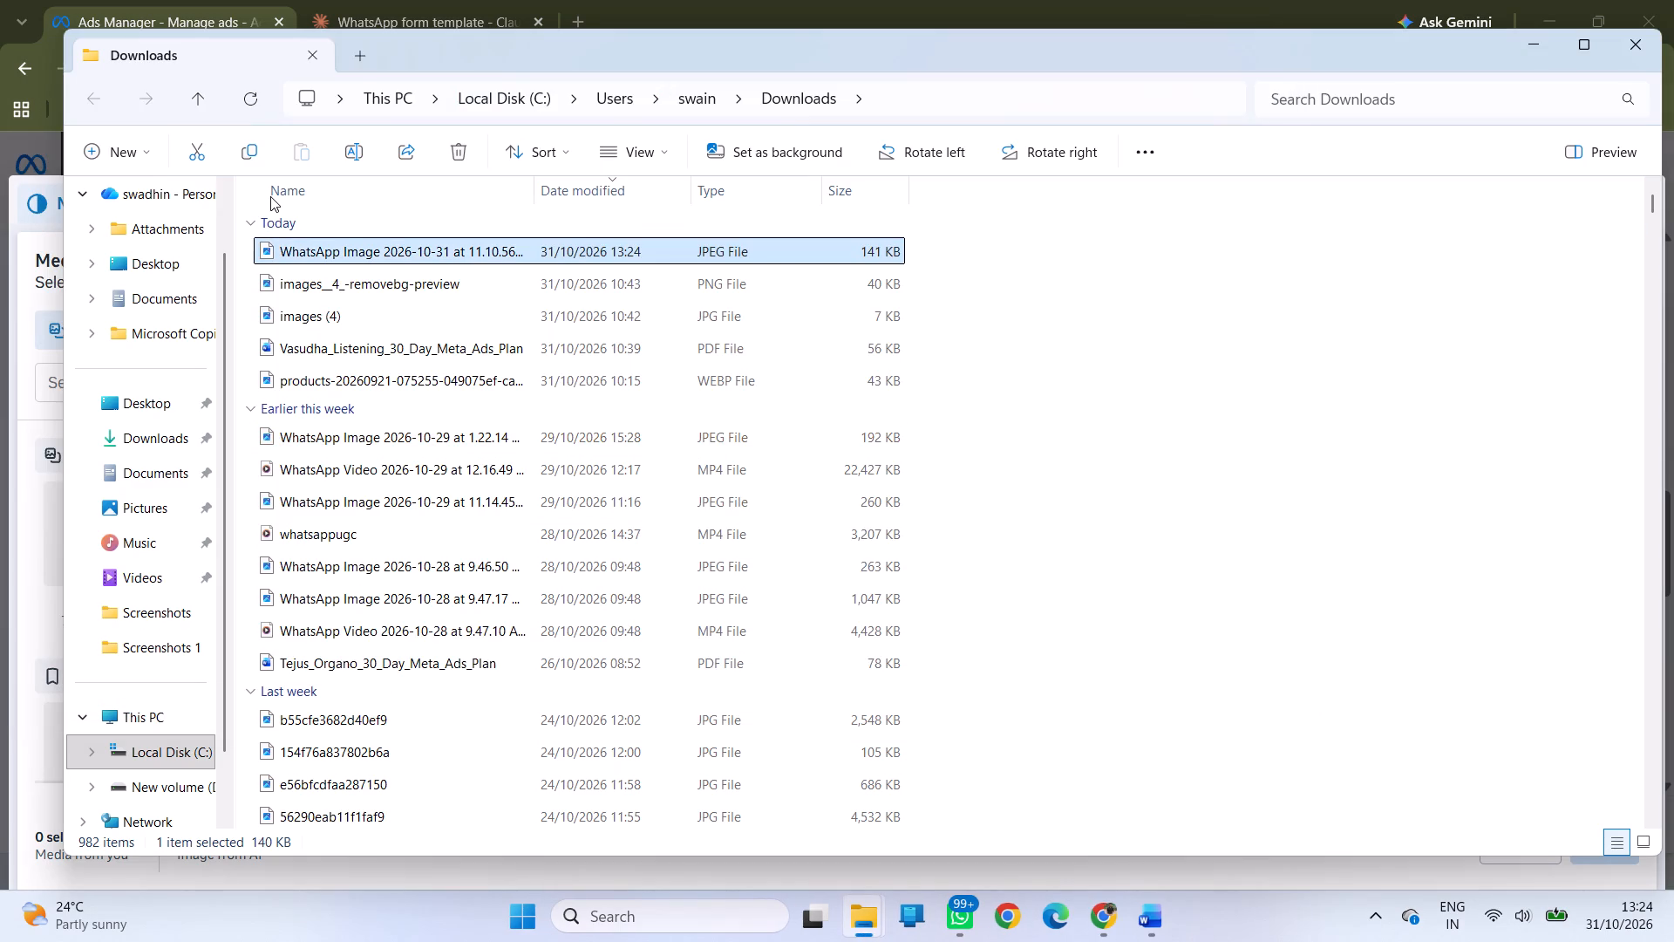
{"action": "left_click", "coordinate": [250, 148]}
{"action": "left_click", "coordinate": [1115, 913]}
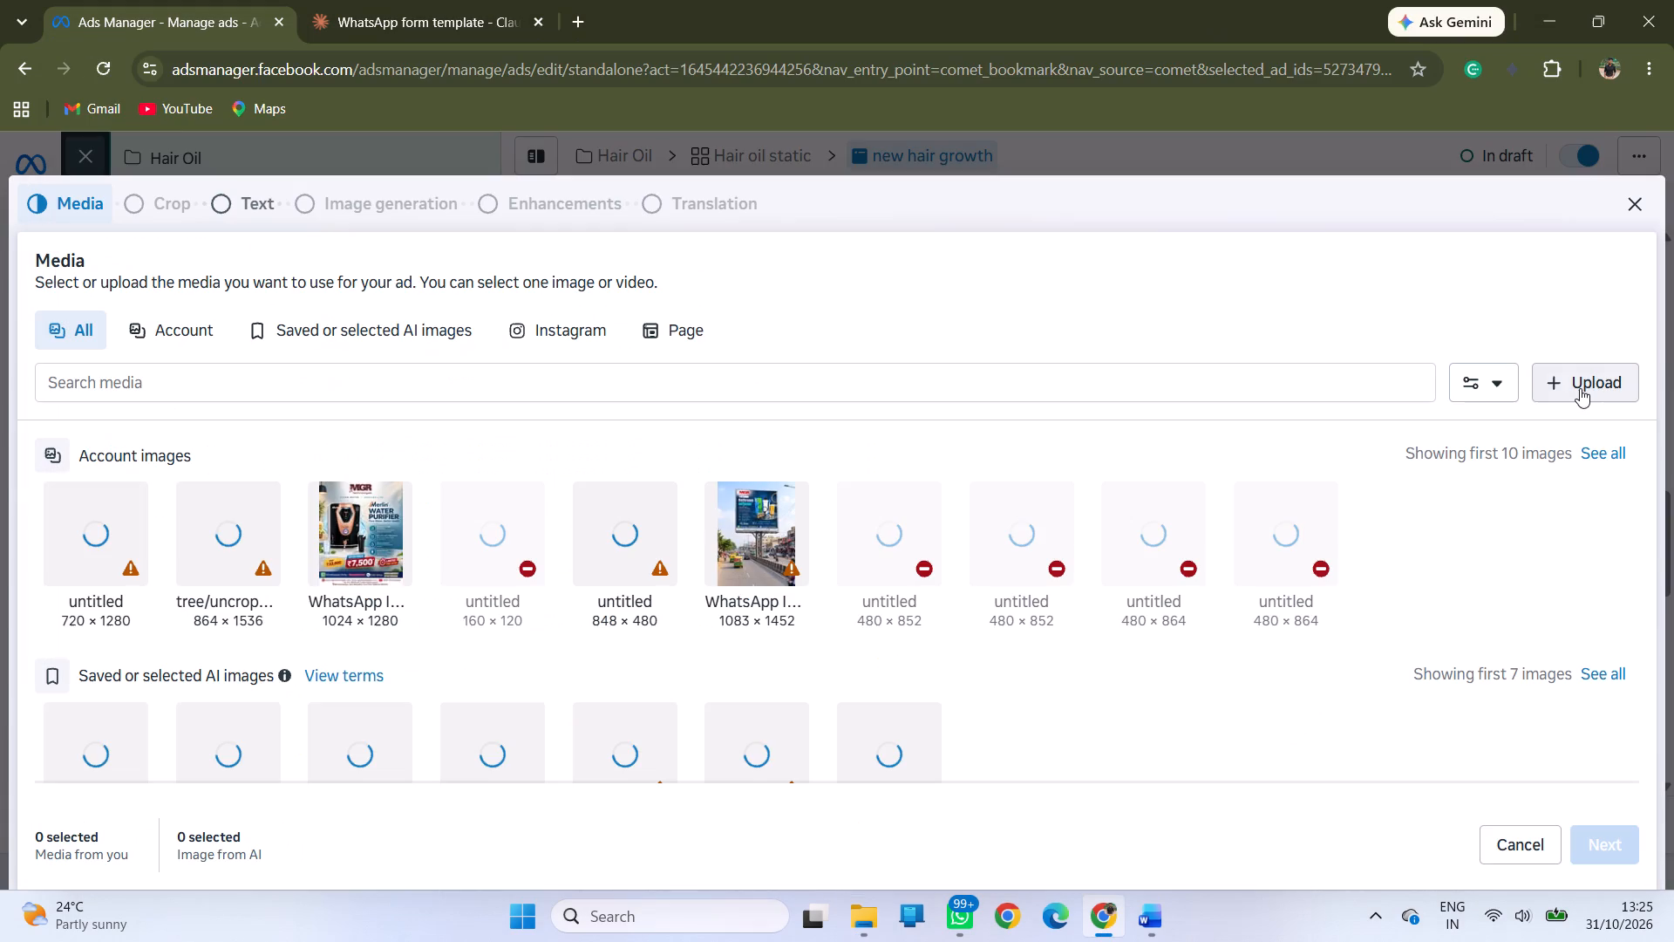
{"action": "left_click", "coordinate": [1580, 388]}
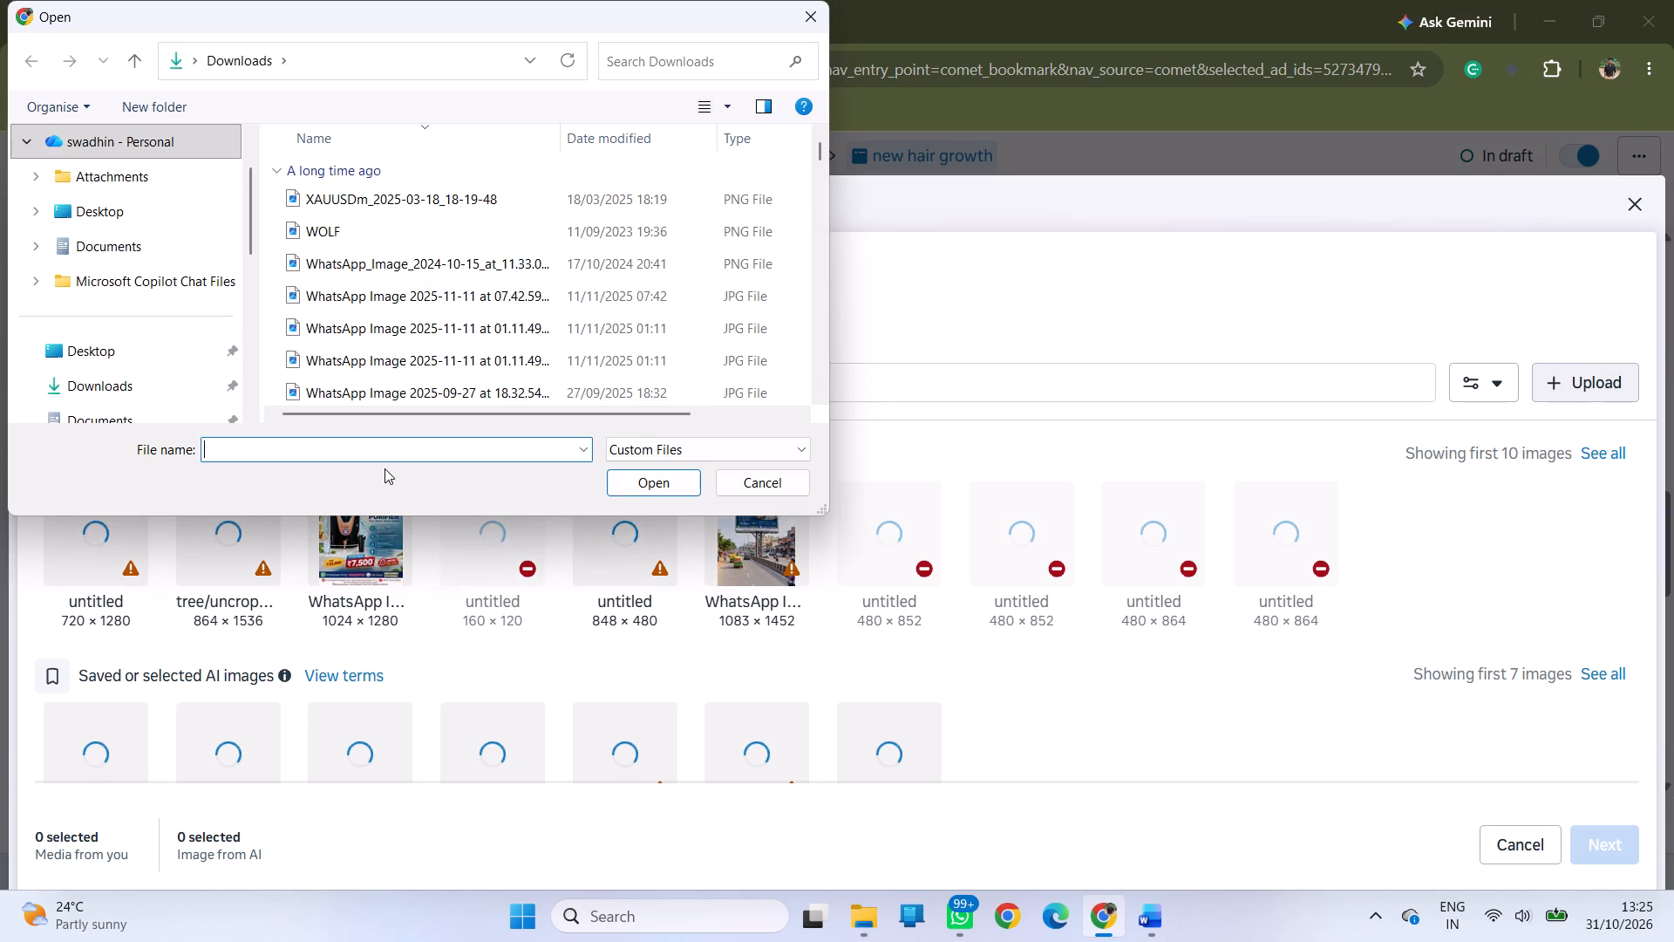
{"action": "left_click", "coordinate": [298, 444]}
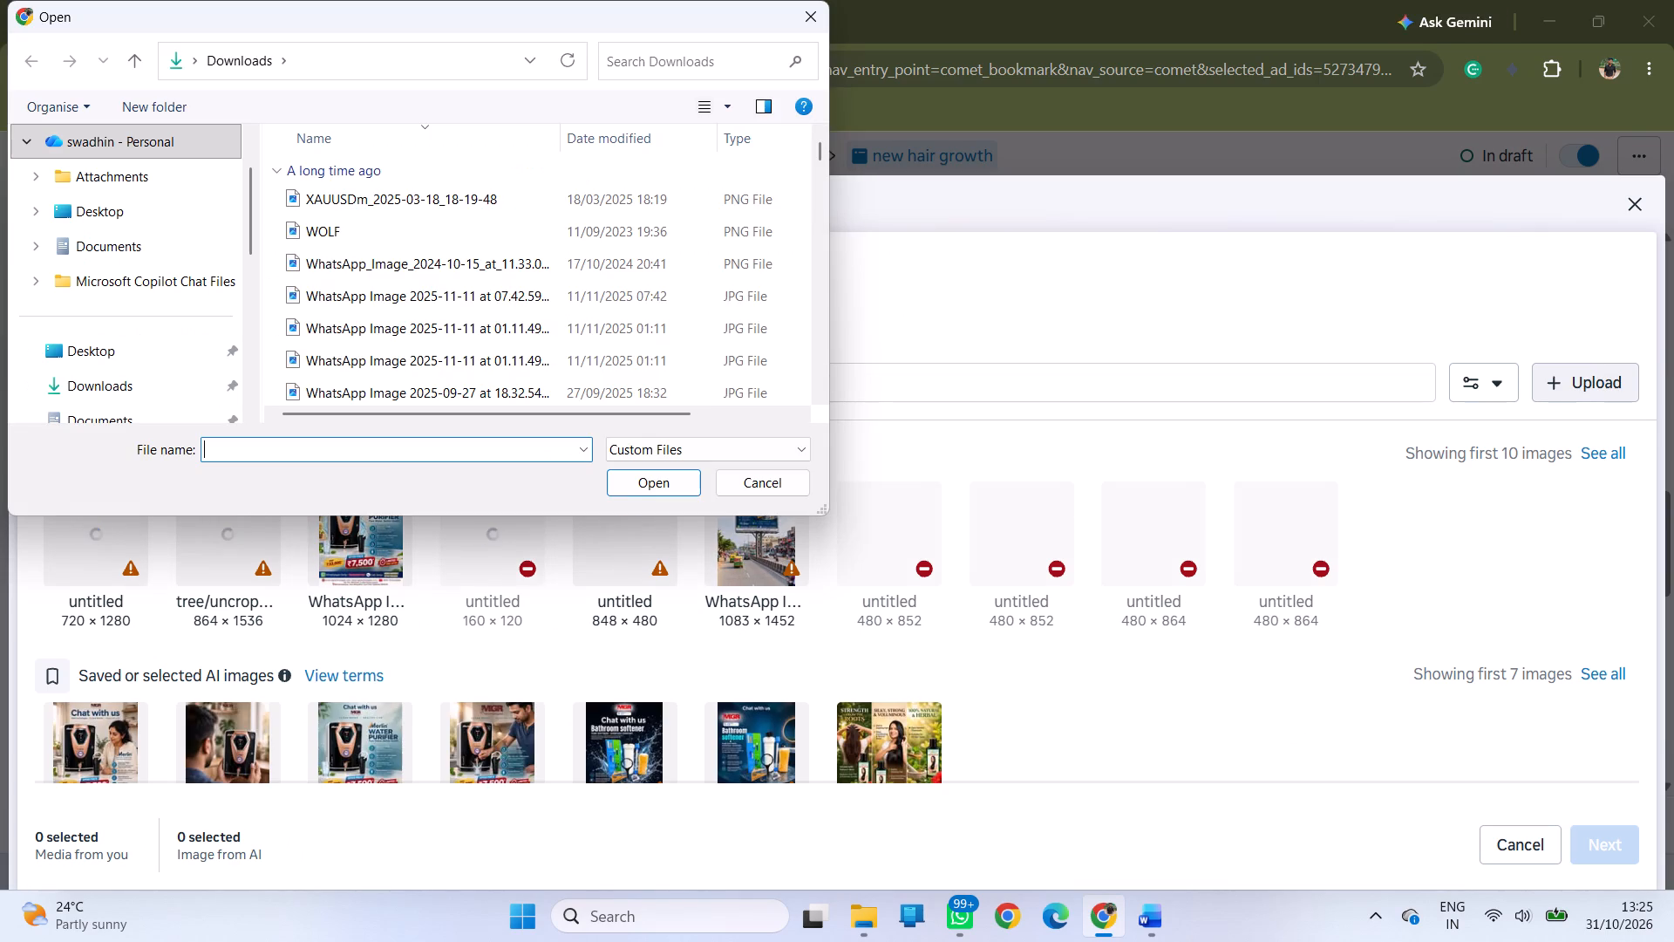
{"action": "key", "text": "ctrl+v"}
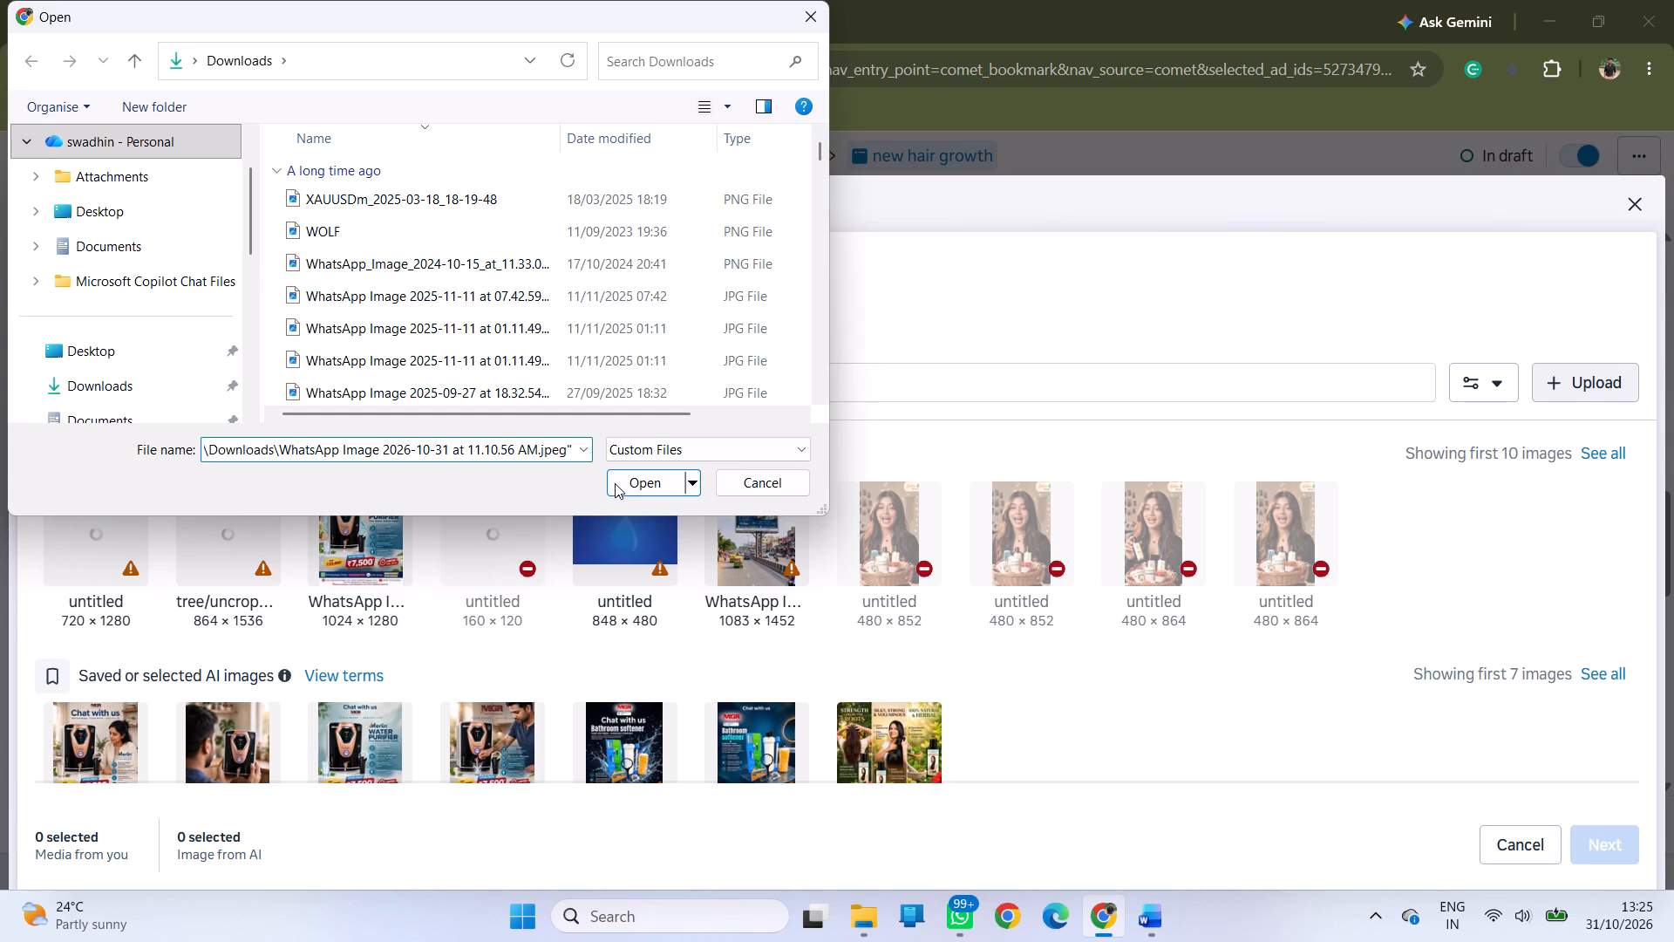
{"action": "left_click", "coordinate": [633, 478]}
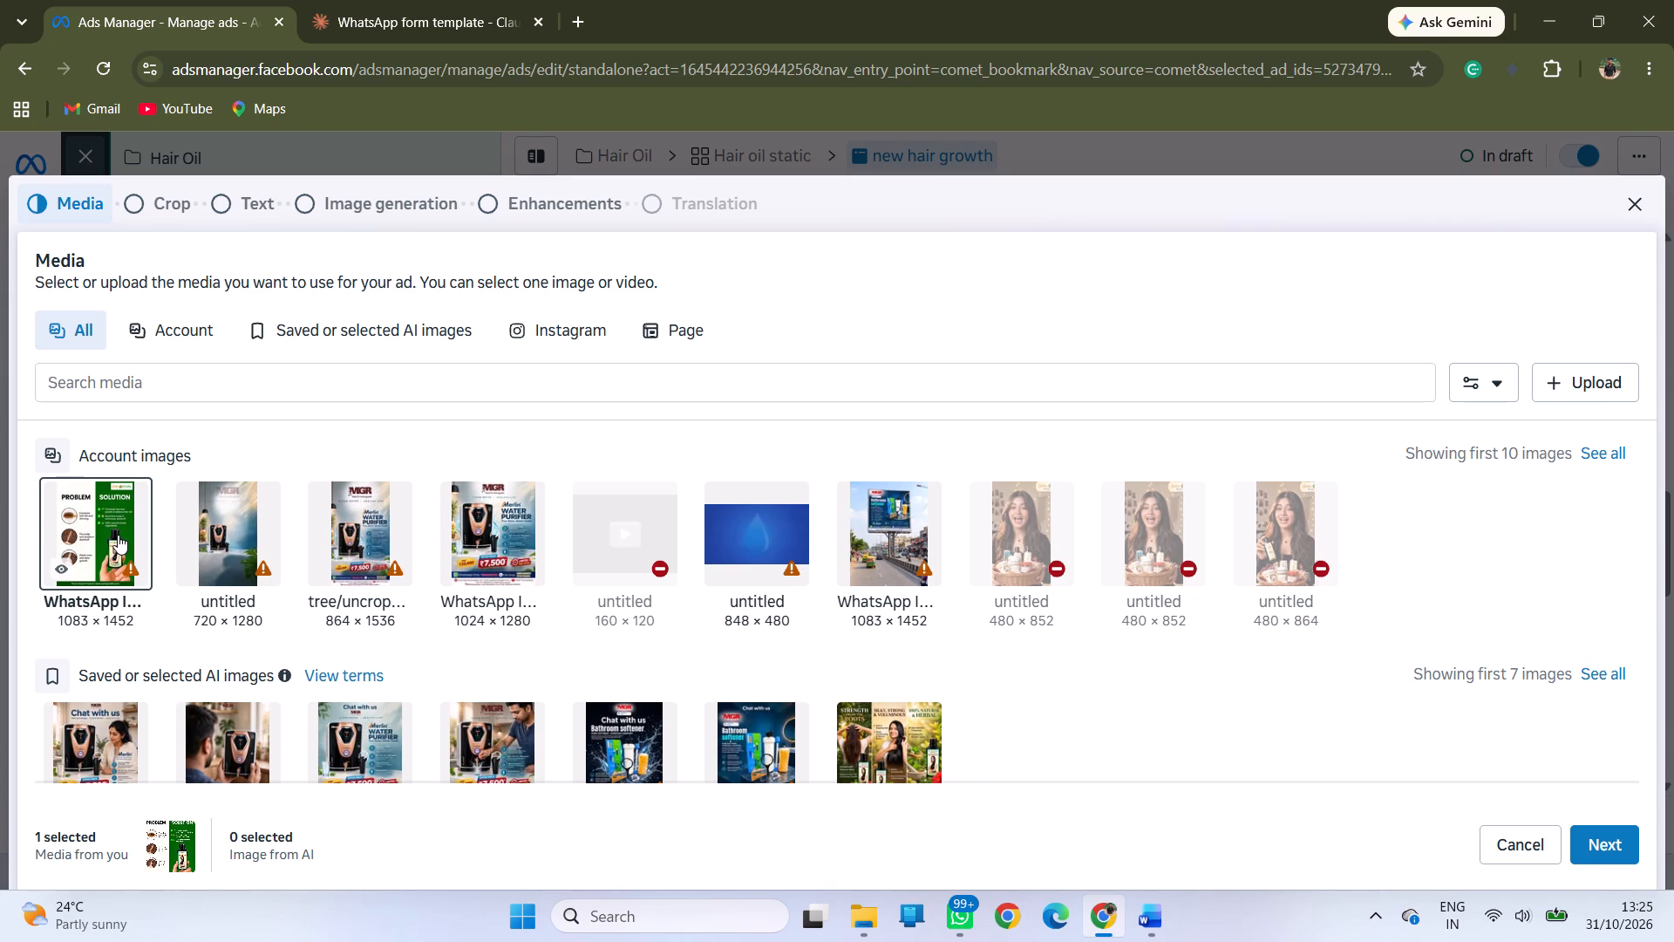
Keep the 1083 × 1452 Problem/Solution hair oil image as the ad media and continue to cropping.
{"action": "left_click", "coordinate": [85, 529]}
{"action": "left_click", "coordinate": [1586, 846]}
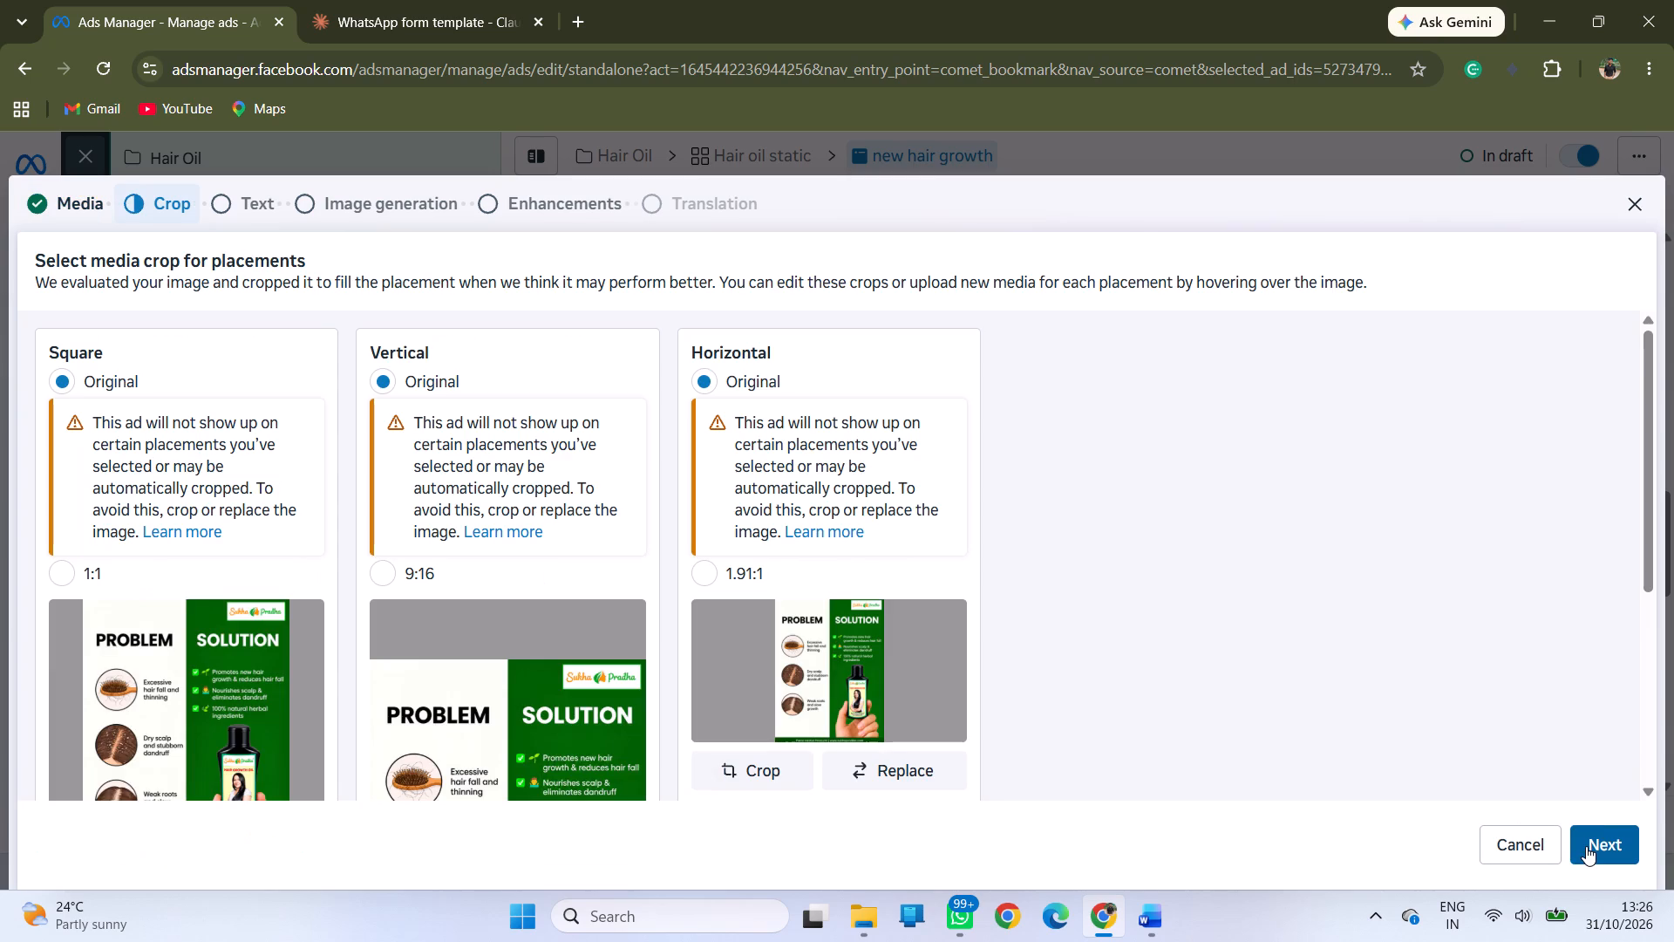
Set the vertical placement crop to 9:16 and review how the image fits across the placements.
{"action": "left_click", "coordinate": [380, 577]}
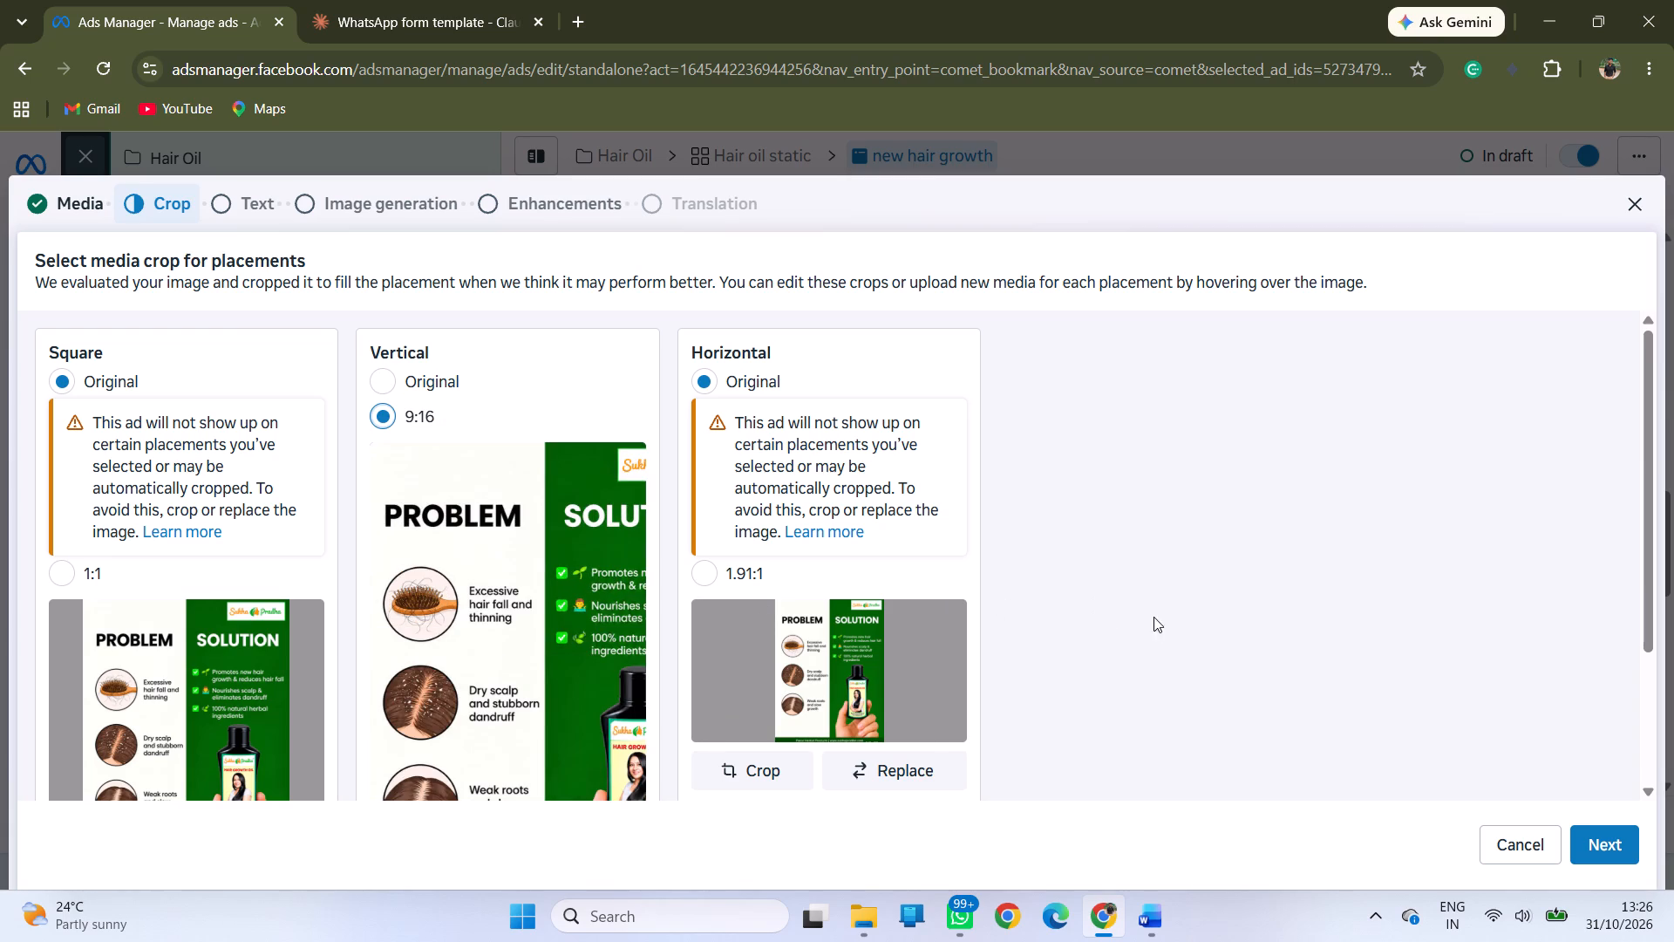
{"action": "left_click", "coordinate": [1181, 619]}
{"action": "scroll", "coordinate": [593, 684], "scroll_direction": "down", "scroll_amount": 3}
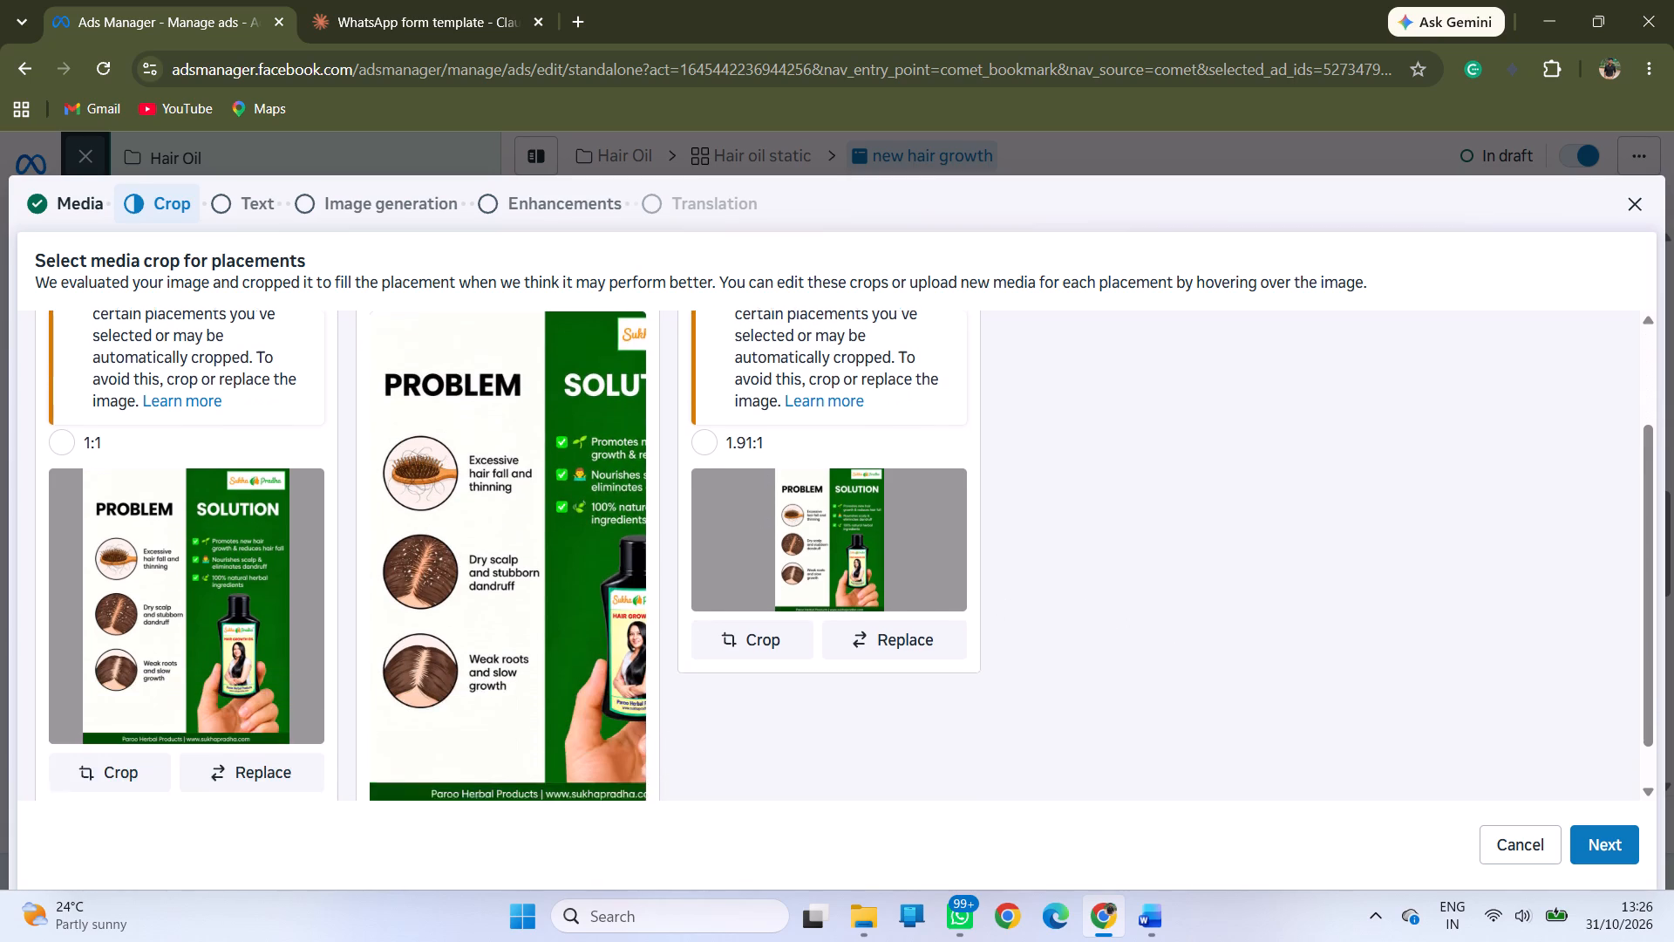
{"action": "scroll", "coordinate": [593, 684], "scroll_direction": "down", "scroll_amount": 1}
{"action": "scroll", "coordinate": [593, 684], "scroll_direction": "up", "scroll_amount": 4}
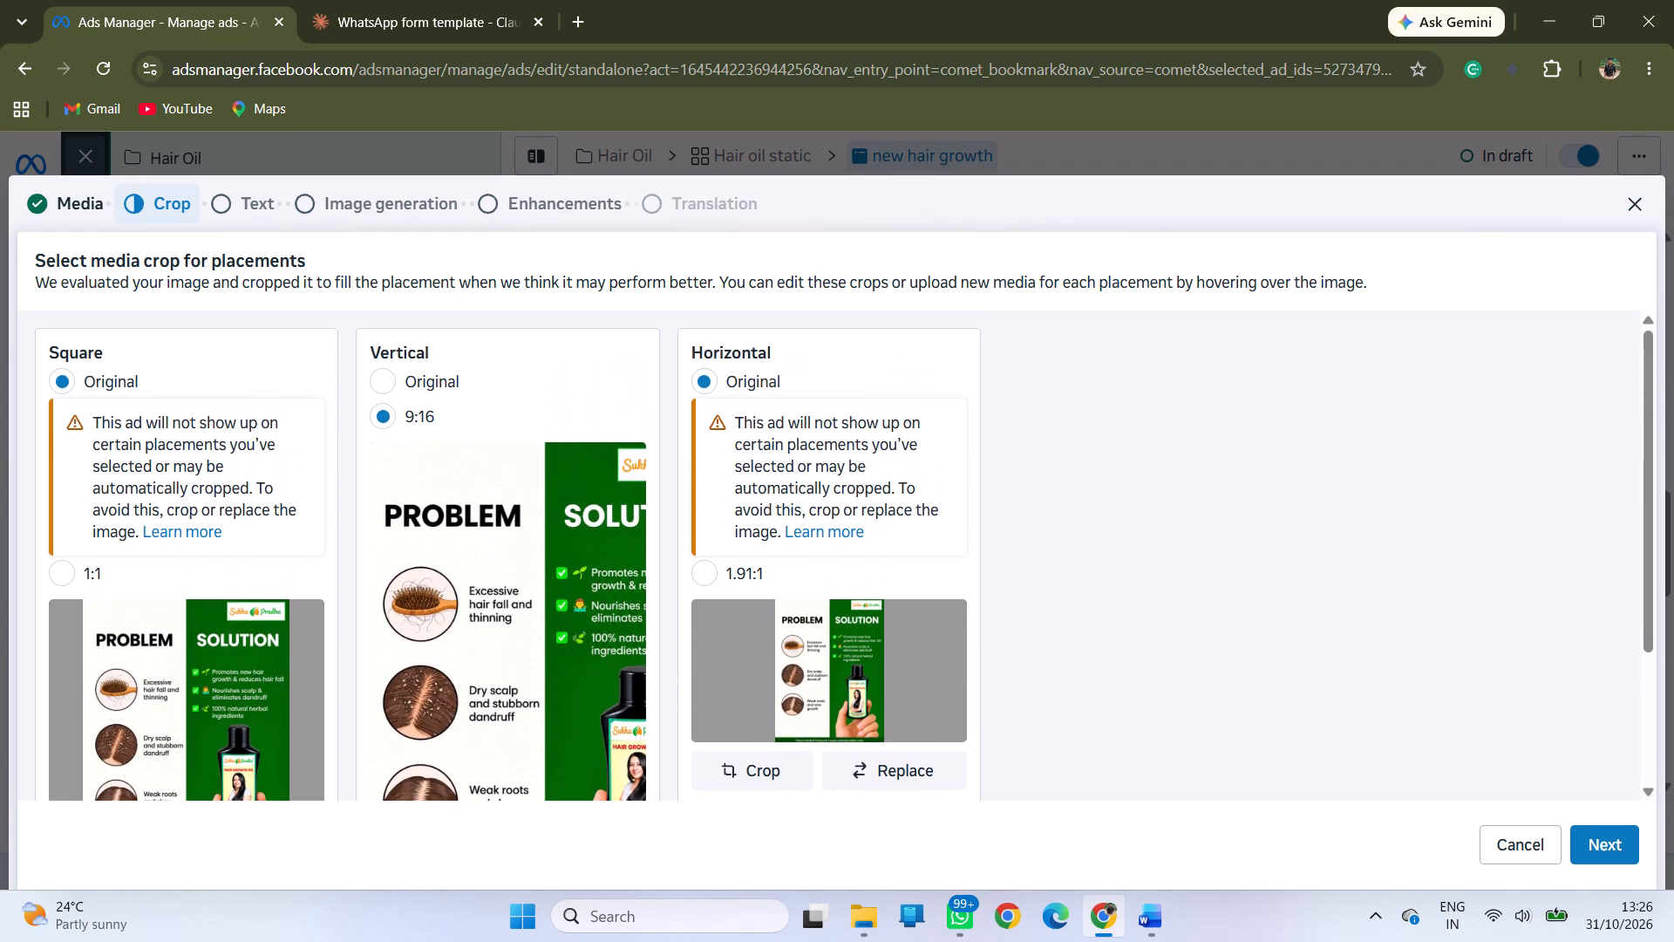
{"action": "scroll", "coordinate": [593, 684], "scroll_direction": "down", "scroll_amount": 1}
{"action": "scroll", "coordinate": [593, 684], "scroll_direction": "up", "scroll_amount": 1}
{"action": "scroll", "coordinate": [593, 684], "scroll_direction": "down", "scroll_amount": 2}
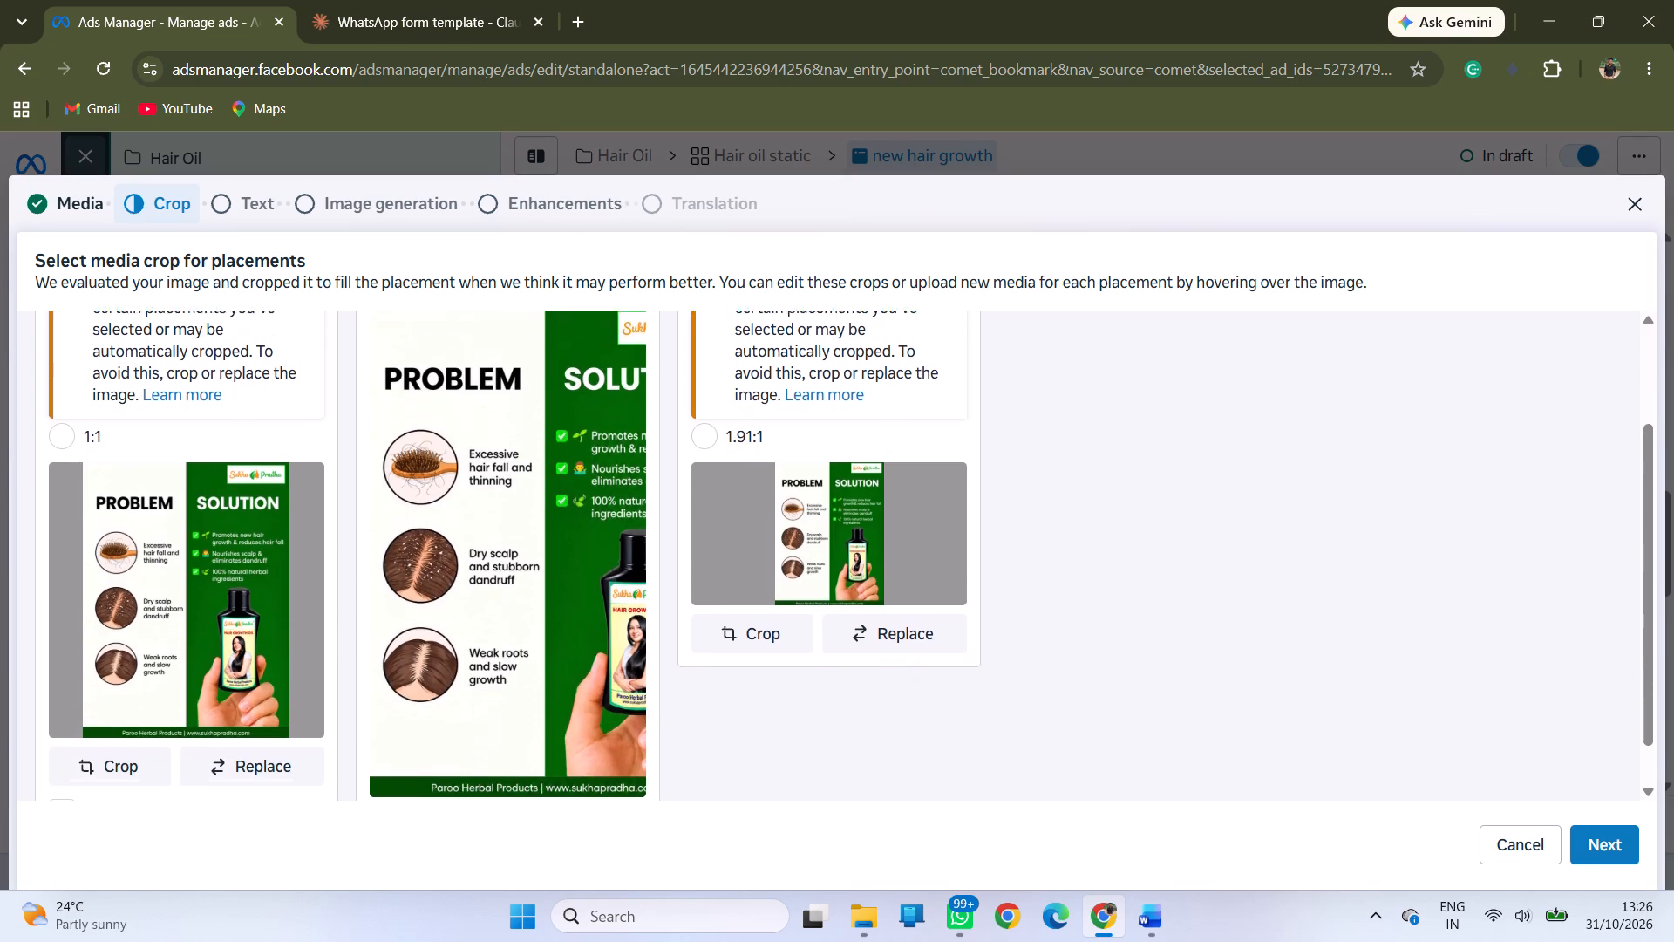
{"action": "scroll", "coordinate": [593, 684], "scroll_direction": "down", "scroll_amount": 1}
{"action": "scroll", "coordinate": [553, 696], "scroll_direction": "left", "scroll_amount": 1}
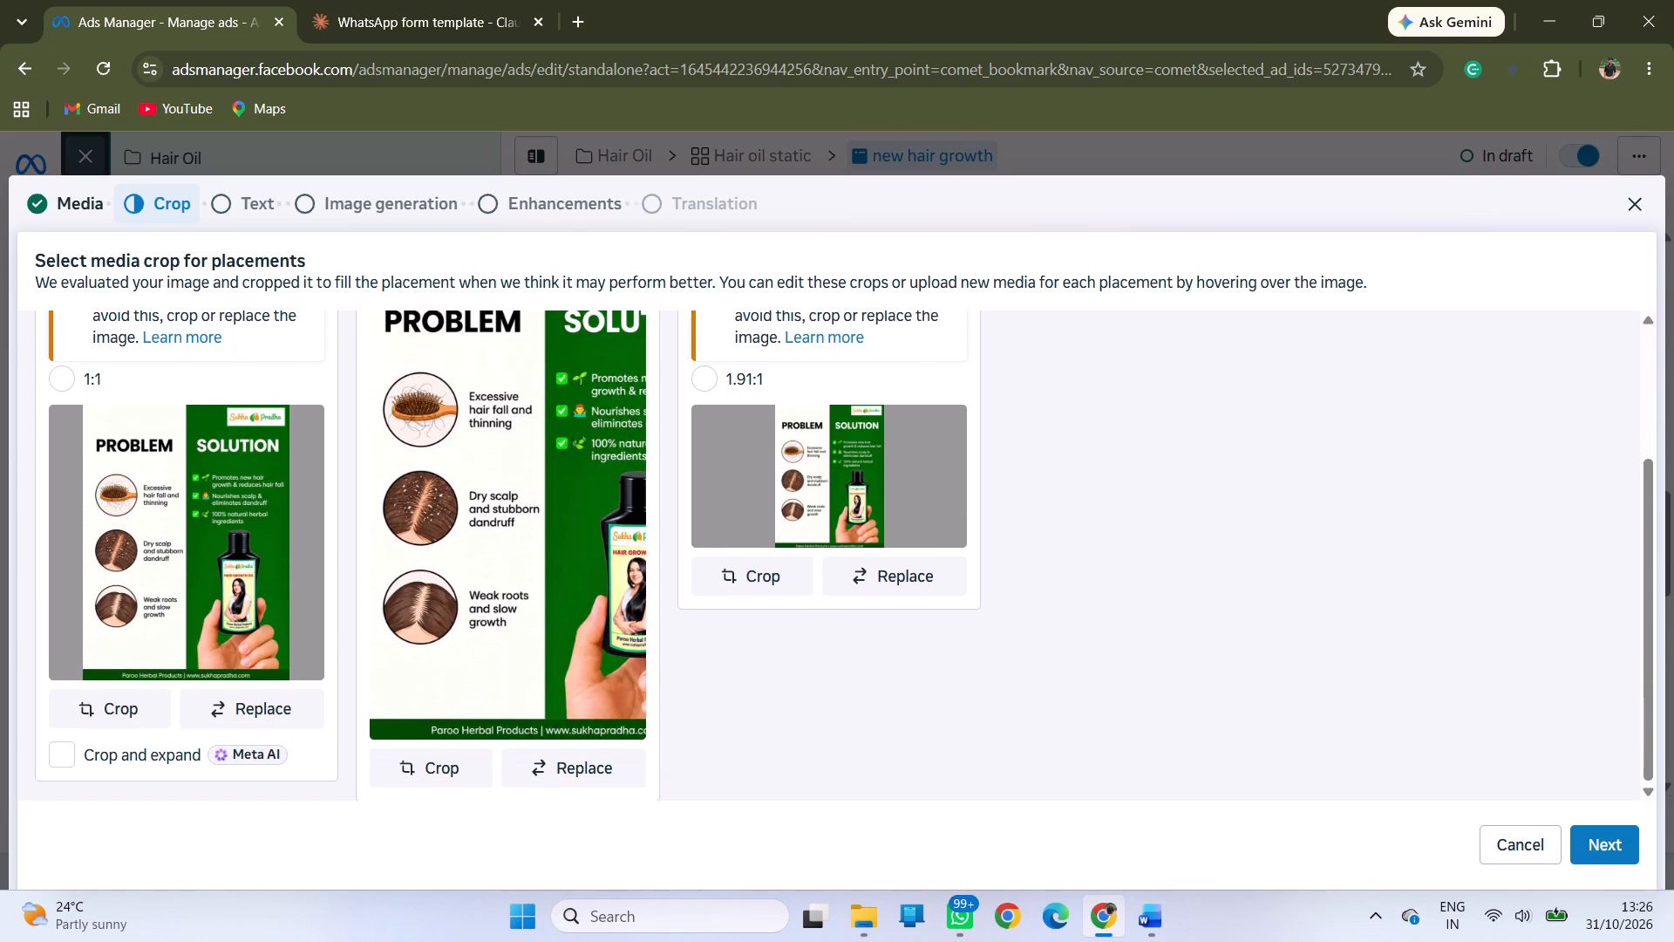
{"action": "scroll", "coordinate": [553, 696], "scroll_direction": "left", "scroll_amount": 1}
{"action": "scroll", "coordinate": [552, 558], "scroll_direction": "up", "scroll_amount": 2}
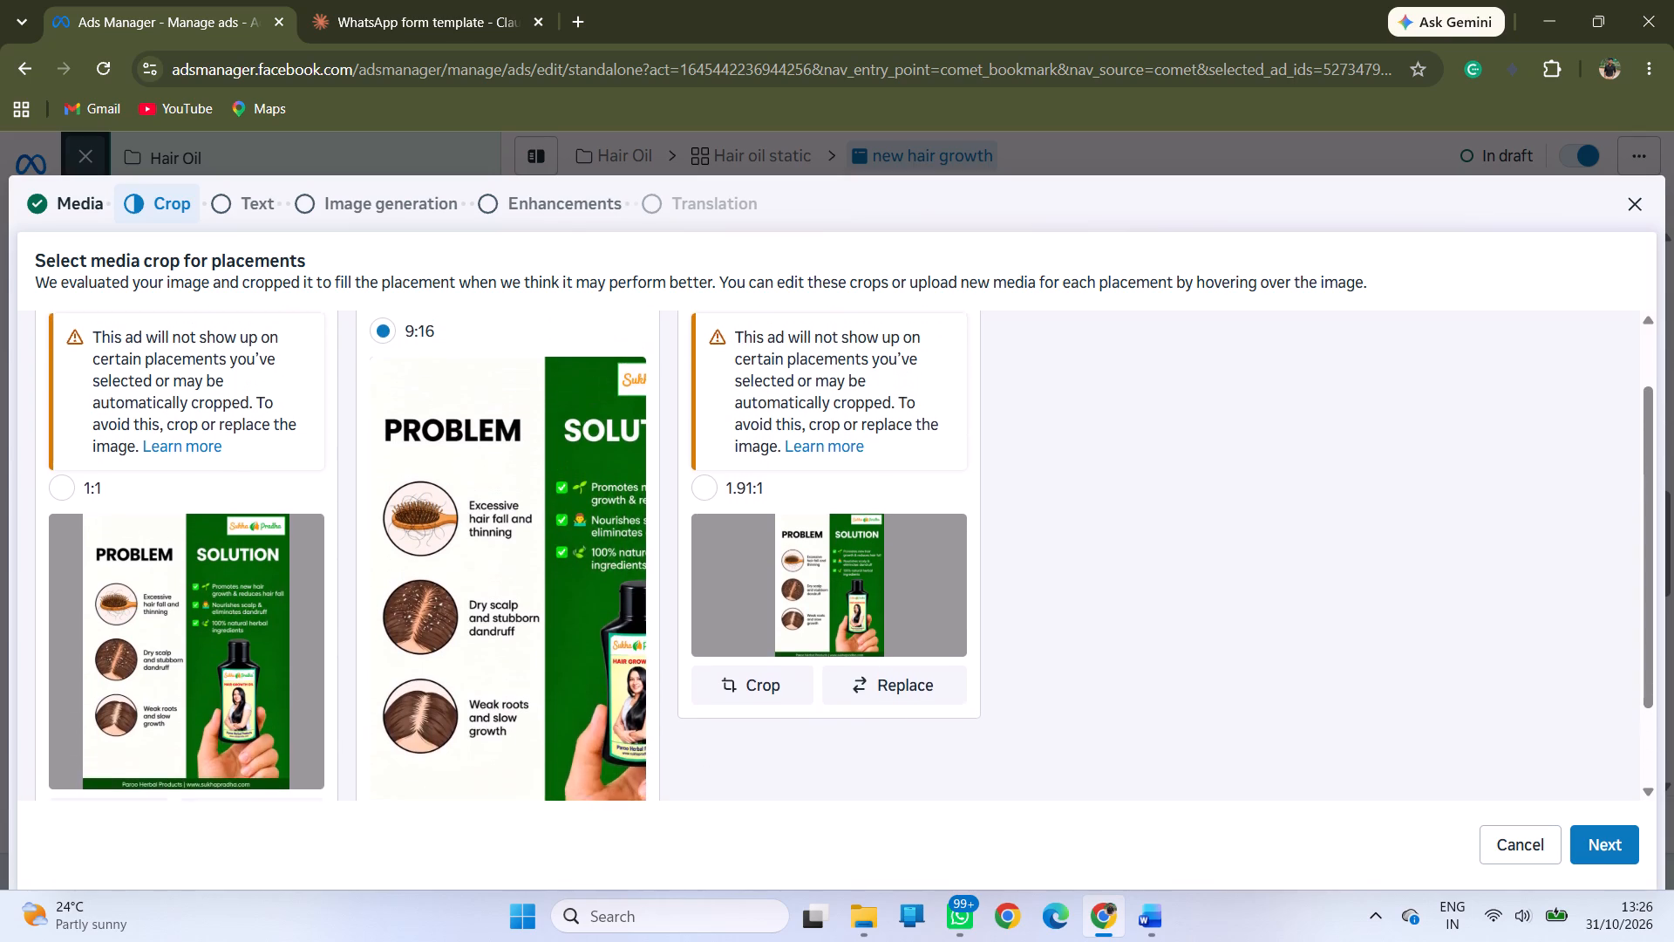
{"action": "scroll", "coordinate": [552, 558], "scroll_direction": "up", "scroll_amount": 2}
Set the square placement crop to 1:1 and review the cropped image against the other placements.
{"action": "left_click", "coordinate": [122, 576]}
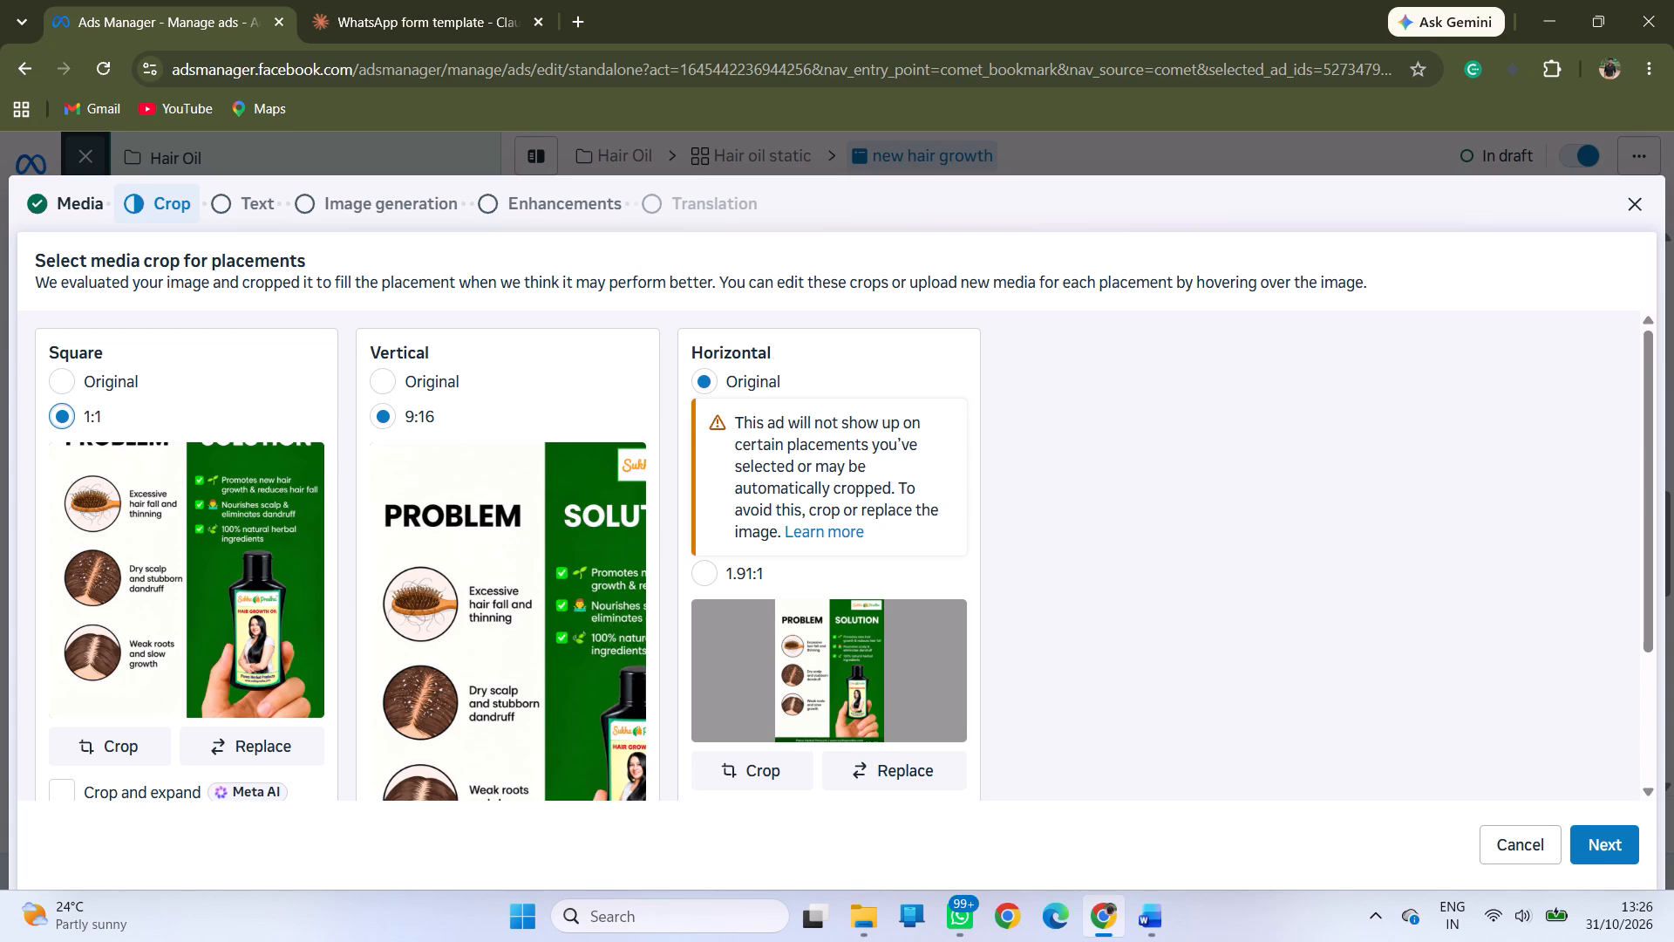
{"action": "scroll", "coordinate": [158, 614], "scroll_direction": "down", "scroll_amount": 2}
{"action": "scroll", "coordinate": [158, 614], "scroll_direction": "up", "scroll_amount": 1}
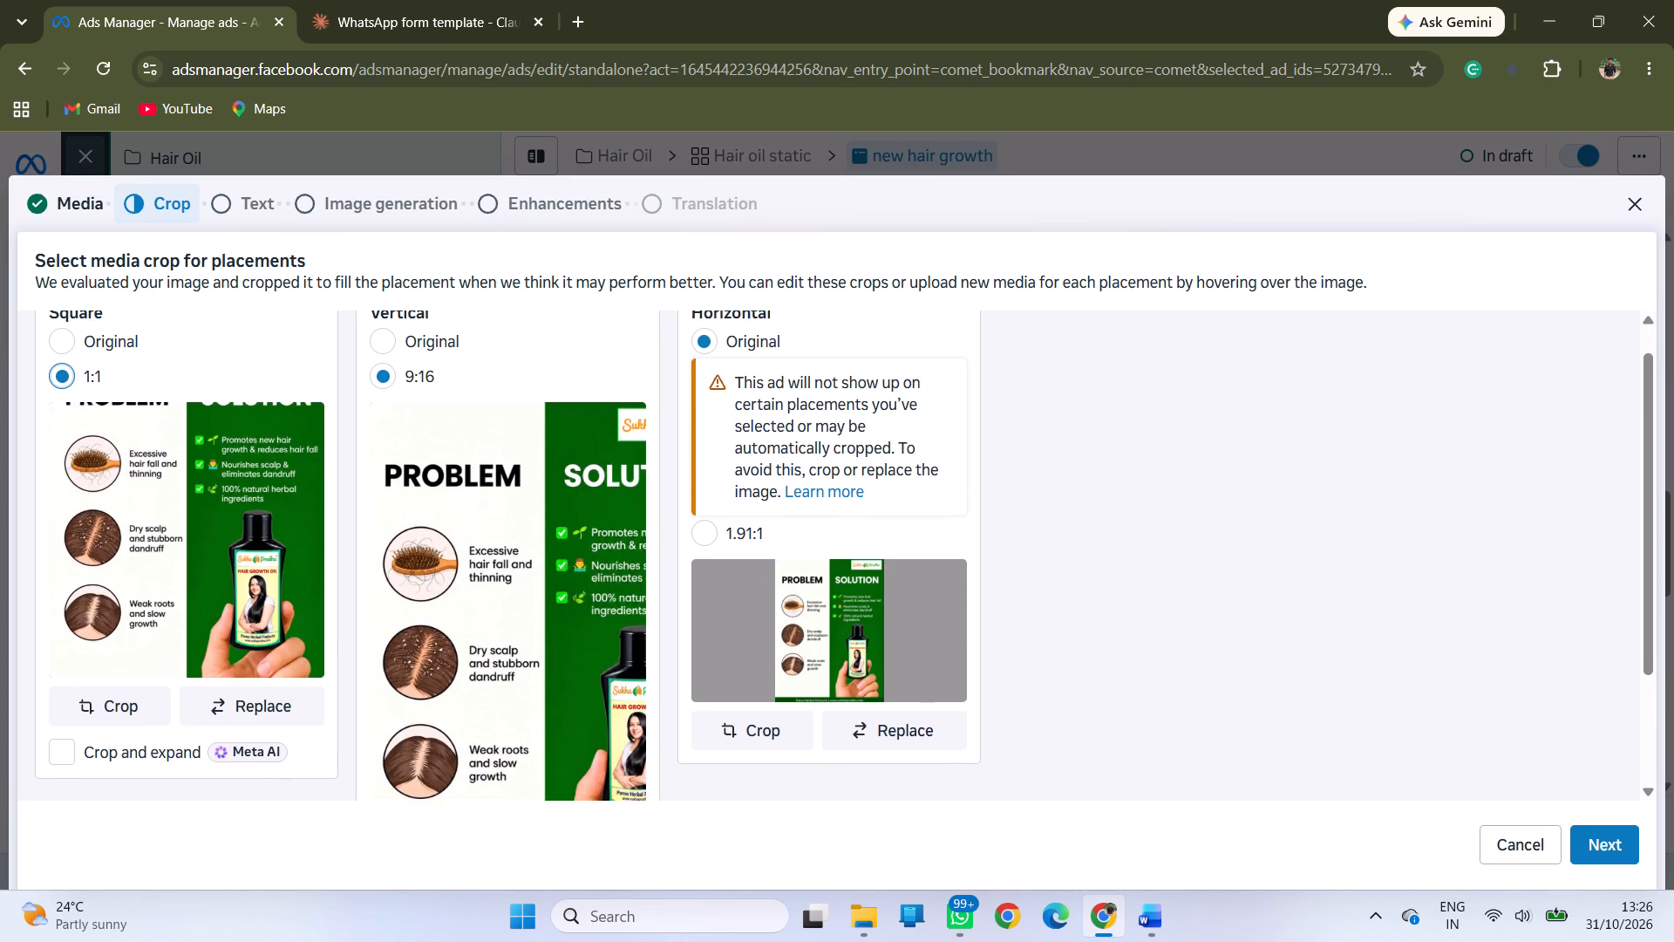
{"action": "scroll", "coordinate": [158, 614], "scroll_direction": "up", "scroll_amount": 1}
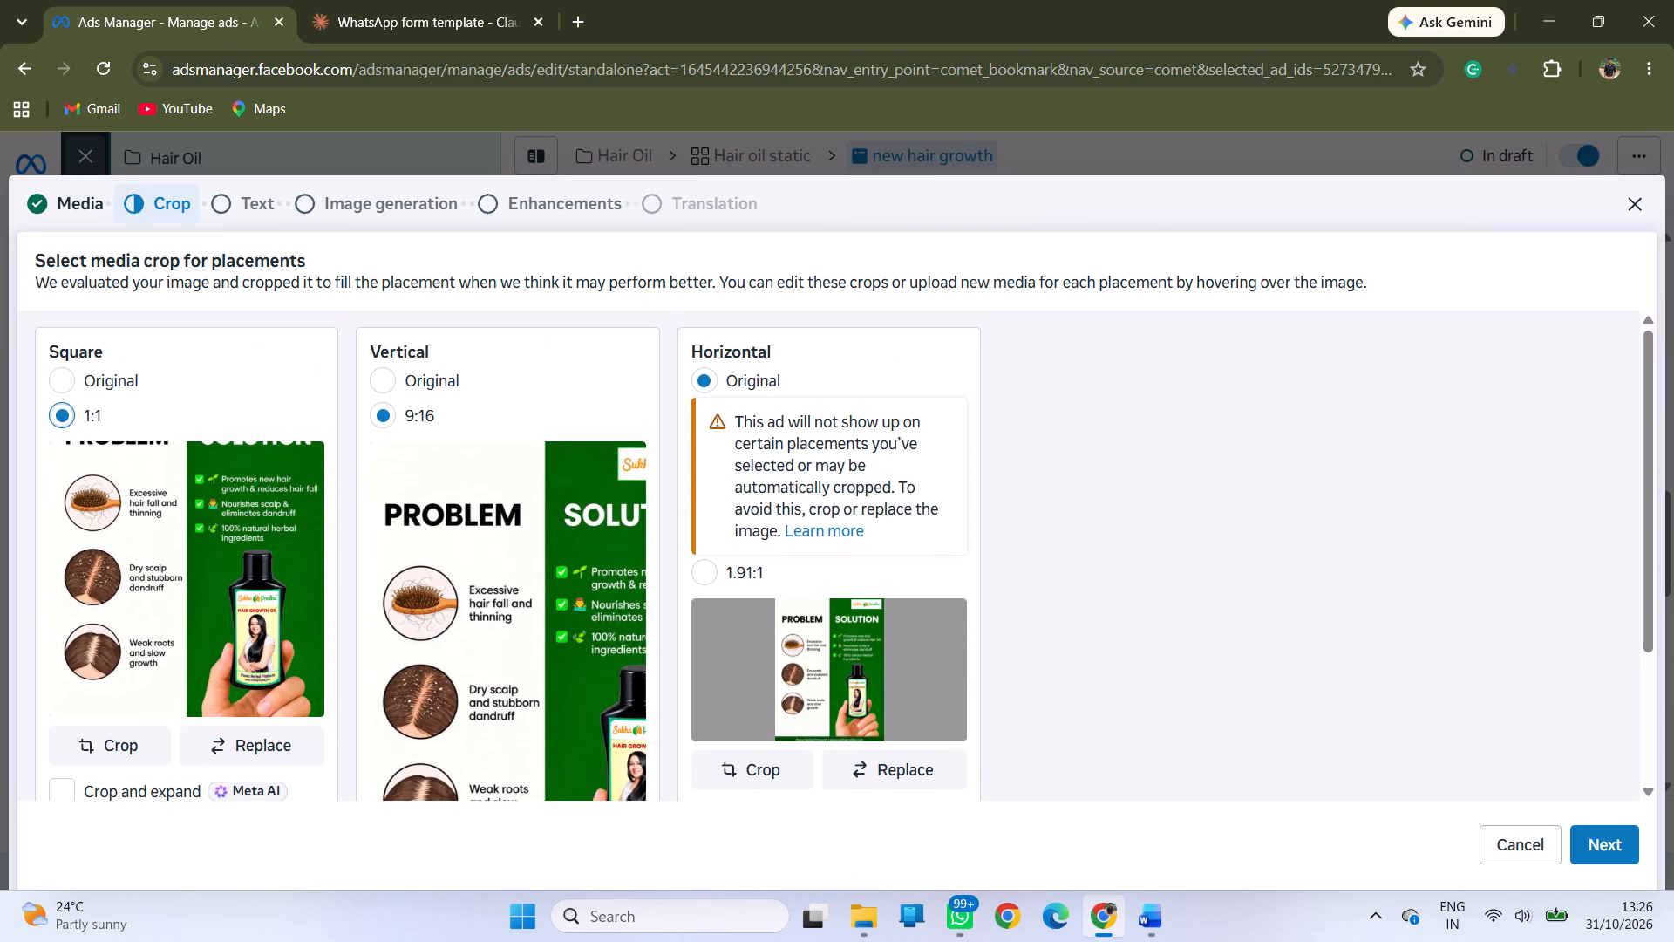
{"action": "scroll", "coordinate": [568, 681], "scroll_direction": "down", "scroll_amount": 2}
{"action": "scroll", "coordinate": [568, 681], "scroll_direction": "up", "scroll_amount": 2}
{"action": "scroll", "coordinate": [568, 681], "scroll_direction": "down", "scroll_amount": 5}
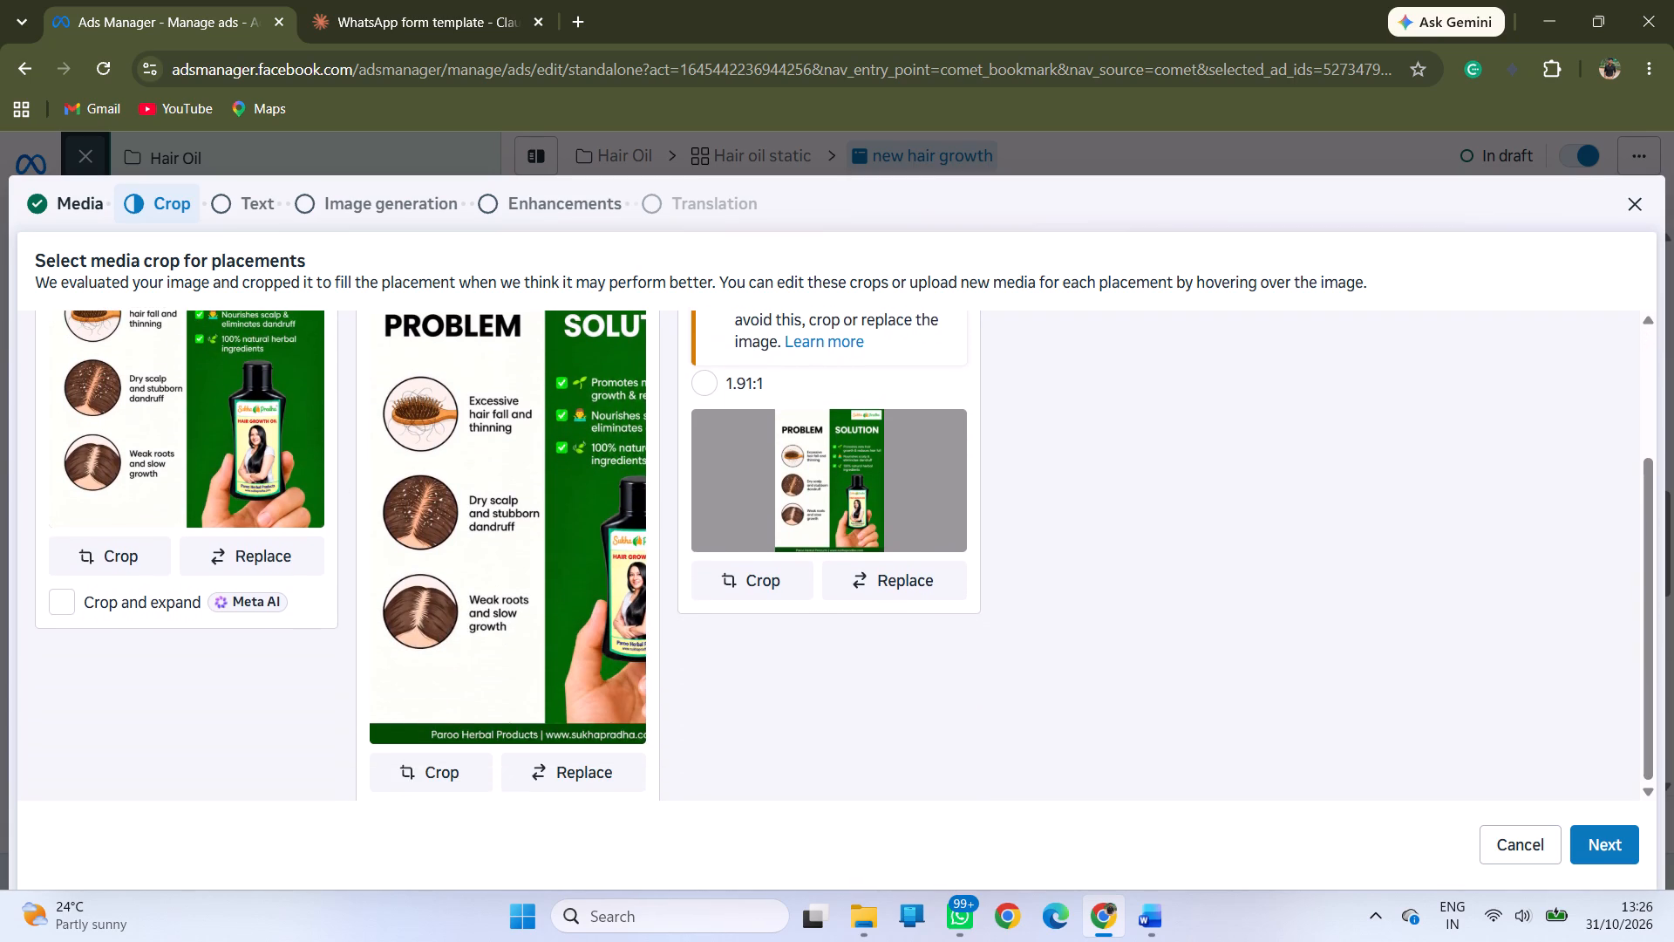
{"action": "scroll", "coordinate": [487, 614], "scroll_direction": "up", "scroll_amount": 1}
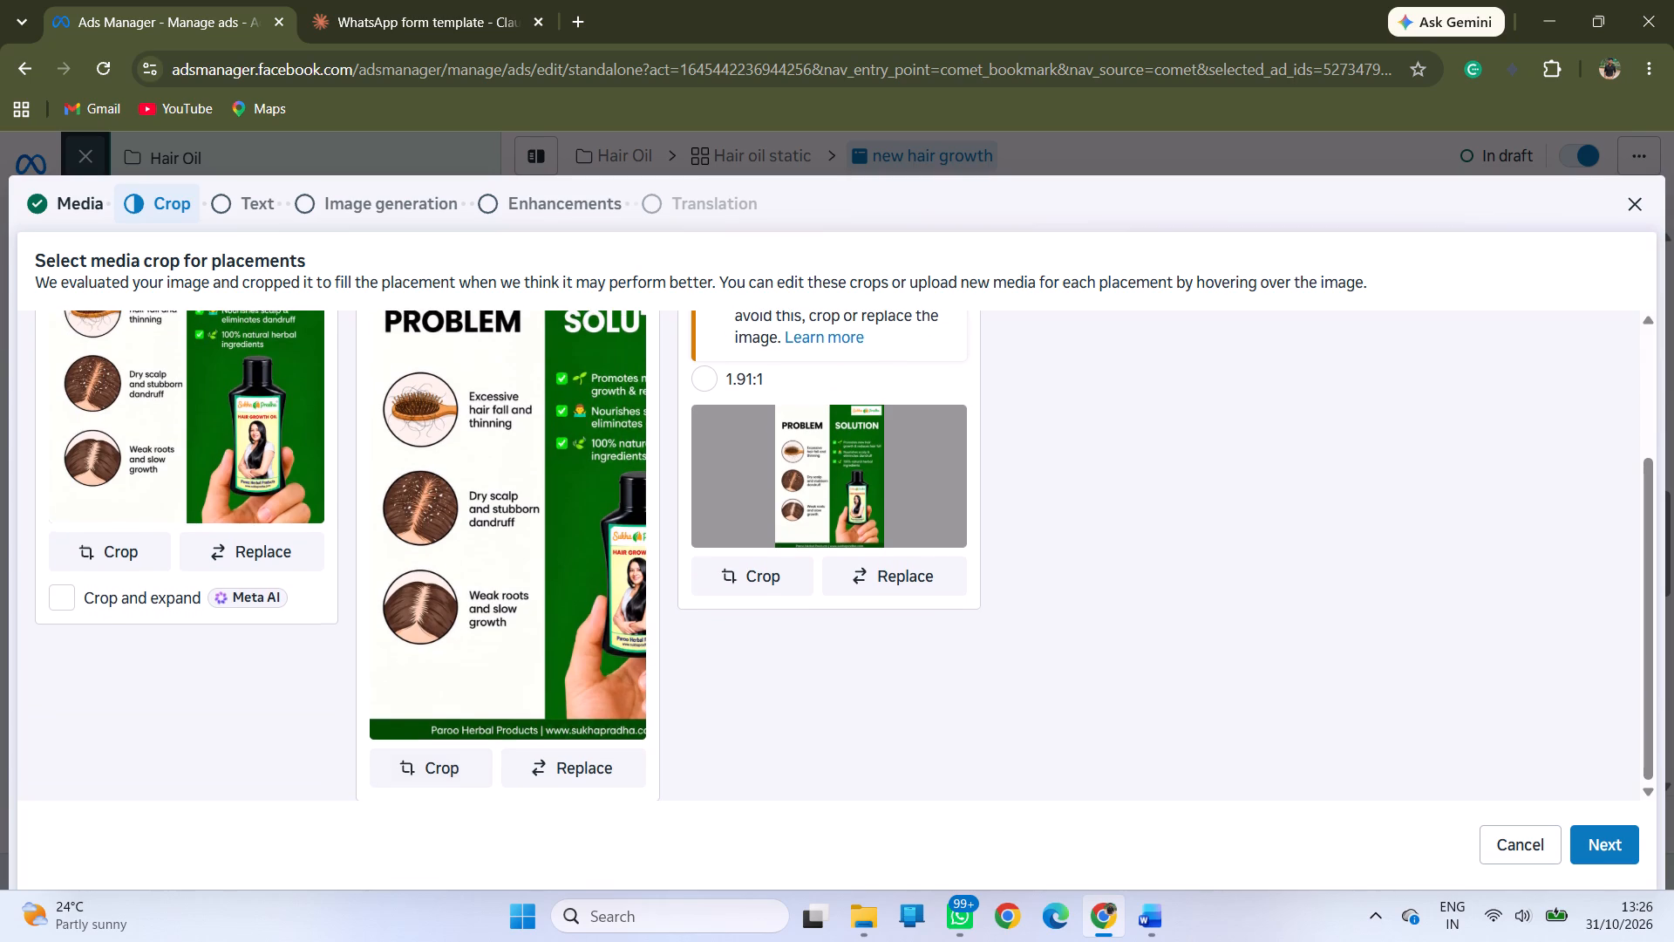
{"action": "scroll", "coordinate": [487, 614], "scroll_direction": "up", "scroll_amount": 3}
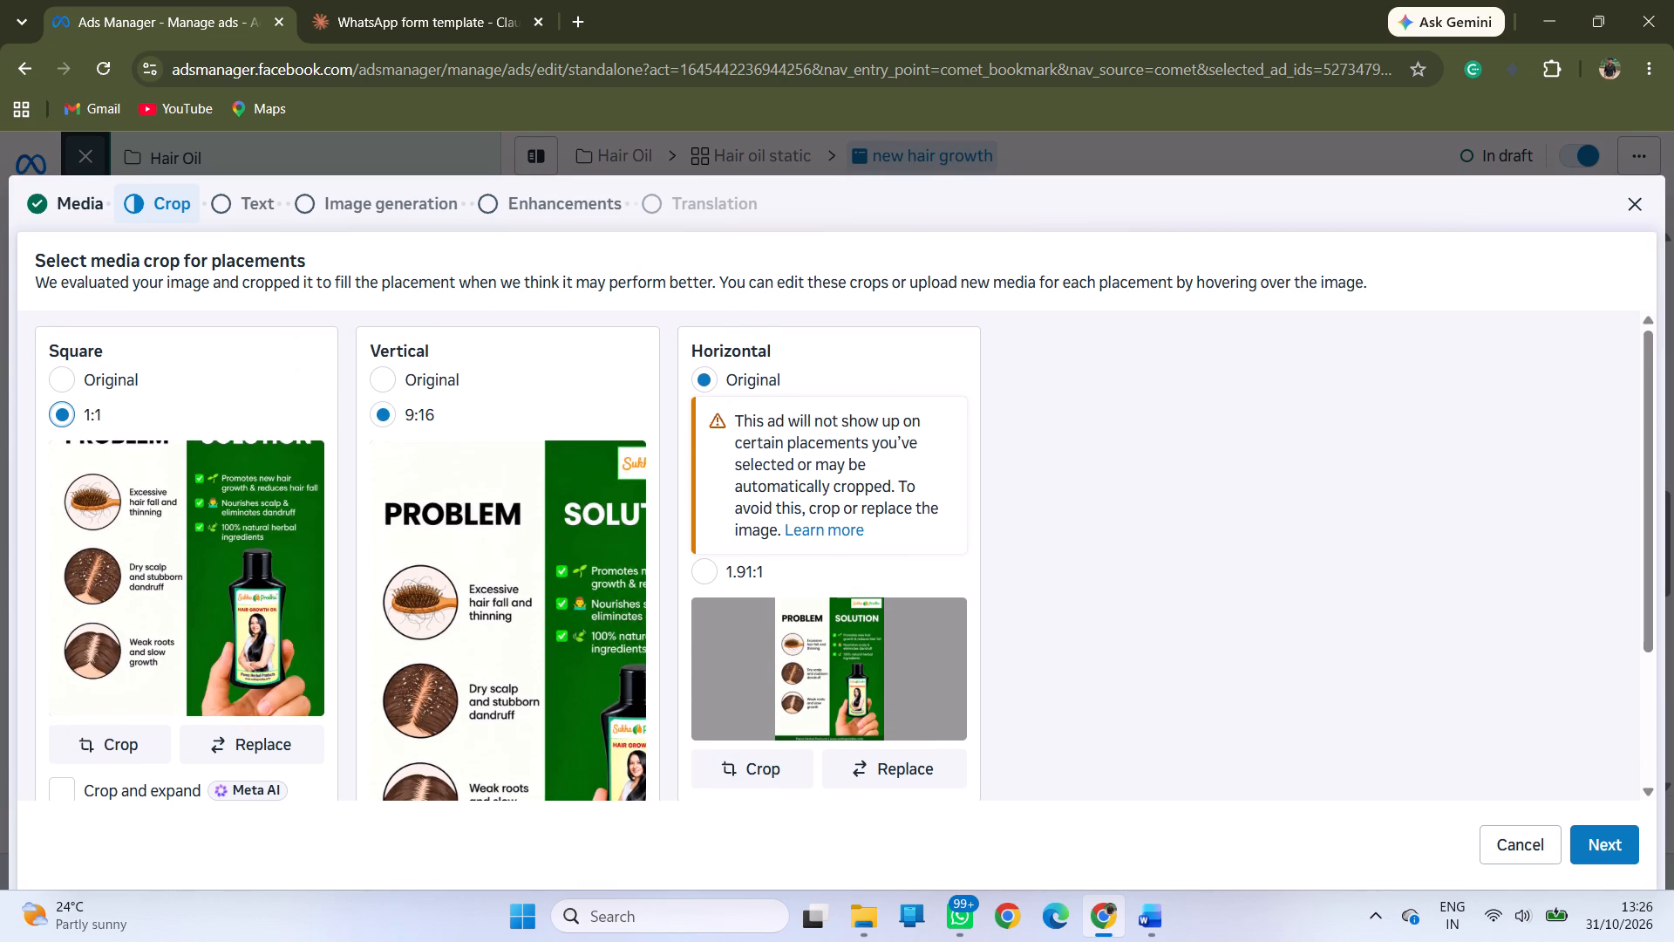
Switch the vertical placement back to the Original image ratio and review the whole image.
{"action": "left_click", "coordinate": [481, 509]}
{"action": "left_click", "coordinate": [596, 365]}
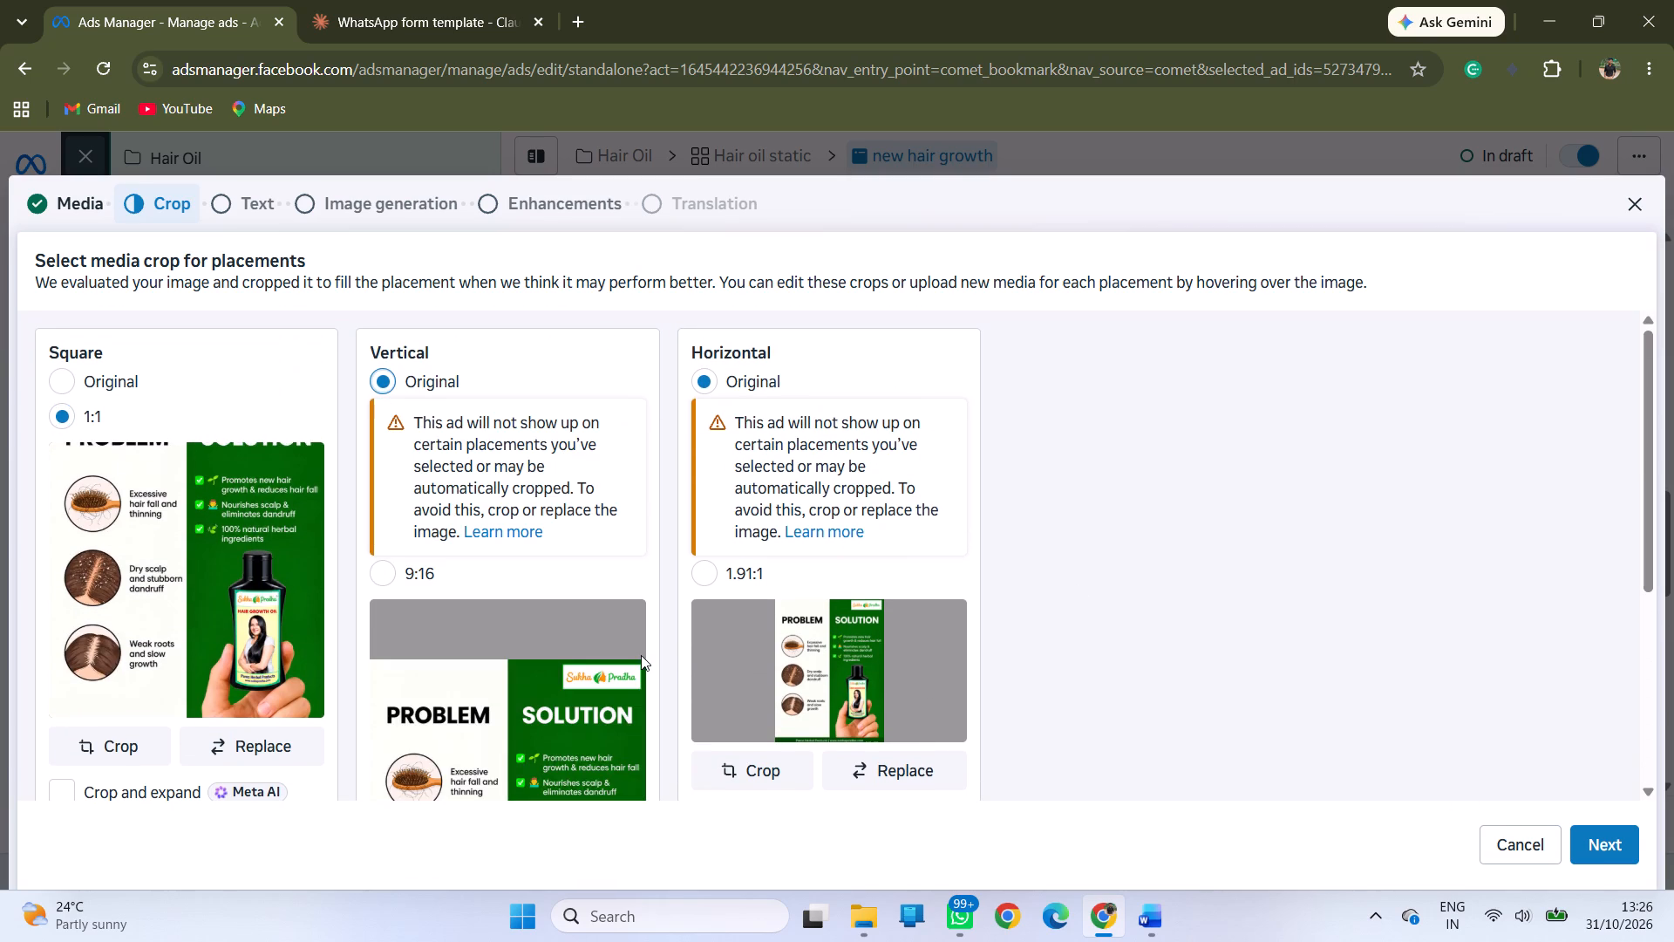
{"action": "scroll", "coordinate": [542, 652], "scroll_direction": "down", "scroll_amount": 5}
{"action": "scroll", "coordinate": [542, 652], "scroll_direction": "up", "scroll_amount": 1}
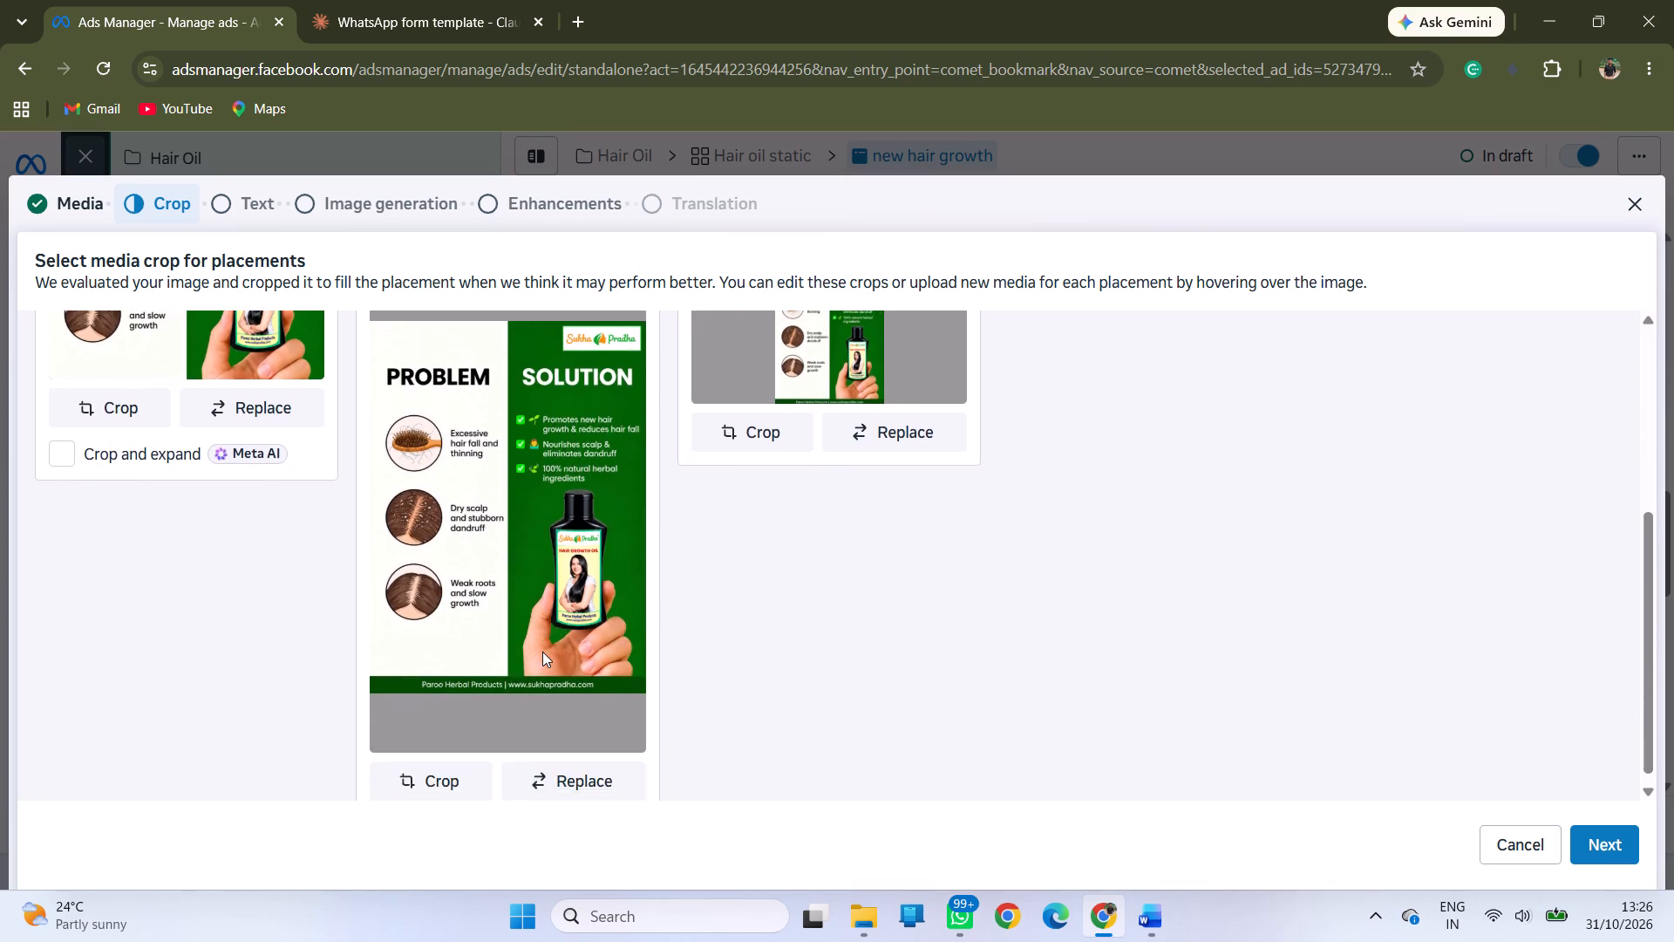
{"action": "scroll", "coordinate": [542, 652], "scroll_direction": "up", "scroll_amount": 2}
{"action": "scroll", "coordinate": [542, 652], "scroll_direction": "down", "scroll_amount": 7}
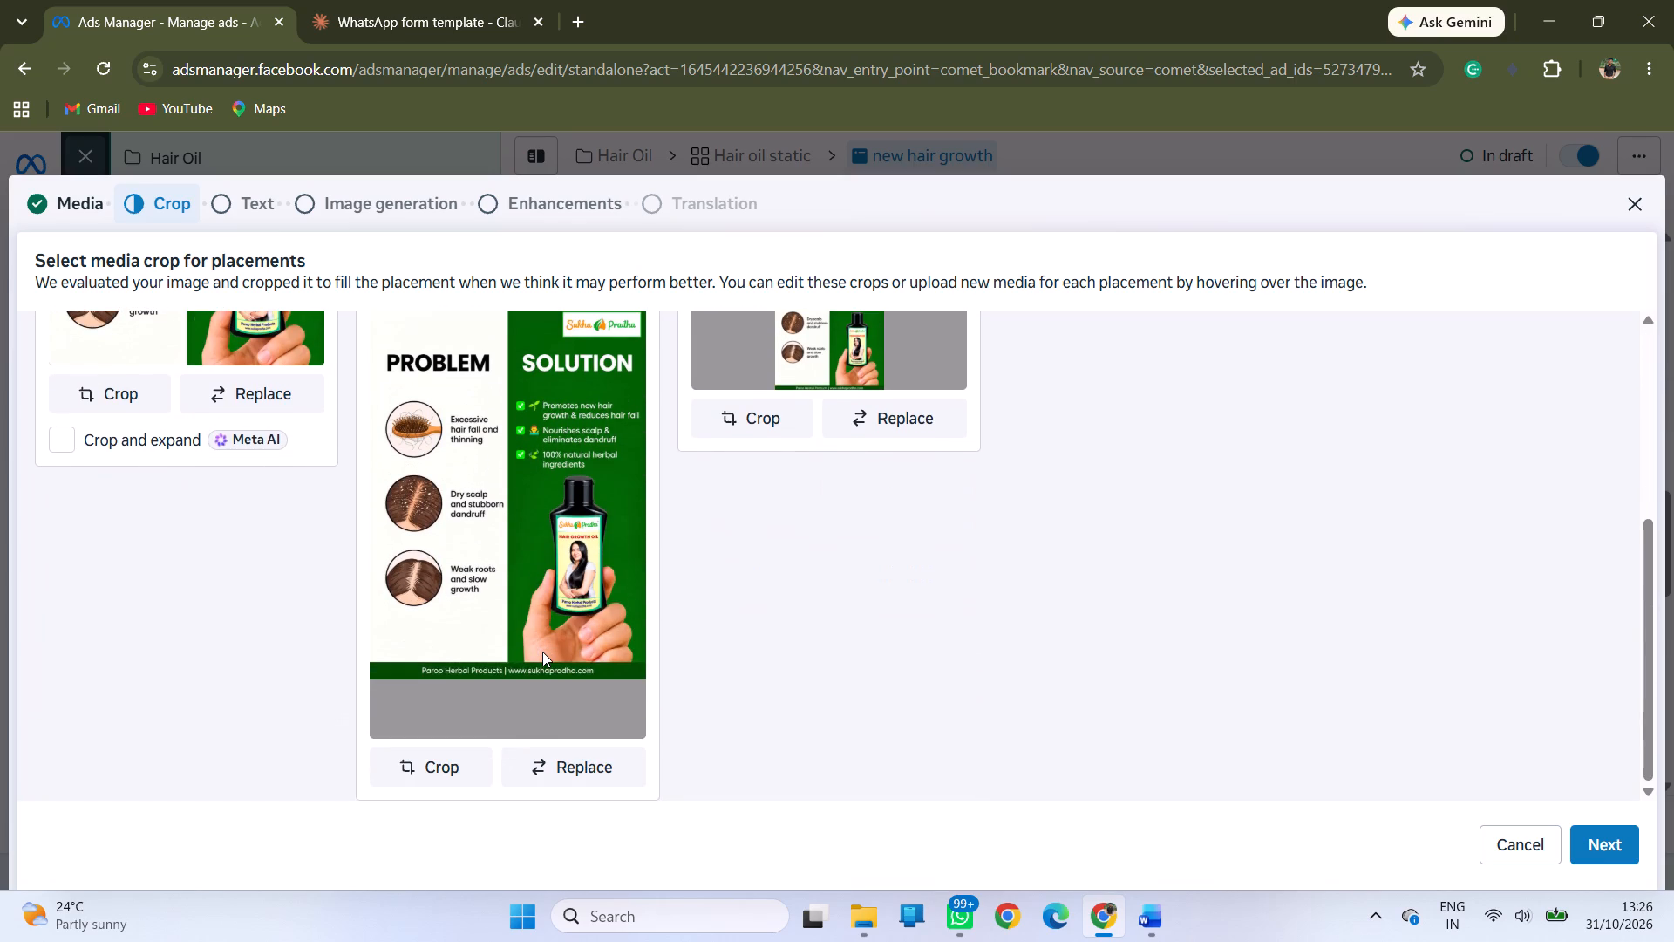
{"action": "scroll", "coordinate": [542, 652], "scroll_direction": "up", "scroll_amount": 3}
{"action": "scroll", "coordinate": [542, 652], "scroll_direction": "down", "scroll_amount": 7}
Open the vertical placement's image for cropping and move the crop frame flush with the image's left edge.
{"action": "left_click", "coordinate": [446, 762]}
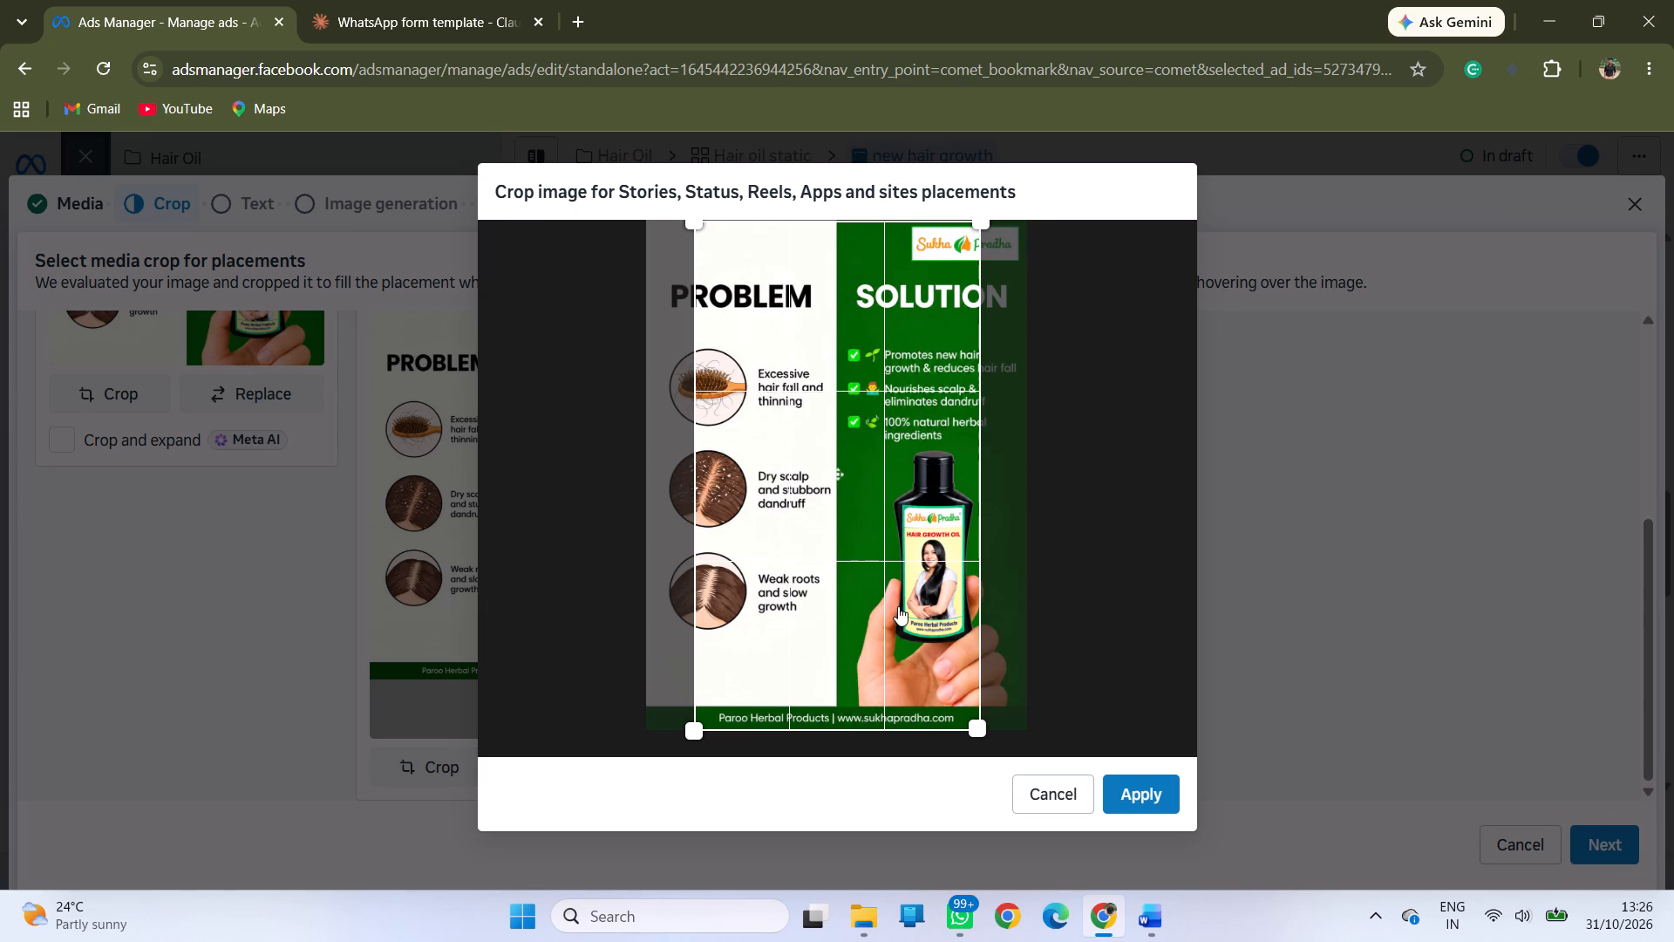
{"action": "scroll", "coordinate": [1110, 520], "scroll_direction": "up", "scroll_amount": 1}
{"action": "left_click_drag", "start_coordinate": [724, 473], "coordinate": [690, 470]}
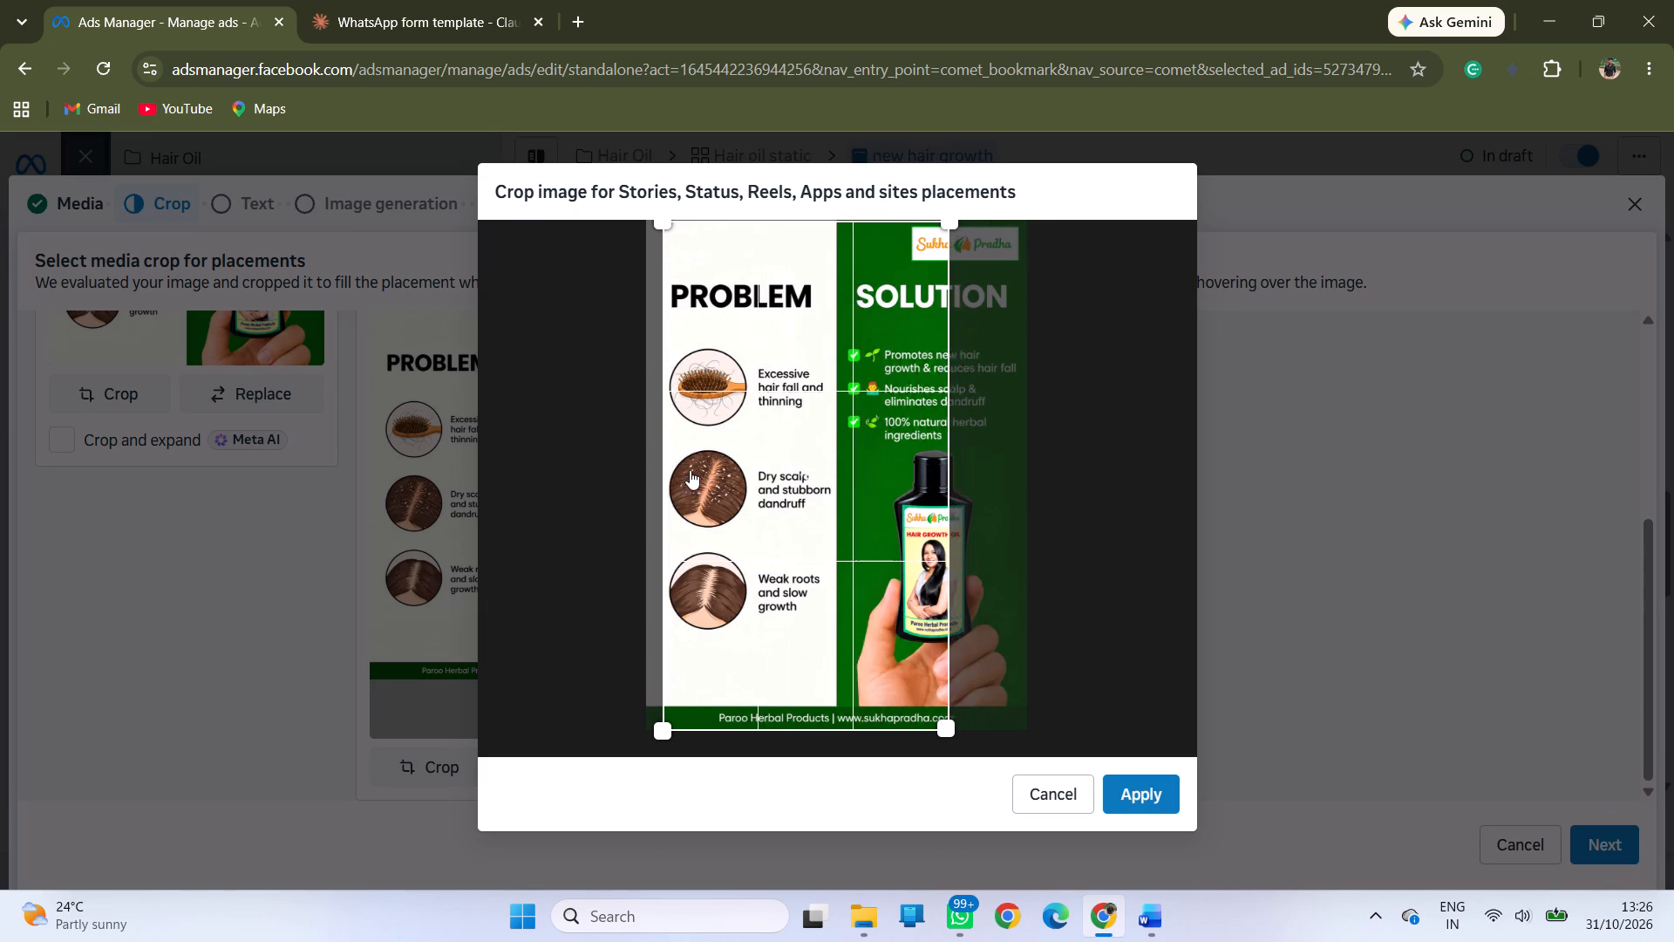
{"action": "left_click_drag", "start_coordinate": [690, 470], "coordinate": [675, 479]}
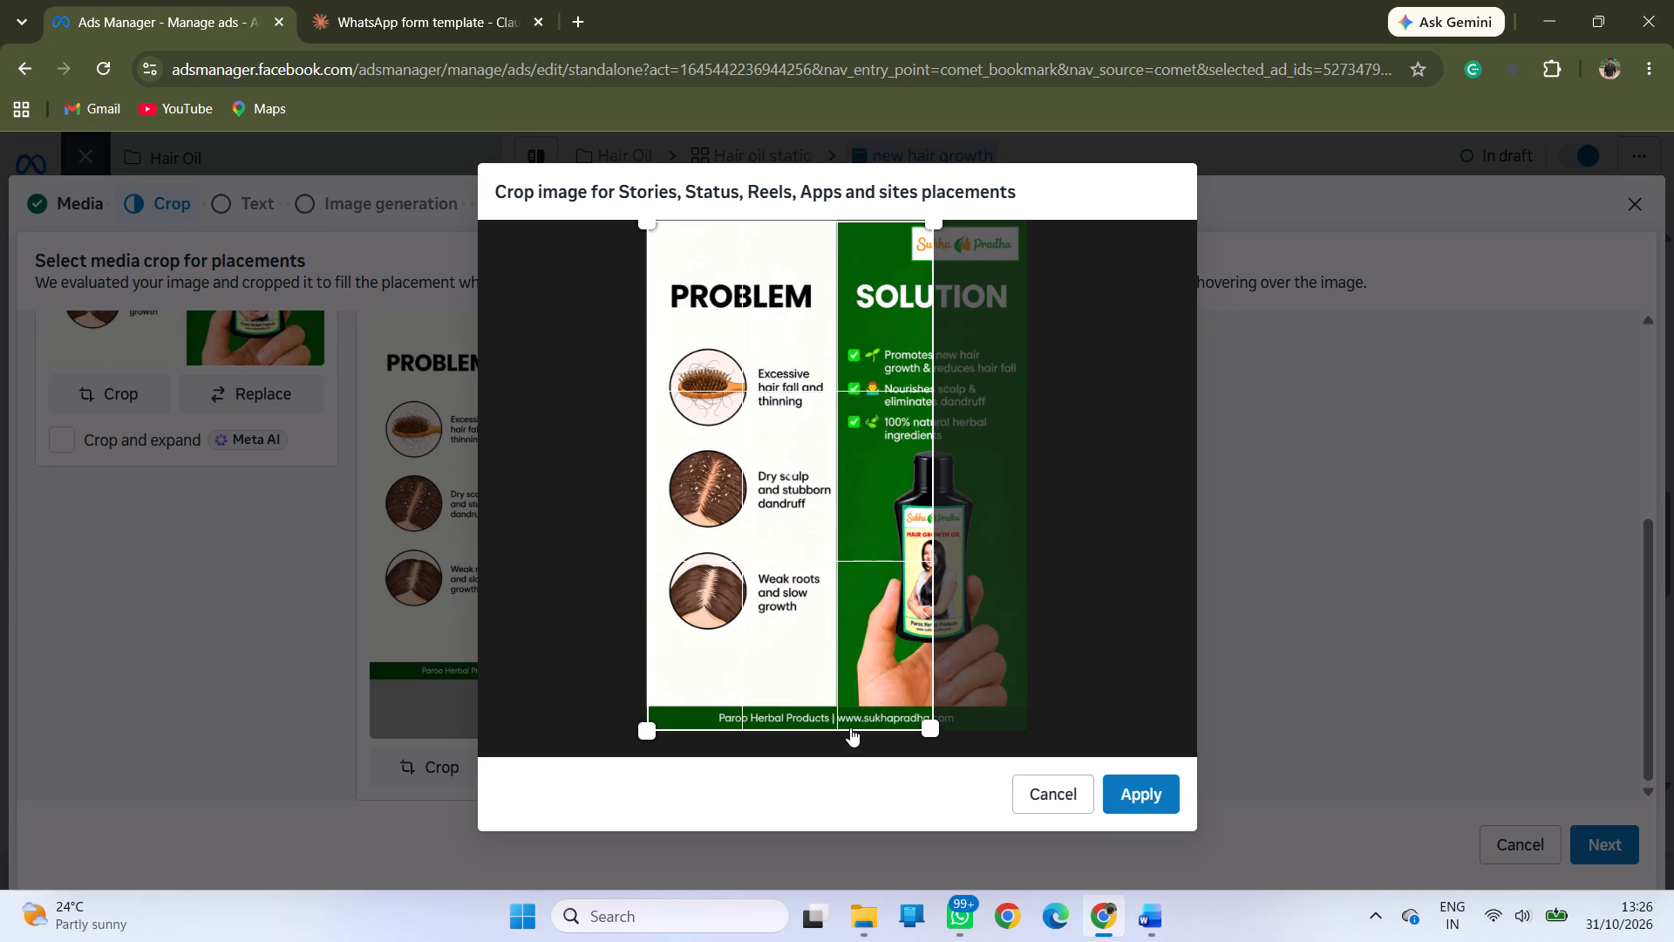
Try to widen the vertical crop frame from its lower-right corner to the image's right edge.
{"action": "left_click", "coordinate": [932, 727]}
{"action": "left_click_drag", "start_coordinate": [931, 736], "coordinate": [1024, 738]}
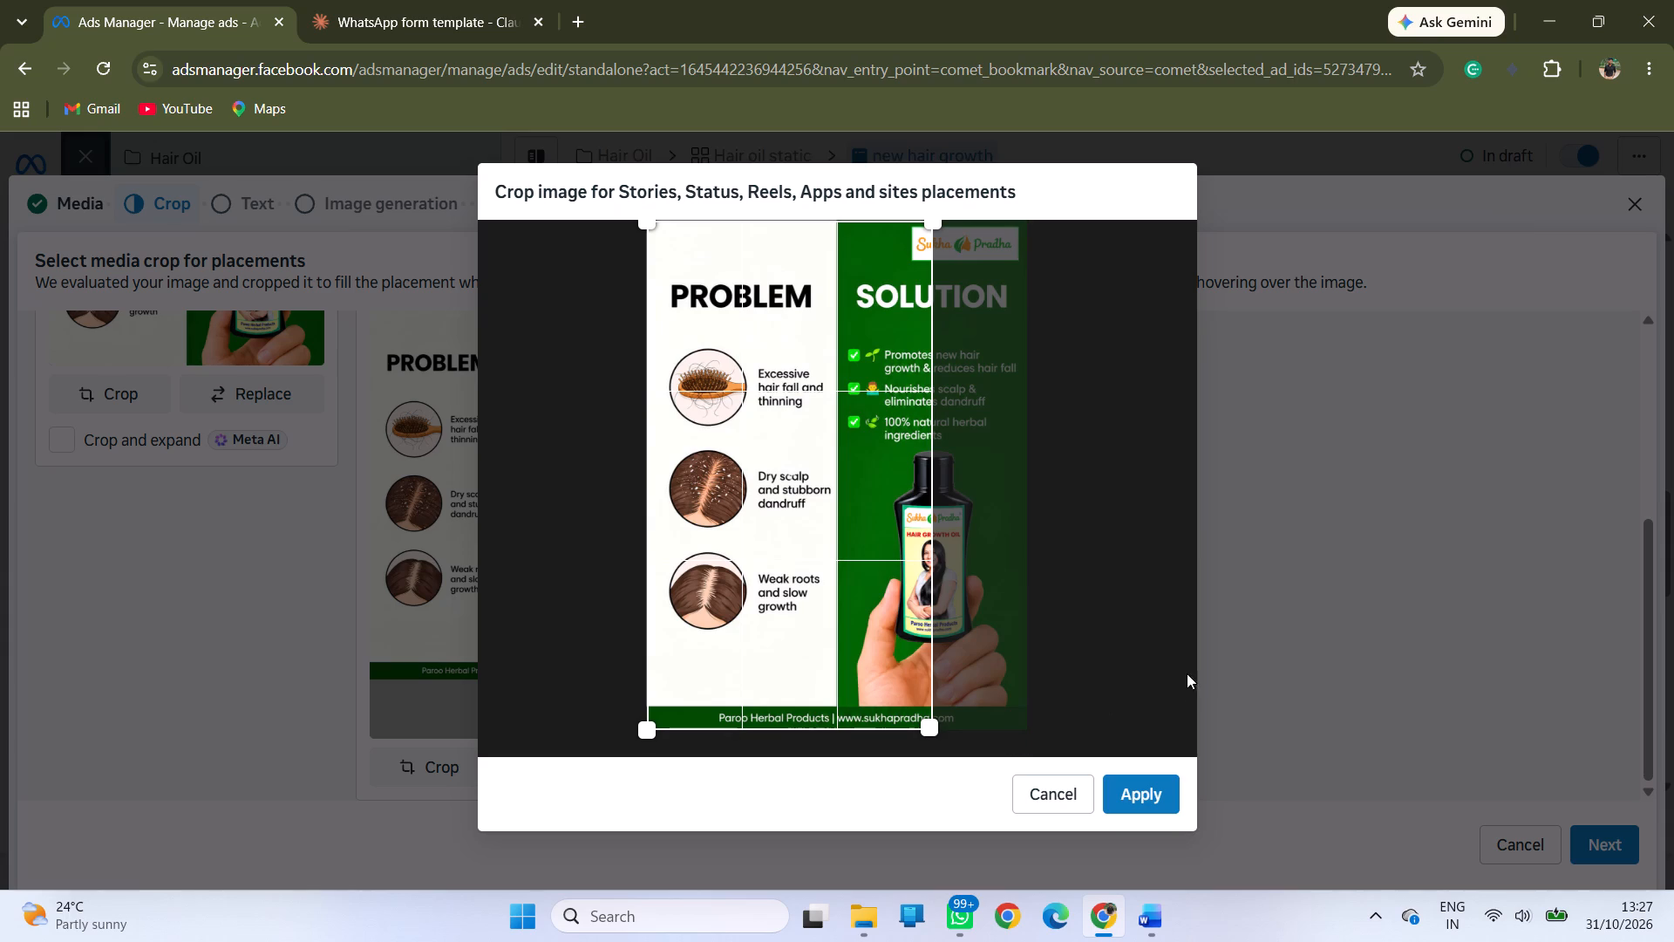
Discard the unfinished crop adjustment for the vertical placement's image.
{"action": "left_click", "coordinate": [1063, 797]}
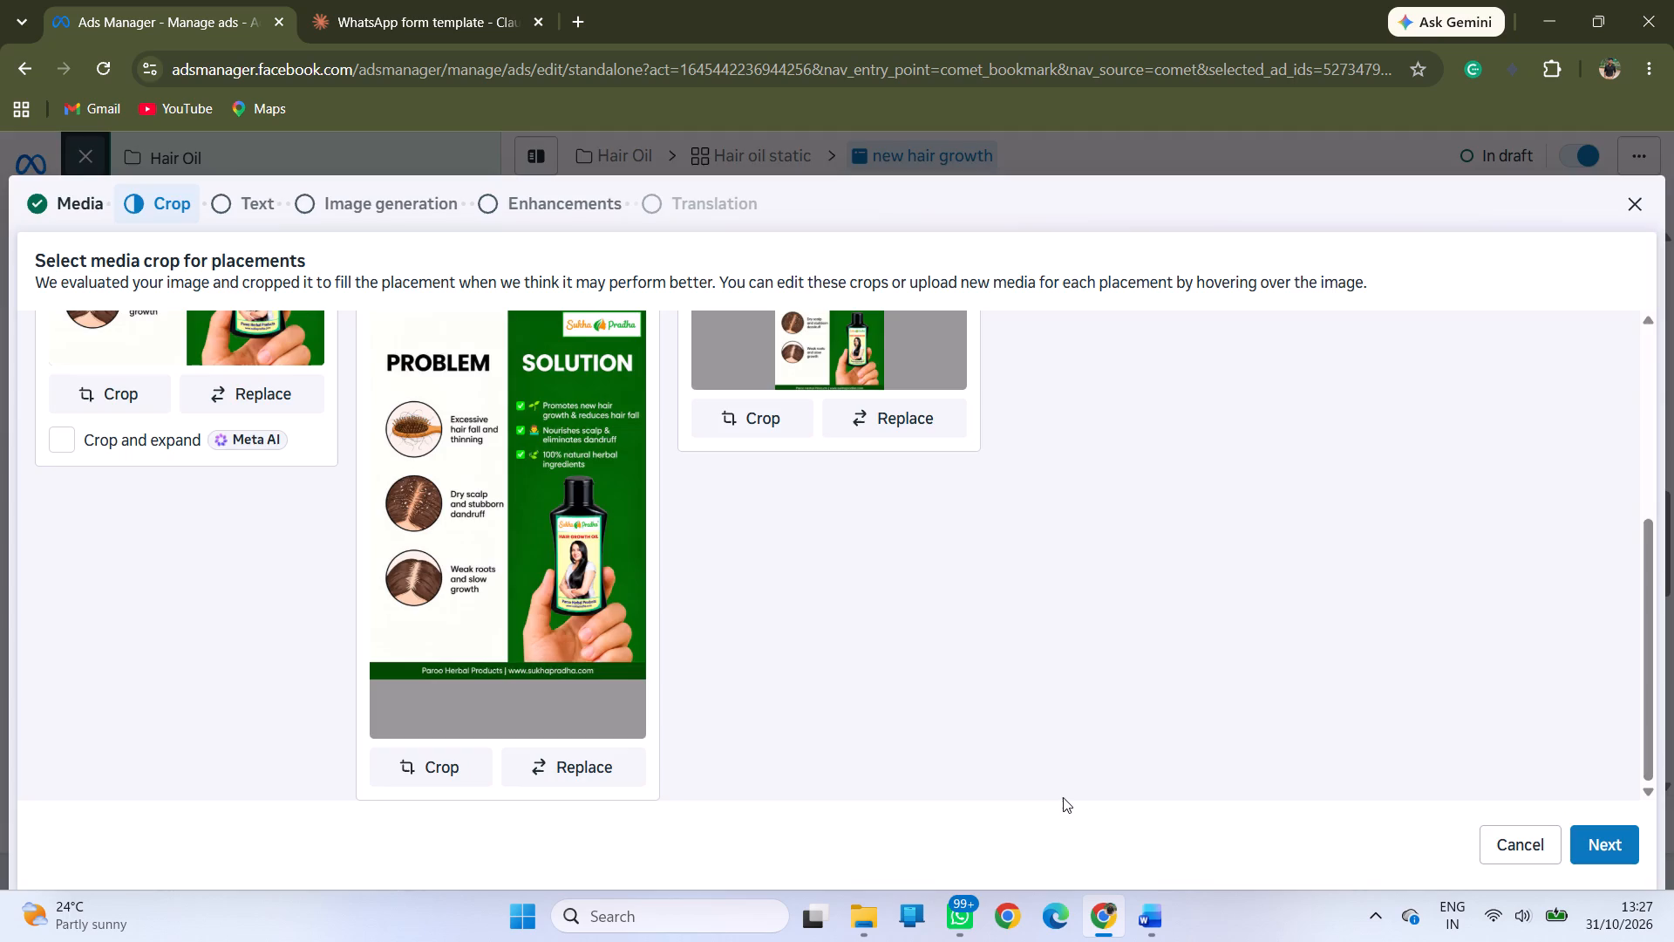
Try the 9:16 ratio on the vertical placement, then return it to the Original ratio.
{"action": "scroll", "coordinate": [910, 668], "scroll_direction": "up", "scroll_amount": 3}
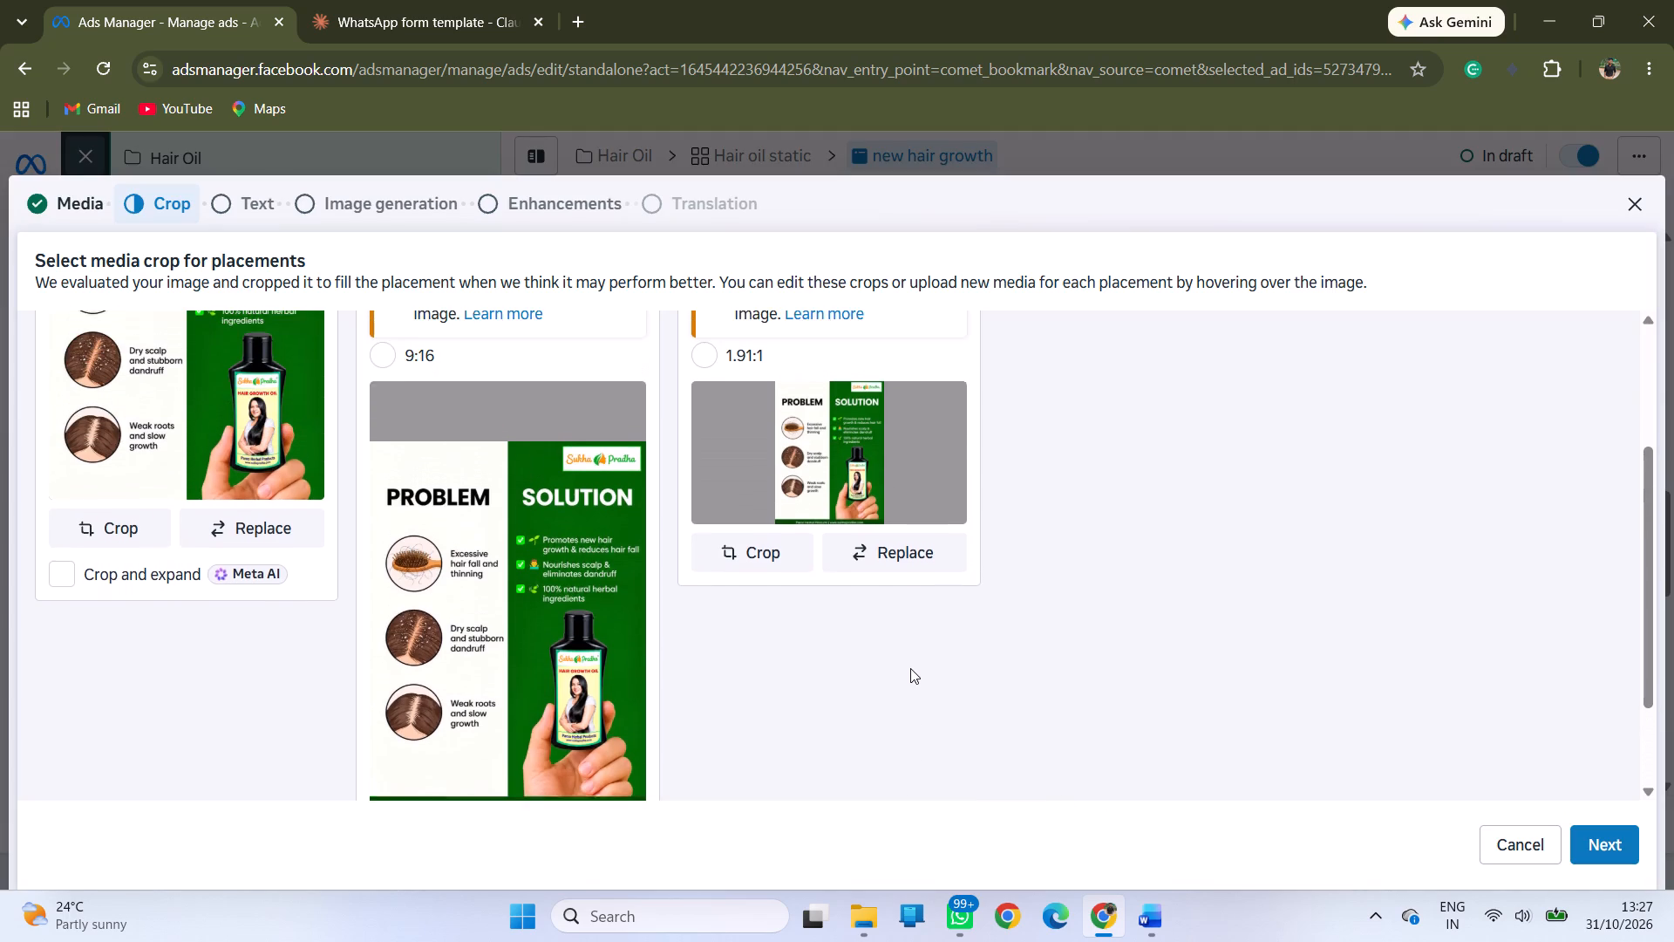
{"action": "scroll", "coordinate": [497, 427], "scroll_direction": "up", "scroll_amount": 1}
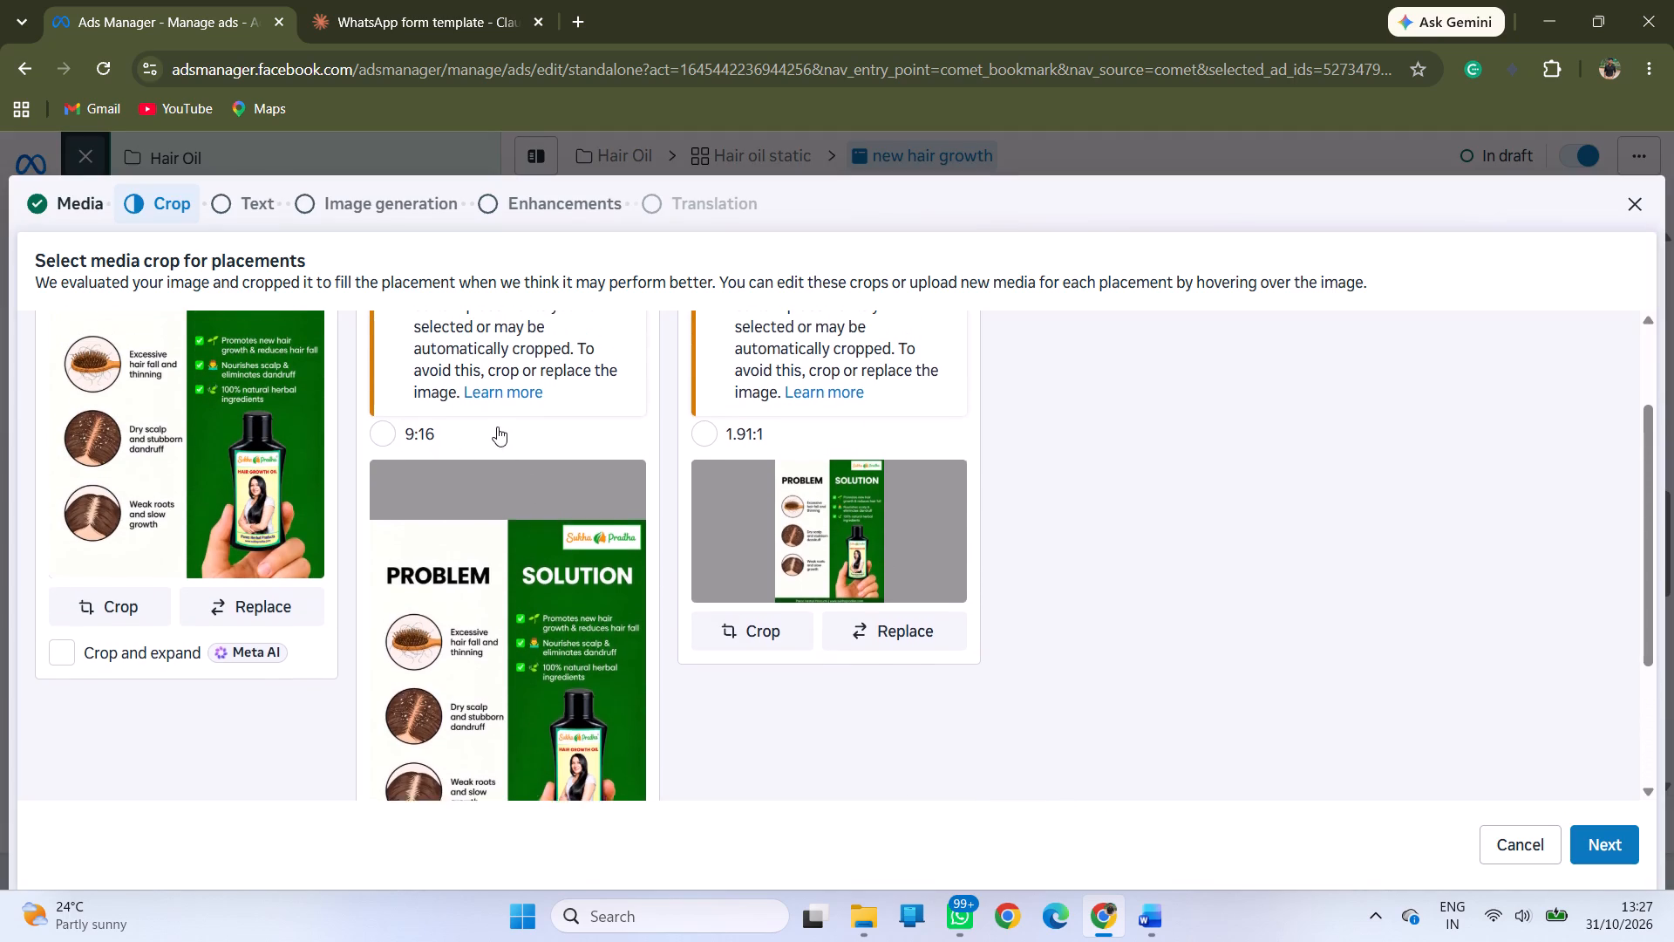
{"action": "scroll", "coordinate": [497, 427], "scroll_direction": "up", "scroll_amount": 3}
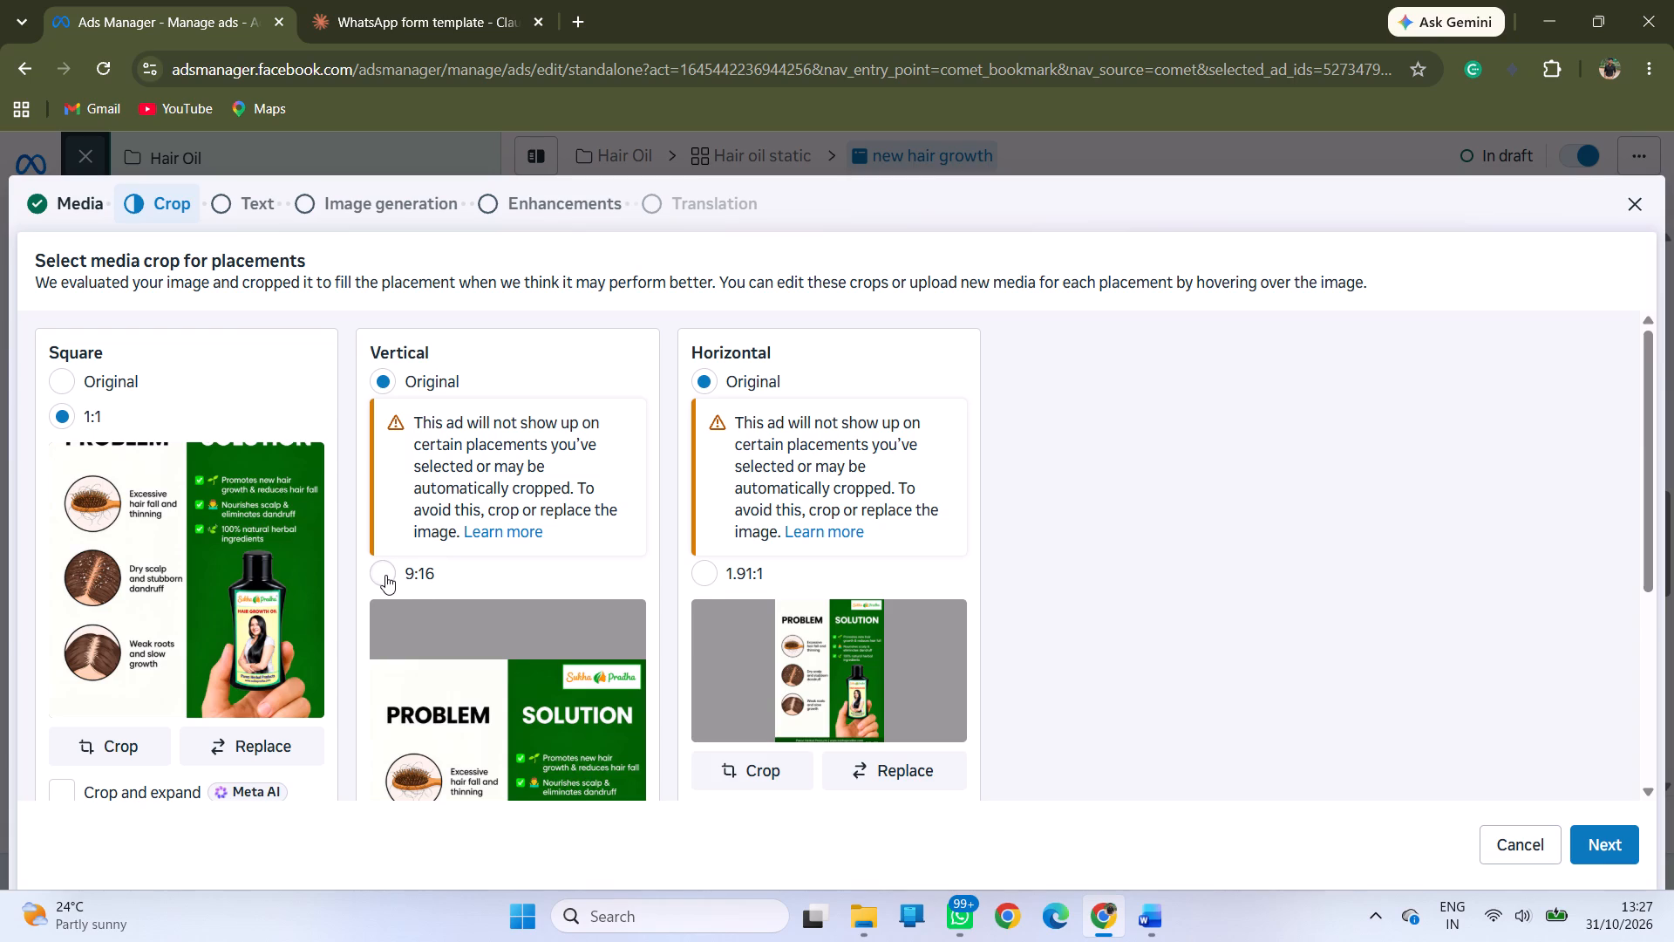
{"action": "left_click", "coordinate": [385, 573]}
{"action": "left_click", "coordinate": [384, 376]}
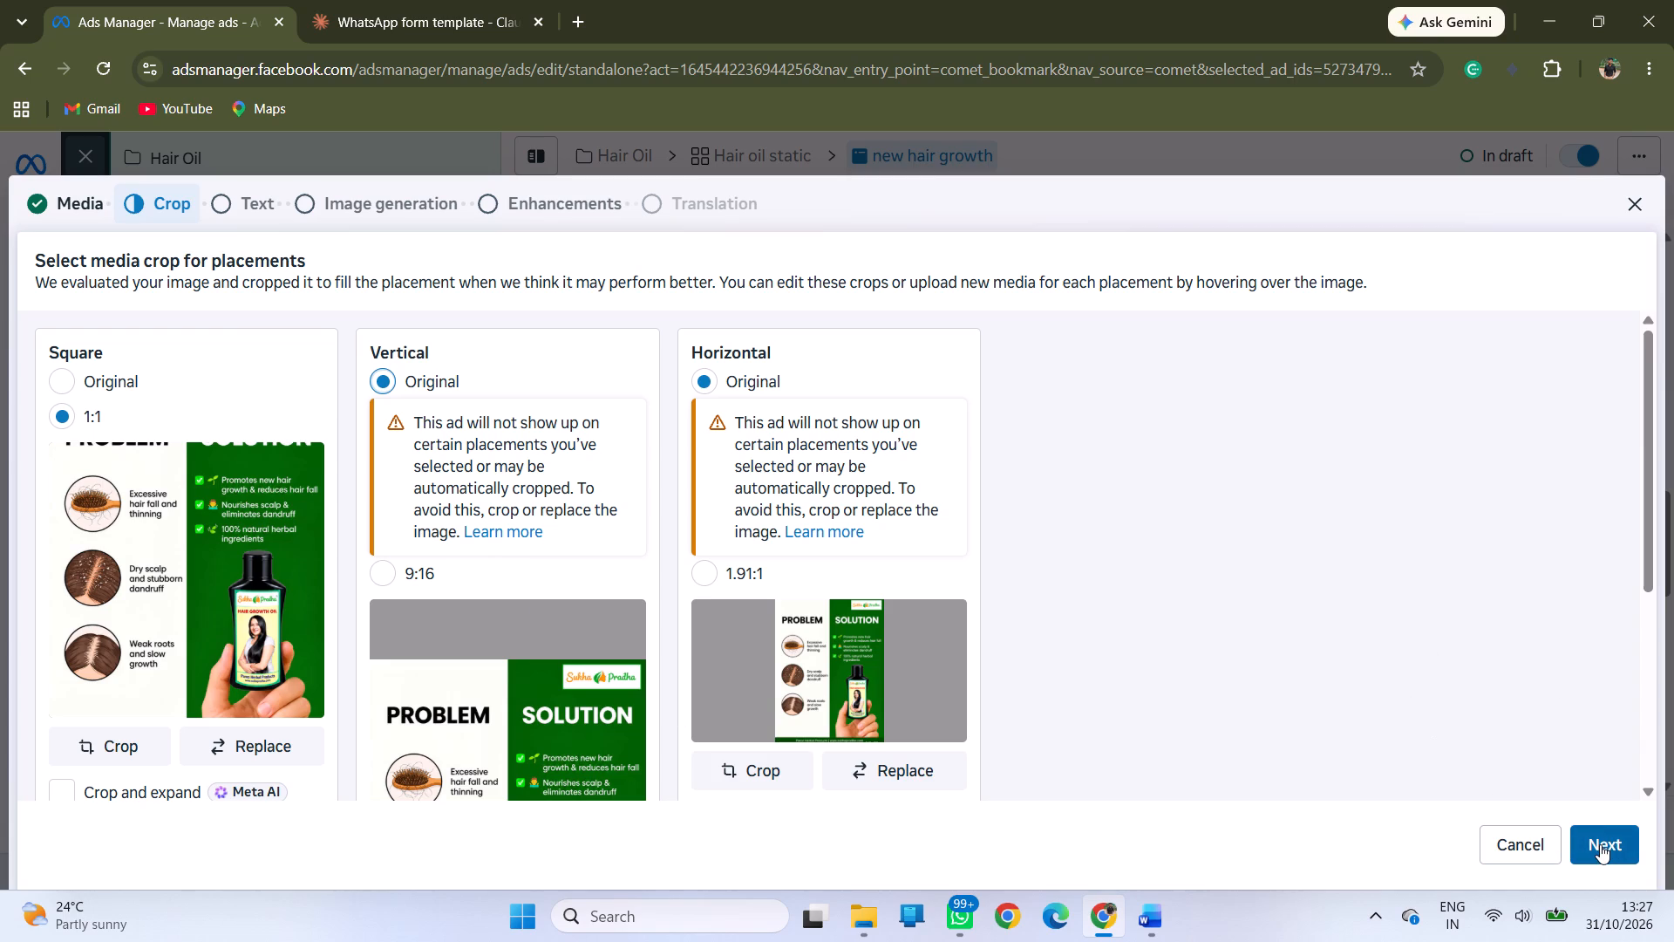
Accept the media crops for the square, vertical and horizontal placements and continue to the next creative setup stage.
{"action": "left_click", "coordinate": [1600, 844]}
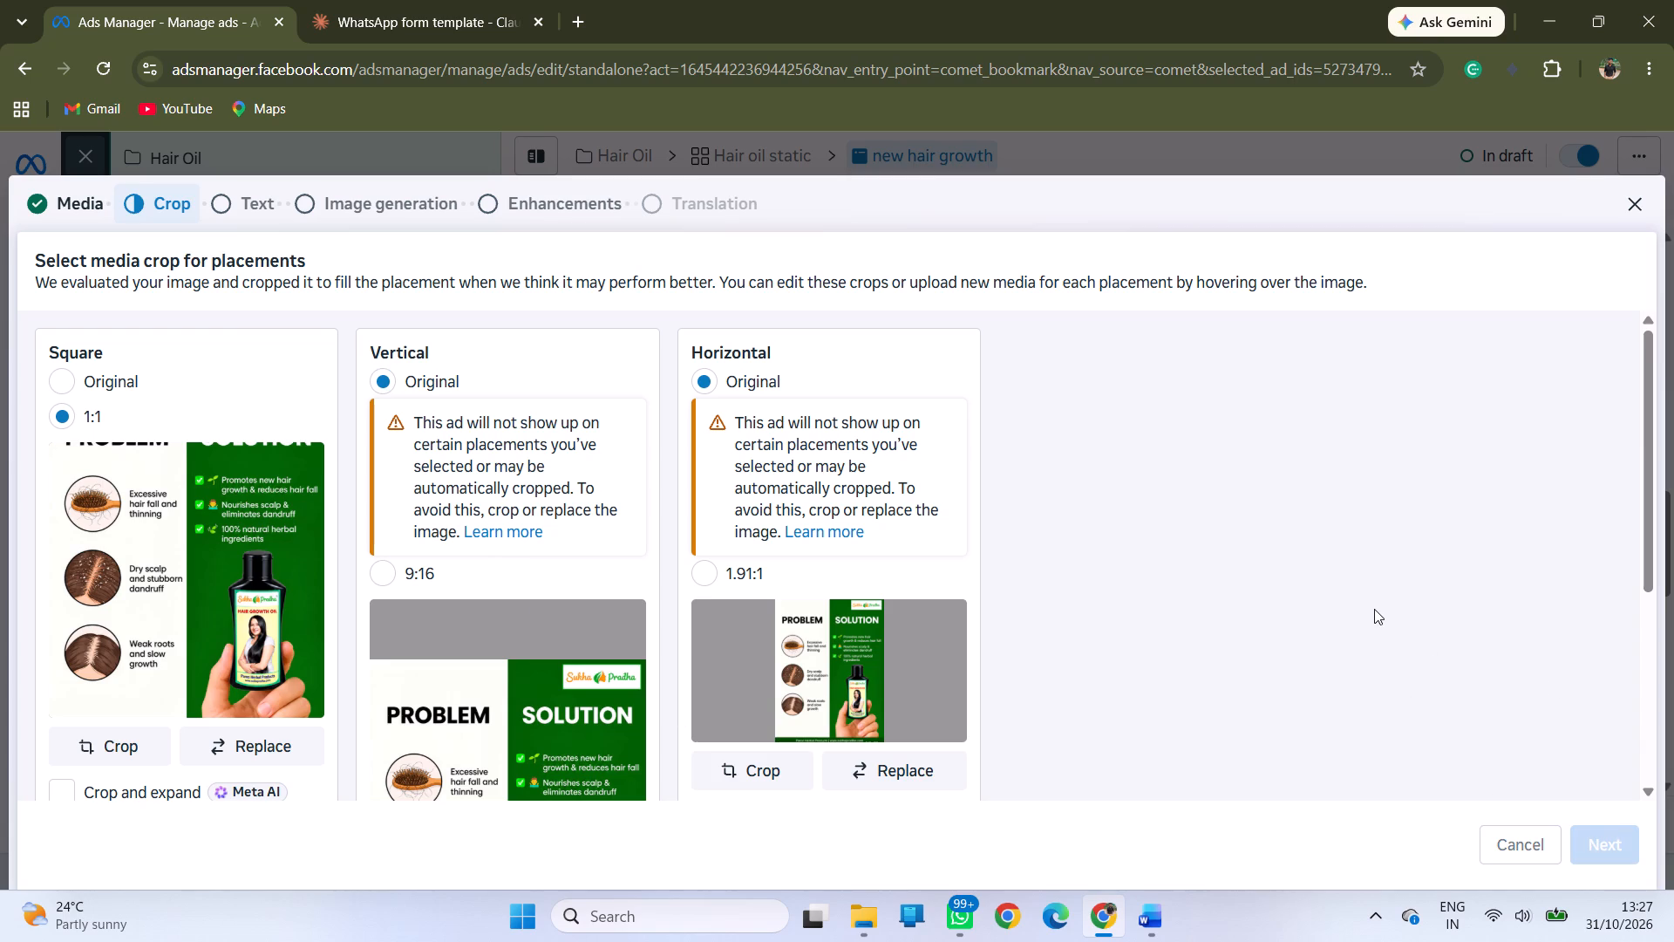
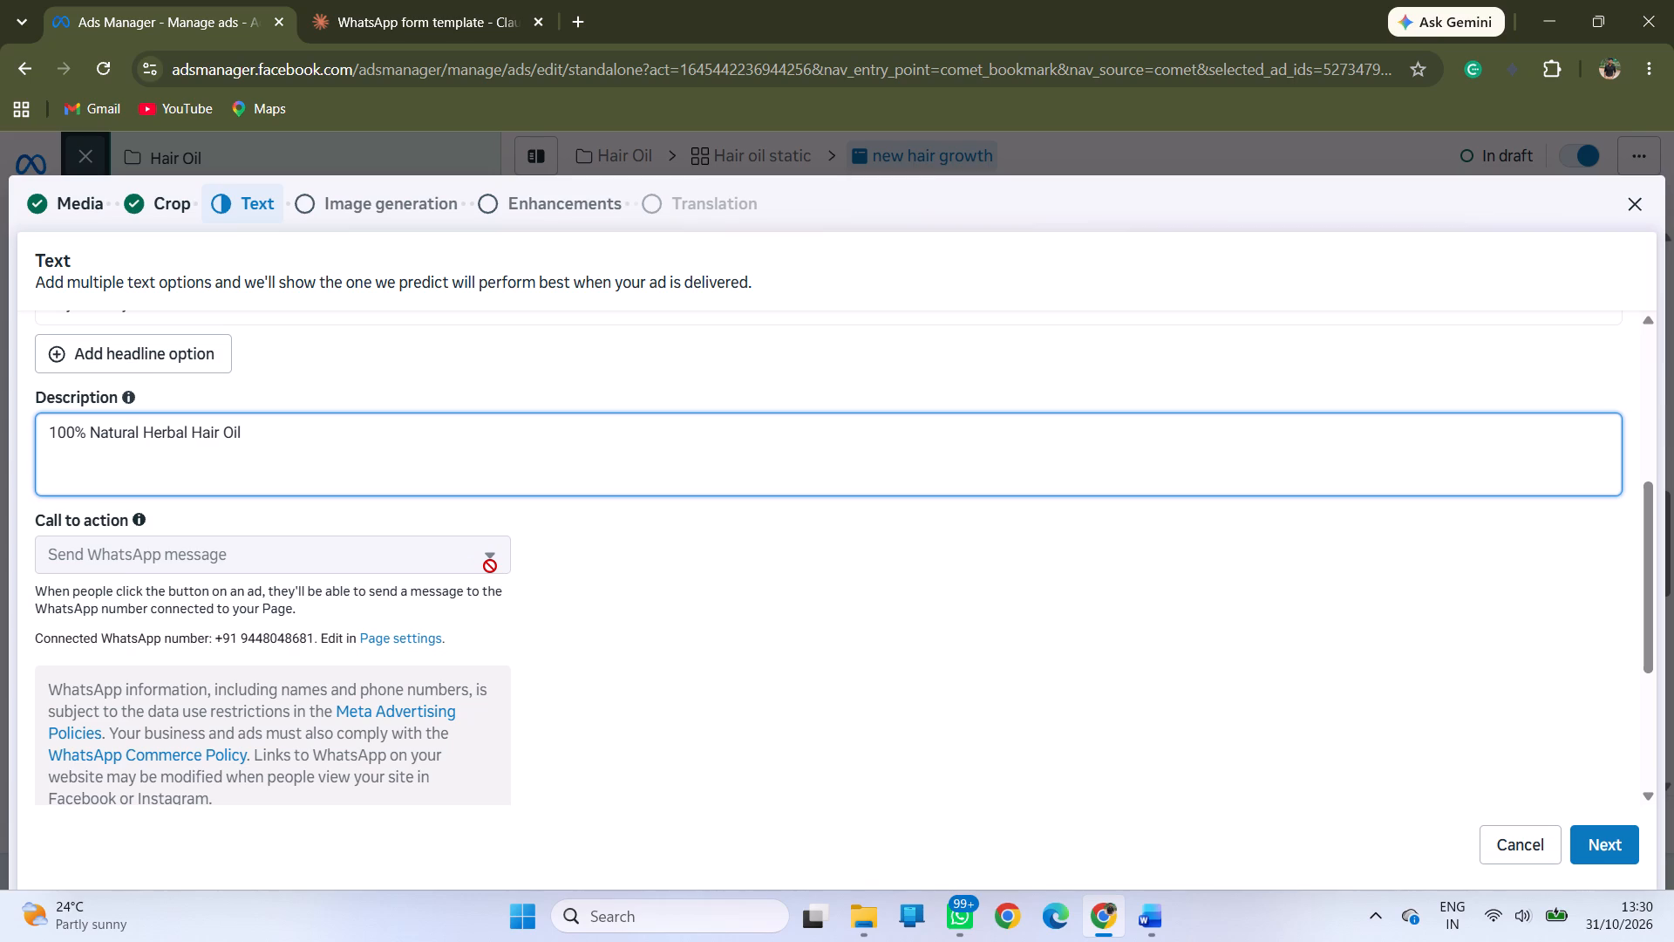
Check the Send WhatsApp message call to action, then accept the ad text and proceed to the image generation stage.
{"action": "left_click", "coordinate": [716, 598]}
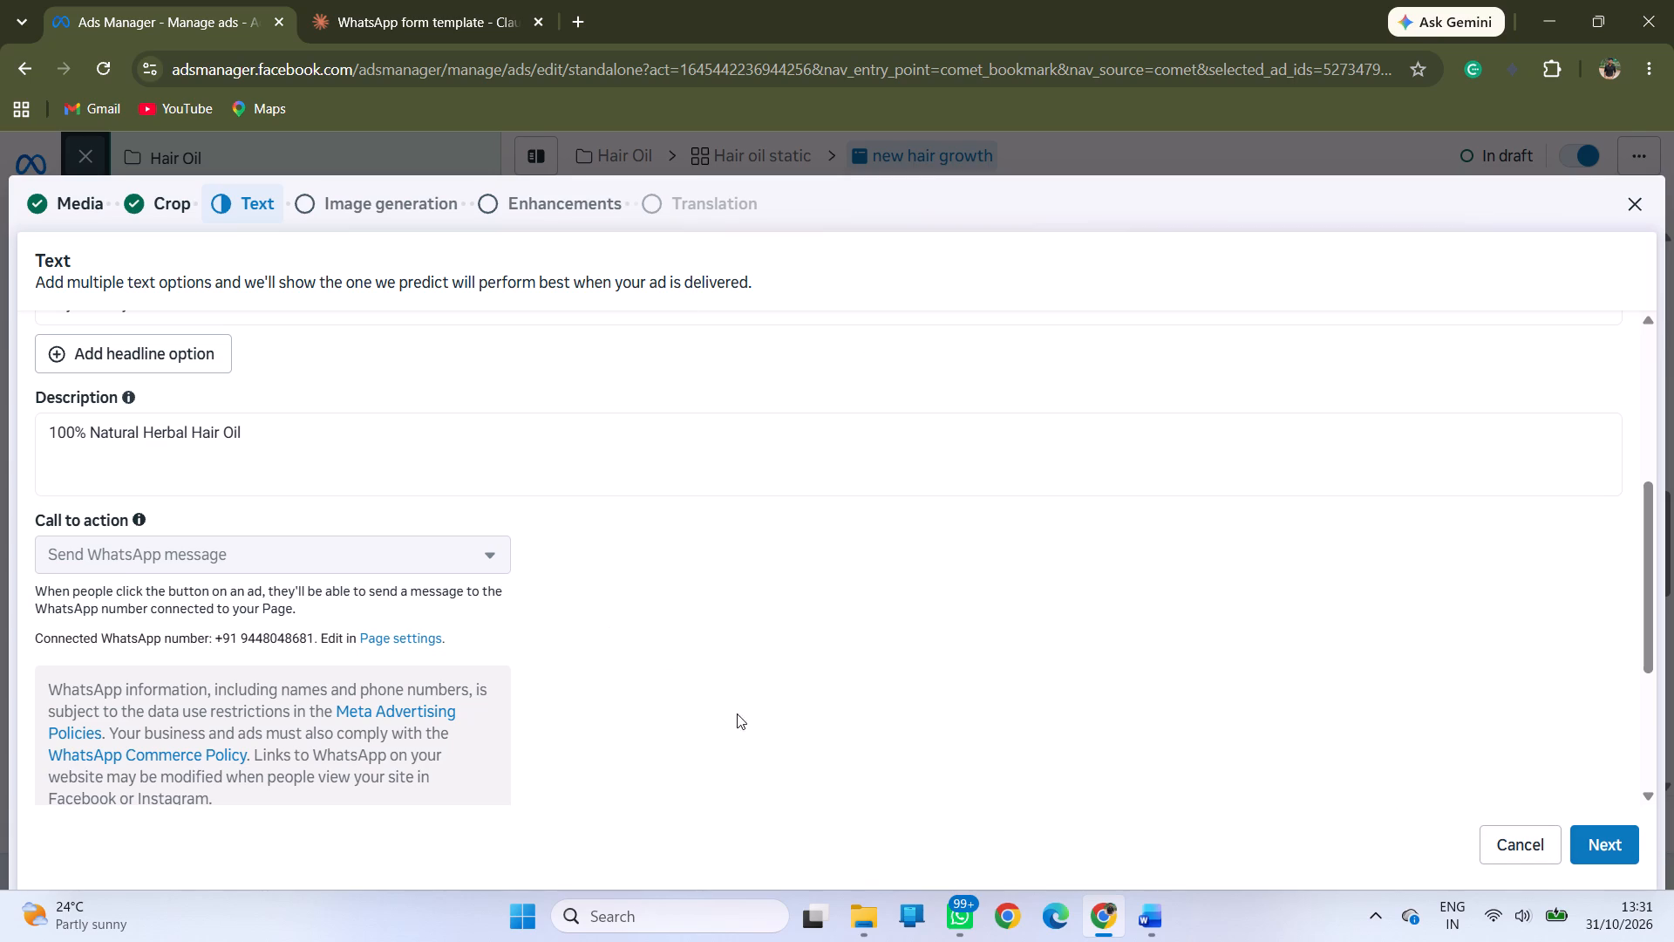
{"action": "left_click", "coordinate": [496, 566]}
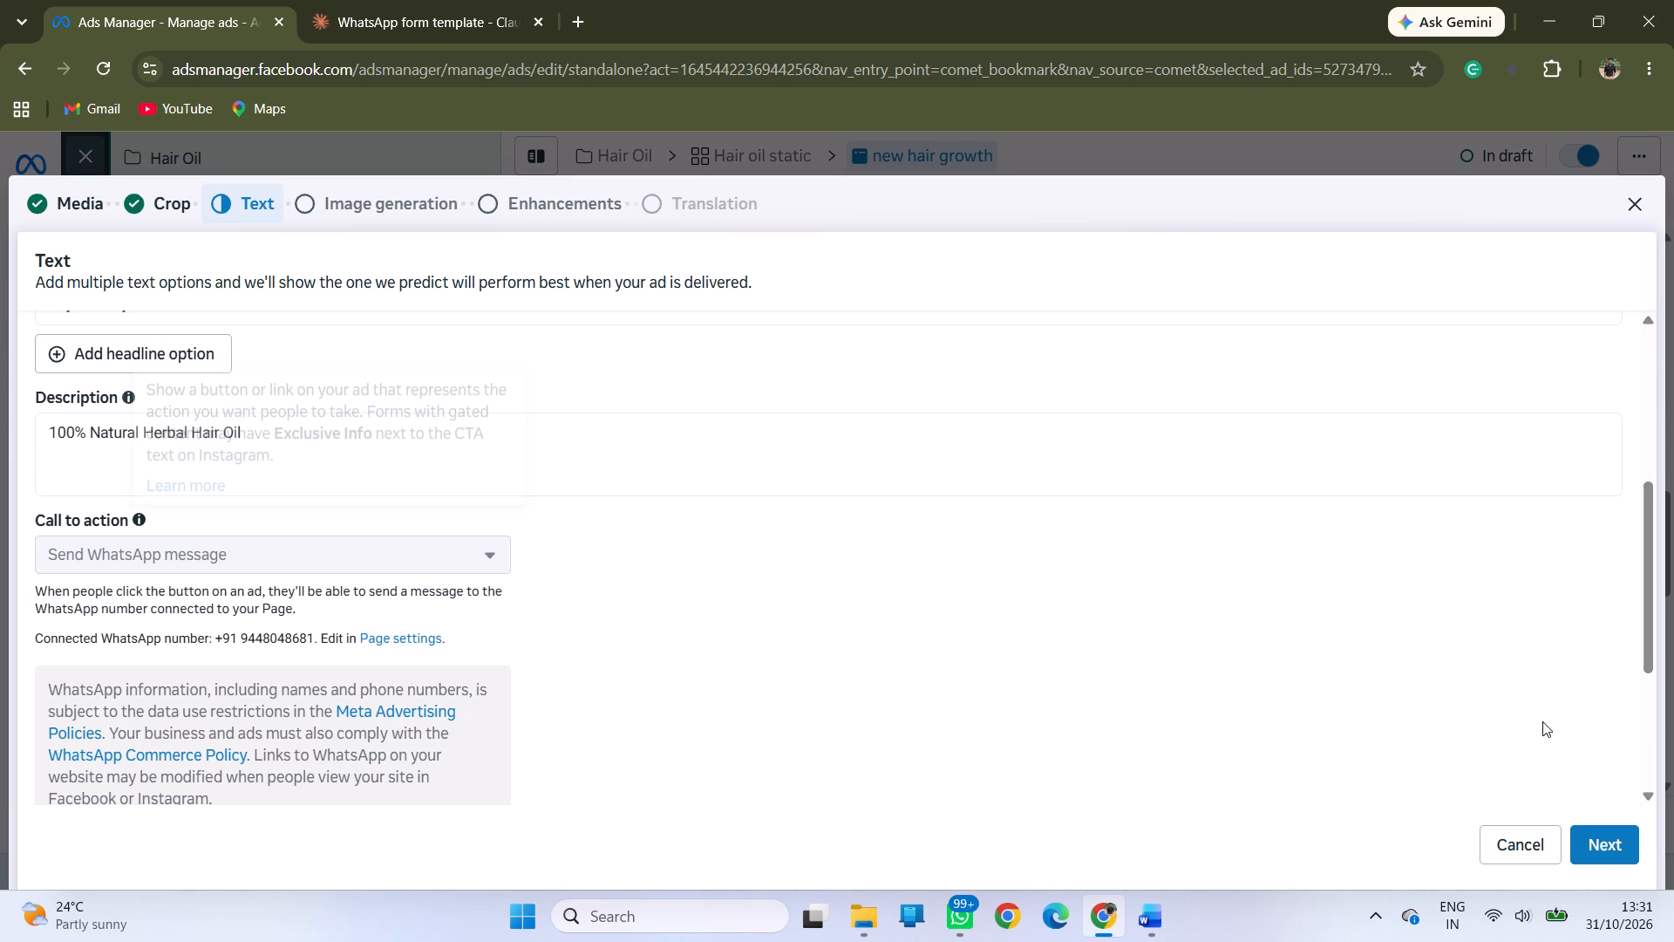
{"action": "left_click", "coordinate": [1599, 849]}
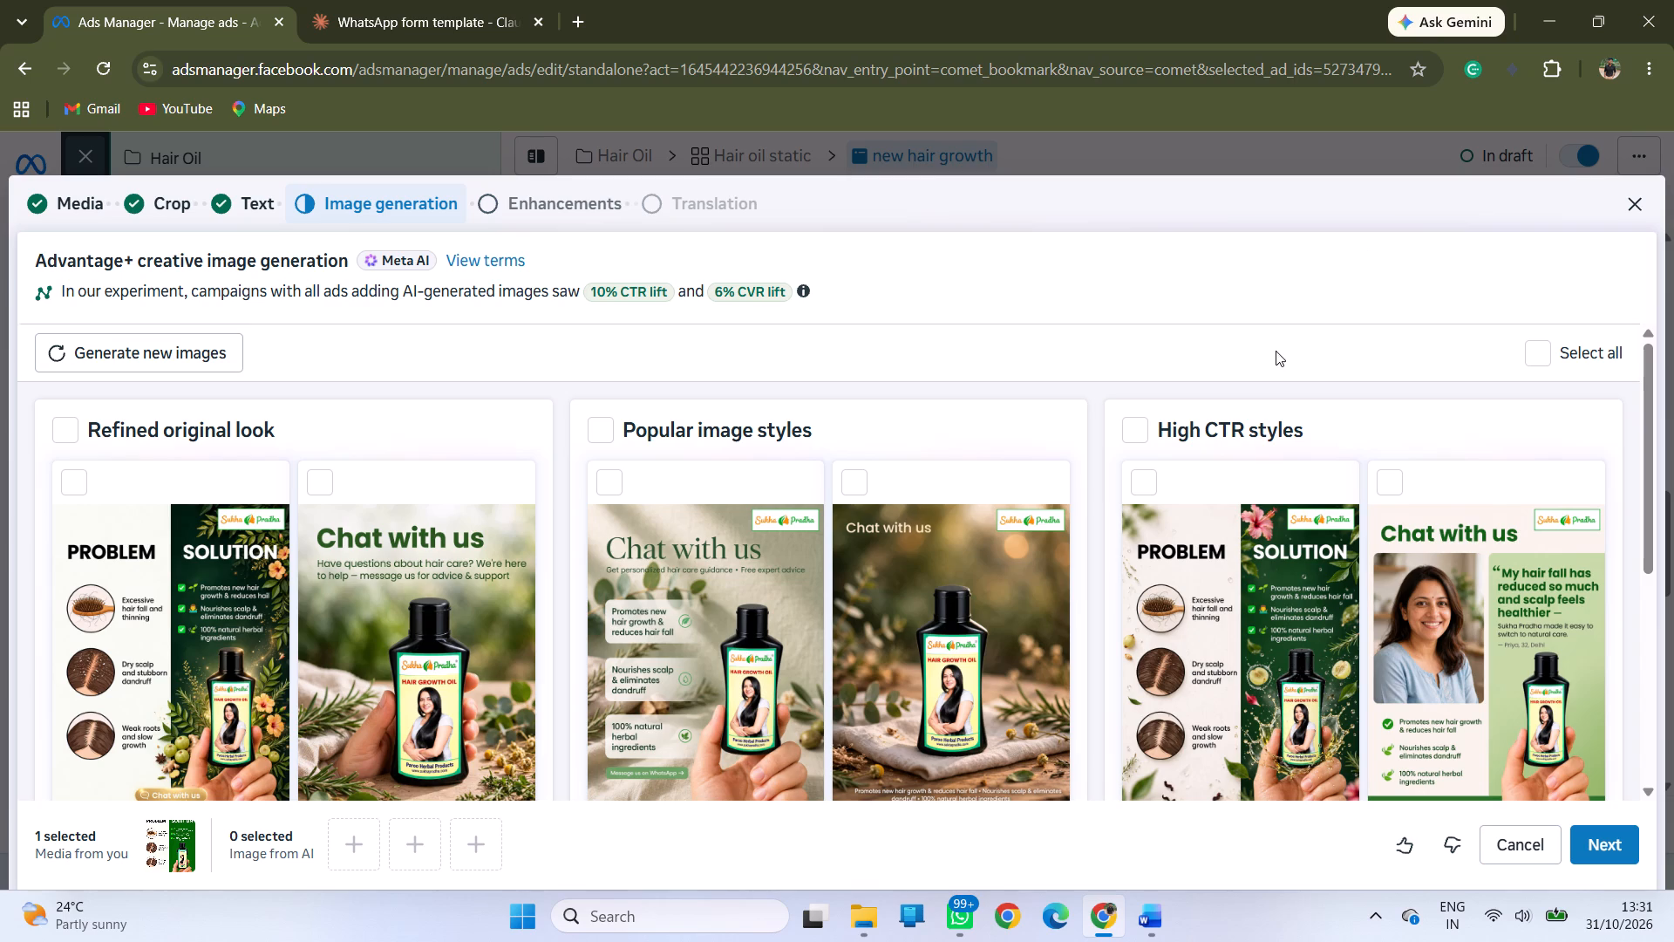
Examine the AI-generated image variants under Refined original look, Popular image styles and High CTR styles.
{"action": "scroll", "coordinate": [1283, 353], "scroll_direction": "down", "scroll_amount": 5}
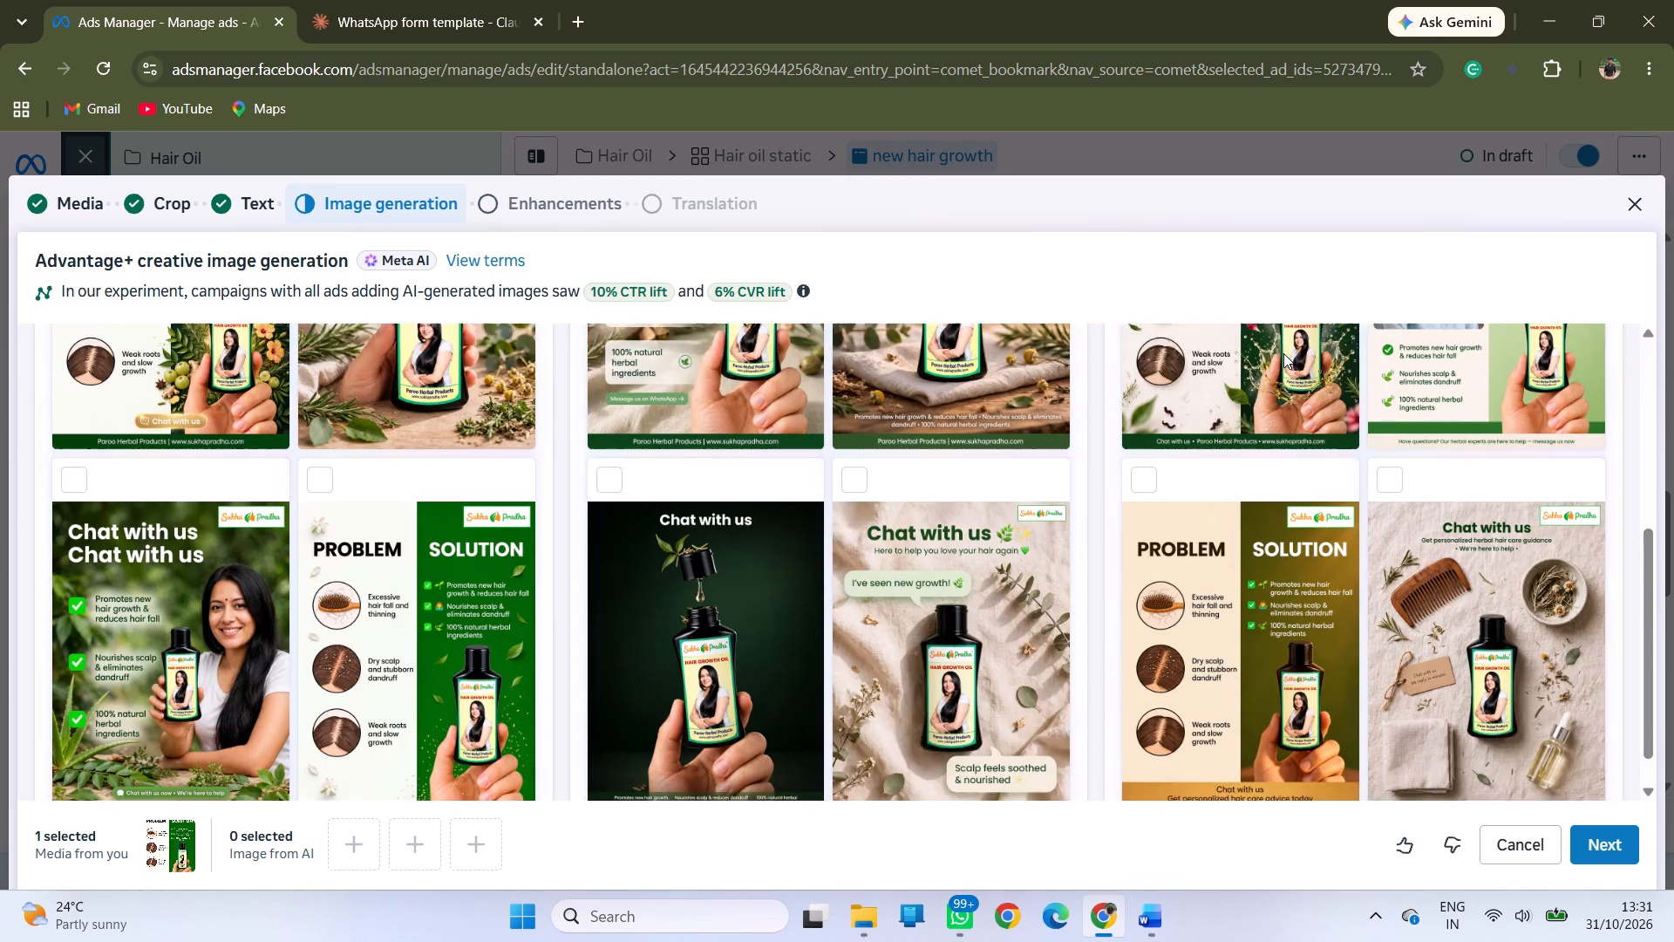
{"action": "scroll", "coordinate": [1283, 353], "scroll_direction": "down", "scroll_amount": 6}
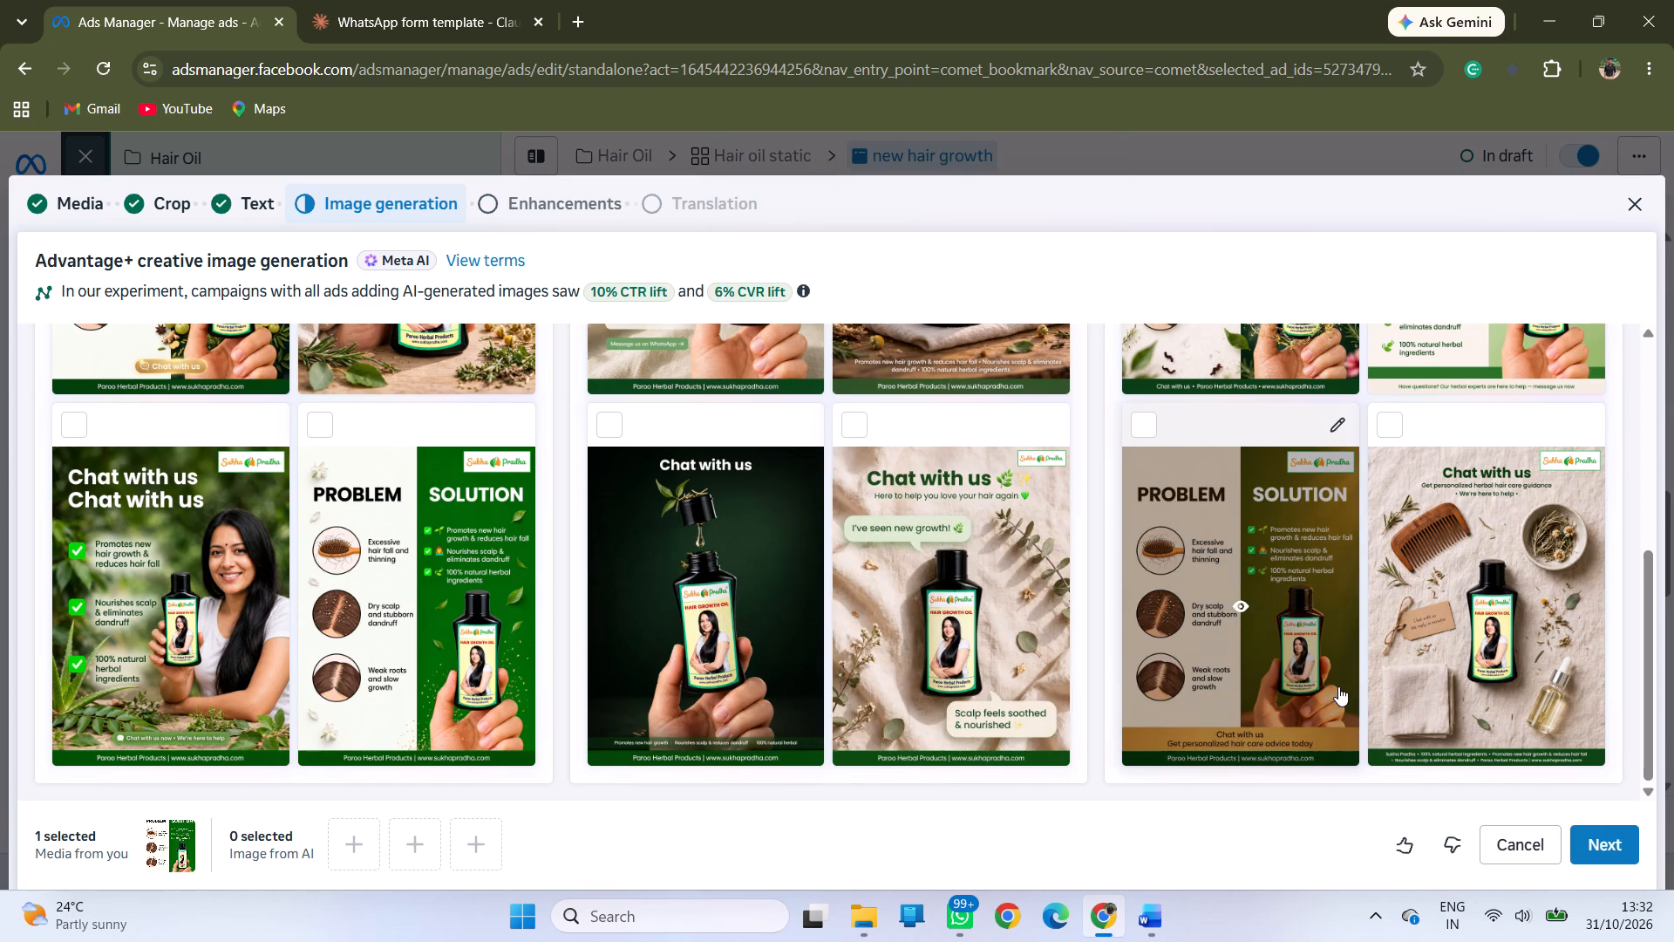
{"action": "scroll", "coordinate": [1338, 686], "scroll_direction": "up", "scroll_amount": 5}
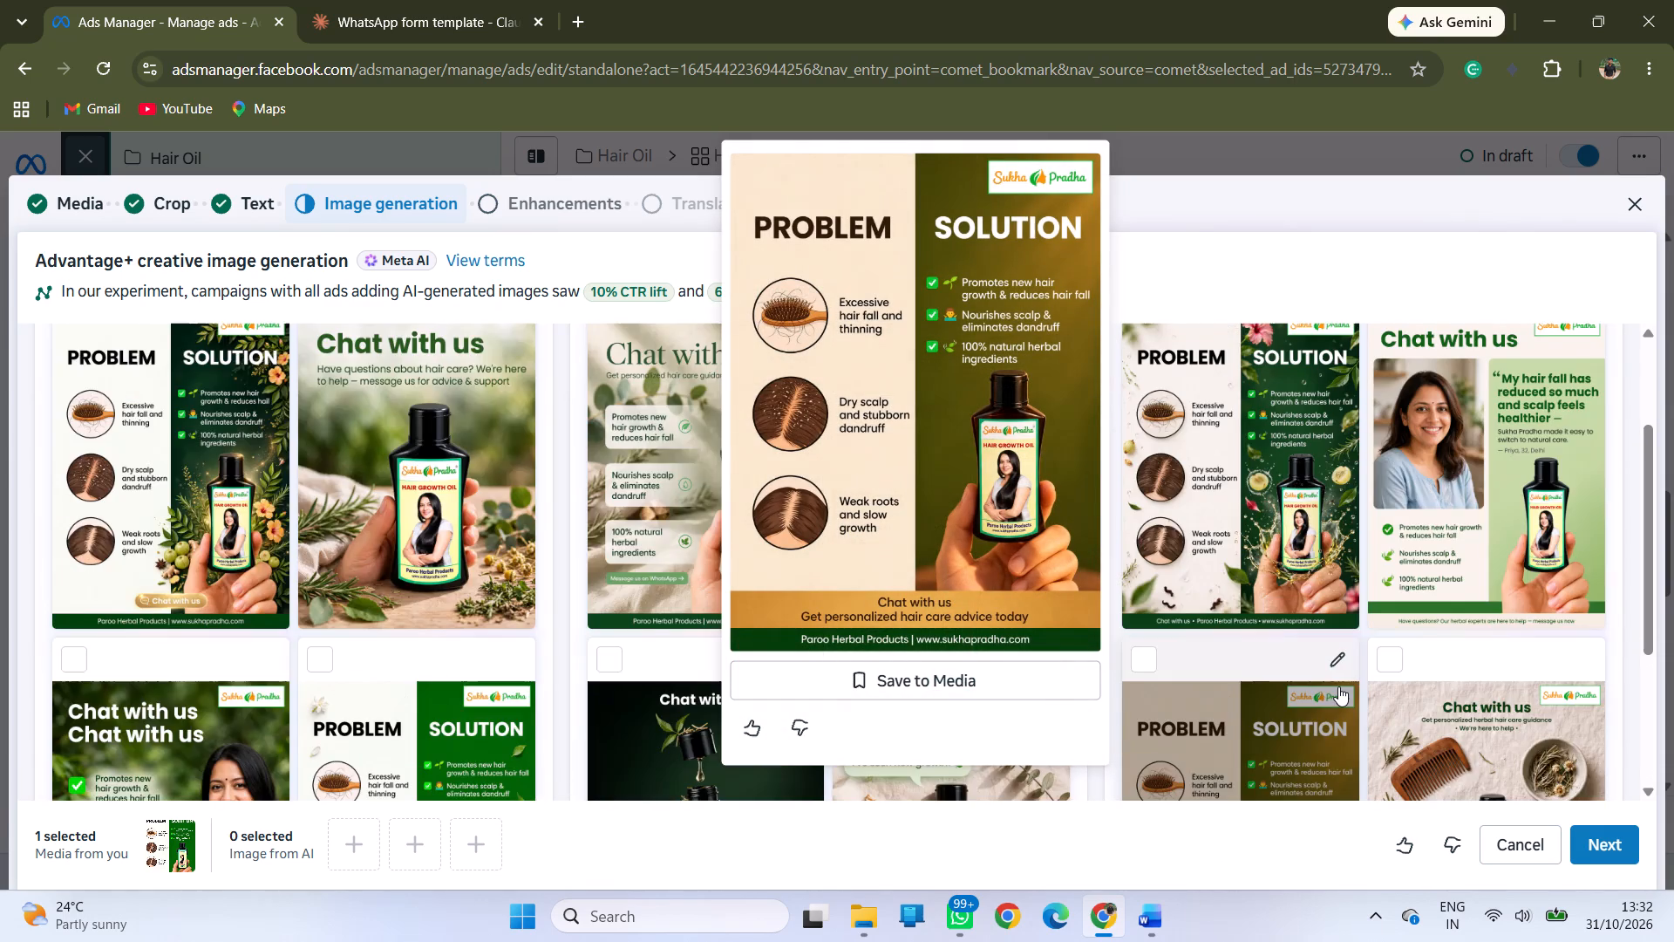
{"action": "scroll", "coordinate": [1338, 686], "scroll_direction": "up", "scroll_amount": 1}
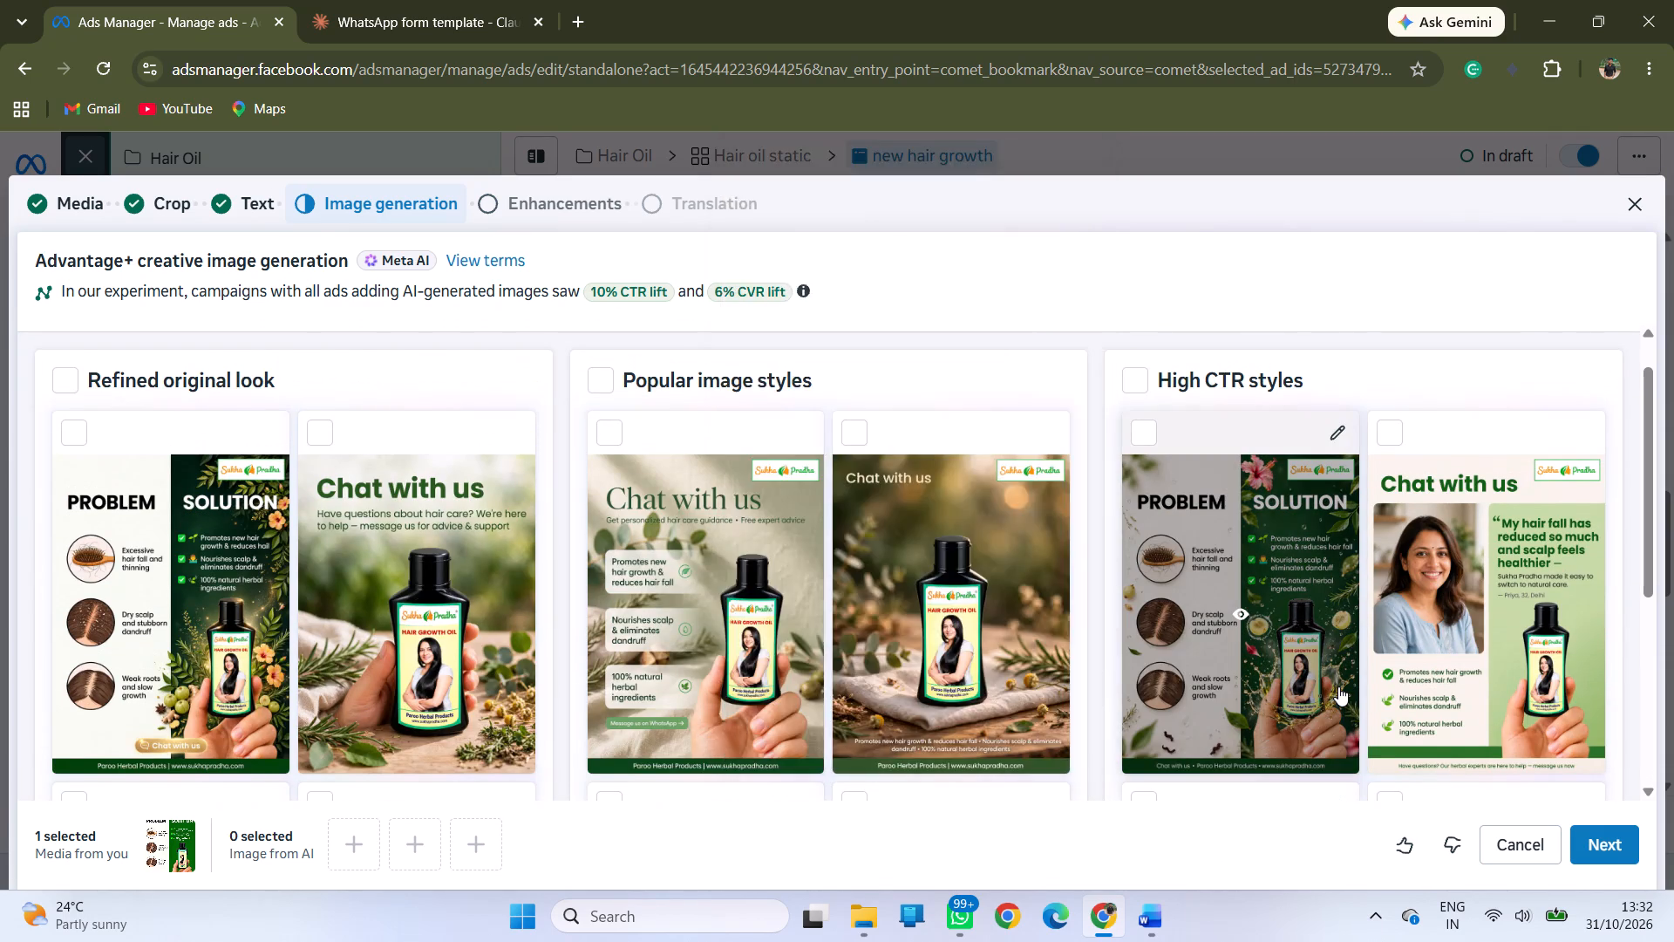
{"action": "scroll", "coordinate": [1338, 686], "scroll_direction": "down", "scroll_amount": 7}
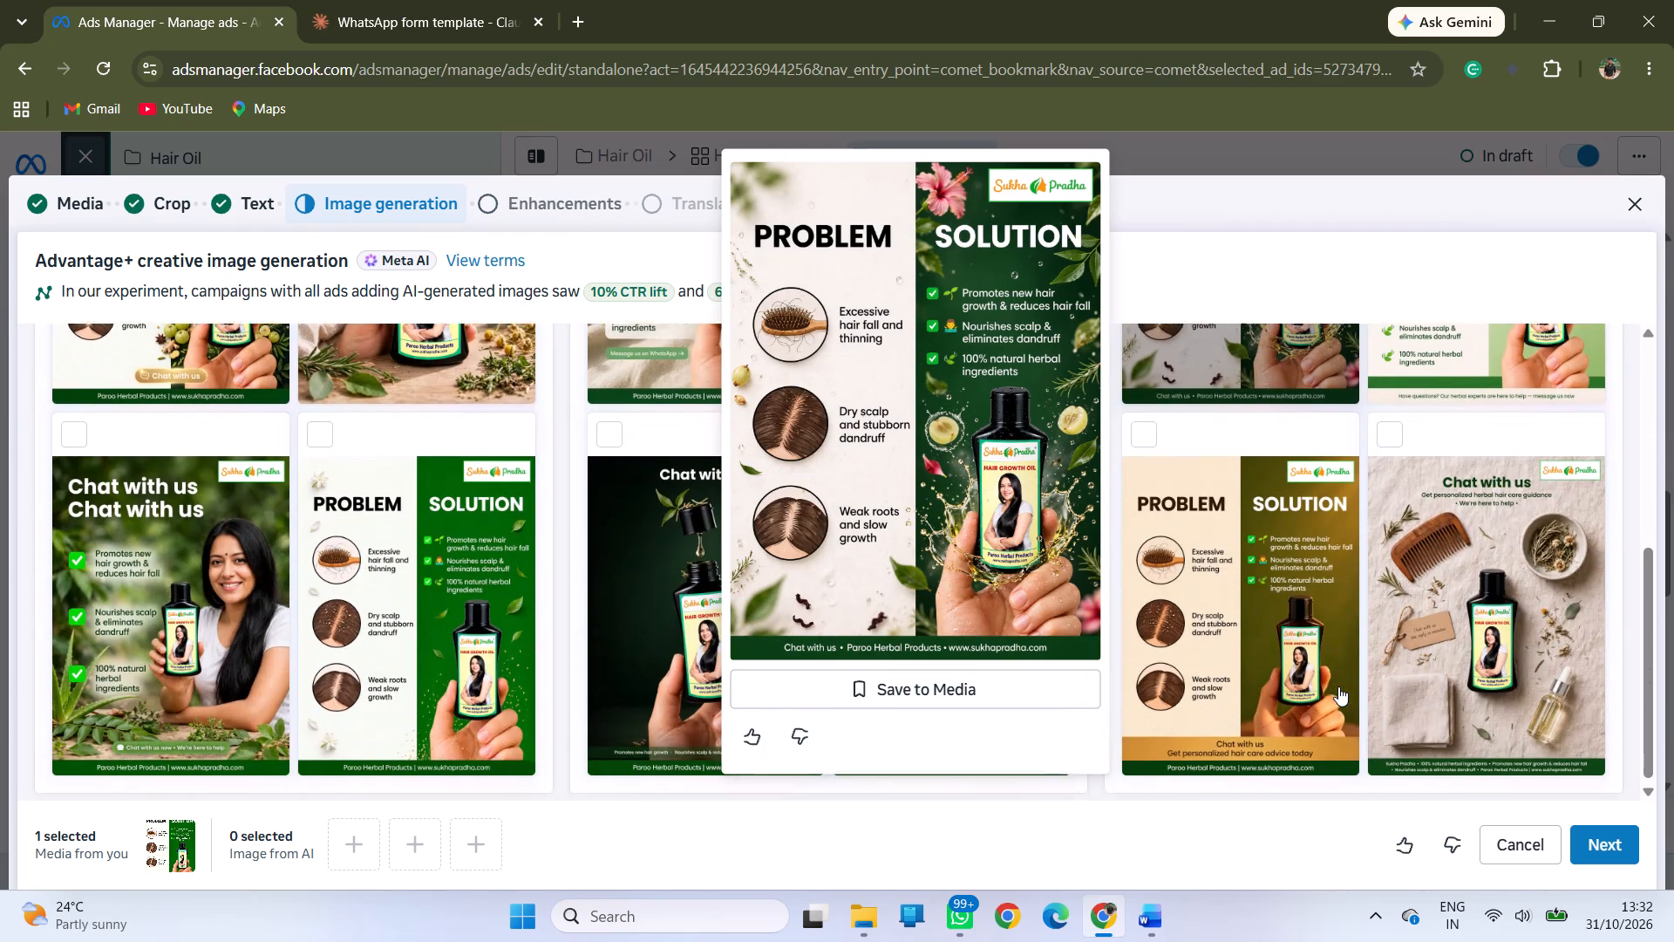
{"action": "scroll", "coordinate": [1338, 686], "scroll_direction": "down", "scroll_amount": 3}
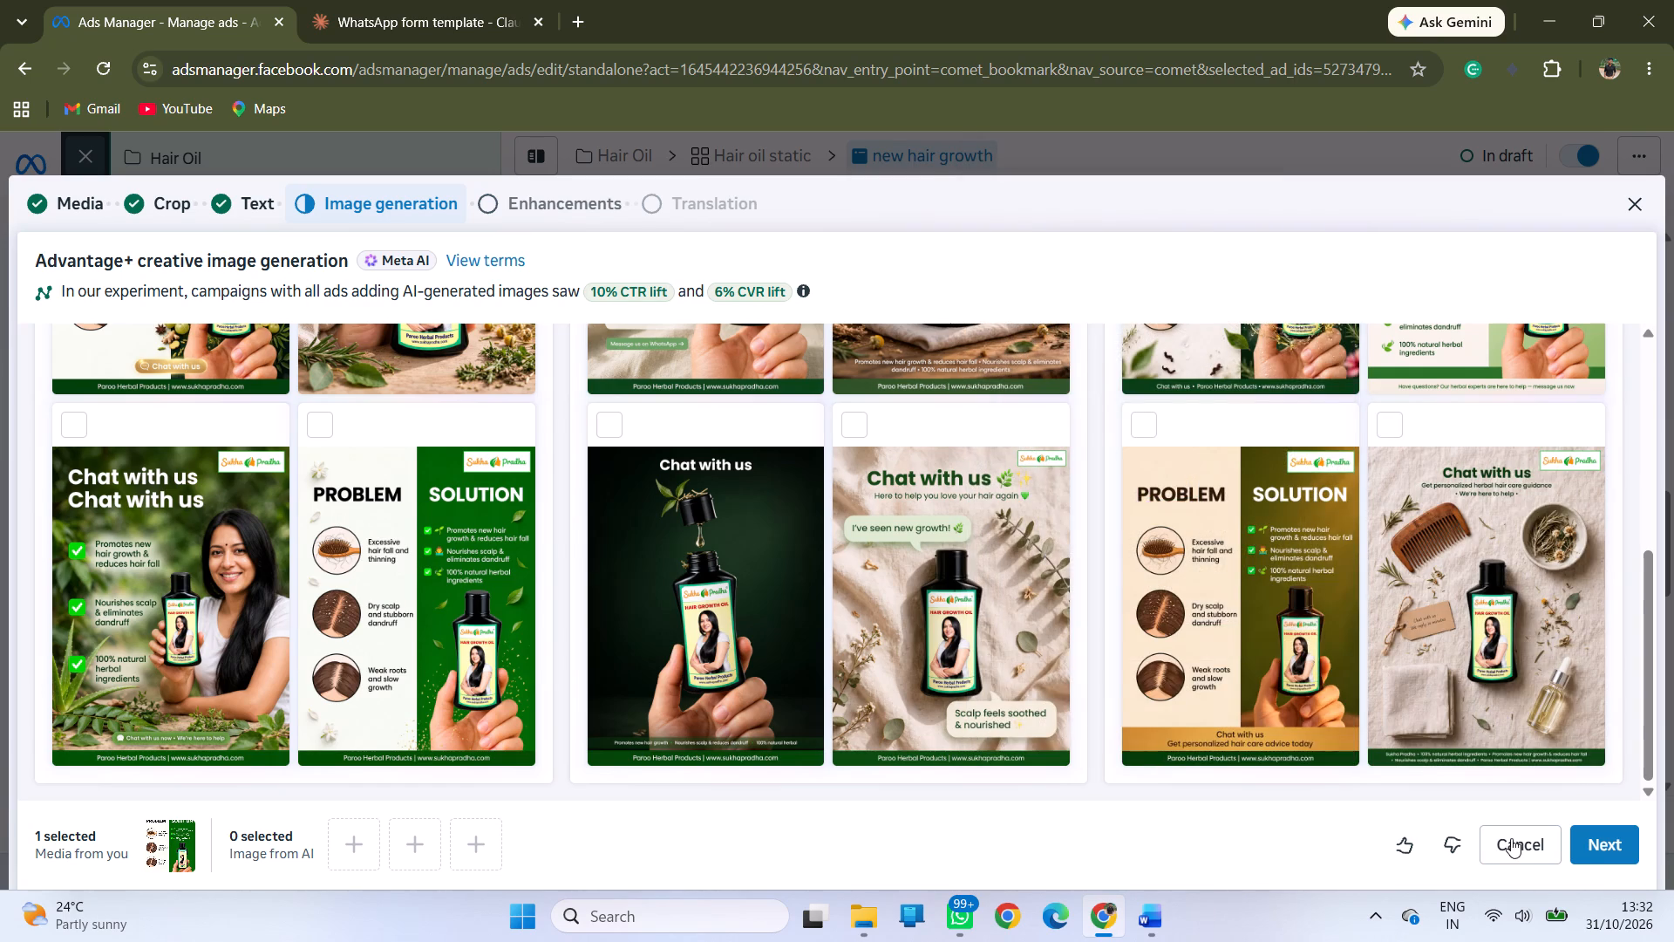
Proceed to the Enhancements stage without selecting any AI-generated images.
{"action": "left_click", "coordinate": [1592, 846]}
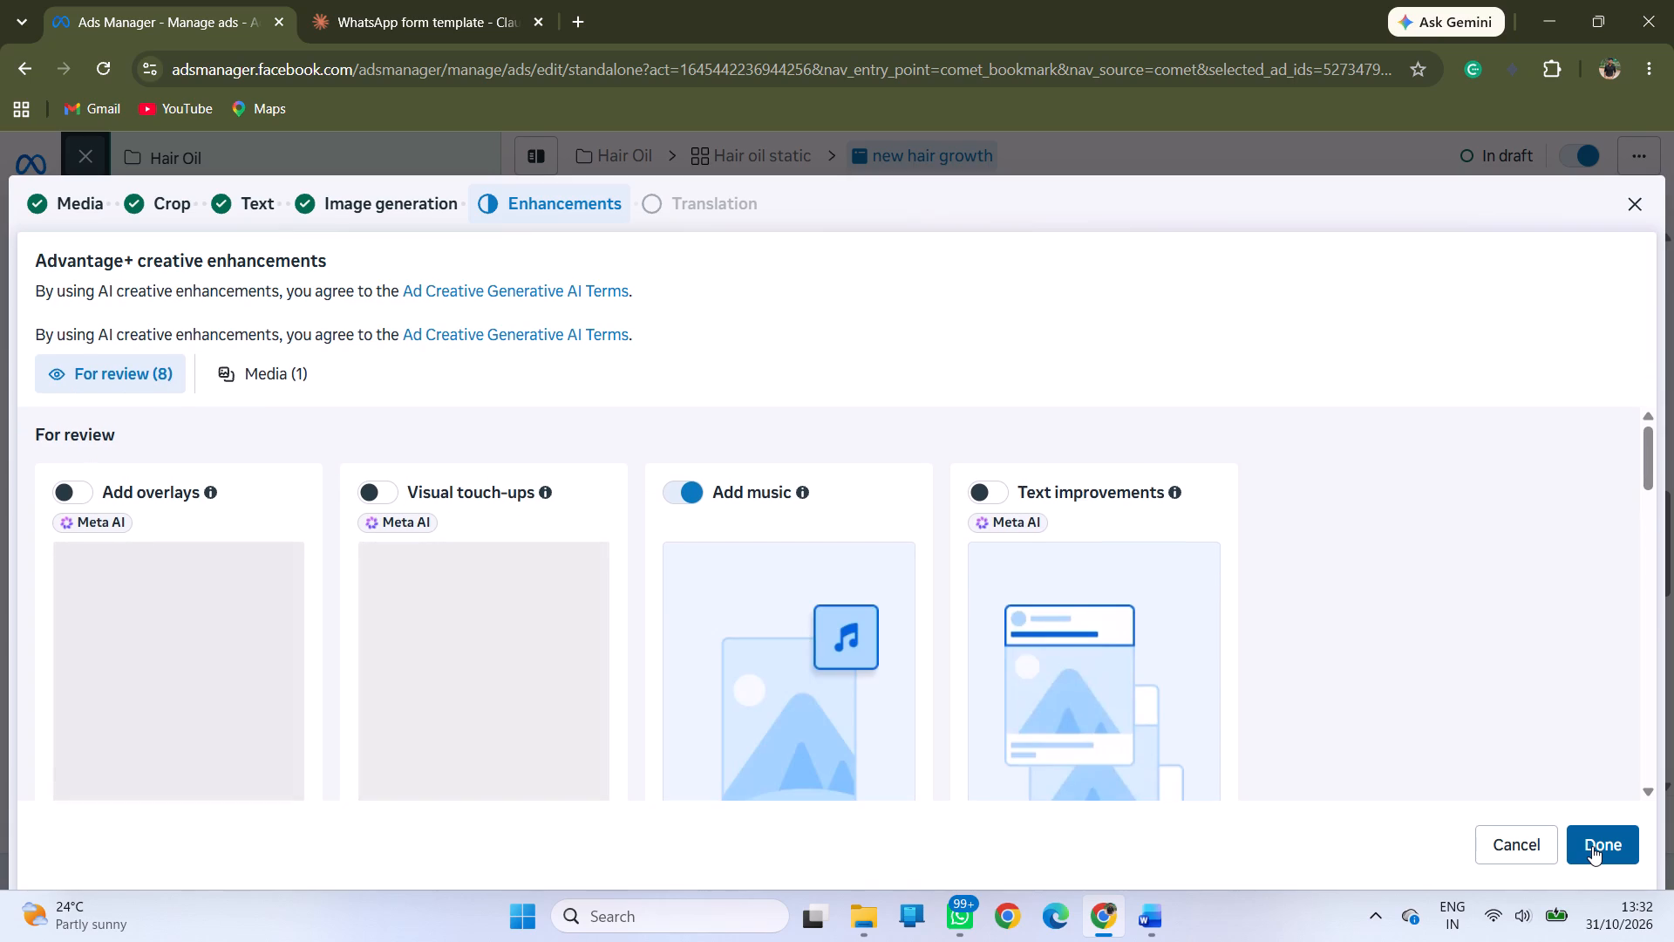
Examine the previews of the Add overlays, Visual touch-ups, Add music and Text improvements enhancements.
{"action": "scroll", "coordinate": [804, 730], "scroll_direction": "down", "scroll_amount": 4}
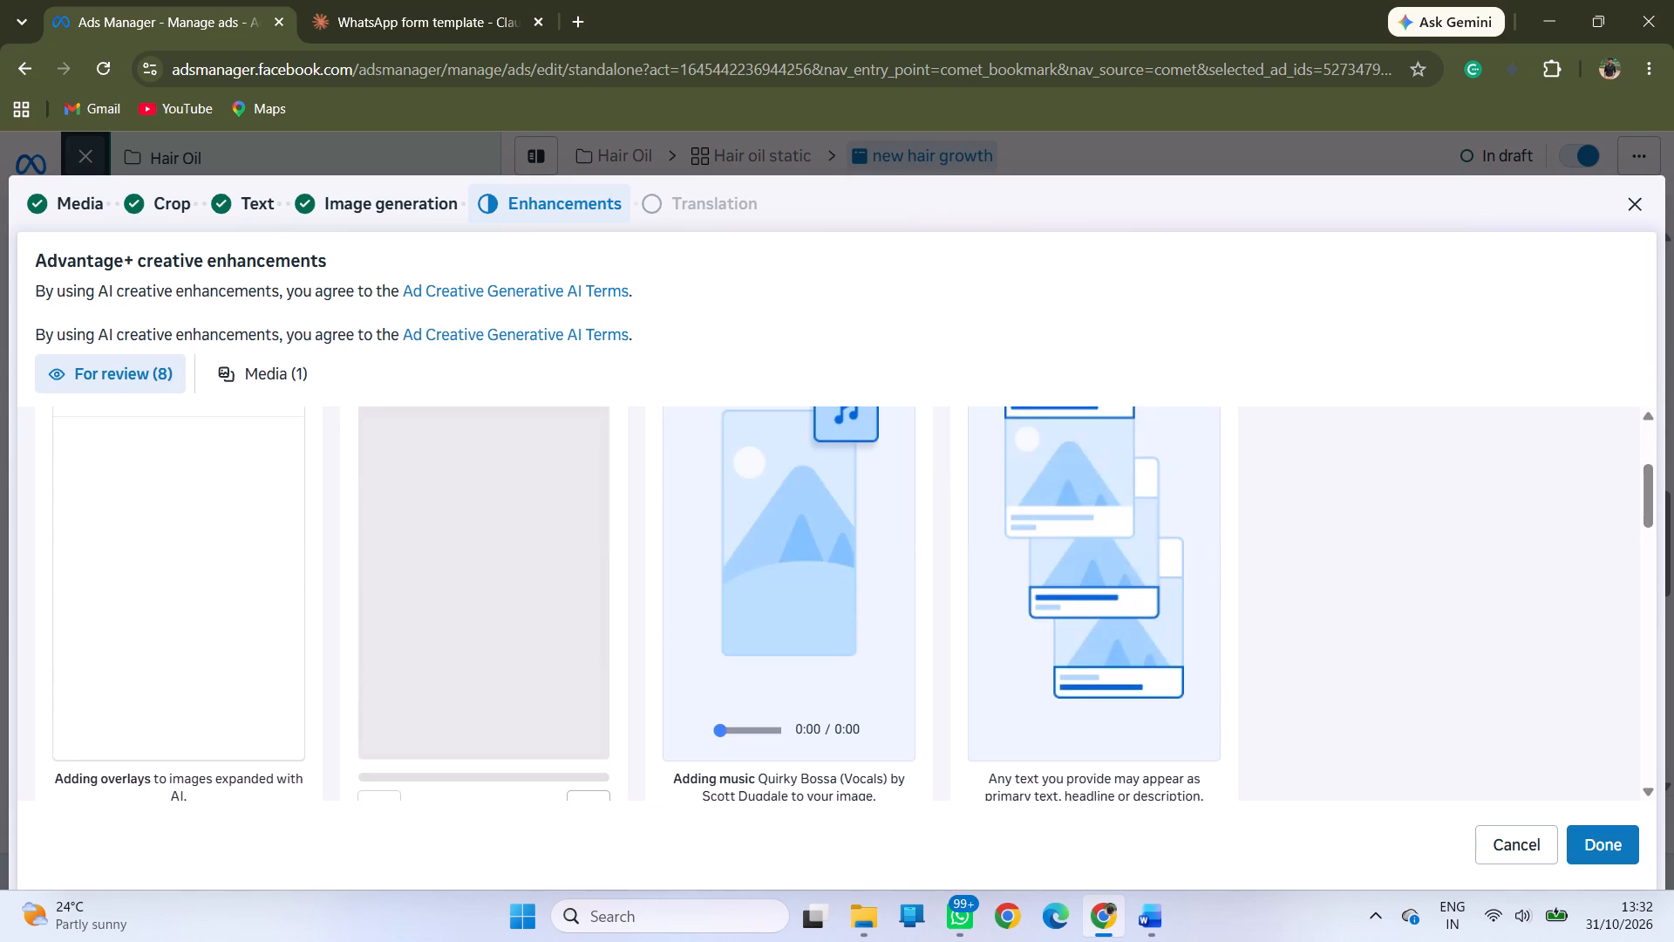
{"action": "scroll", "coordinate": [804, 730], "scroll_direction": "down", "scroll_amount": 1}
{"action": "scroll", "coordinate": [804, 730], "scroll_direction": "up", "scroll_amount": 2}
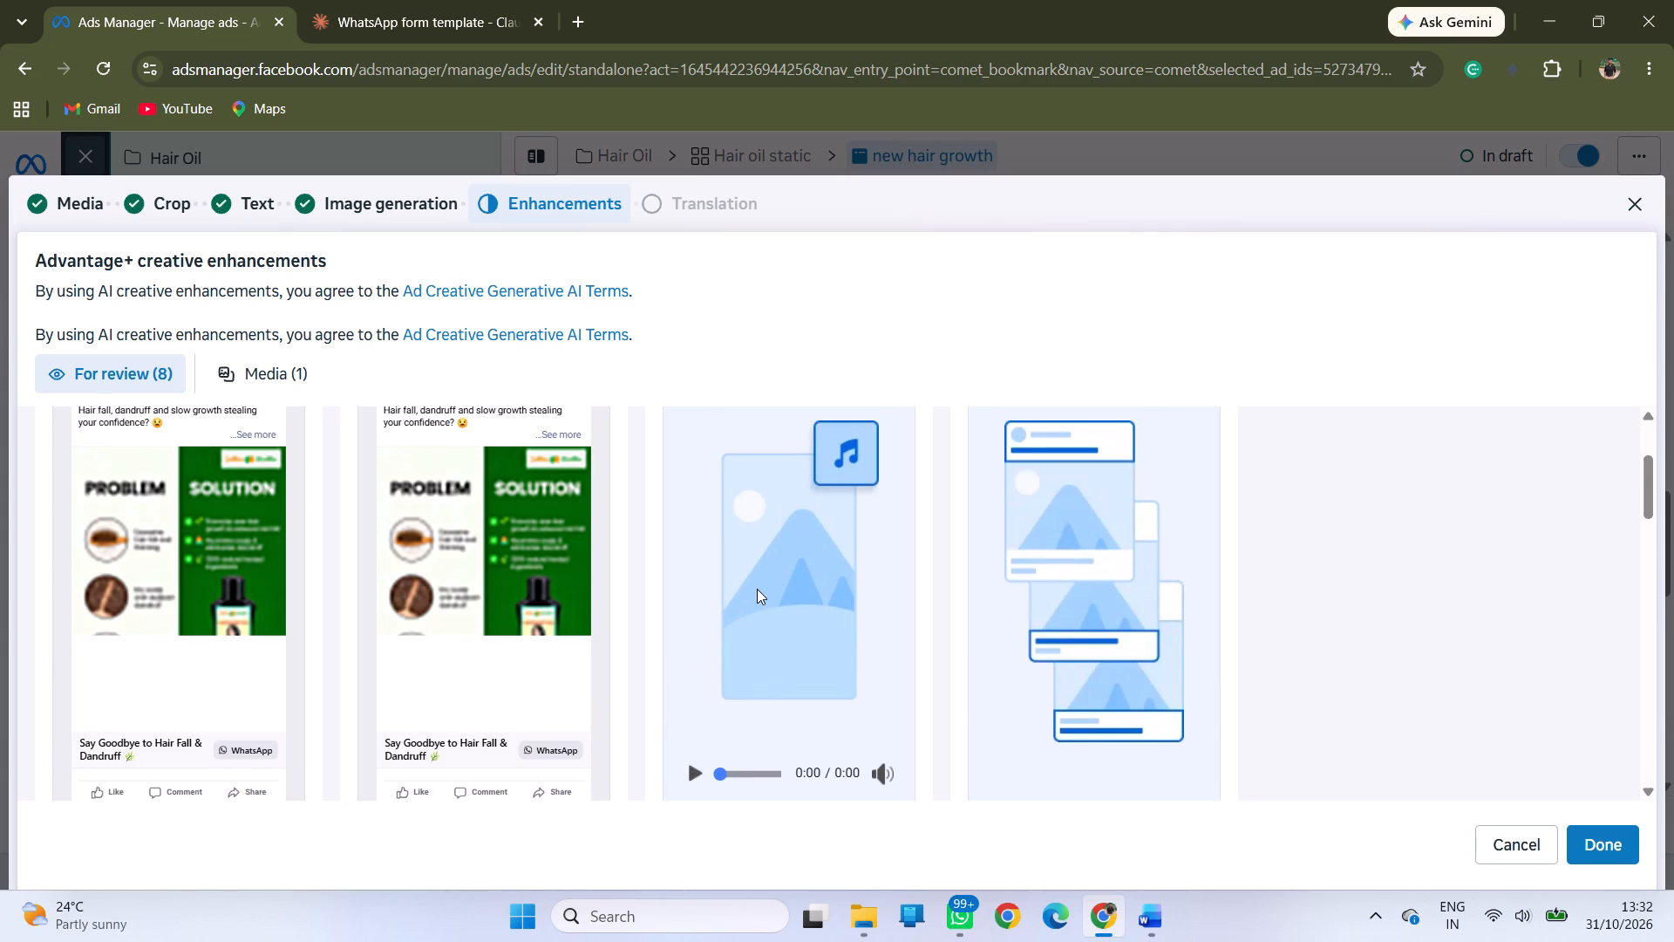
{"action": "scroll", "coordinate": [757, 589], "scroll_direction": "up", "scroll_amount": 1}
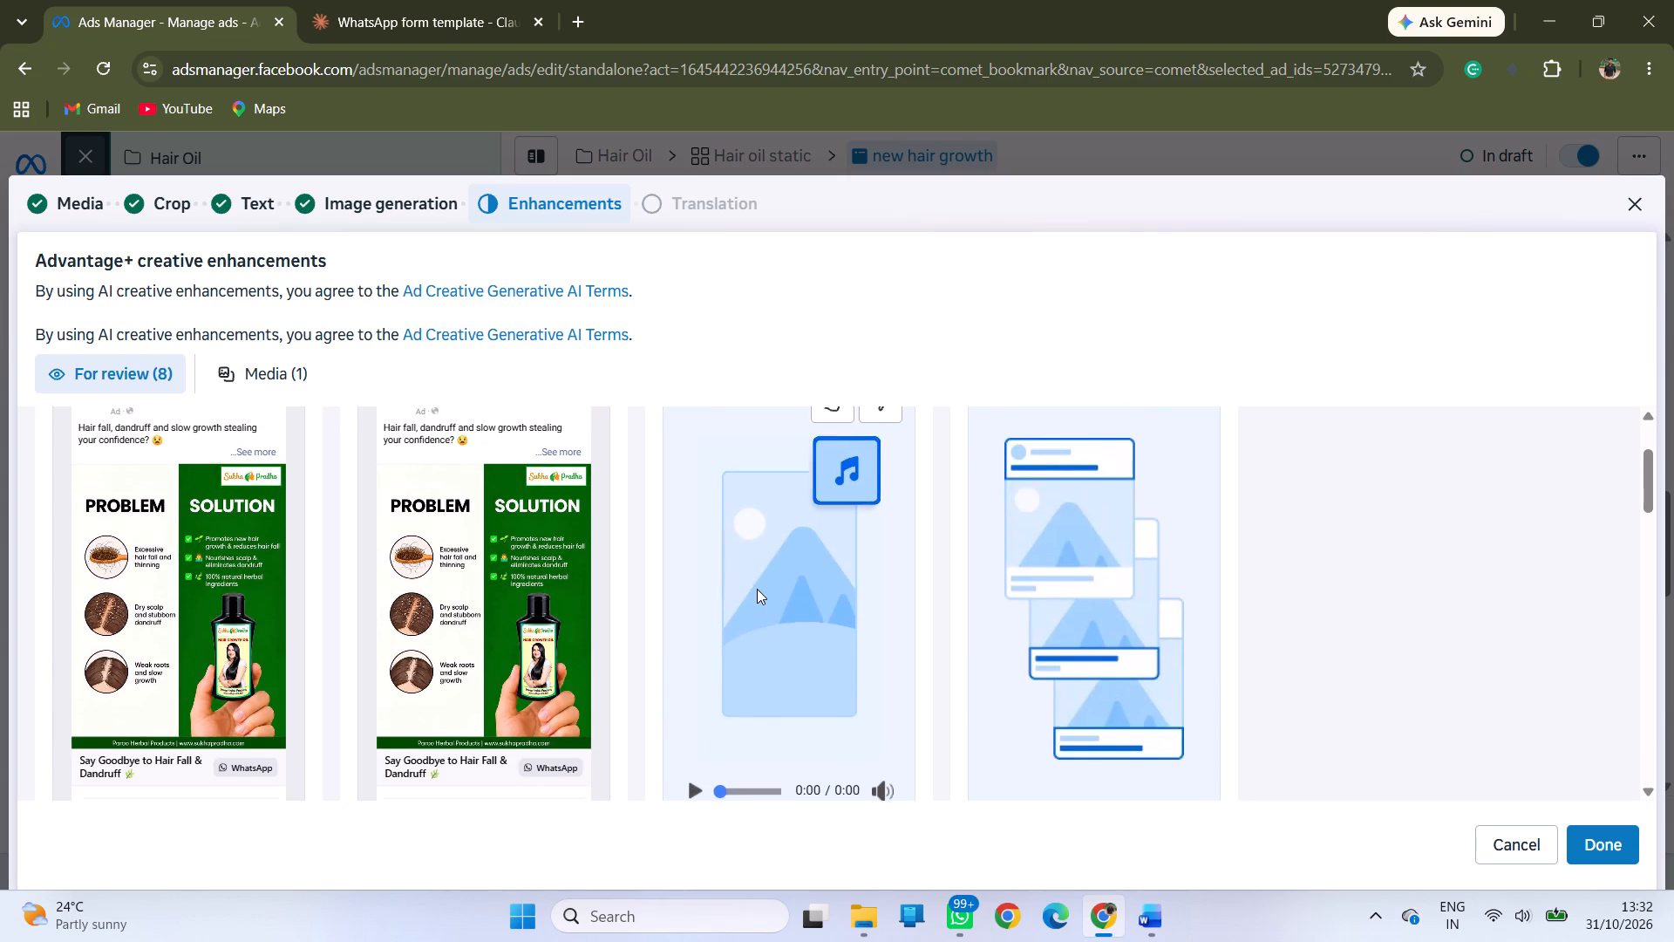
{"action": "scroll", "coordinate": [757, 589], "scroll_direction": "up", "scroll_amount": 2}
{"action": "scroll", "coordinate": [757, 589], "scroll_direction": "down", "scroll_amount": 5}
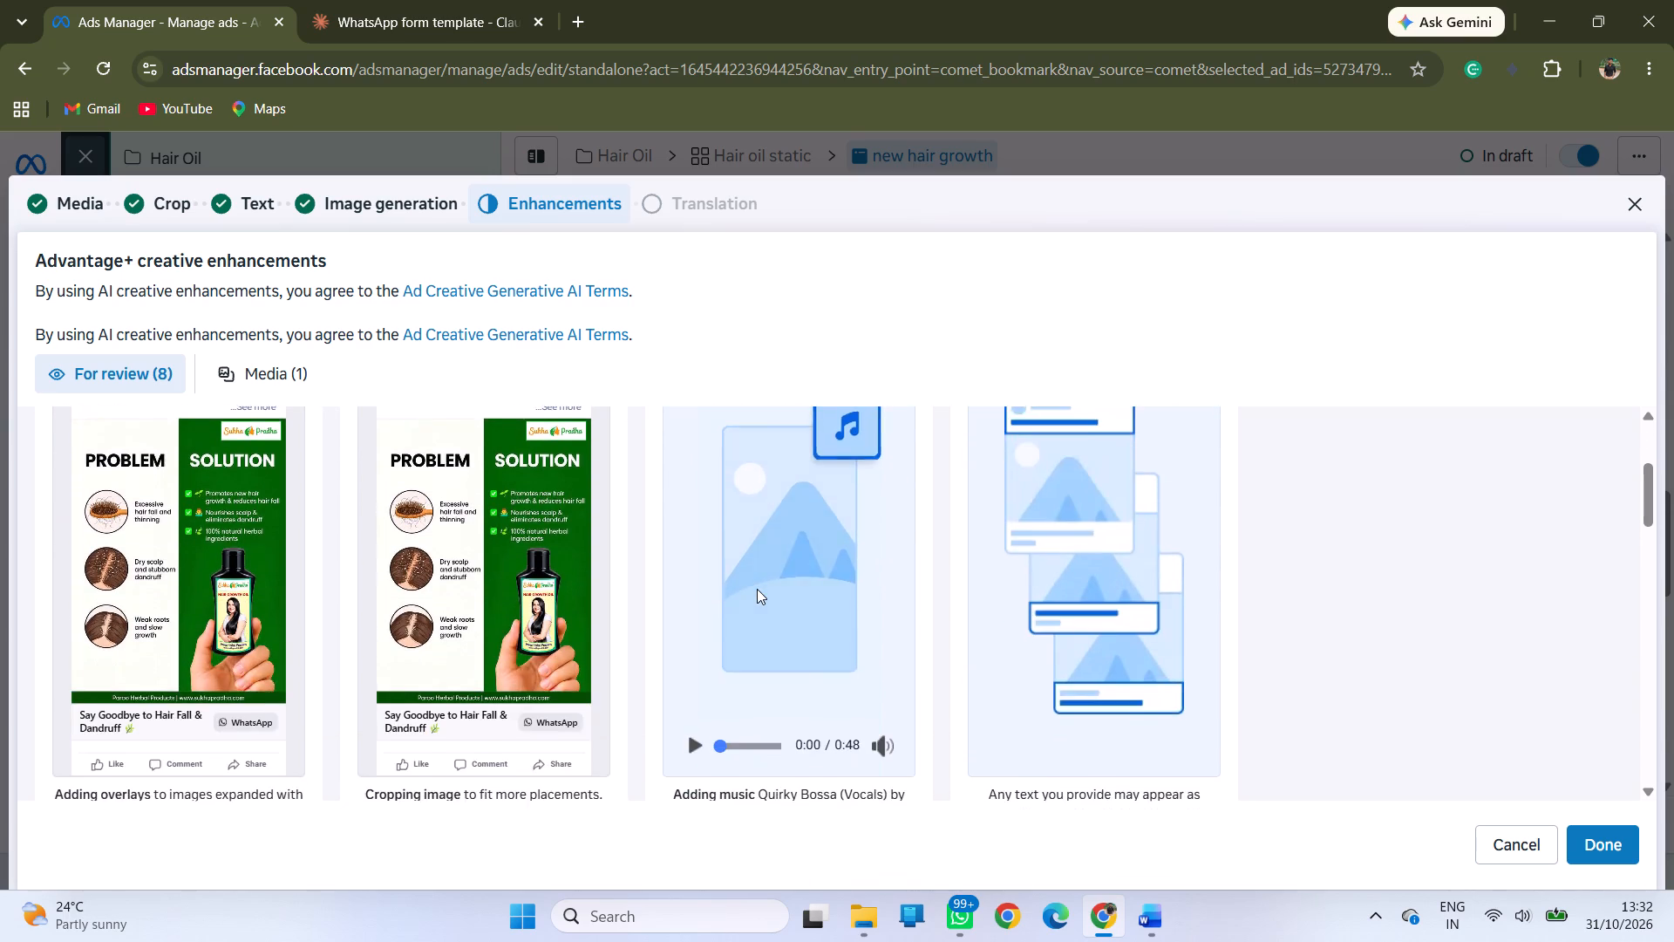
Play the Add music preview of Quirky Bossa (Vocals) for about 8 seconds, then pause it.
{"action": "left_click", "coordinate": [691, 615]}
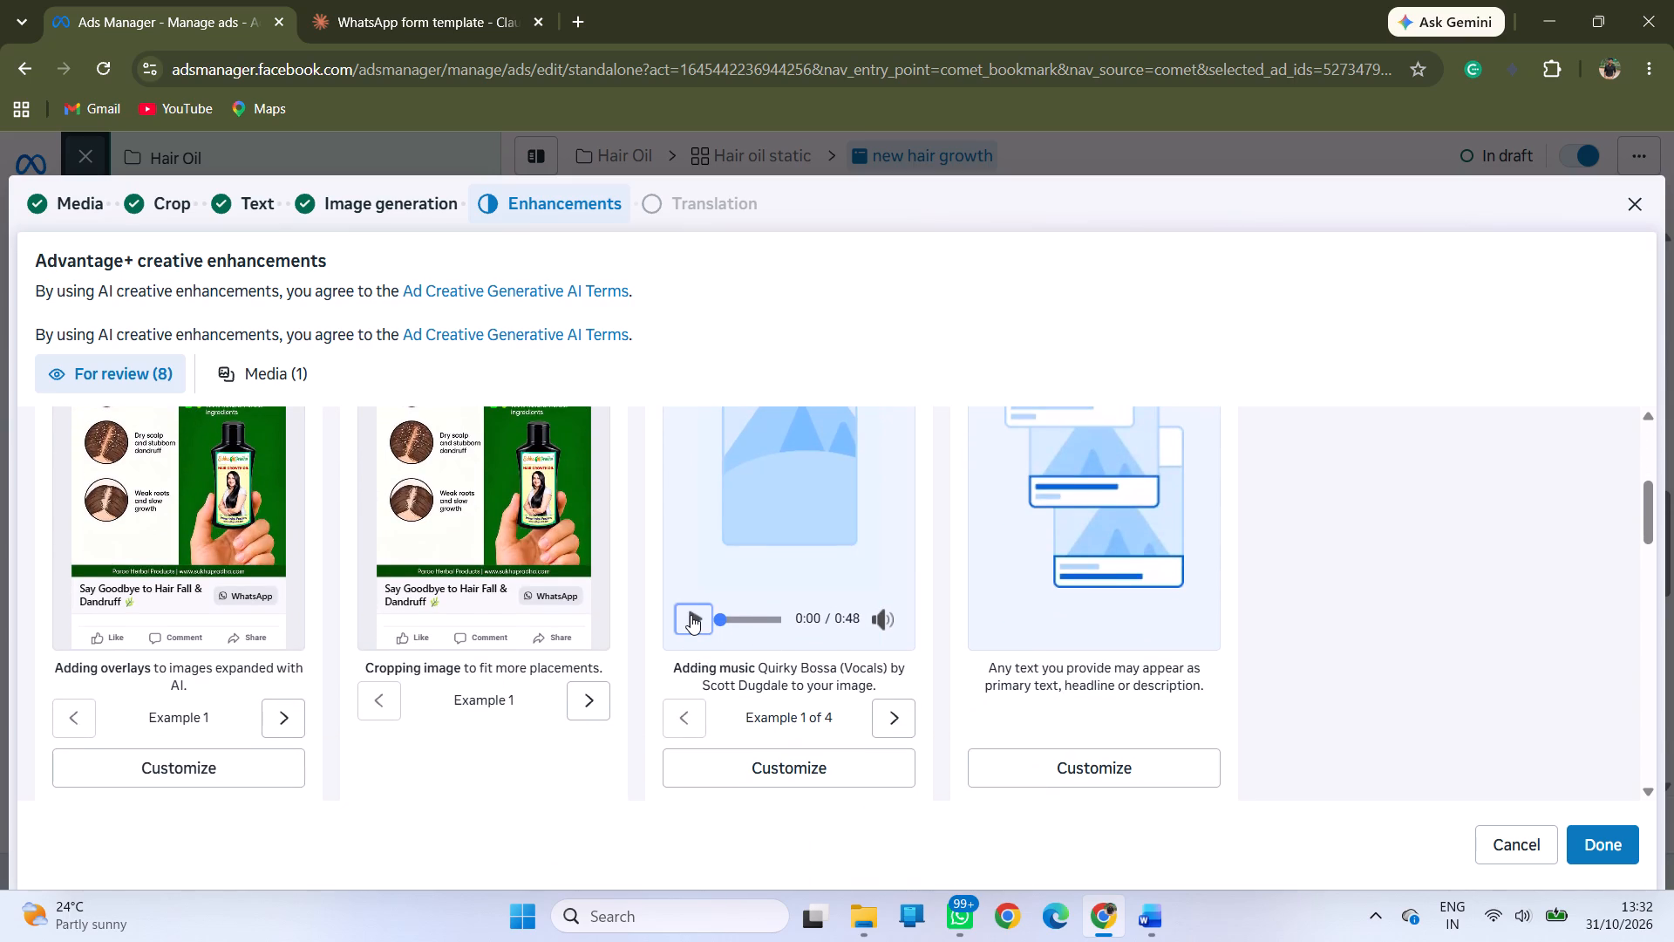
{"action": "scroll", "coordinate": [813, 577], "scroll_direction": "up", "scroll_amount": 2}
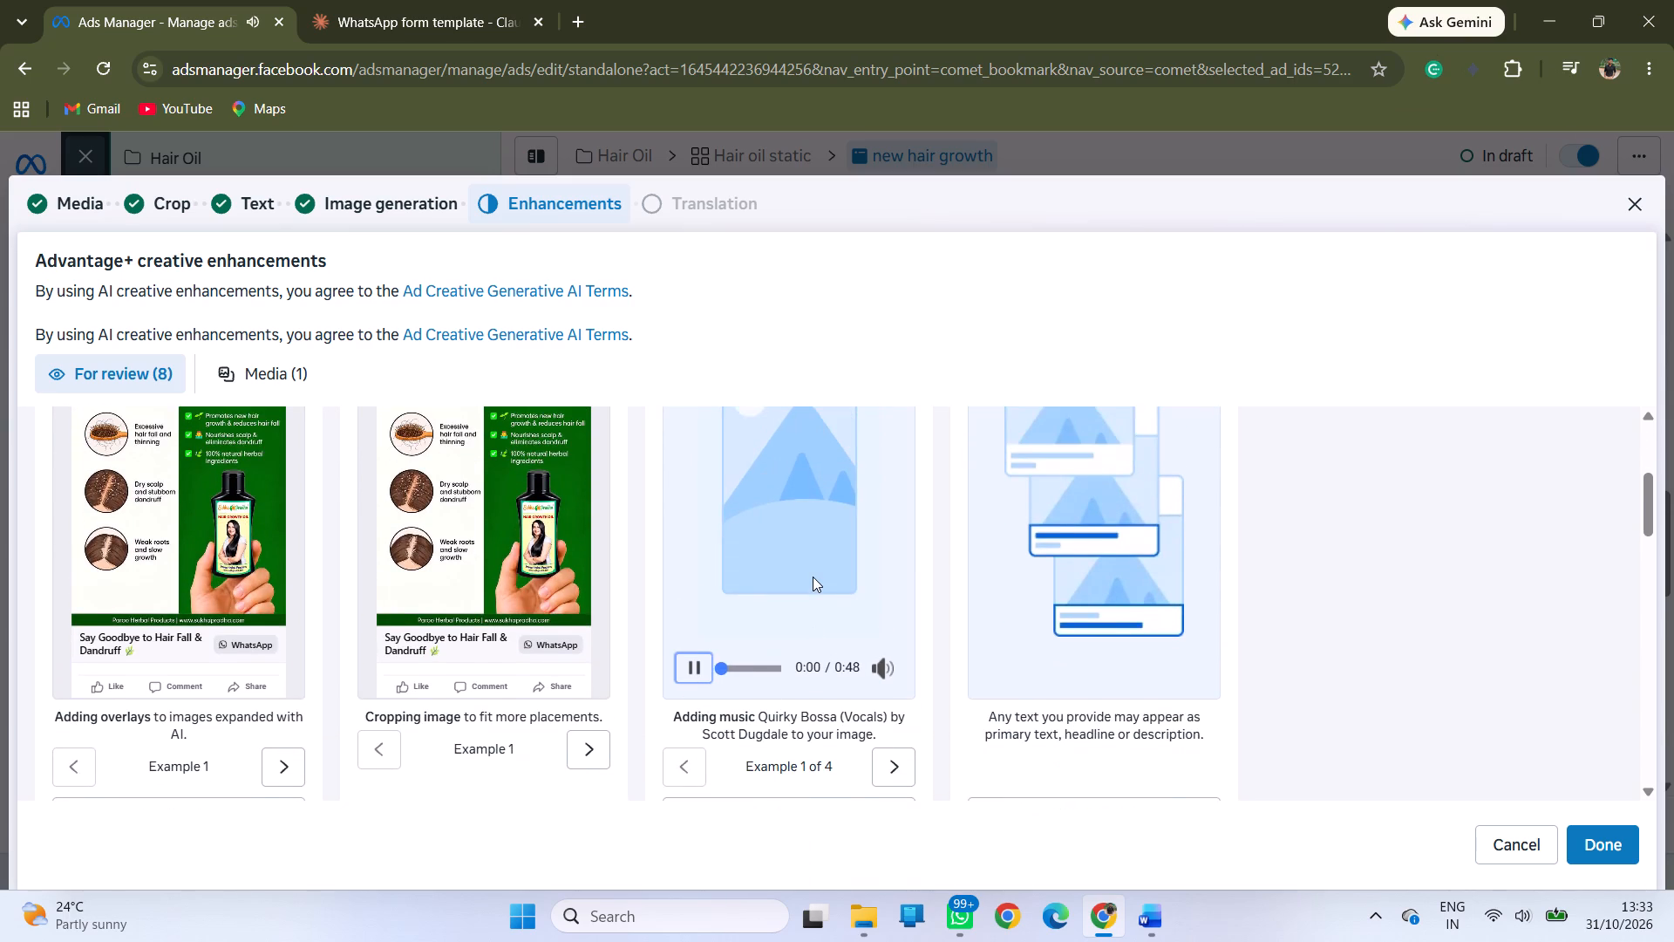
{"action": "scroll", "coordinate": [813, 577], "scroll_direction": "up", "scroll_amount": 4}
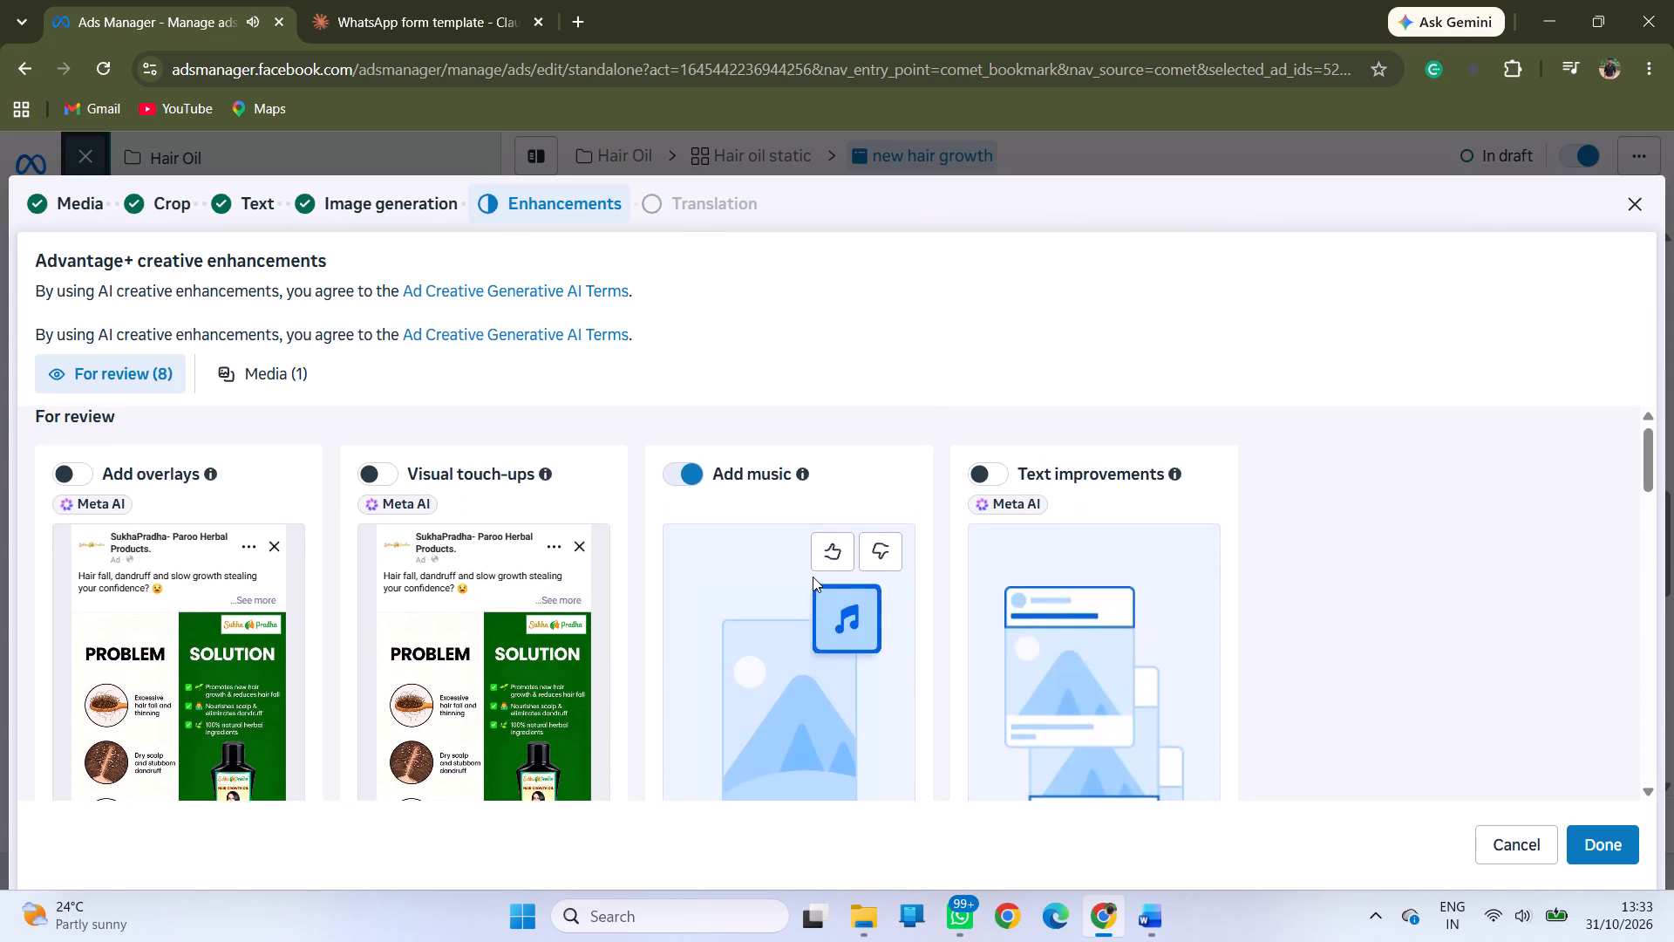
{"action": "scroll", "coordinate": [813, 577], "scroll_direction": "up", "scroll_amount": 1}
{"action": "scroll", "coordinate": [813, 577], "scroll_direction": "down", "scroll_amount": 4}
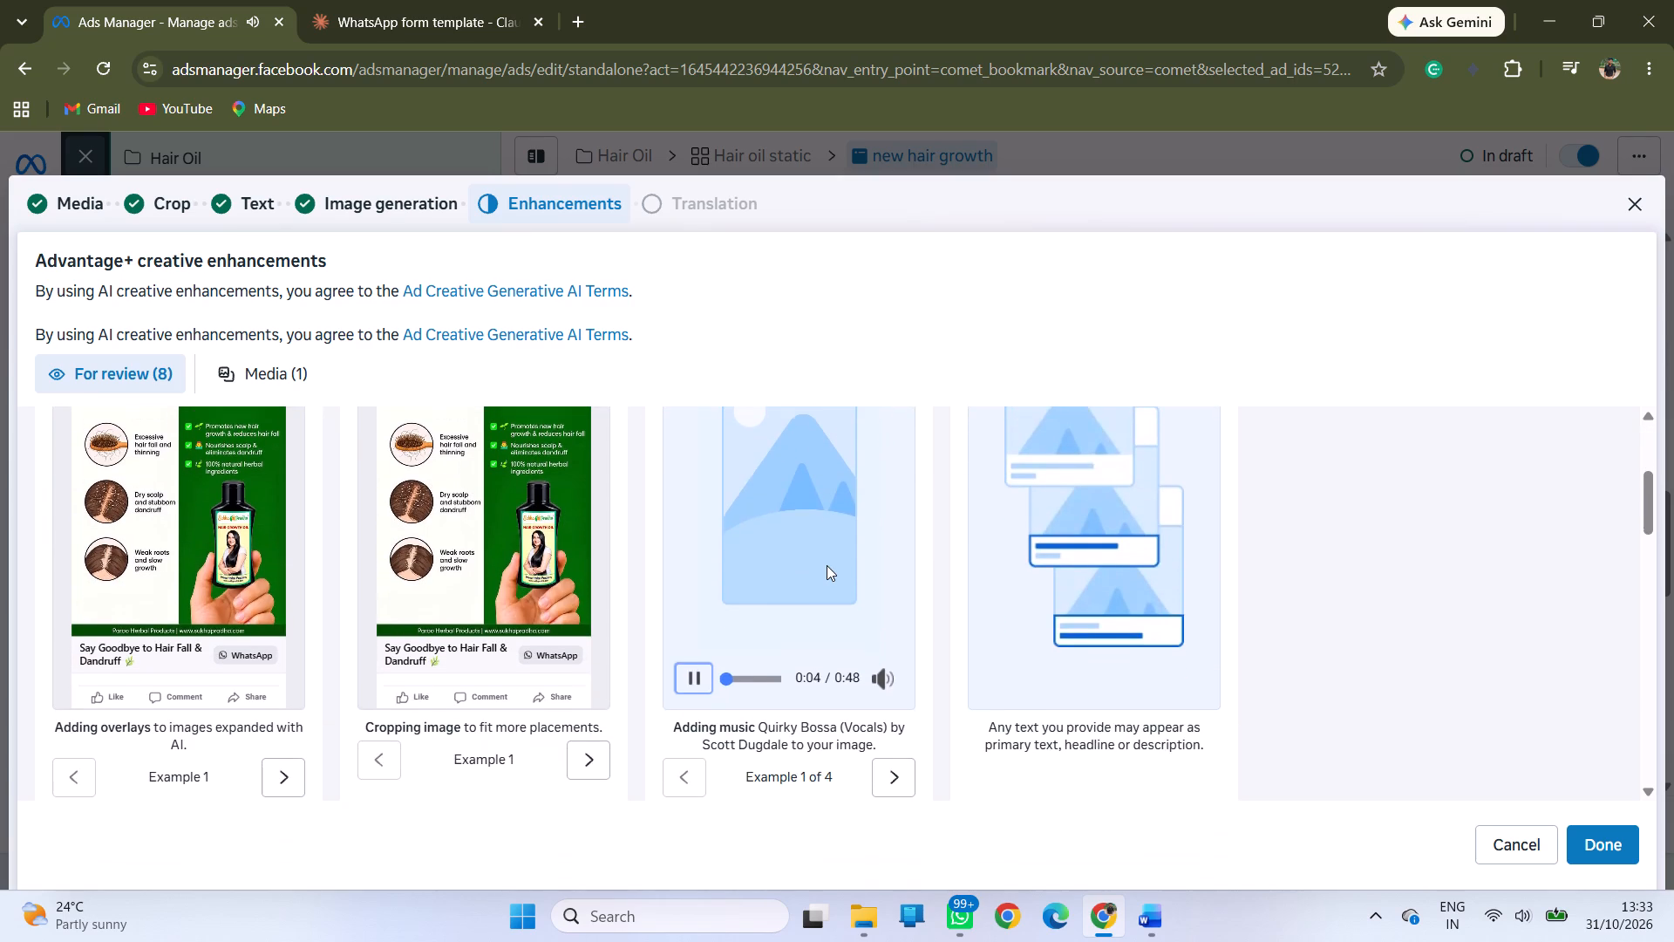
{"action": "left_click", "coordinate": [686, 675]}
Review the first row of for-review enhancements again, from Add overlays to Text improvements.
{"action": "scroll", "coordinate": [811, 601], "scroll_direction": "up", "scroll_amount": 1}
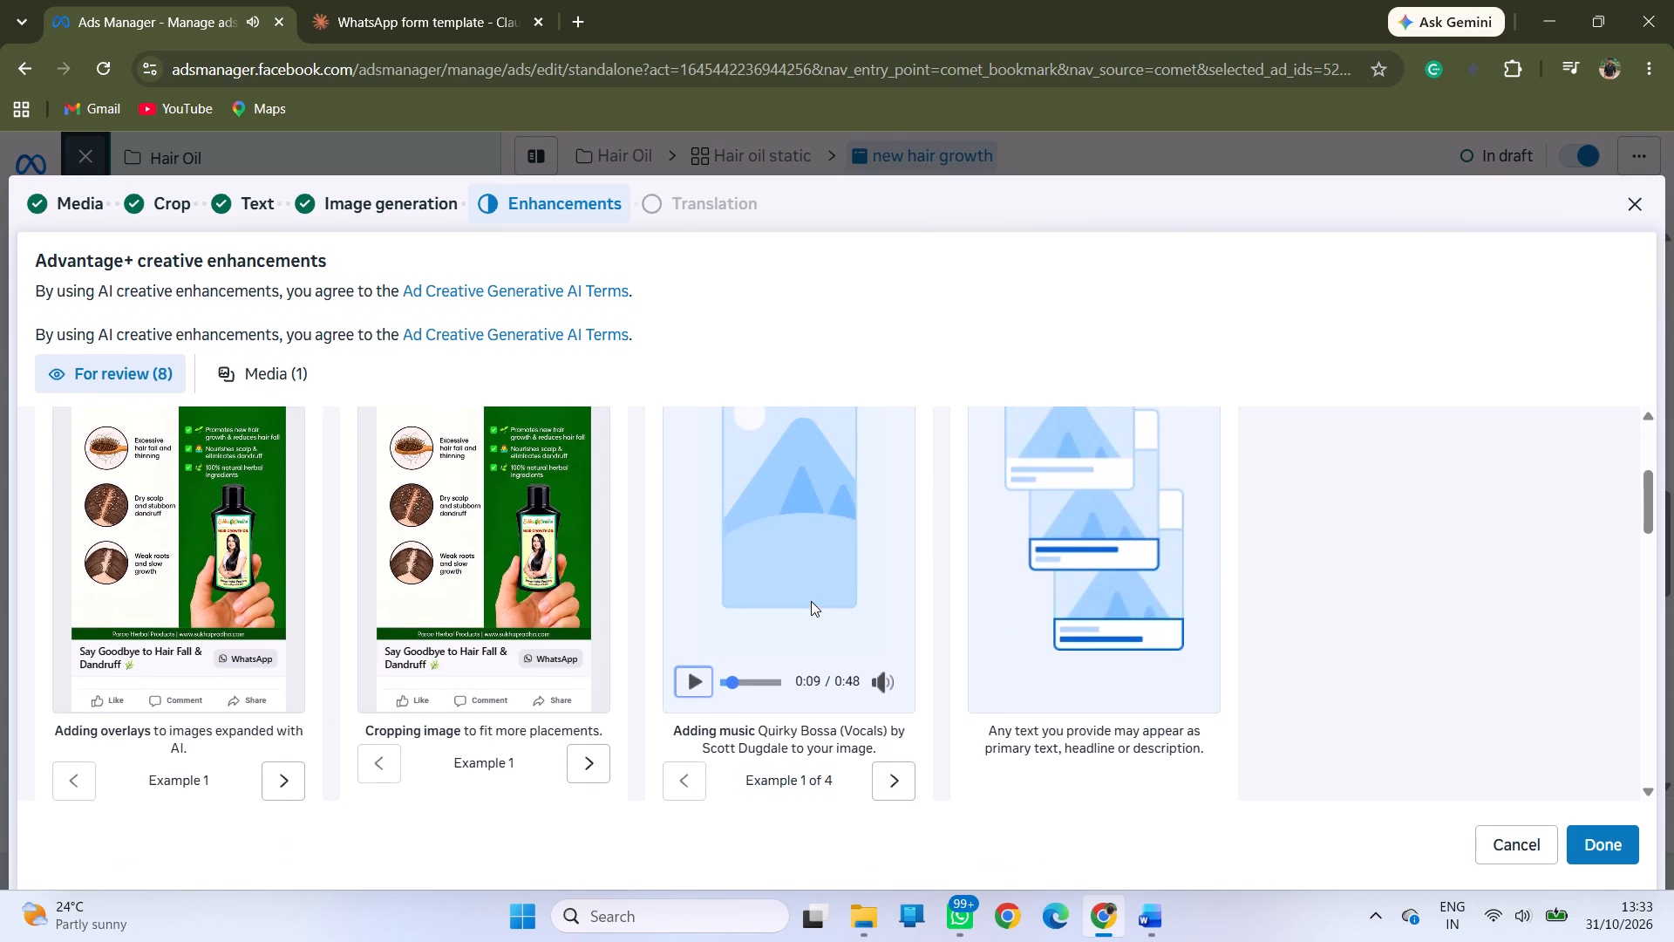
{"action": "scroll", "coordinate": [811, 601], "scroll_direction": "up", "scroll_amount": 3}
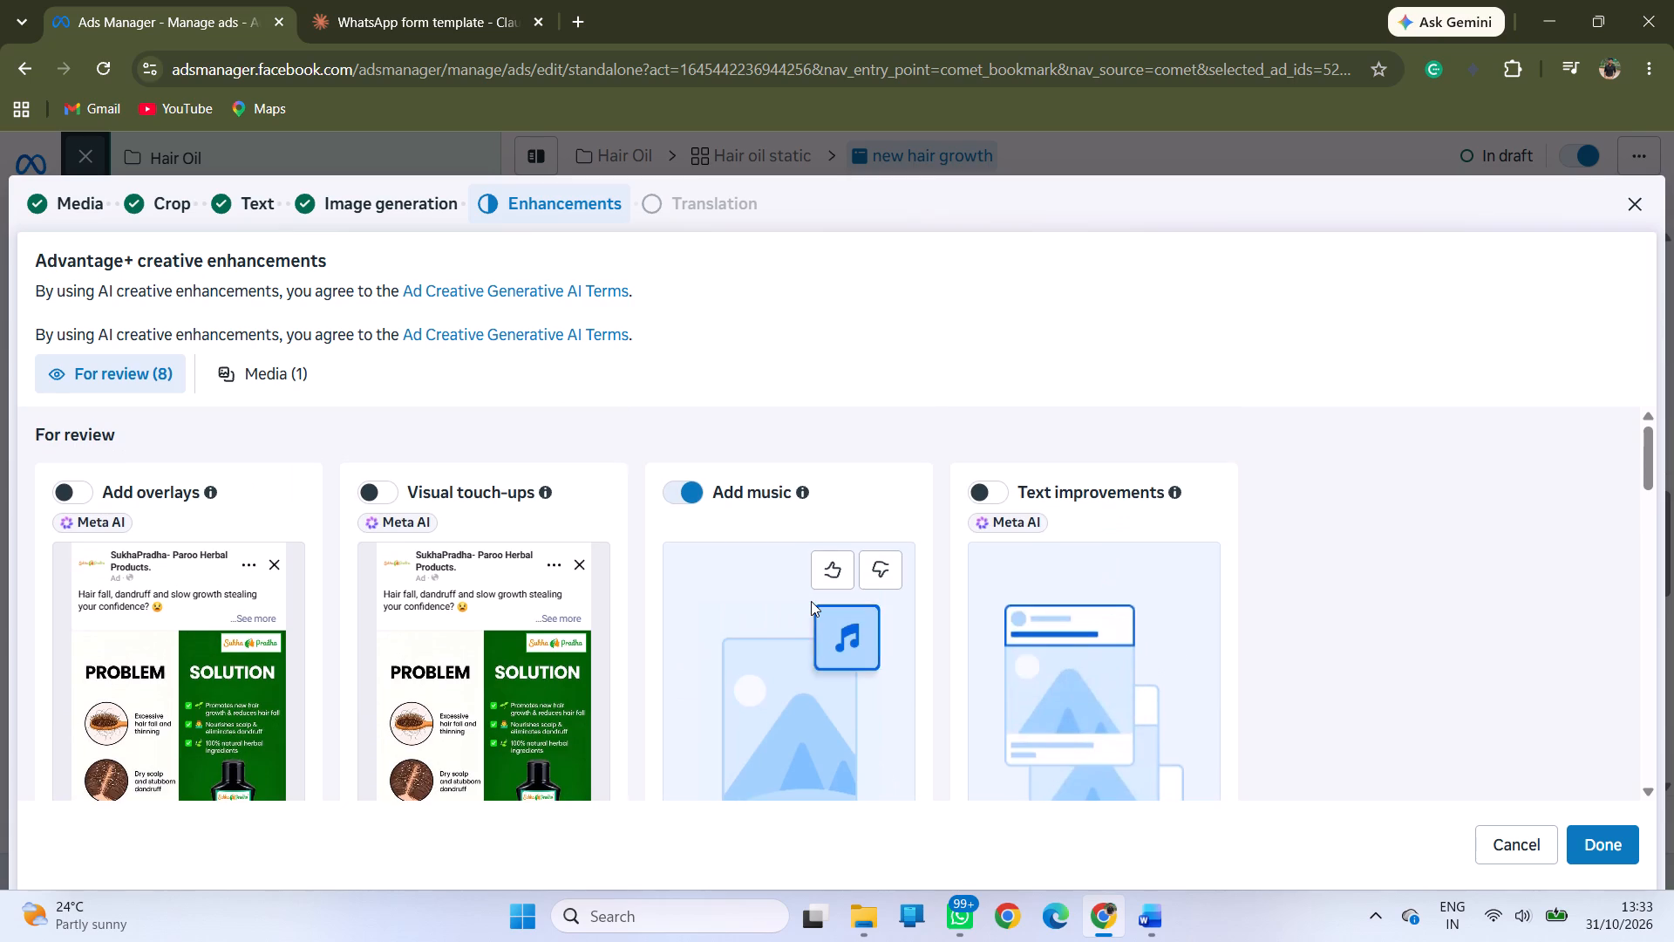
{"action": "scroll", "coordinate": [811, 601], "scroll_direction": "down", "scroll_amount": 1}
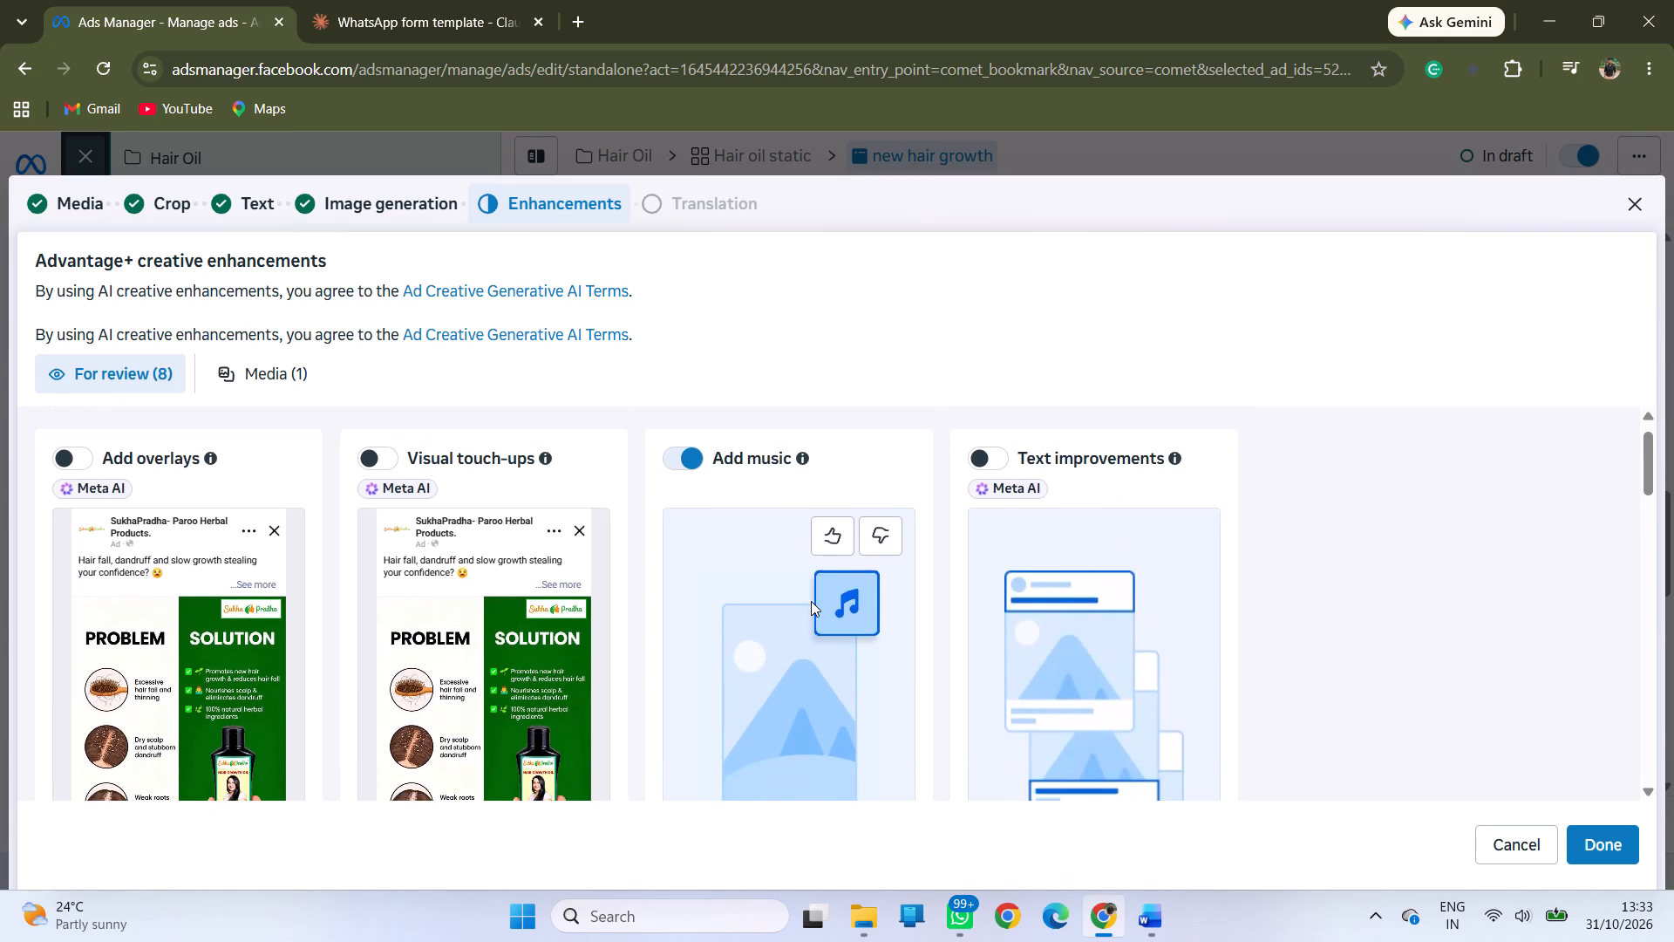
{"action": "scroll", "coordinate": [762, 631], "scroll_direction": "down", "scroll_amount": 1}
{"action": "scroll", "coordinate": [762, 631], "scroll_direction": "up", "scroll_amount": 2}
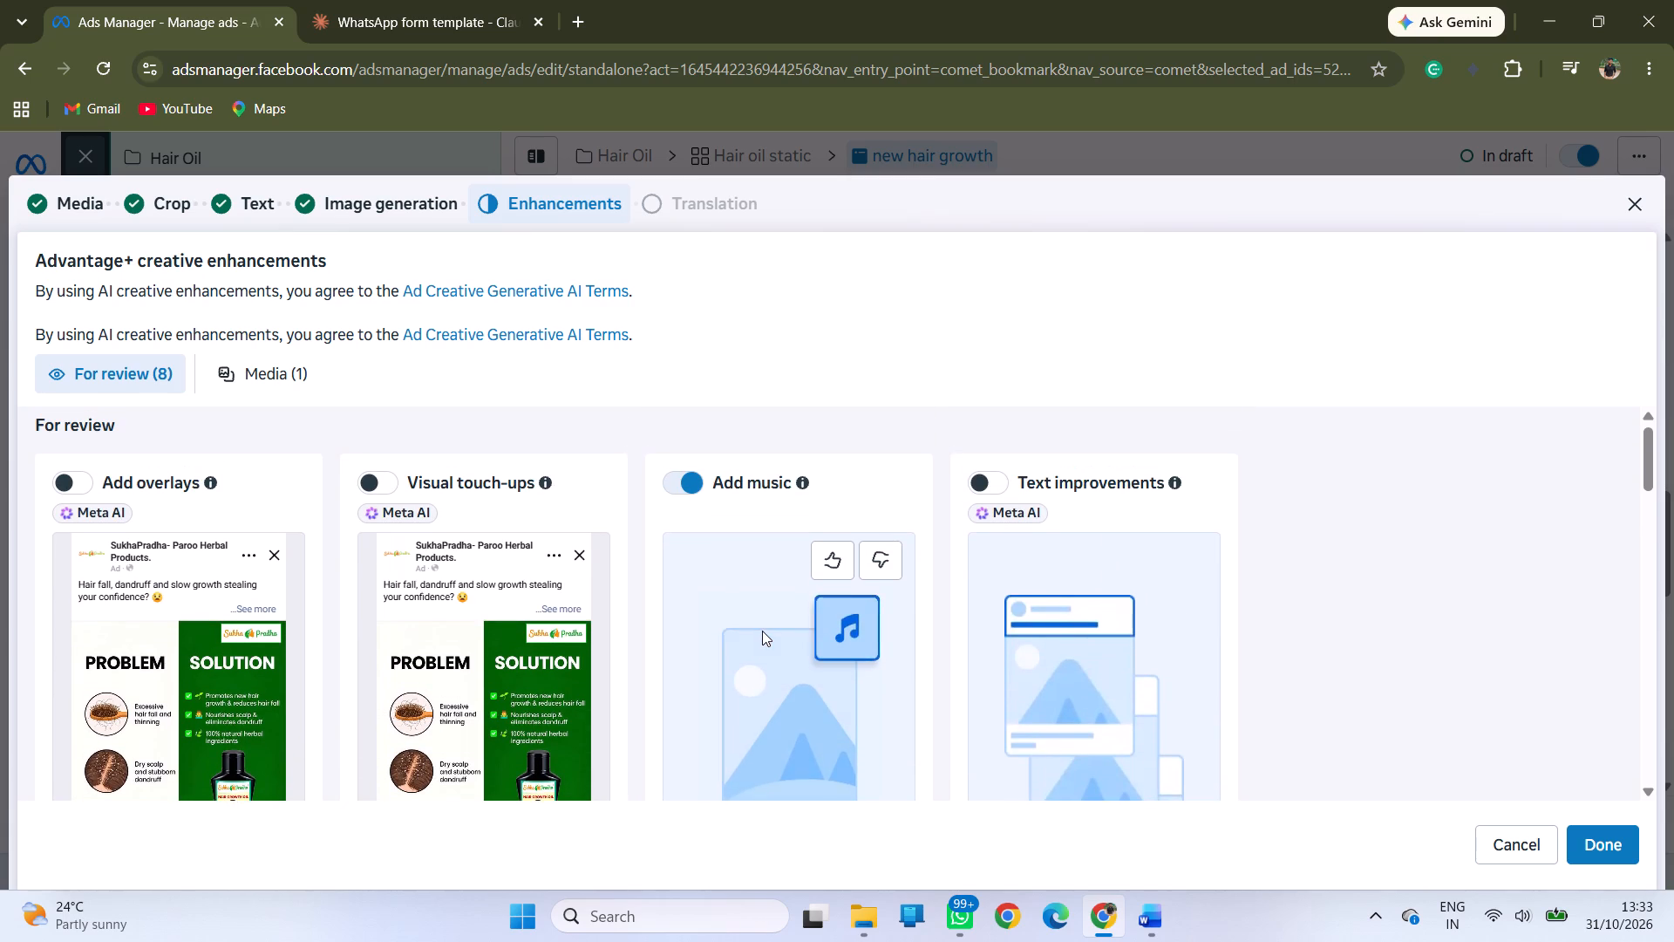
{"action": "scroll", "coordinate": [762, 631], "scroll_direction": "up", "scroll_amount": 1}
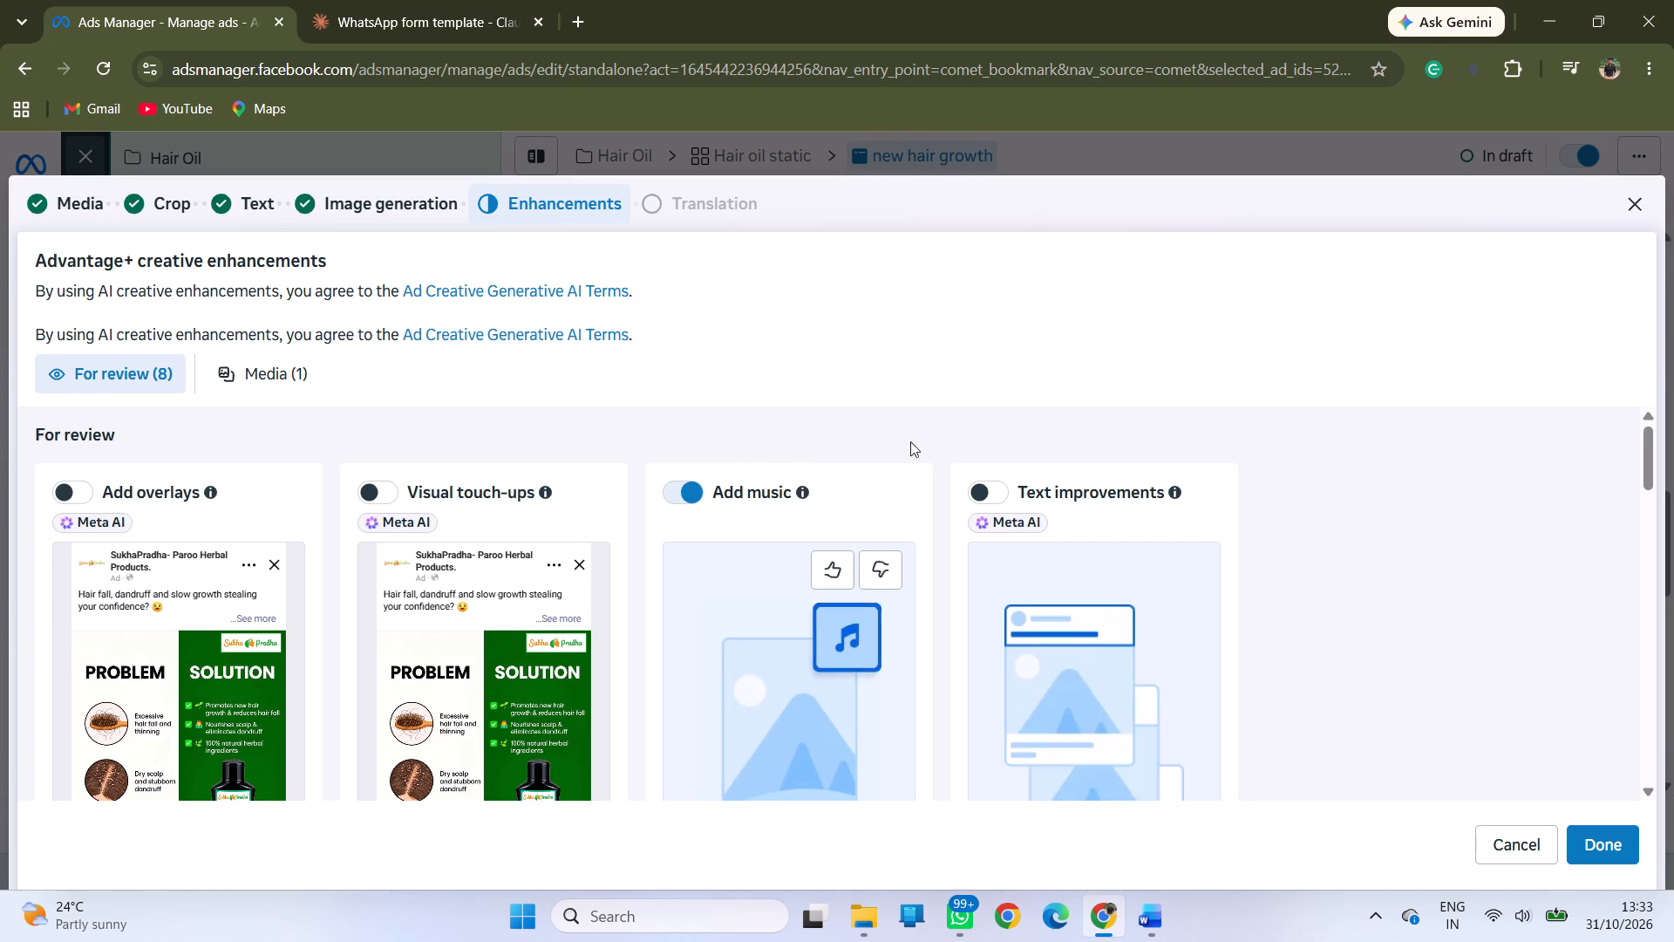
Examine the Relevant comments, Enhance CTA, Show spotlights and Flex media enhancements and the animated CTA preview.
{"action": "scroll", "coordinate": [816, 436], "scroll_direction": "down", "scroll_amount": 2}
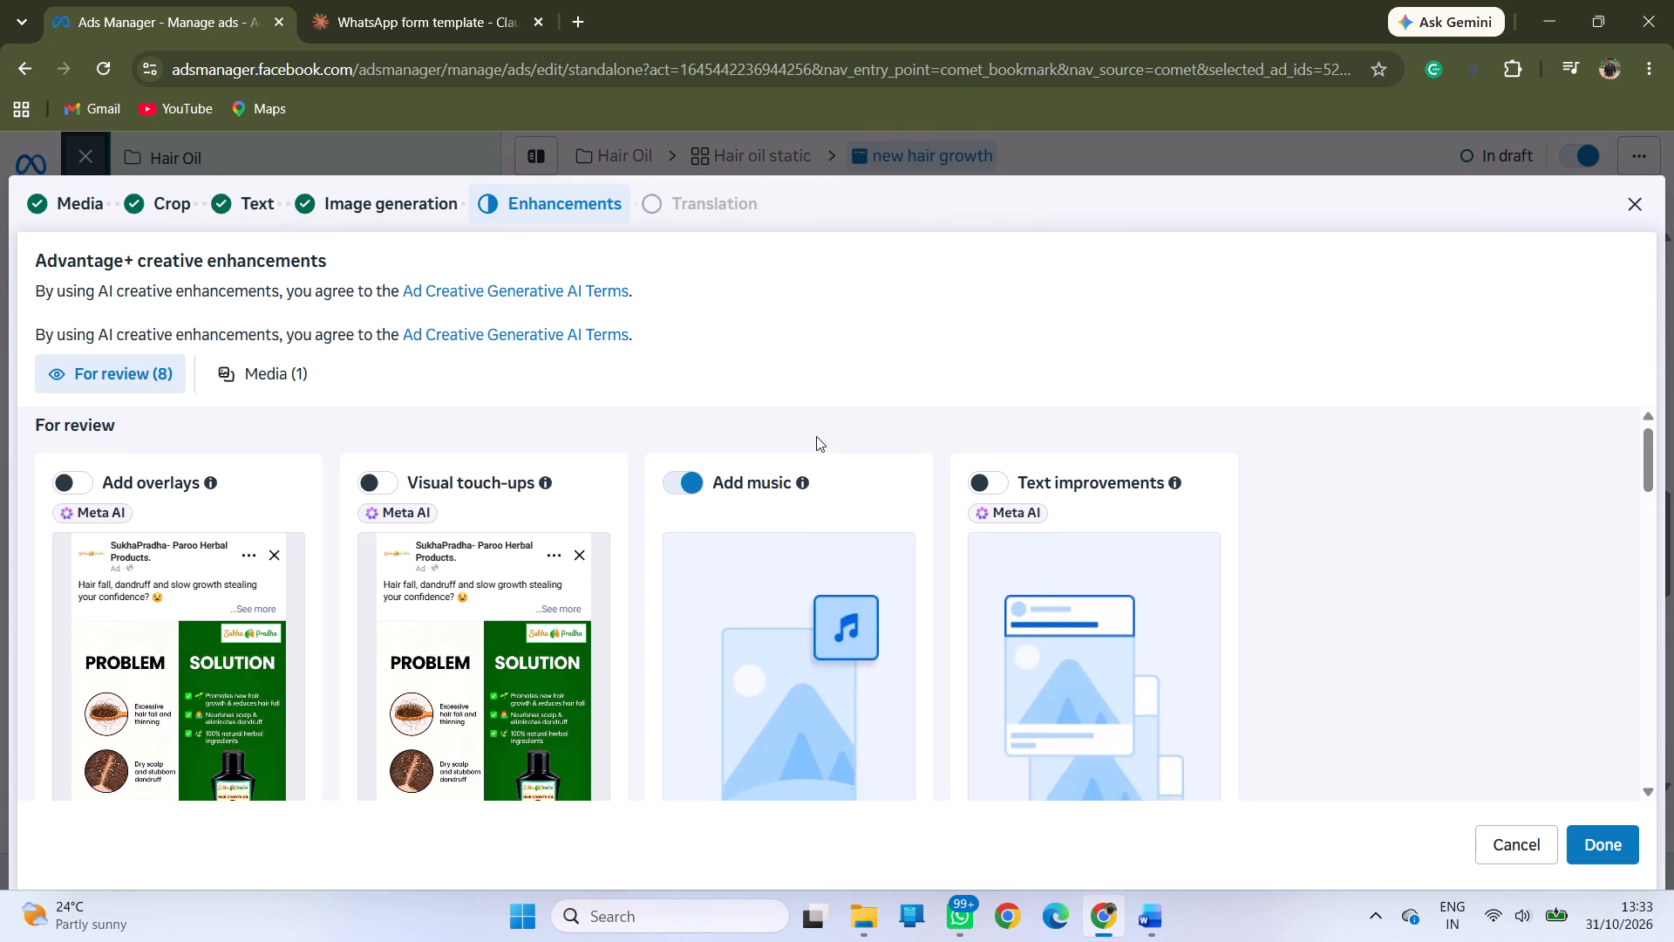
{"action": "scroll", "coordinate": [816, 436], "scroll_direction": "down", "scroll_amount": 8}
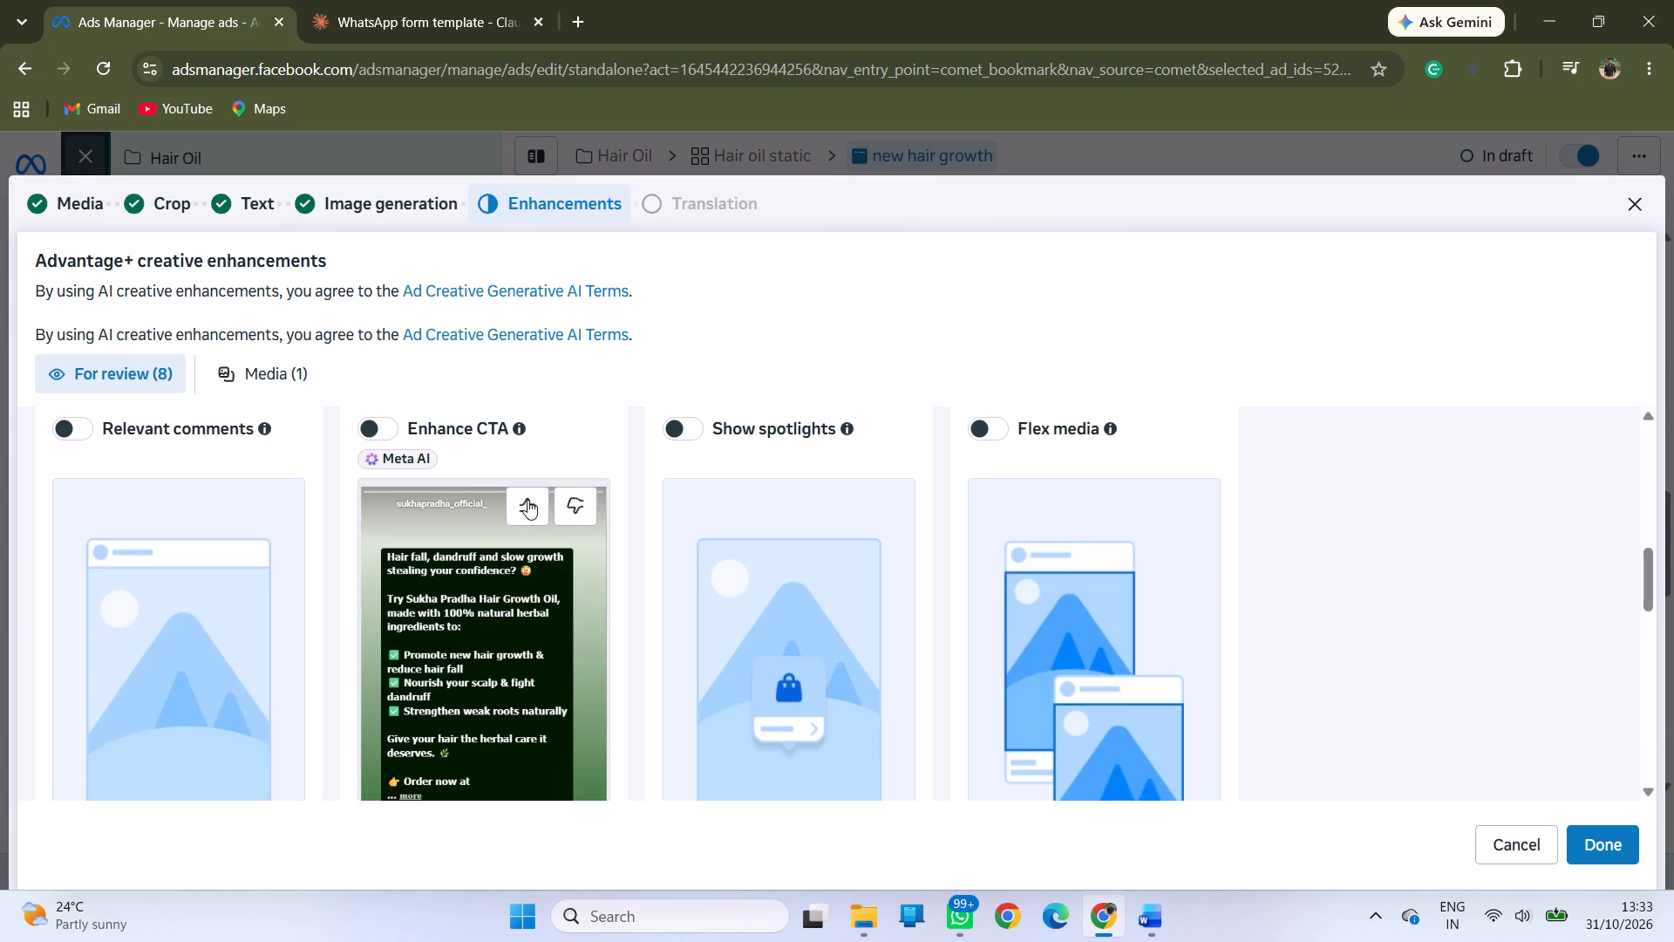
{"action": "scroll", "coordinate": [507, 589], "scroll_direction": "down", "scroll_amount": 1}
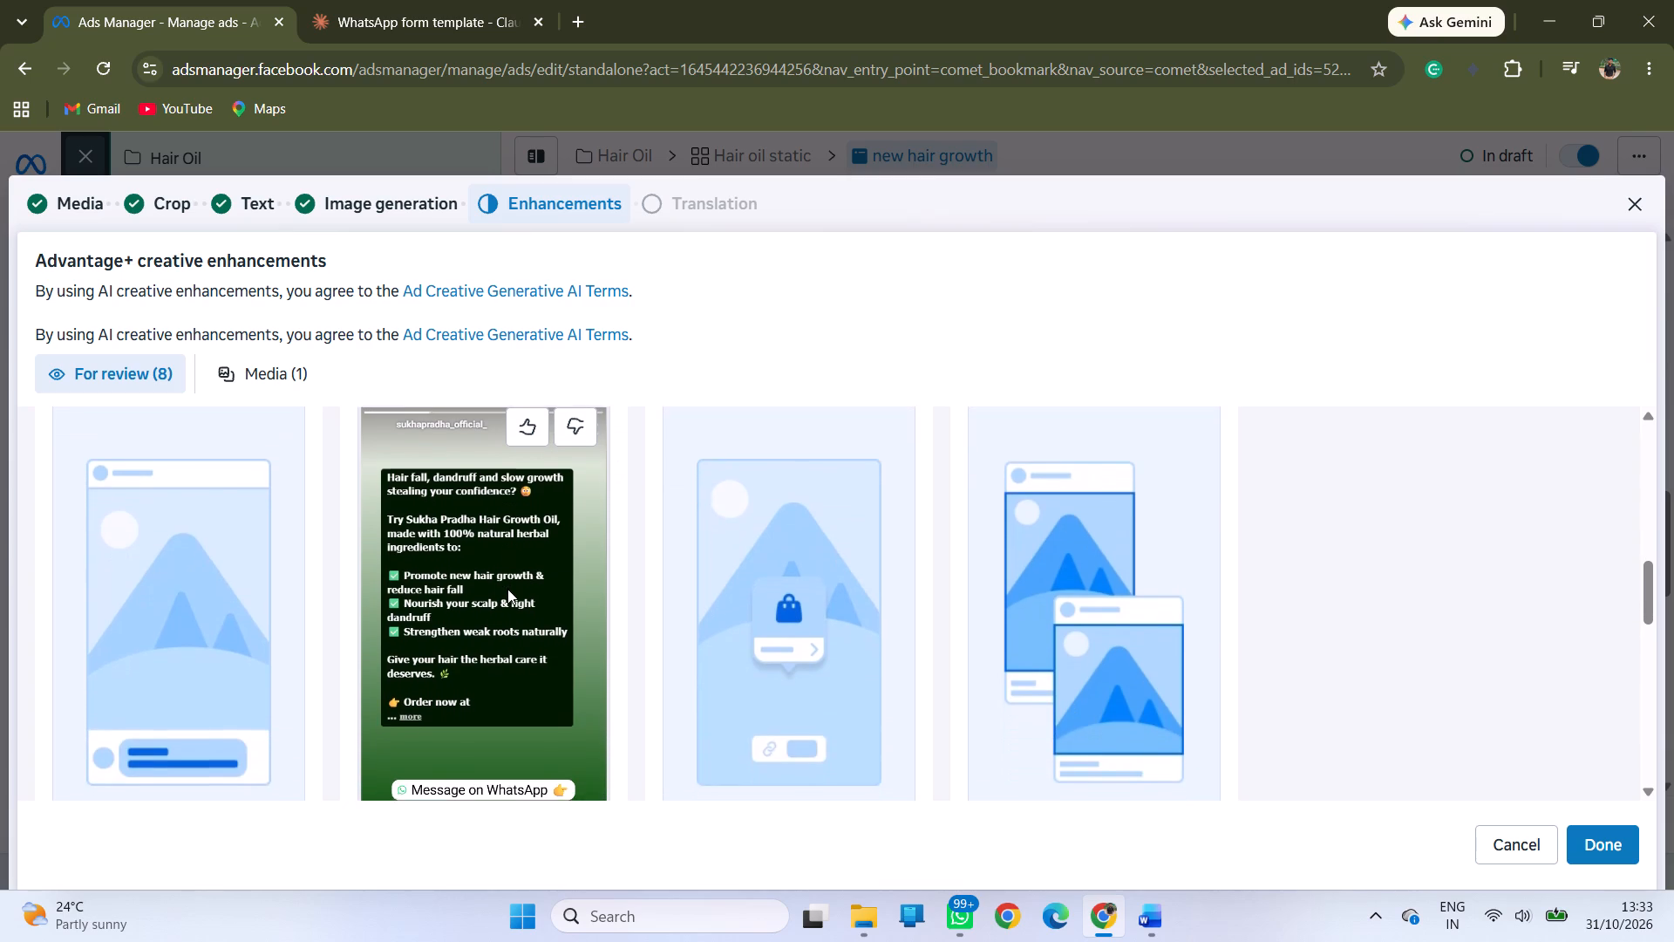
{"action": "scroll", "coordinate": [507, 589], "scroll_direction": "down", "scroll_amount": 2}
{"action": "scroll", "coordinate": [507, 589], "scroll_direction": "up", "scroll_amount": 2}
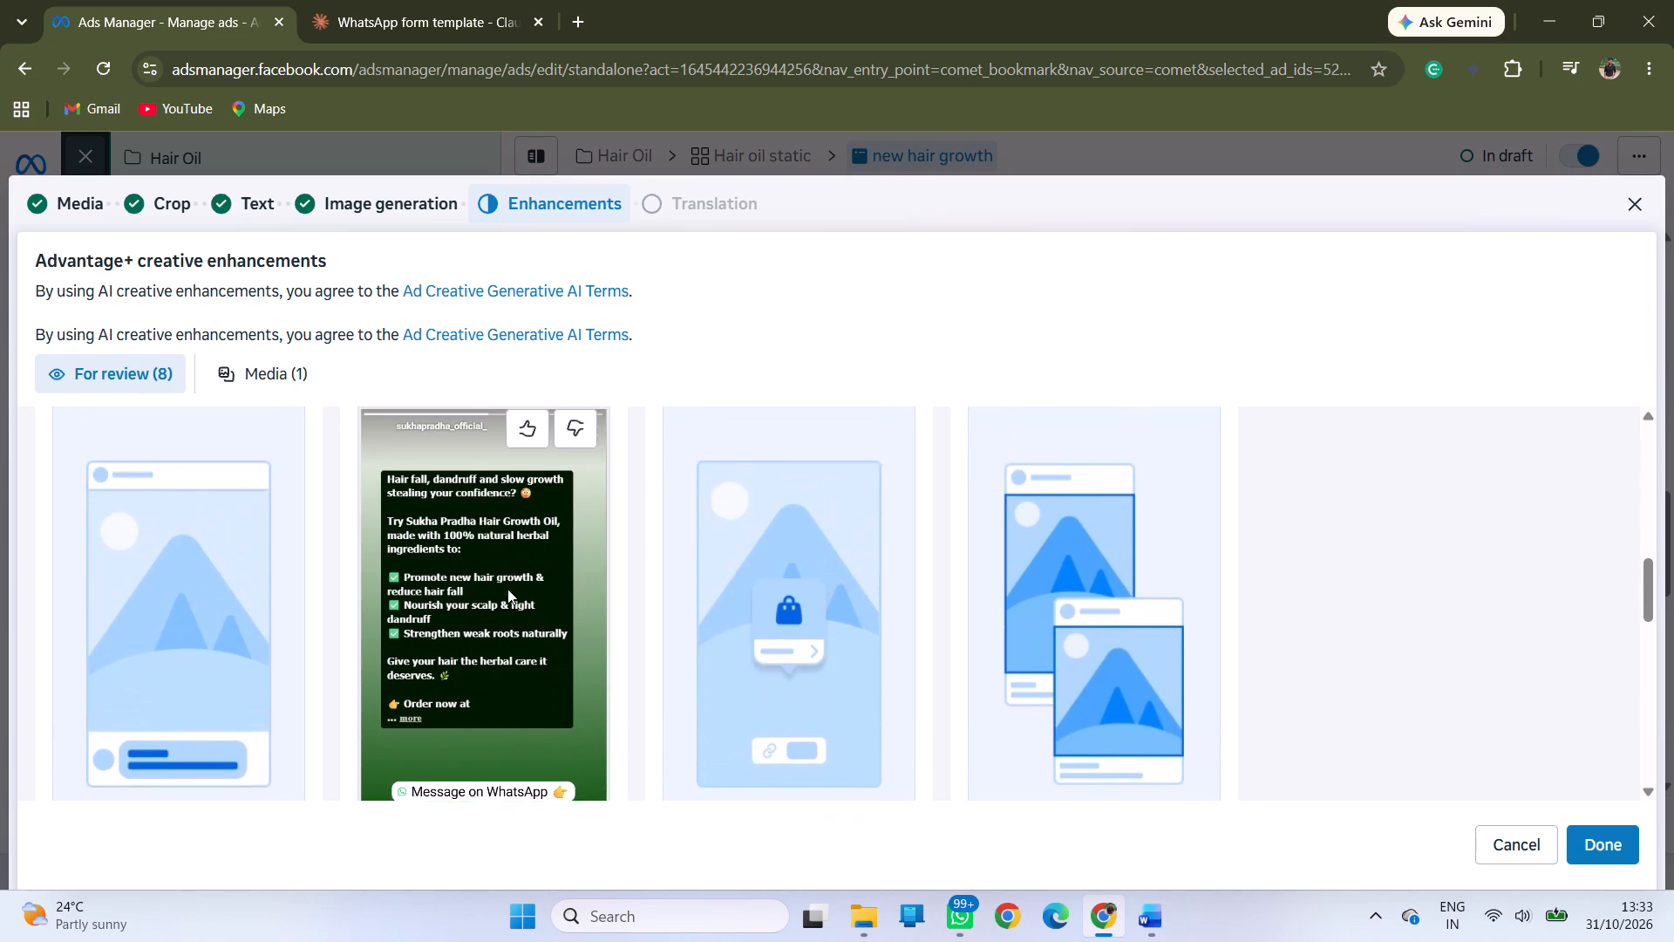
{"action": "scroll", "coordinate": [507, 589], "scroll_direction": "up", "scroll_amount": 2}
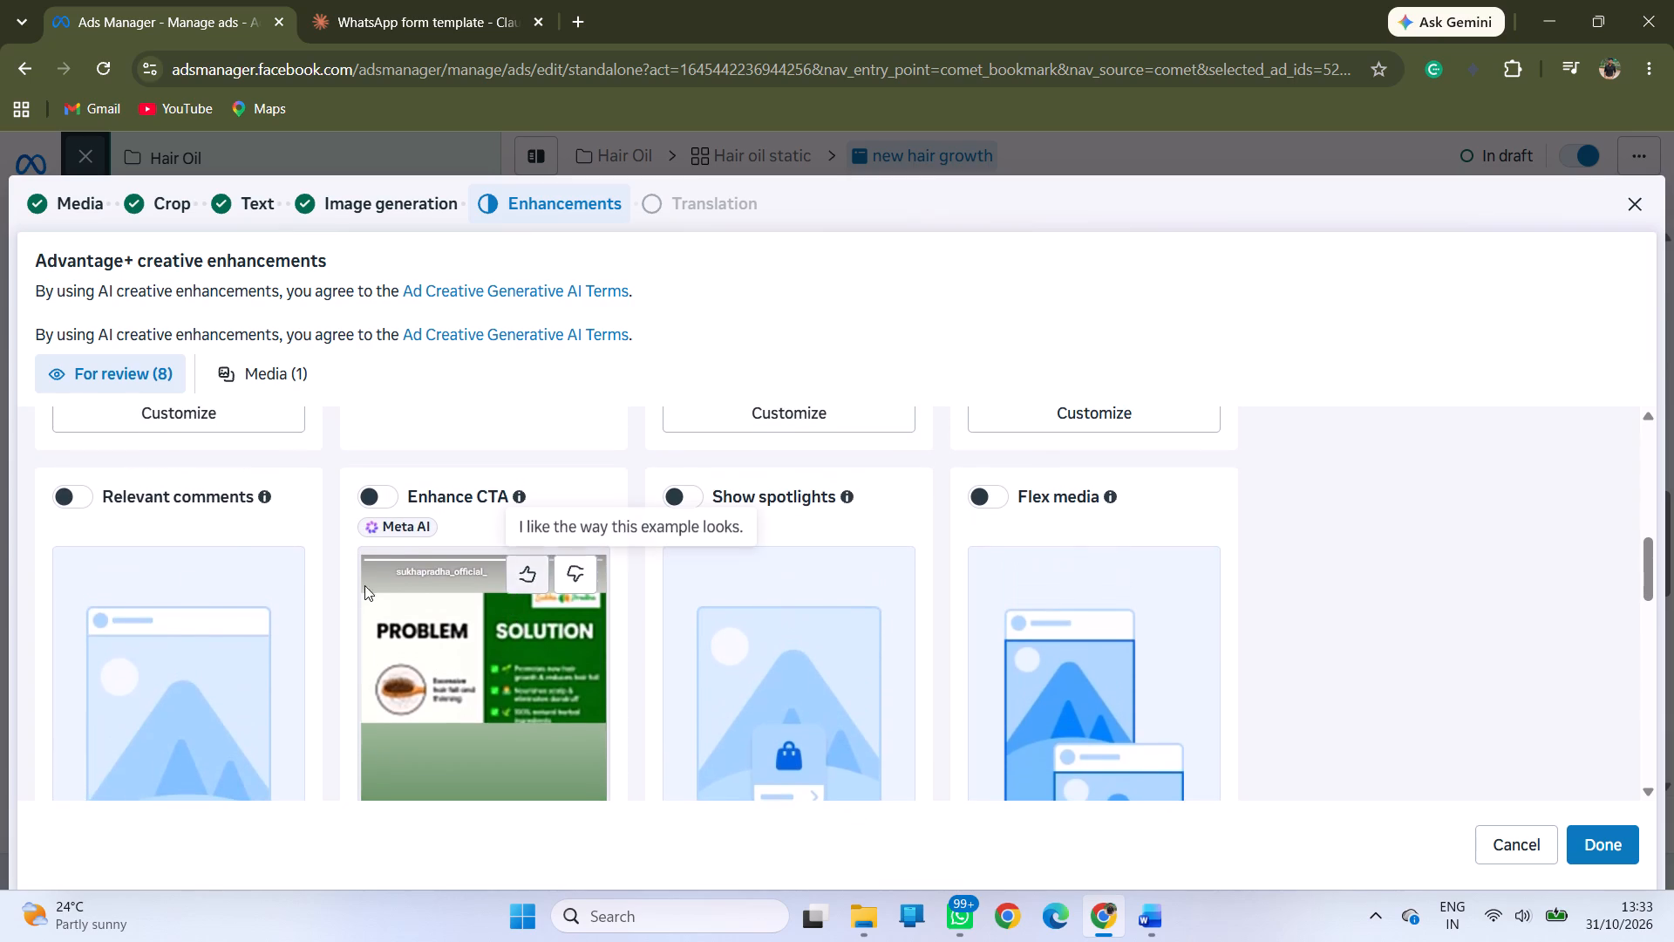
{"action": "scroll", "coordinate": [186, 662], "scroll_direction": "down", "scroll_amount": 1}
{"action": "scroll", "coordinate": [186, 662], "scroll_direction": "up", "scroll_amount": 1}
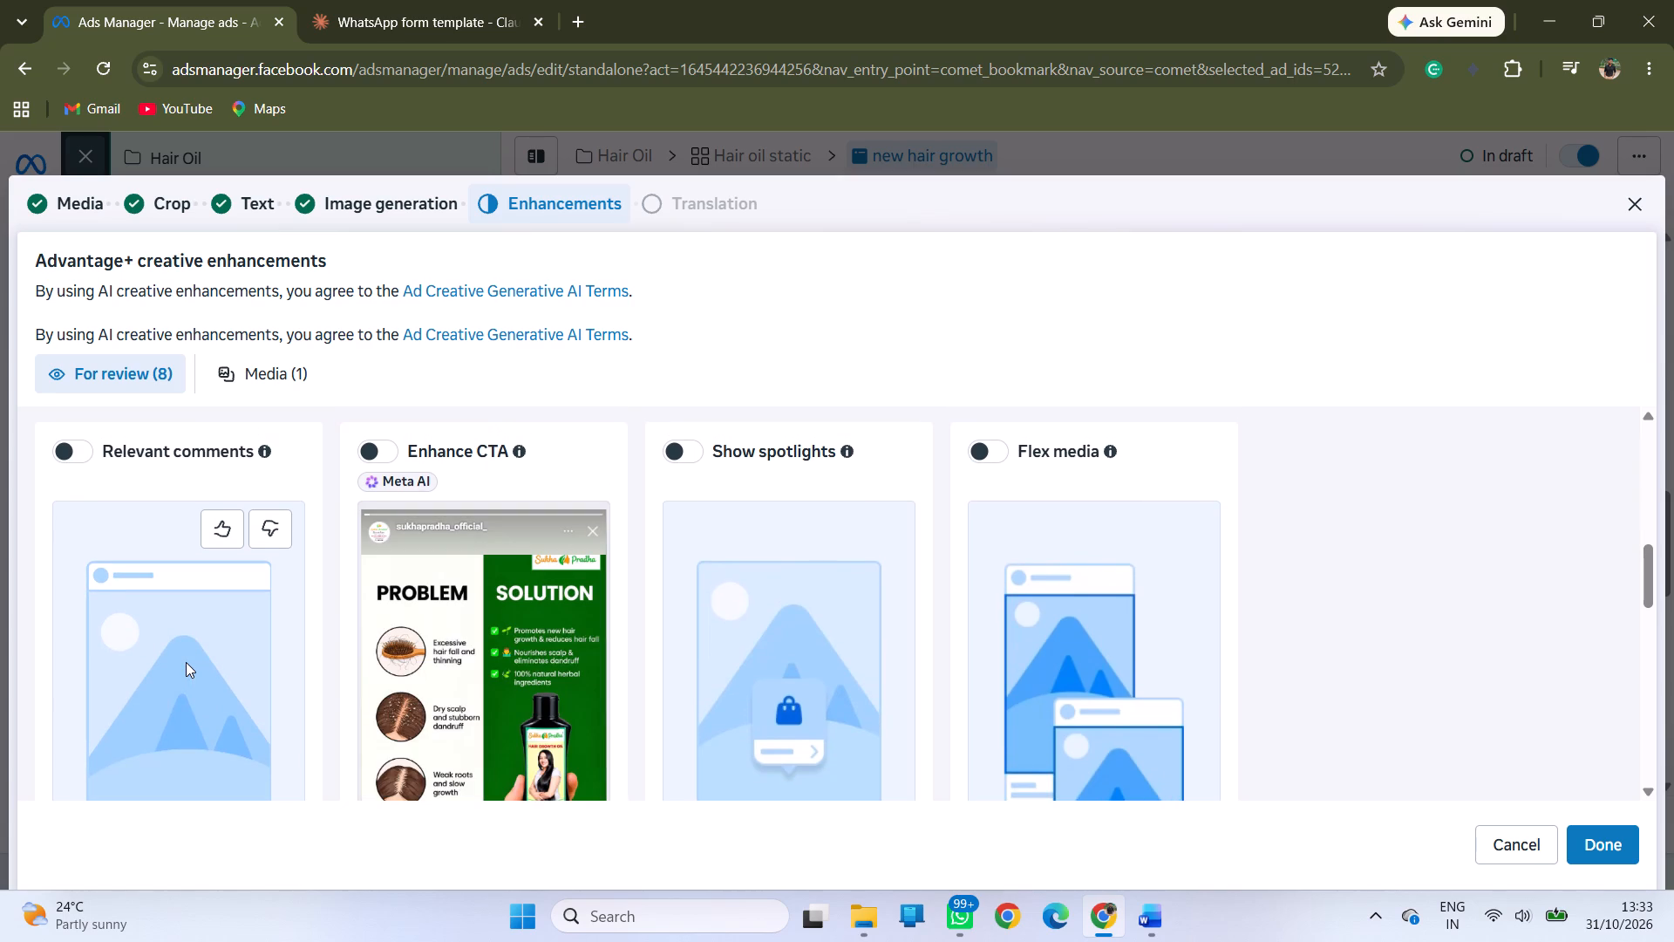
Examine the Add animation enhancement in the Media section and its example preview.
{"action": "scroll", "coordinate": [186, 662], "scroll_direction": "down", "scroll_amount": 9}
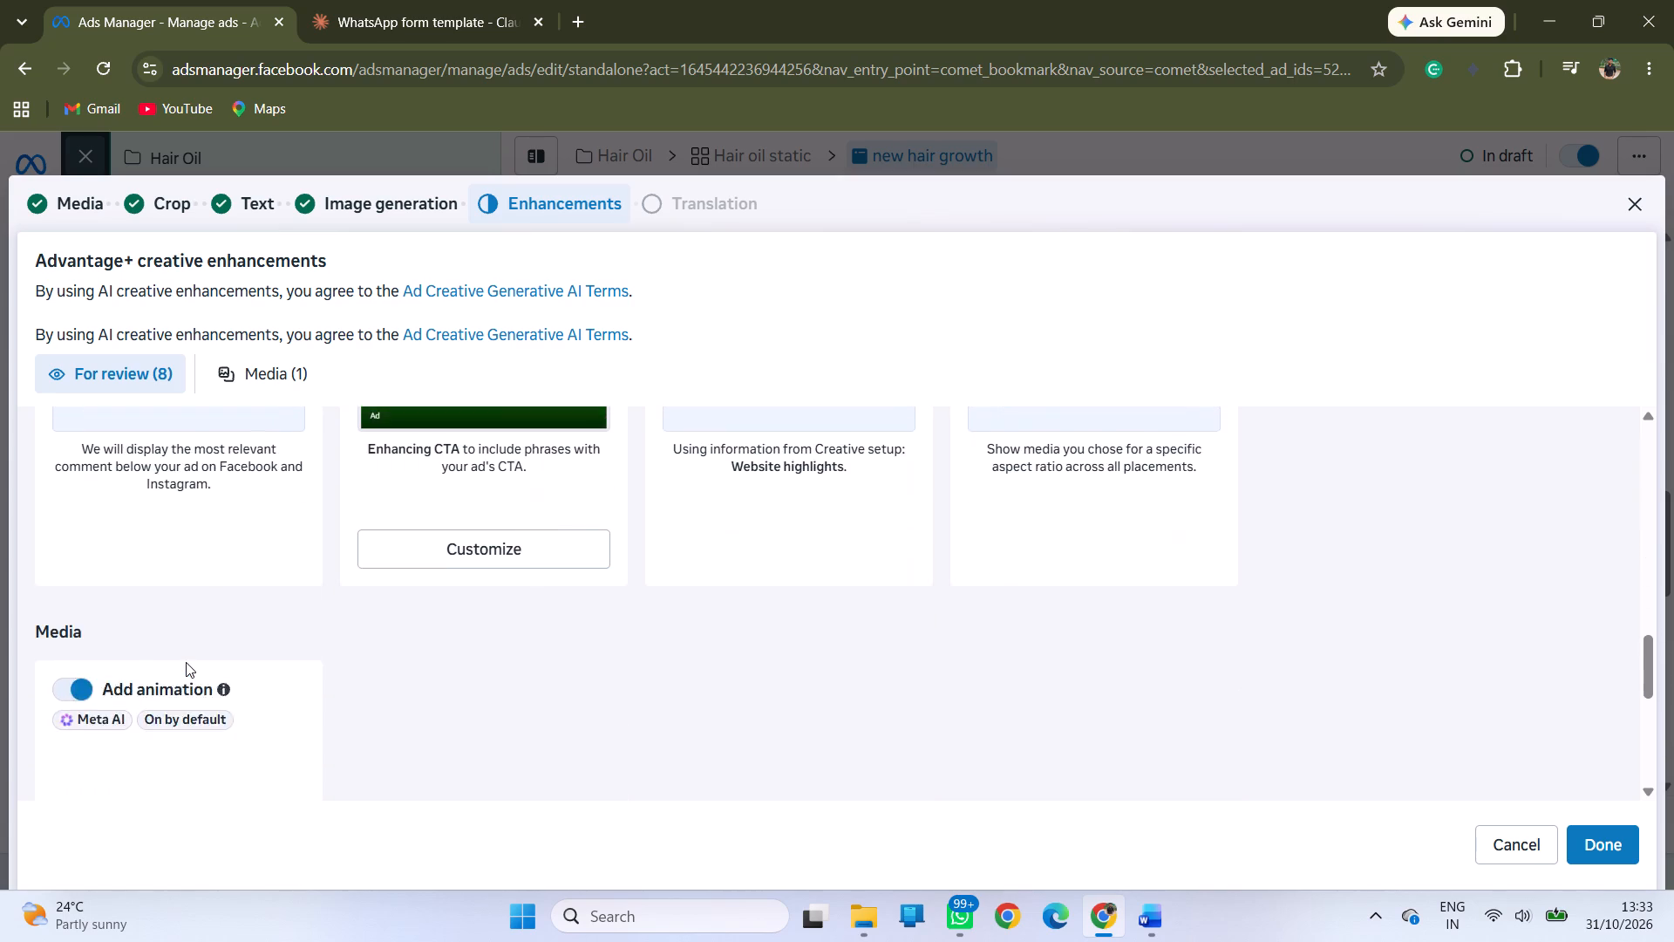
{"action": "scroll", "coordinate": [186, 662], "scroll_direction": "down", "scroll_amount": 2}
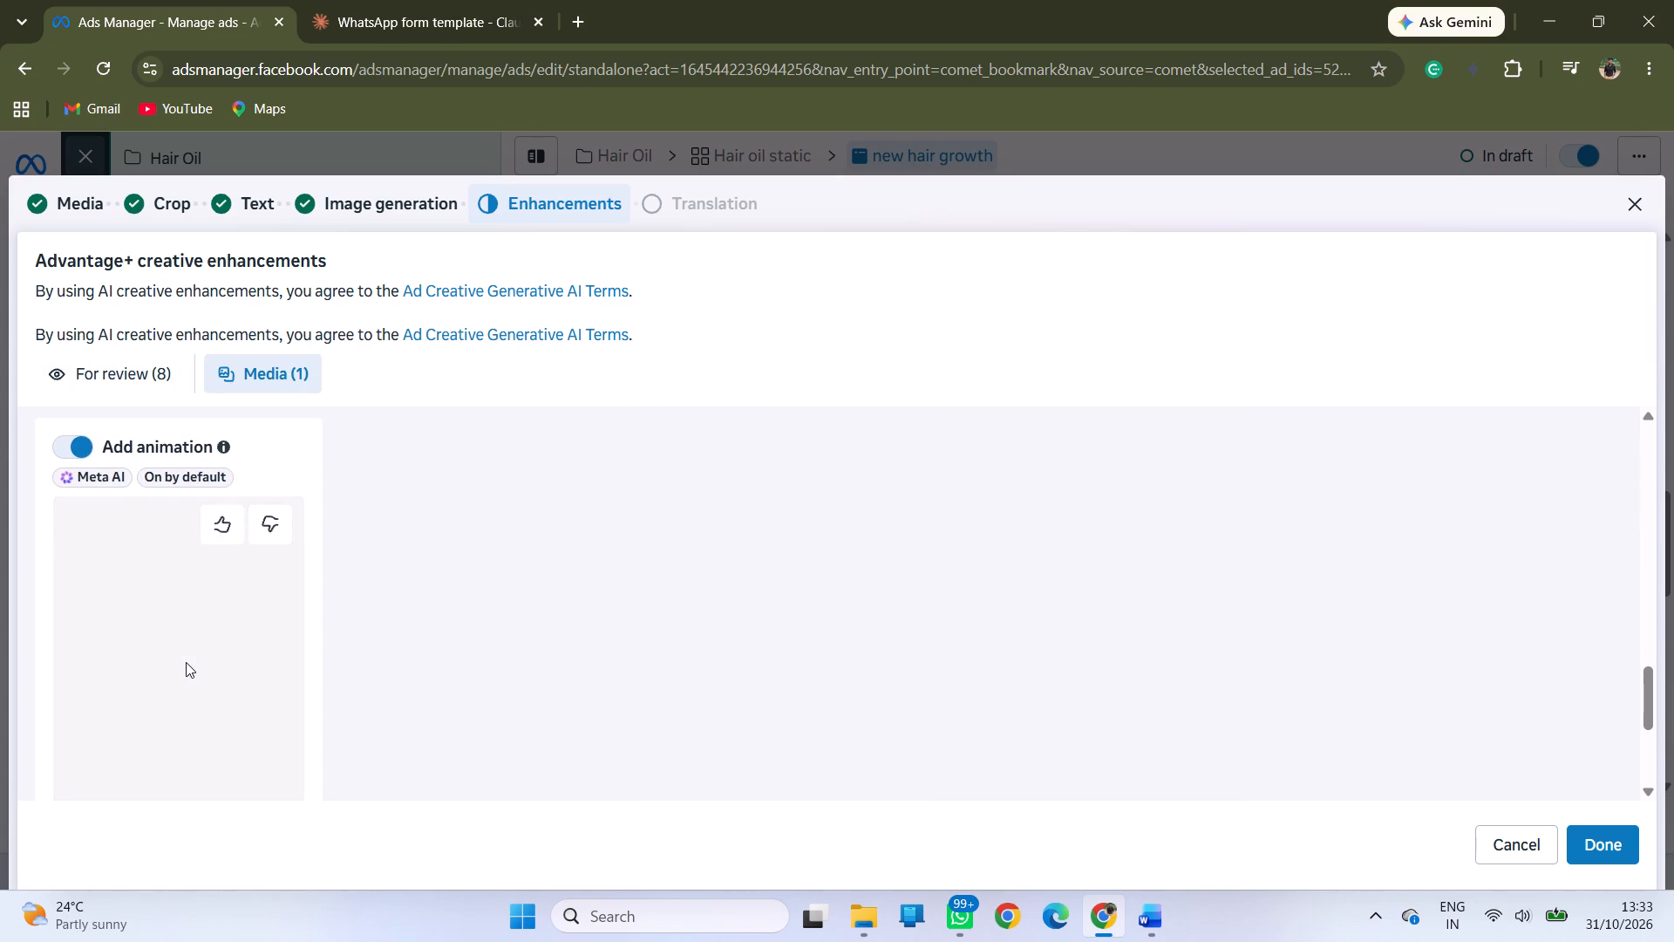
{"action": "scroll", "coordinate": [186, 662], "scroll_direction": "down", "scroll_amount": 2}
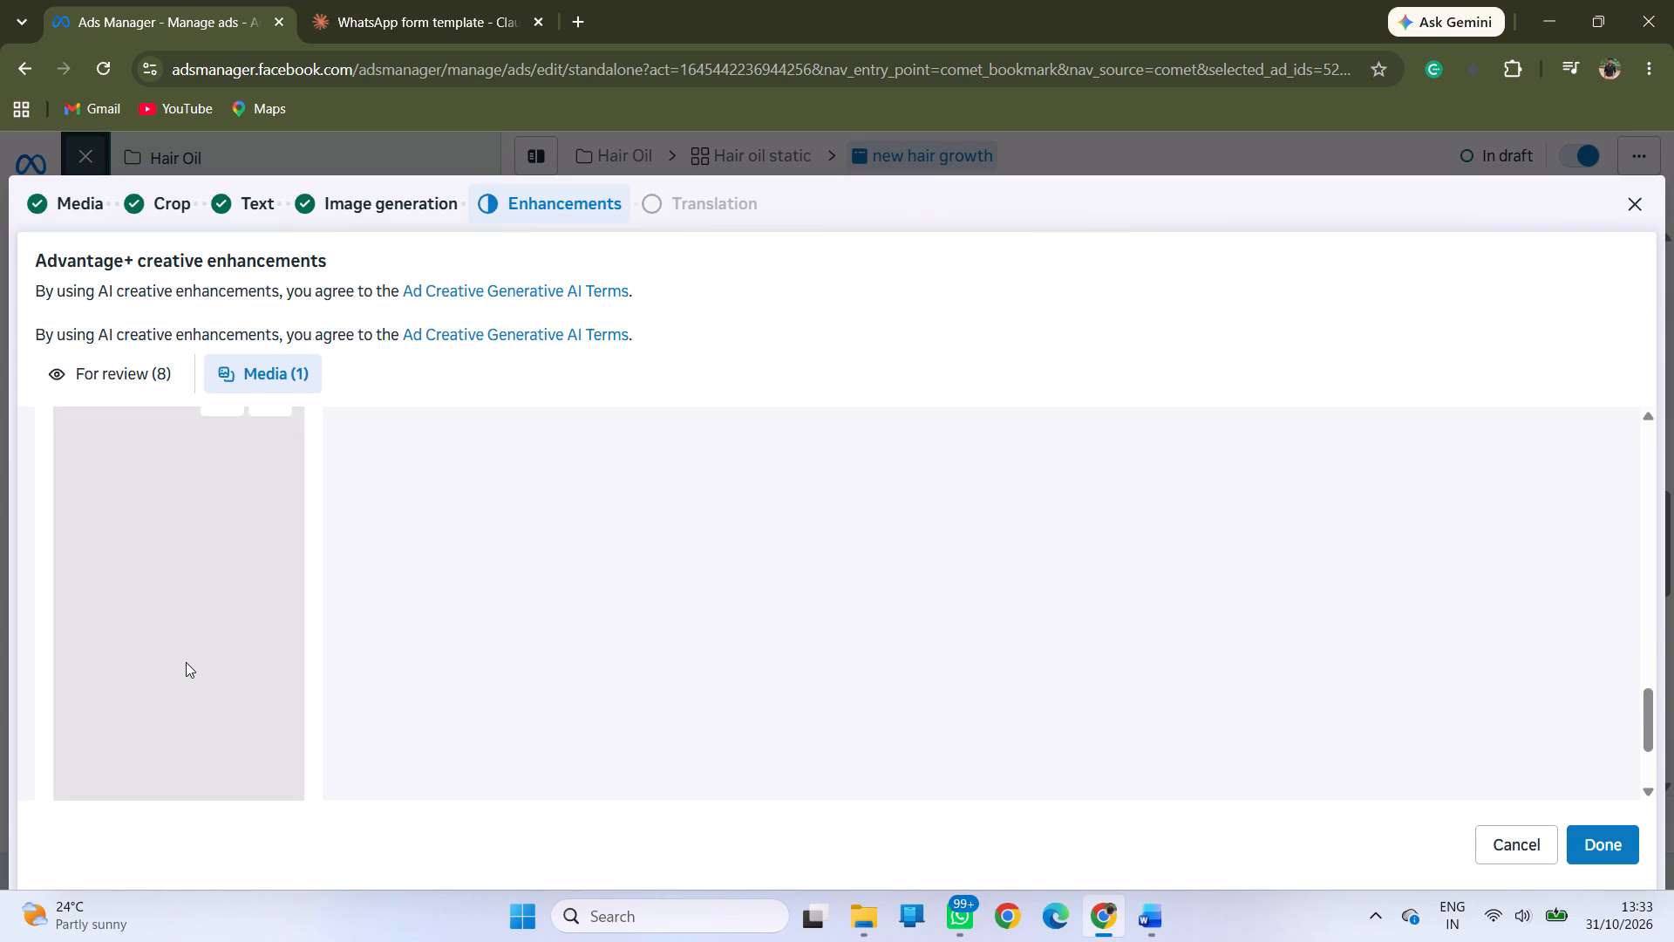
{"action": "scroll", "coordinate": [186, 662], "scroll_direction": "down", "scroll_amount": 2}
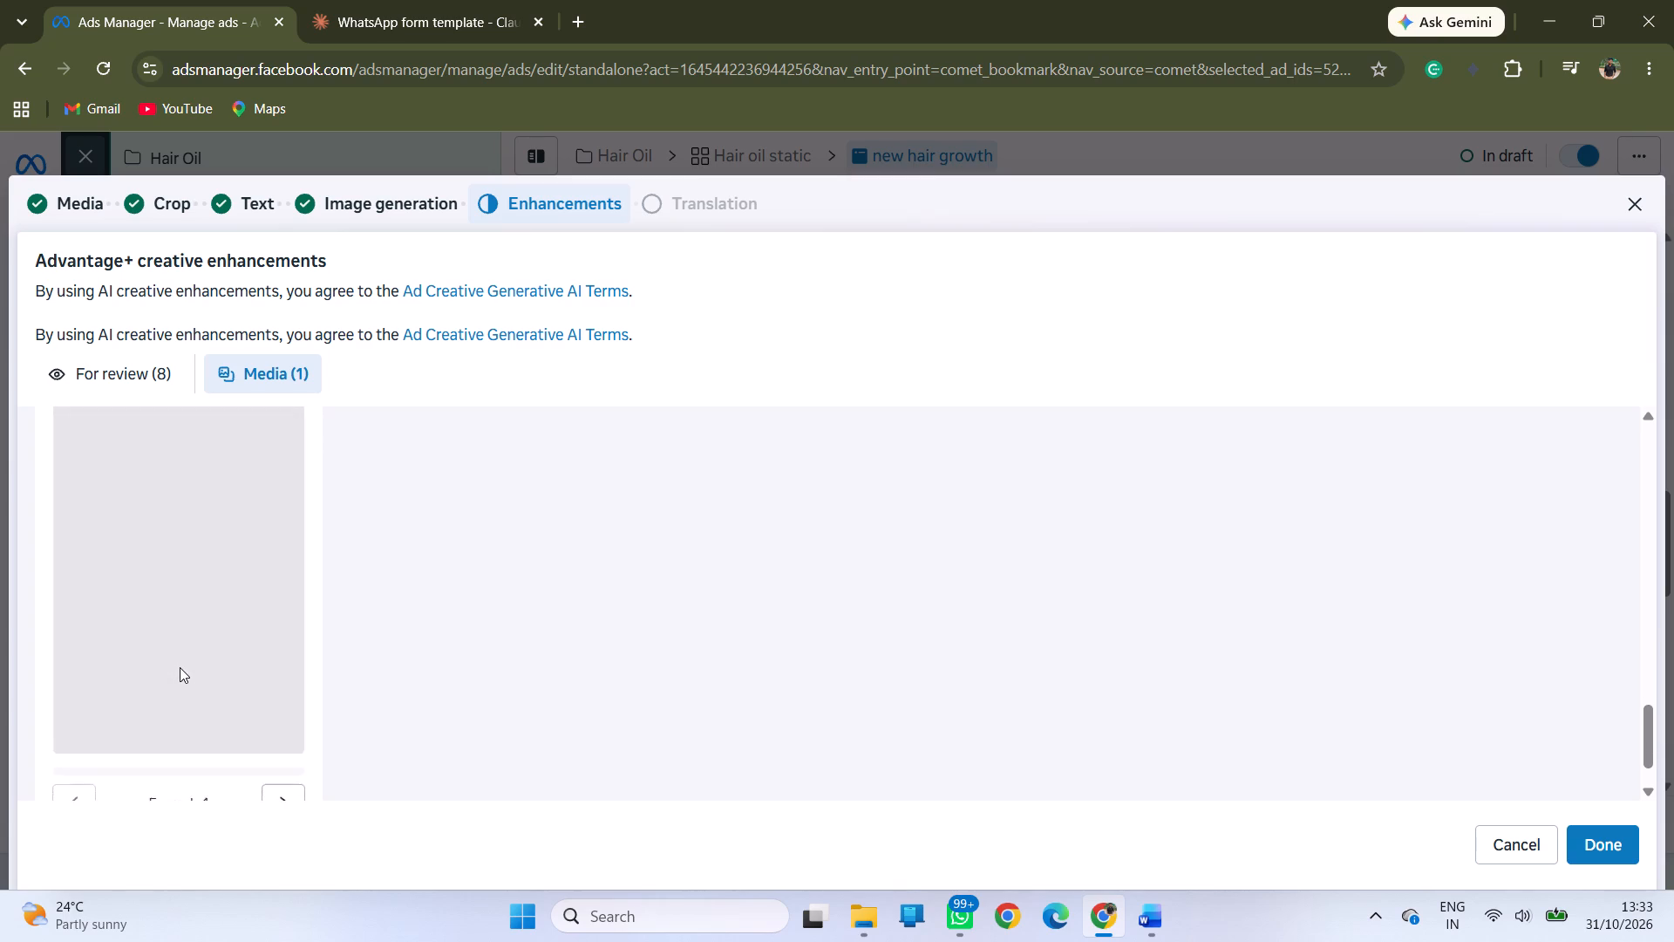
{"action": "scroll", "coordinate": [180, 667], "scroll_direction": "down", "scroll_amount": 4}
{"action": "scroll", "coordinate": [180, 667], "scroll_direction": "up", "scroll_amount": 2}
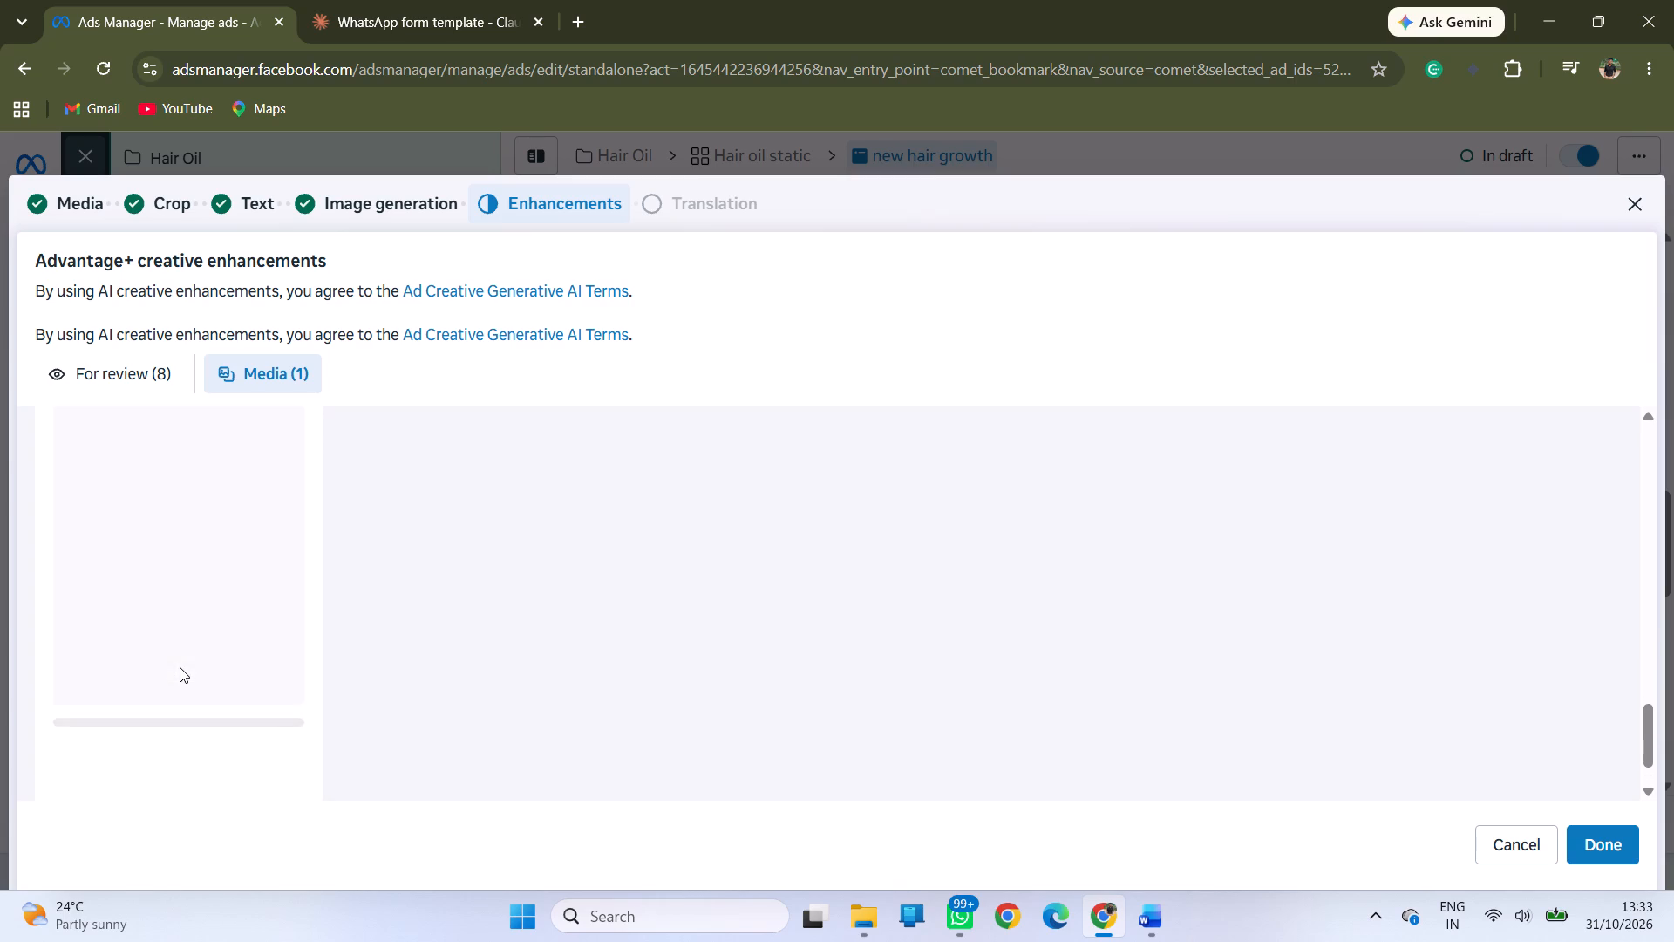
{"action": "scroll", "coordinate": [180, 667], "scroll_direction": "up", "scroll_amount": 4}
{"action": "left_click", "coordinate": [180, 667]}
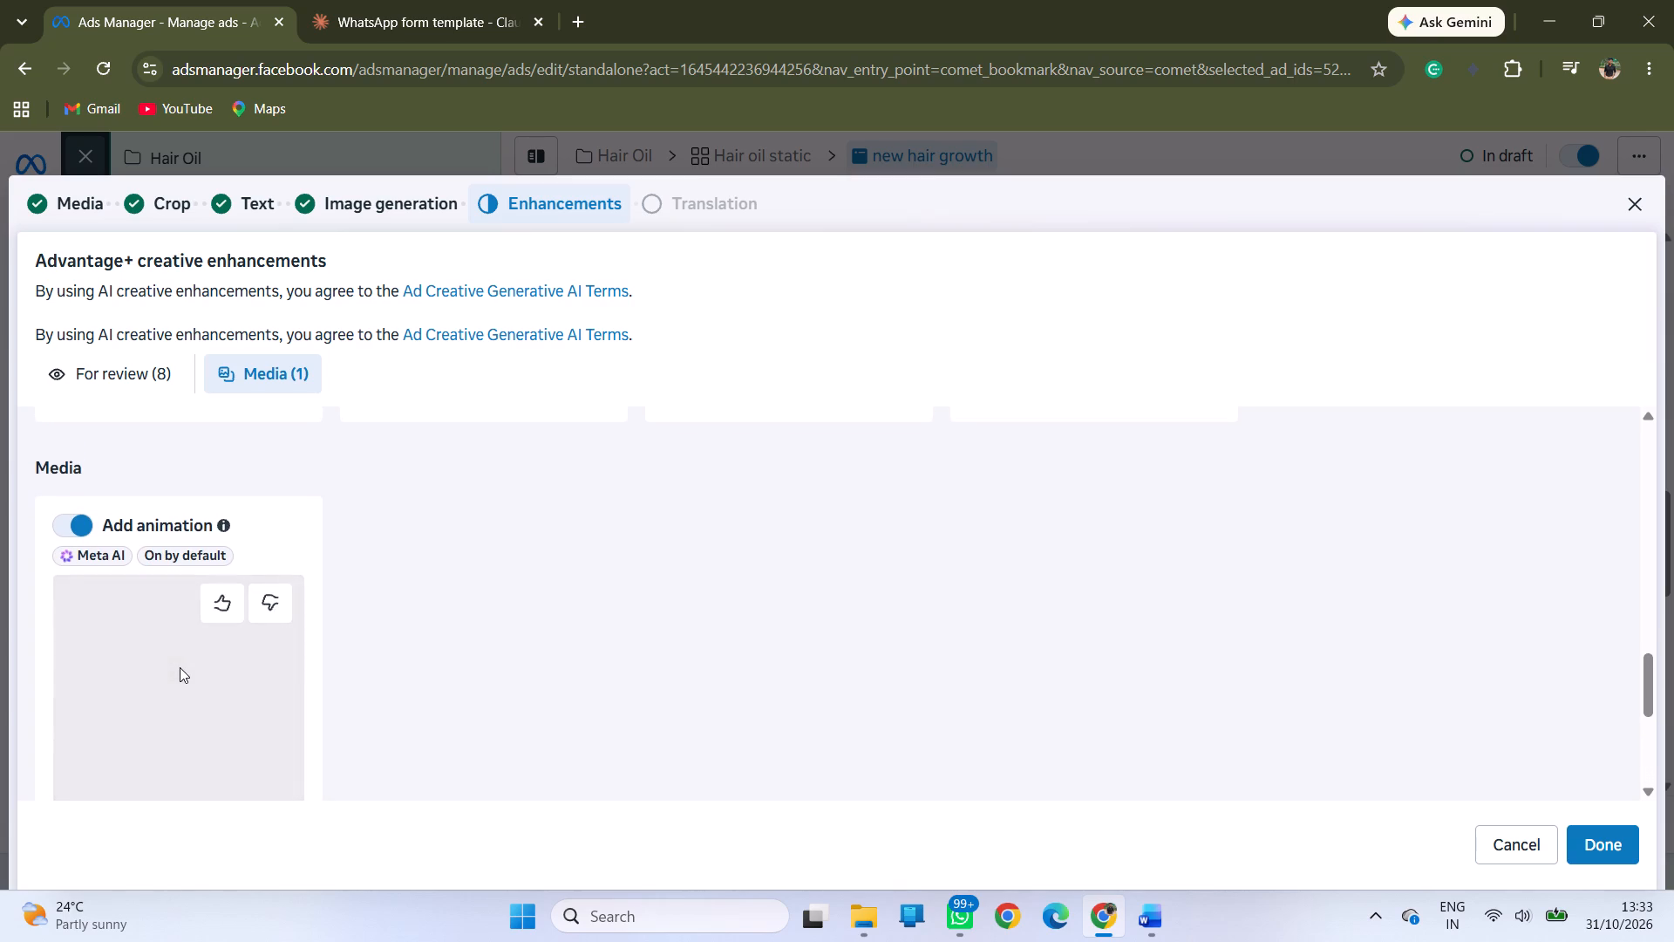
{"action": "left_click", "coordinate": [164, 690]}
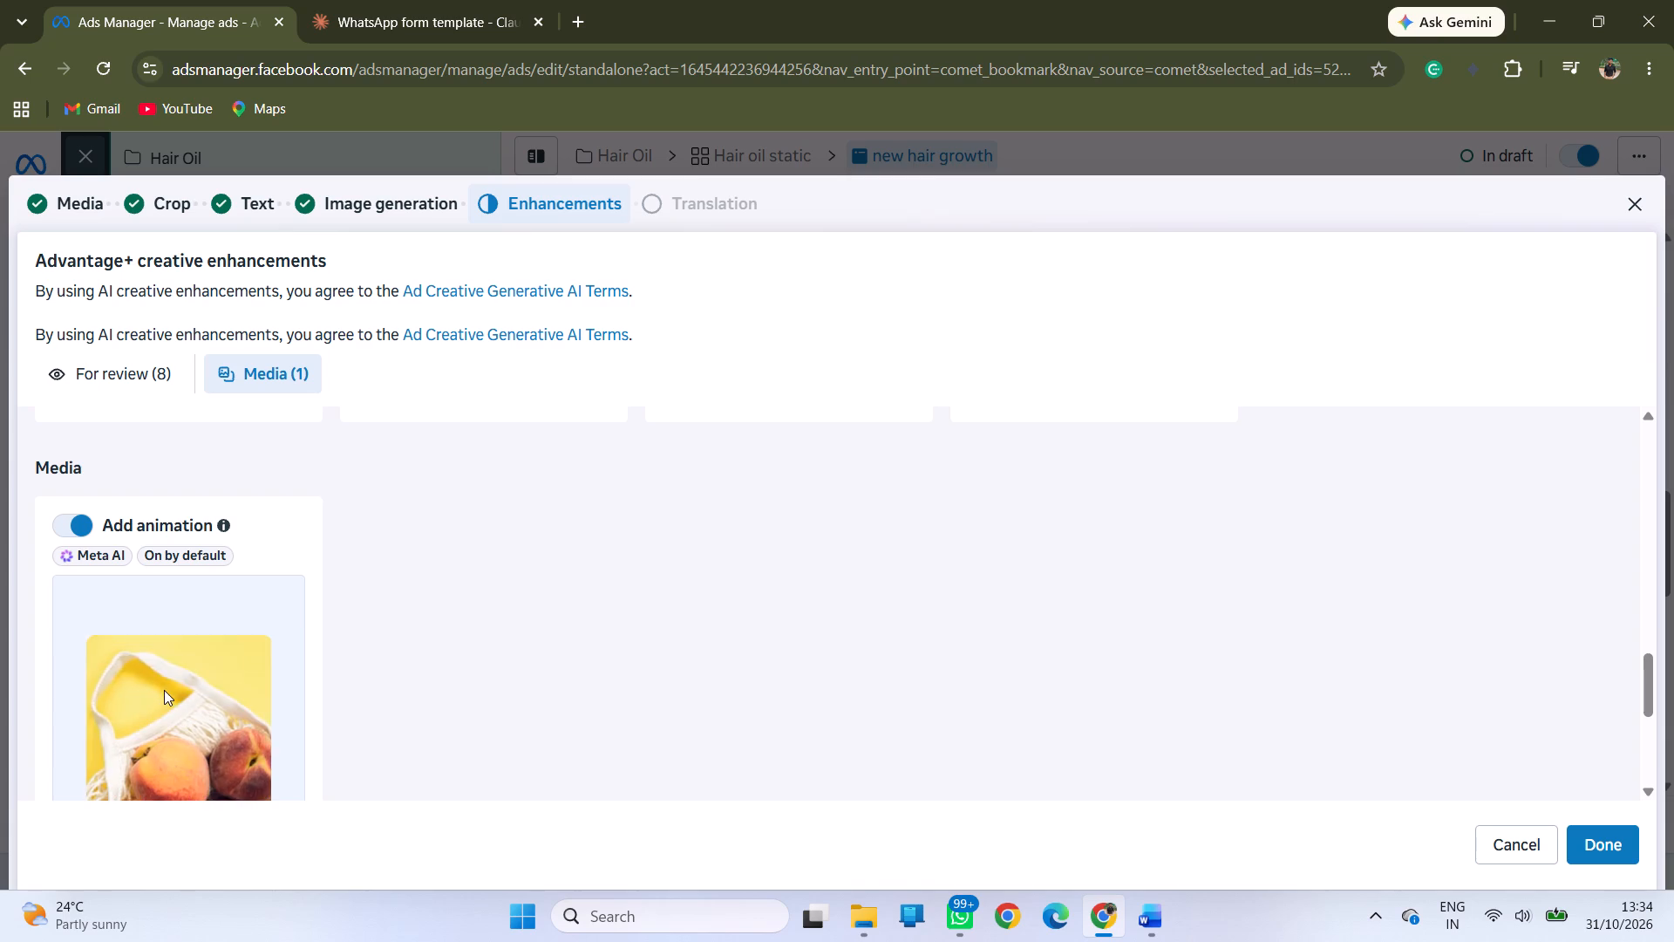
Turn off the Add animation enhancement, giving "Does not align with brand" as the reason.
{"action": "left_click", "coordinate": [75, 534]}
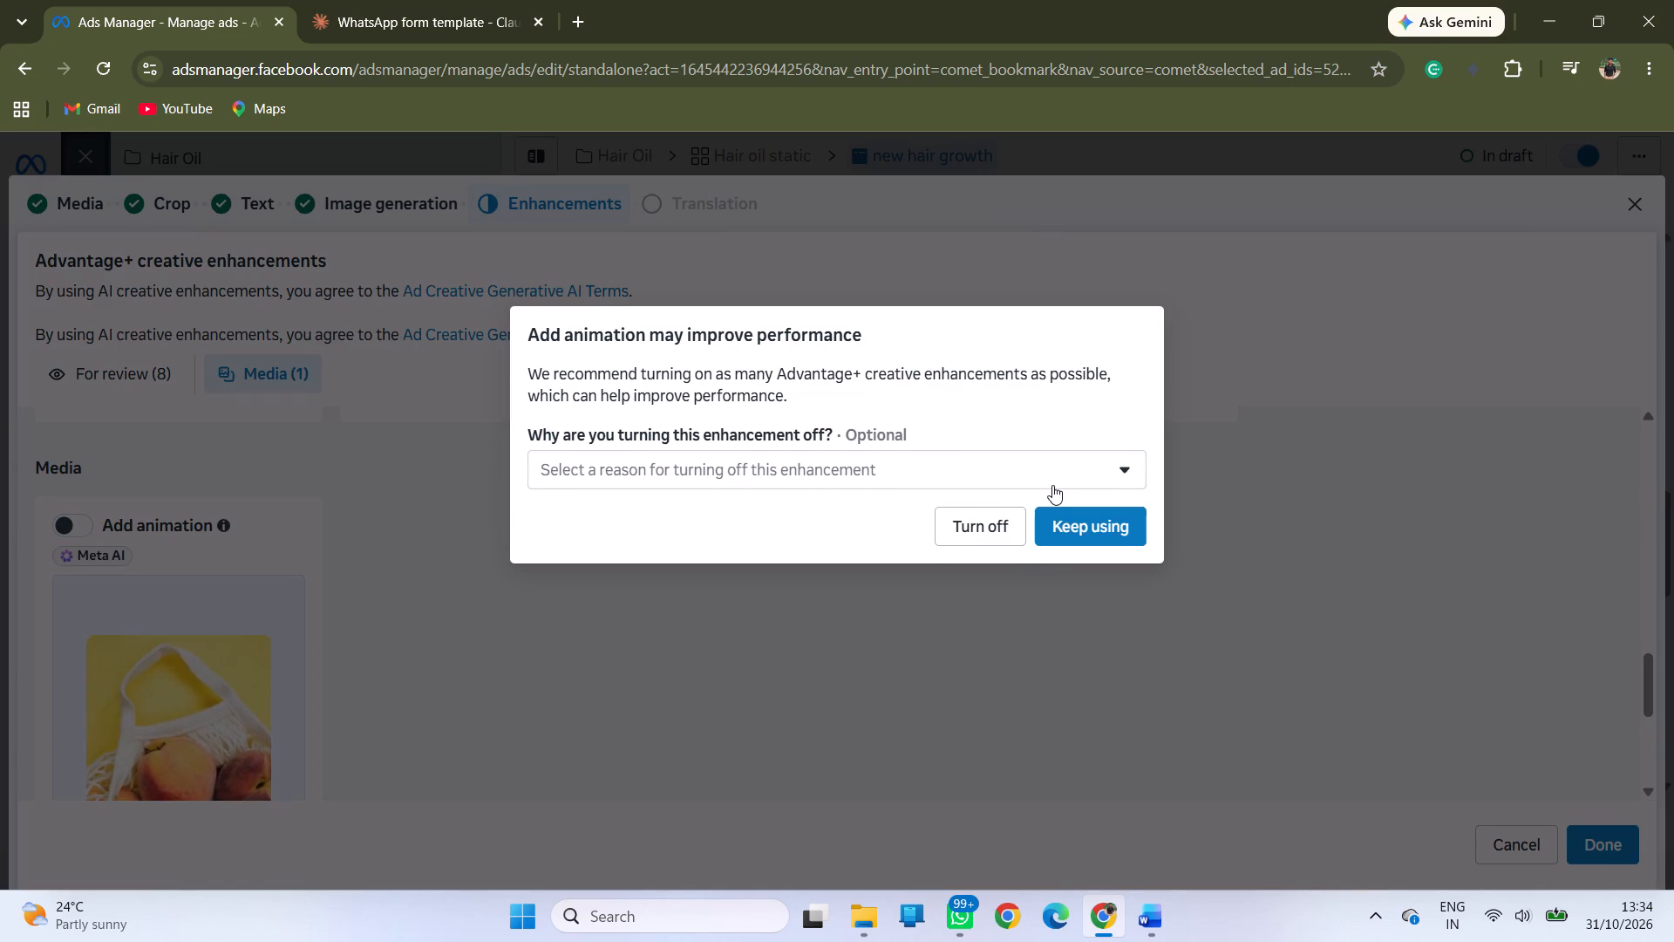
{"action": "left_click", "coordinate": [1113, 477]}
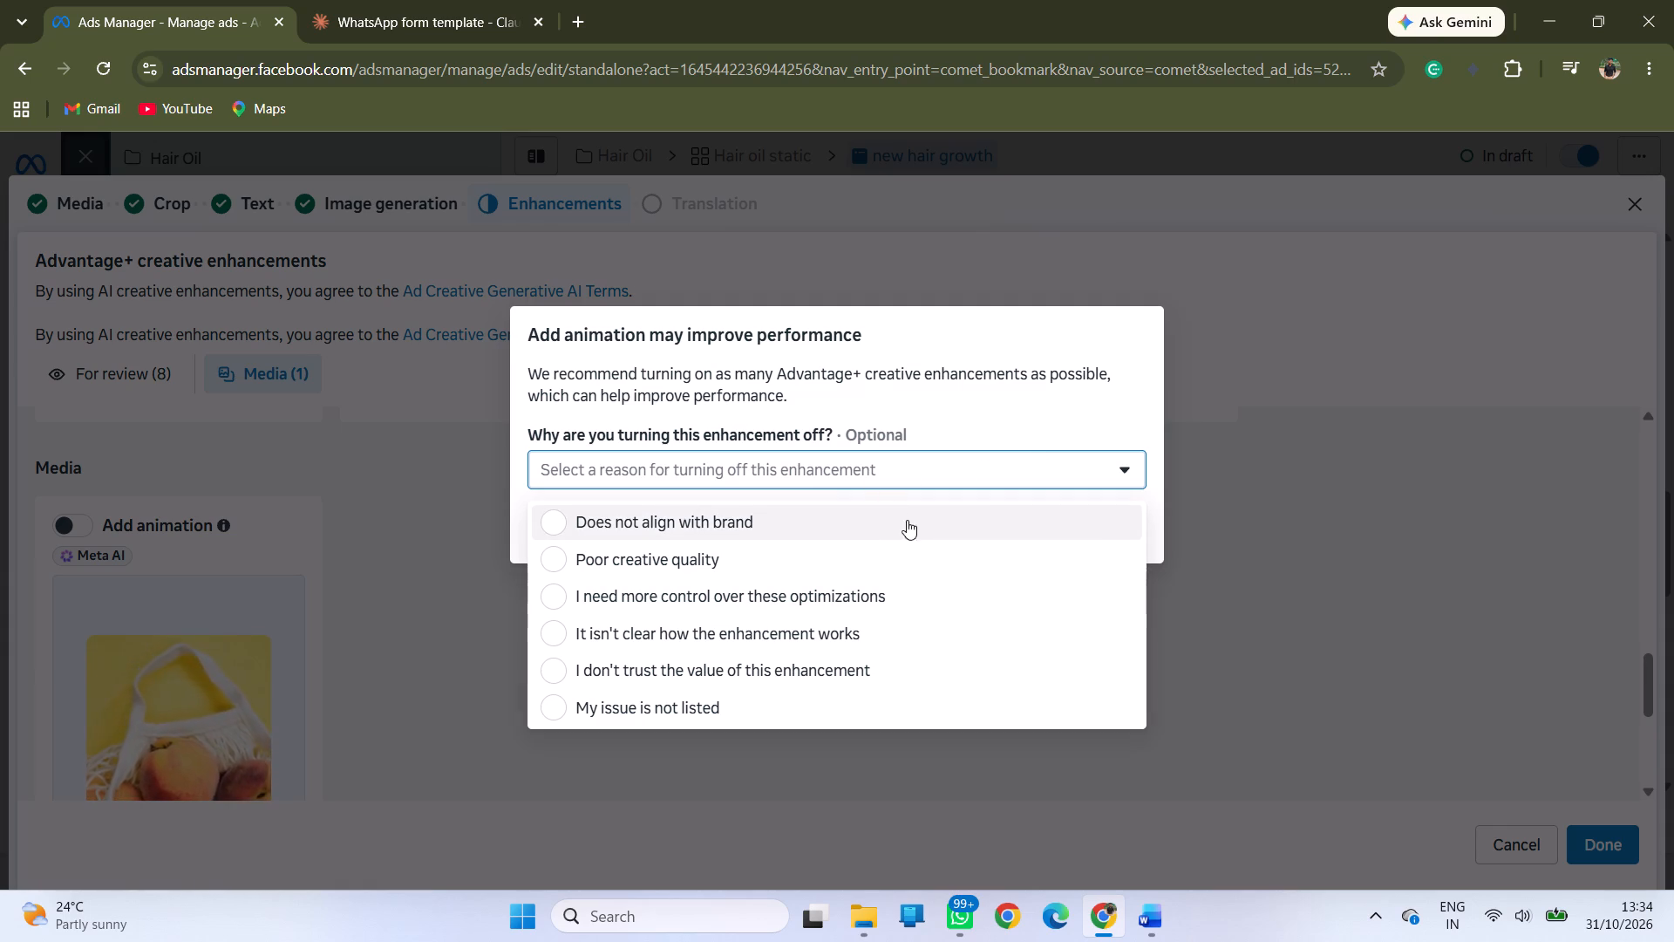
{"action": "left_click", "coordinate": [1106, 466]}
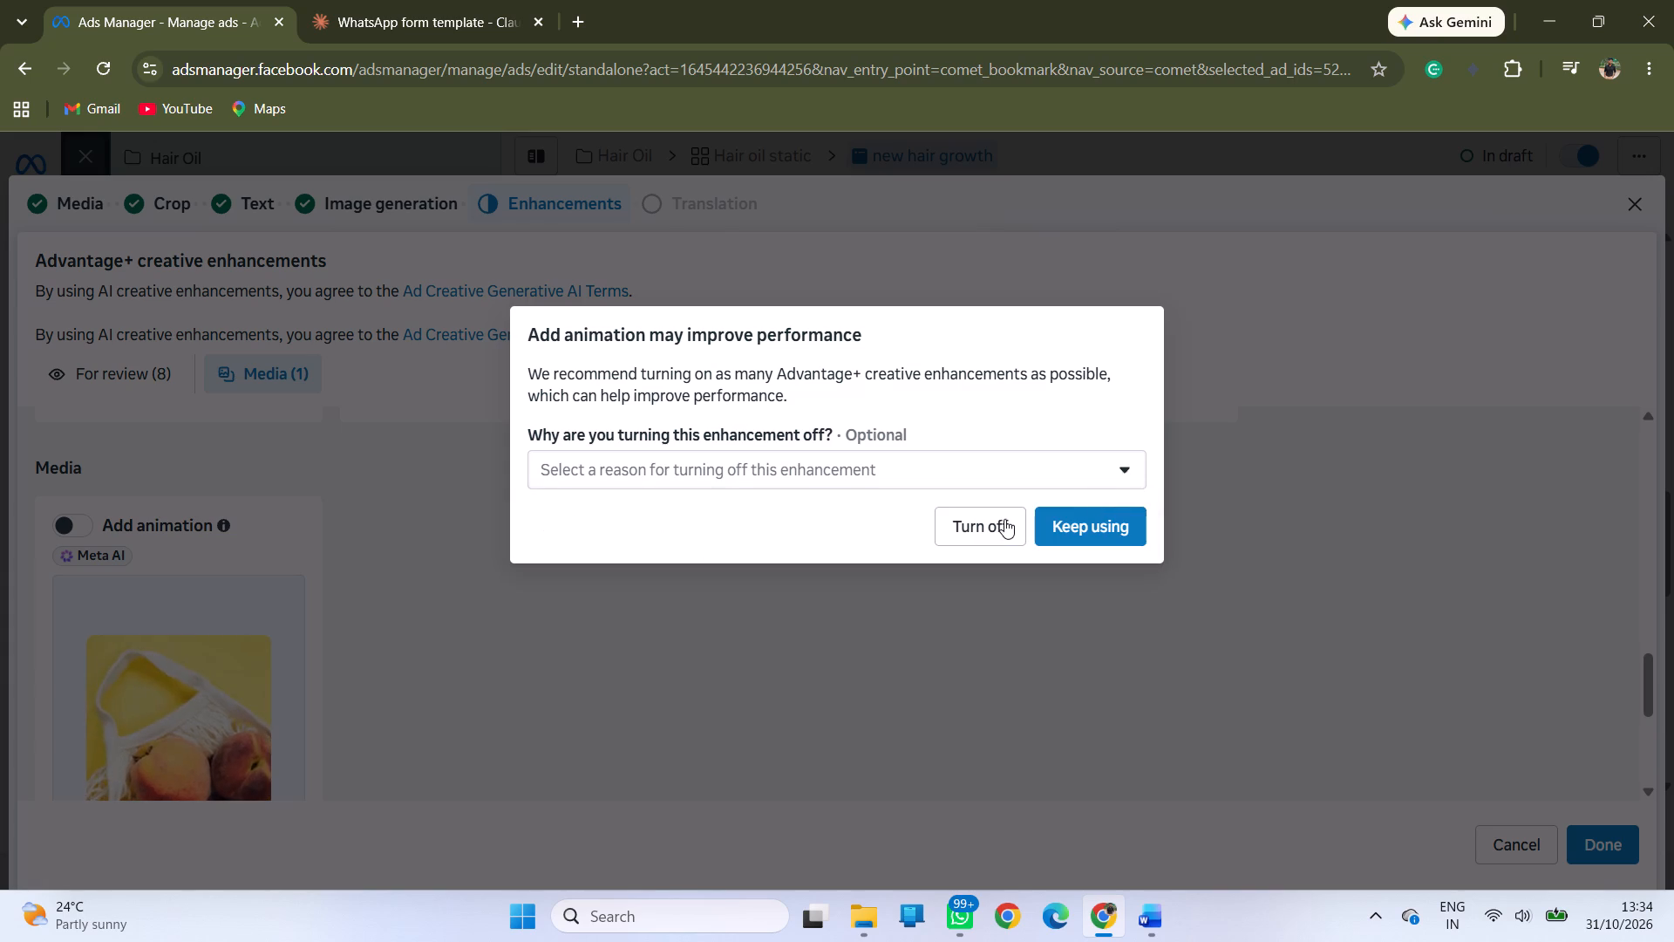
{"action": "left_click", "coordinate": [1119, 475]}
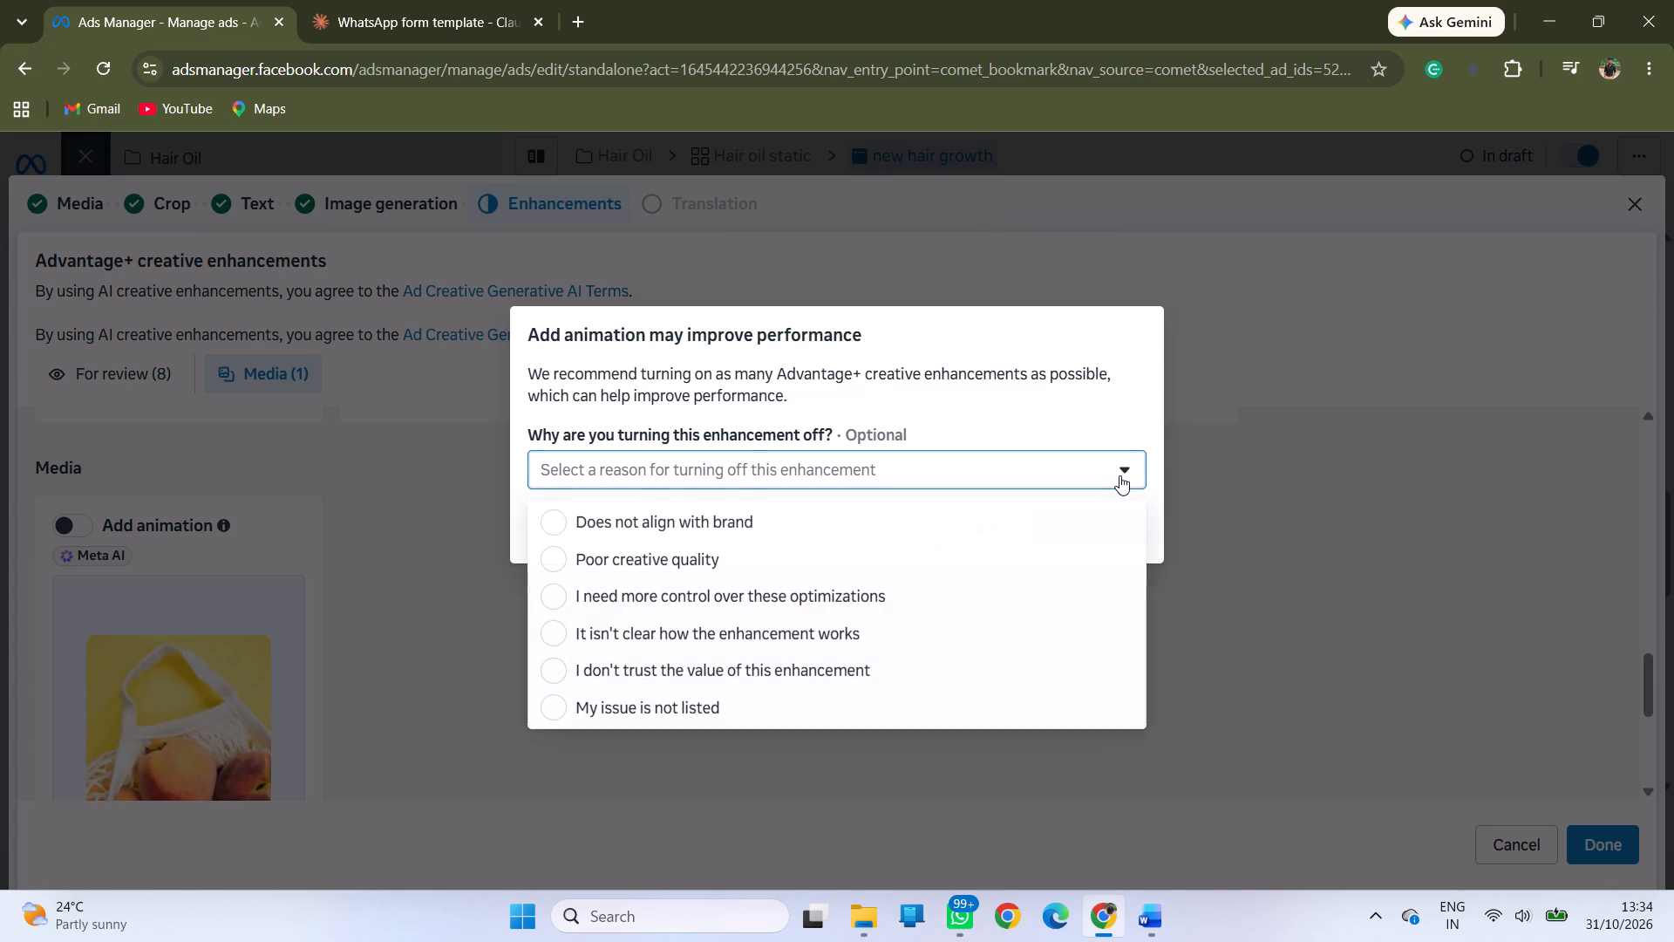
{"action": "left_click", "coordinate": [751, 536]}
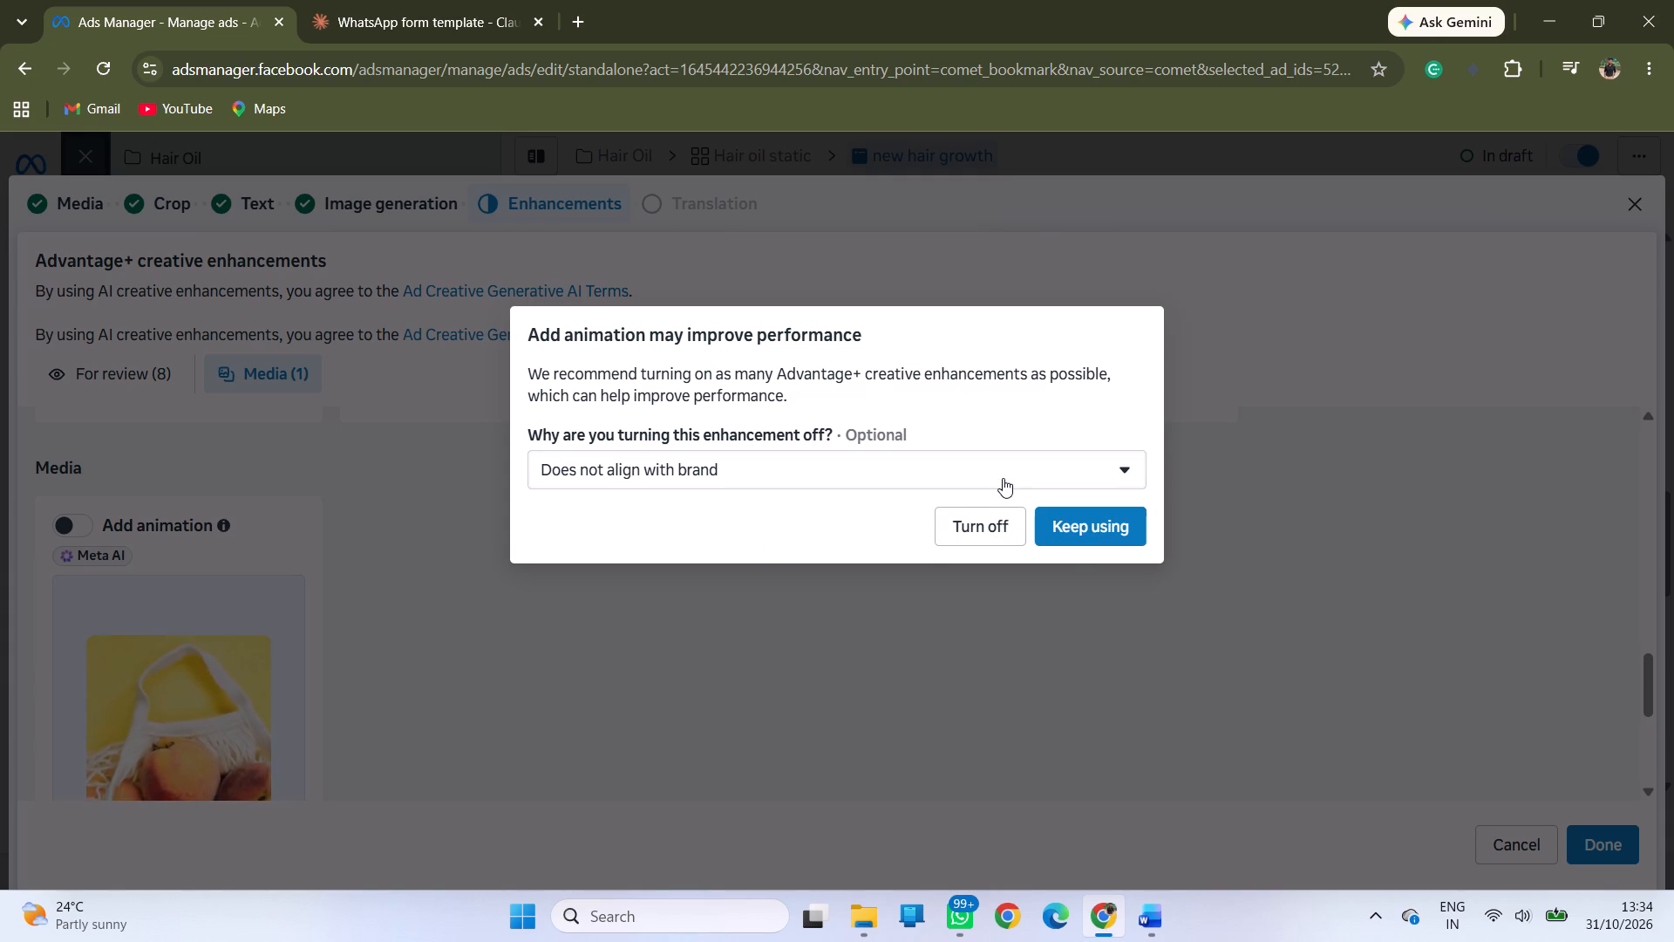
{"action": "left_click", "coordinate": [989, 522]}
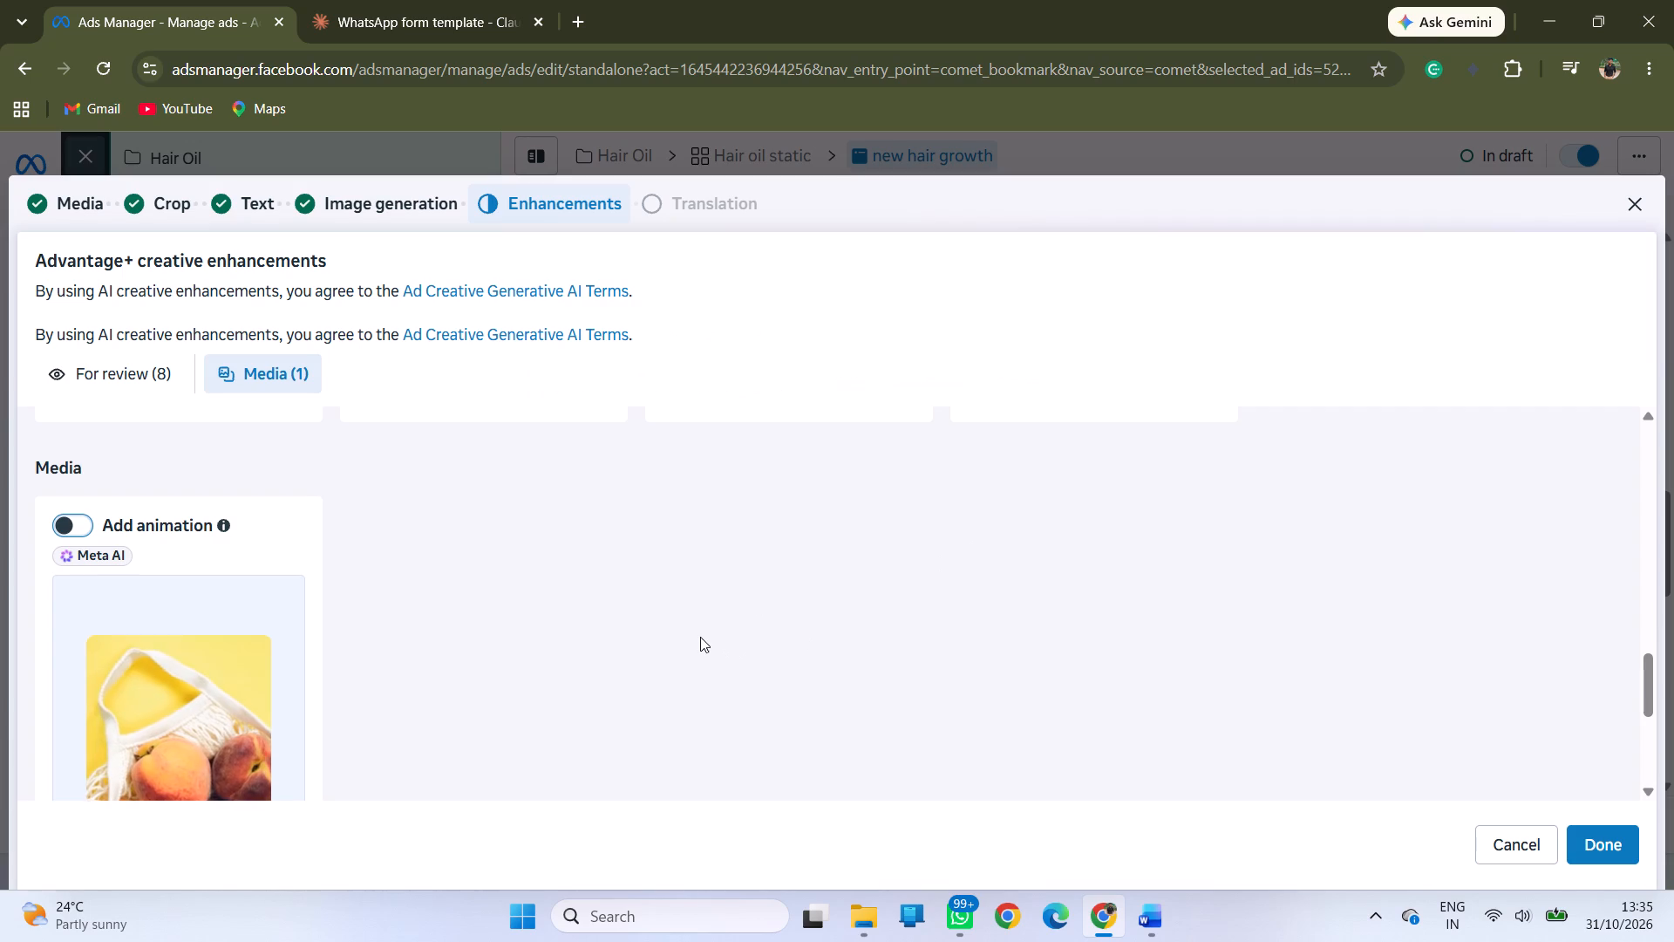
Examine the Relevant comments, Enhance CTA, Show spotlights, Flex media and Add animation enhancements once more.
{"action": "scroll", "coordinate": [859, 539], "scroll_direction": "up", "scroll_amount": 5}
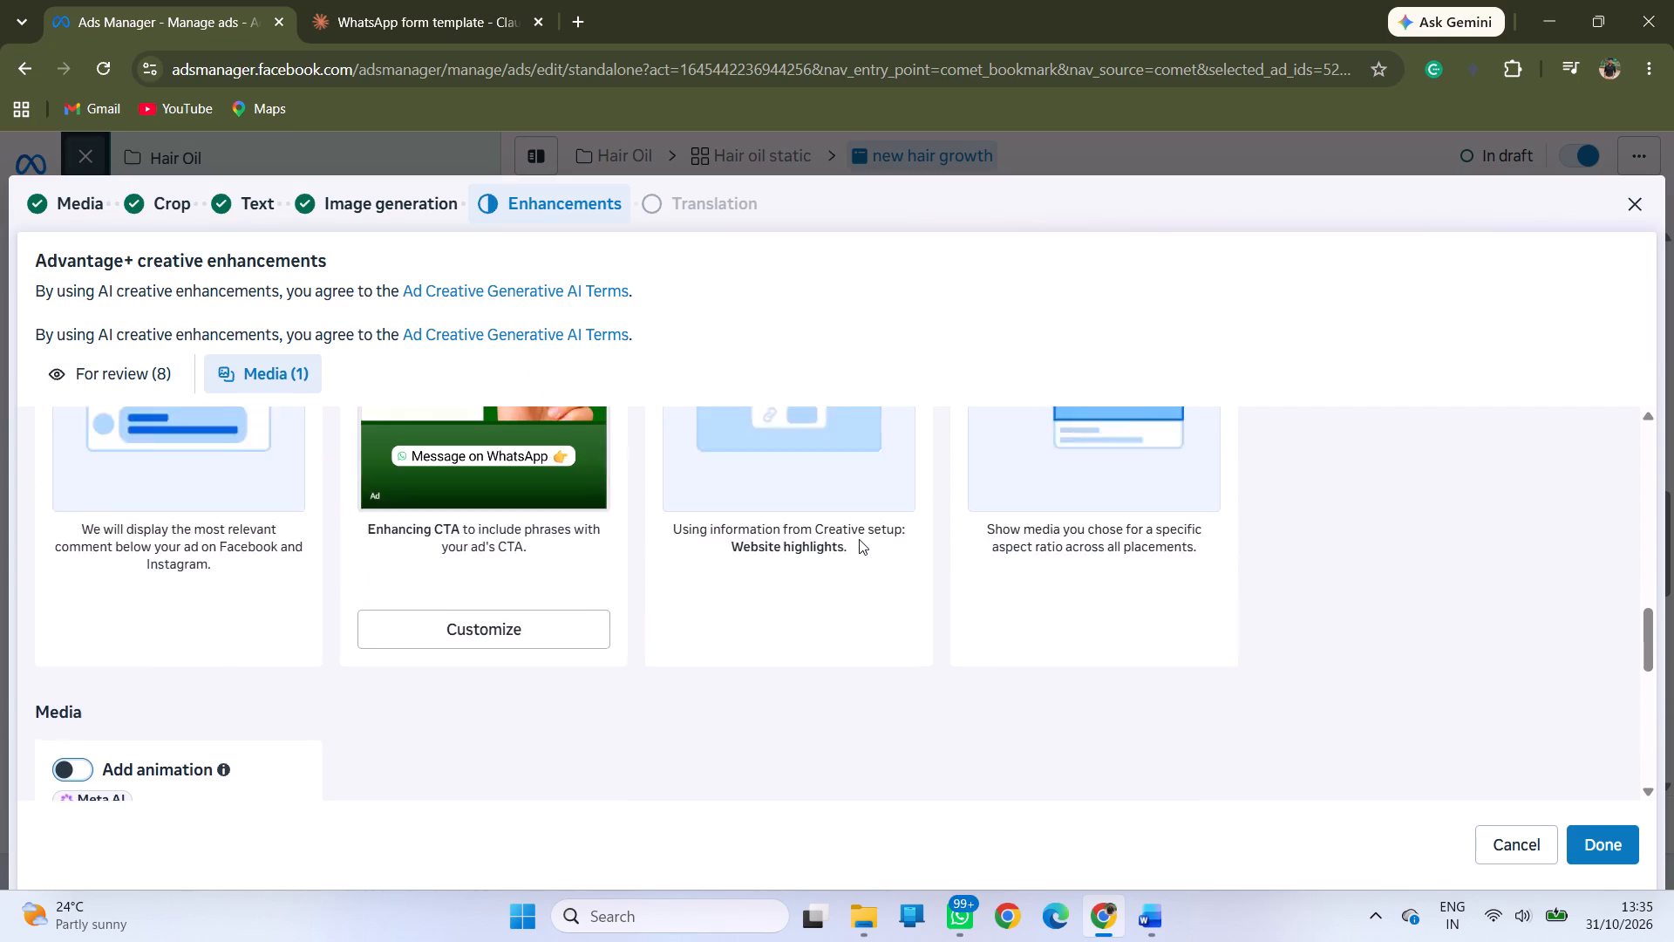
{"action": "scroll", "coordinate": [859, 539], "scroll_direction": "up", "scroll_amount": 5}
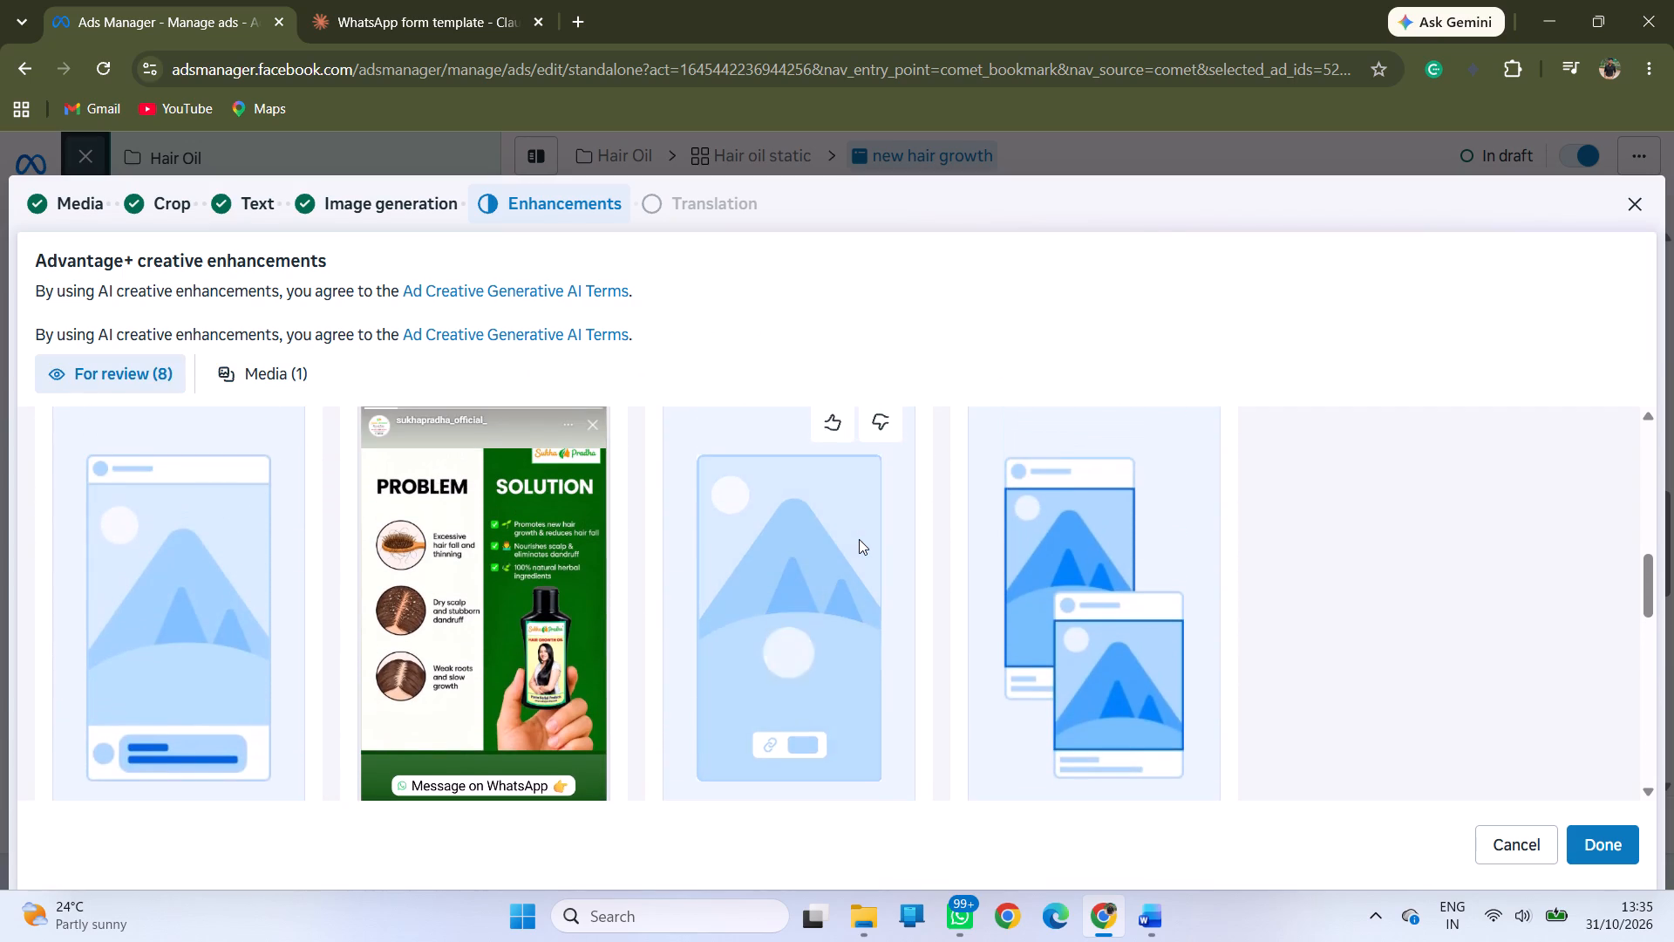
{"action": "scroll", "coordinate": [859, 539], "scroll_direction": "up", "scroll_amount": 1}
{"action": "scroll", "coordinate": [859, 539], "scroll_direction": "down", "scroll_amount": 1}
{"action": "scroll", "coordinate": [859, 539], "scroll_direction": "up", "scroll_amount": 1}
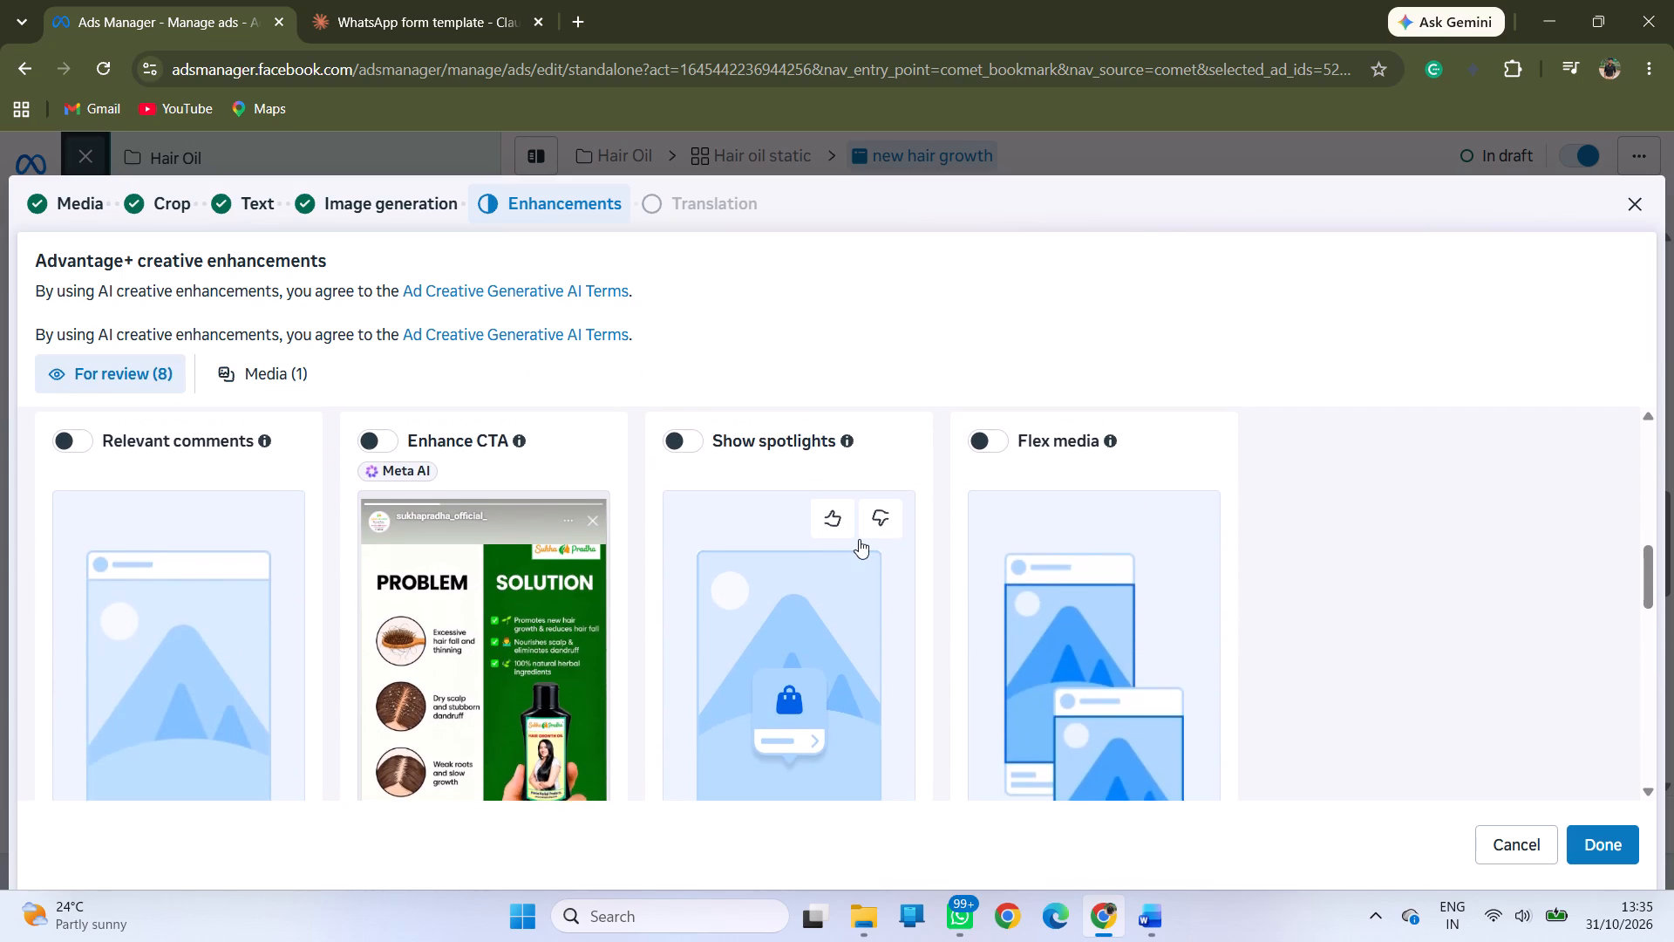
{"action": "scroll", "coordinate": [859, 539], "scroll_direction": "down", "scroll_amount": 4}
{"action": "scroll", "coordinate": [888, 529], "scroll_direction": "up", "scroll_amount": 2}
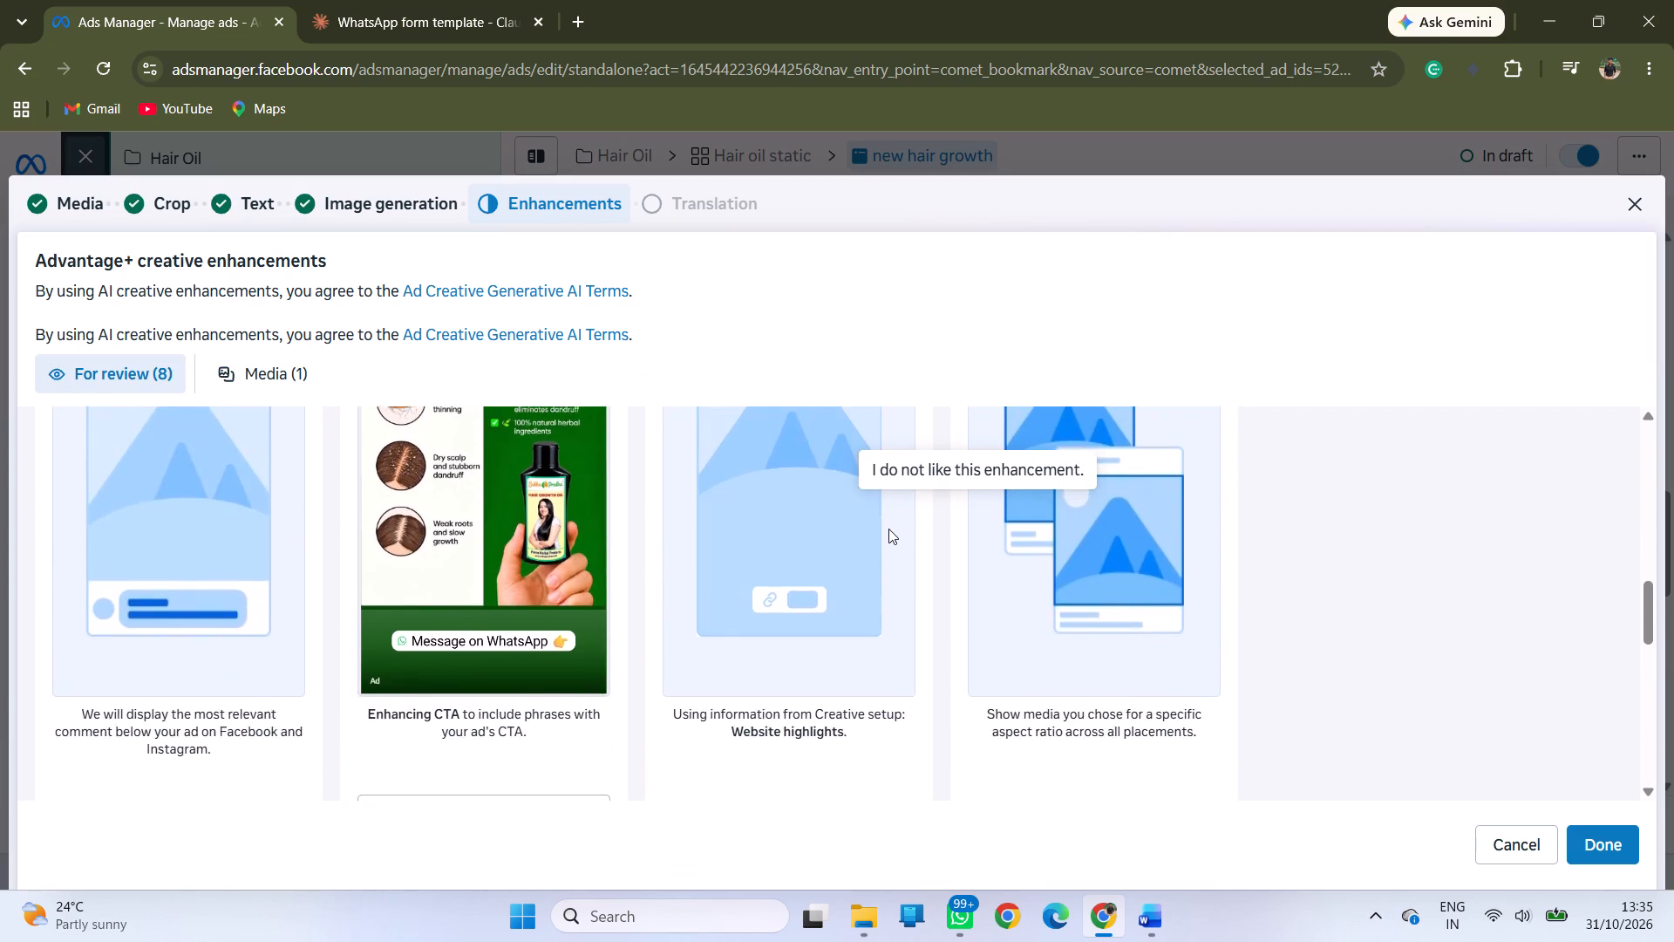
{"action": "scroll", "coordinate": [888, 529], "scroll_direction": "up", "scroll_amount": 1}
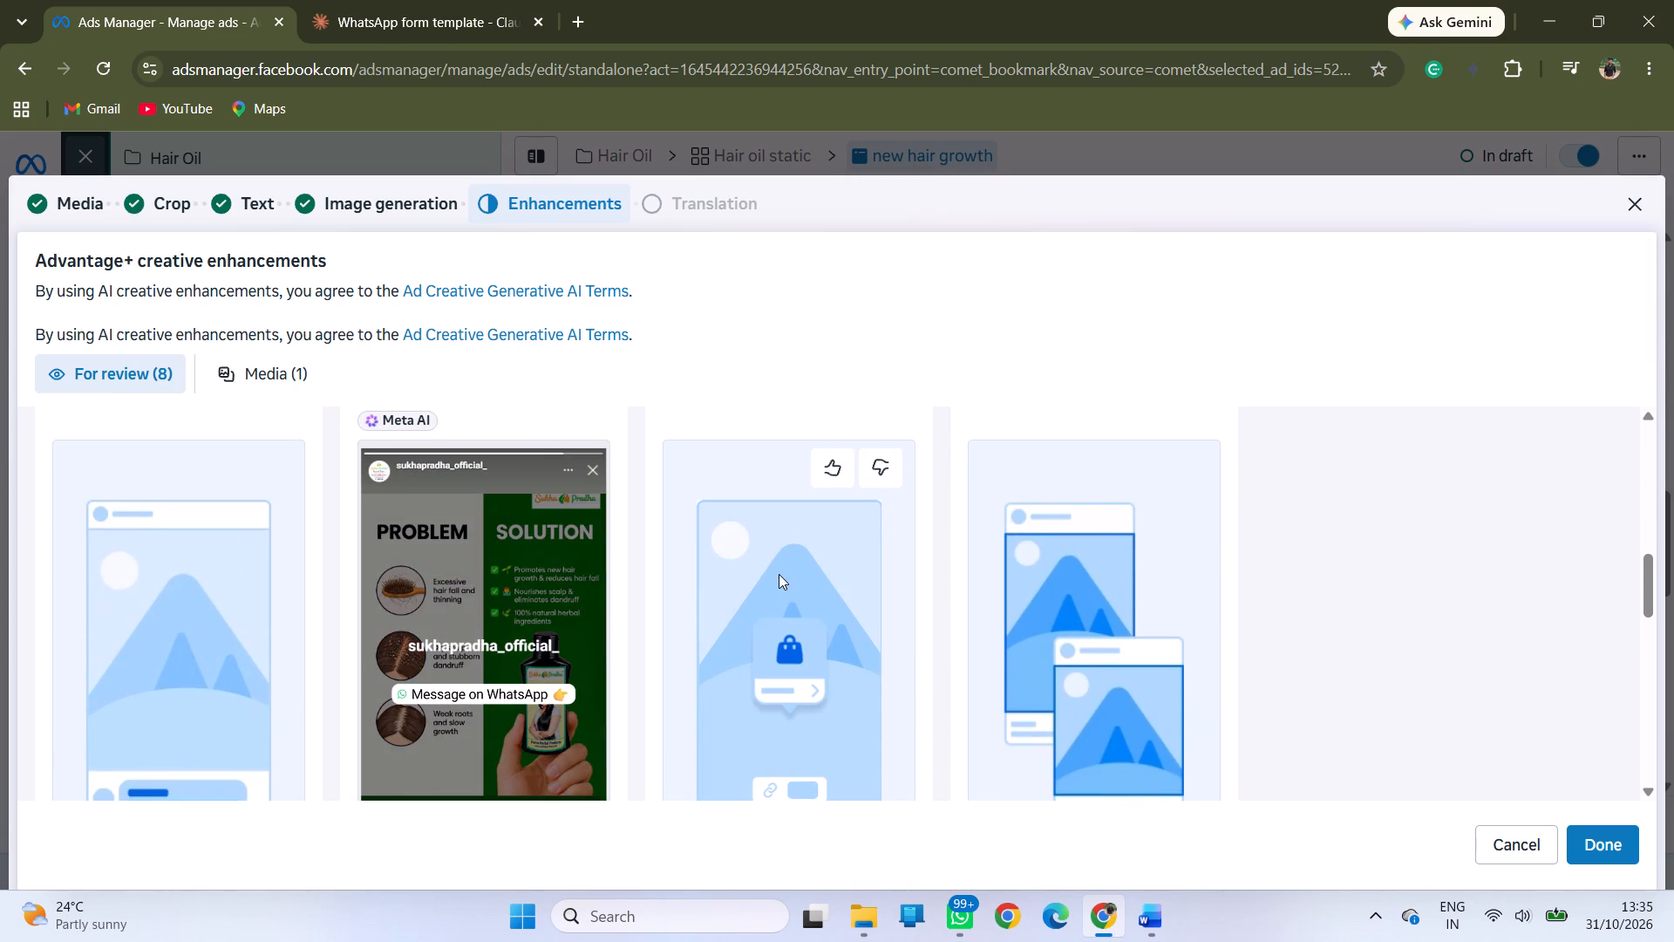
{"action": "scroll", "coordinate": [842, 564], "scroll_direction": "up", "scroll_amount": 1}
{"action": "scroll", "coordinate": [842, 564], "scroll_direction": "down", "scroll_amount": 4}
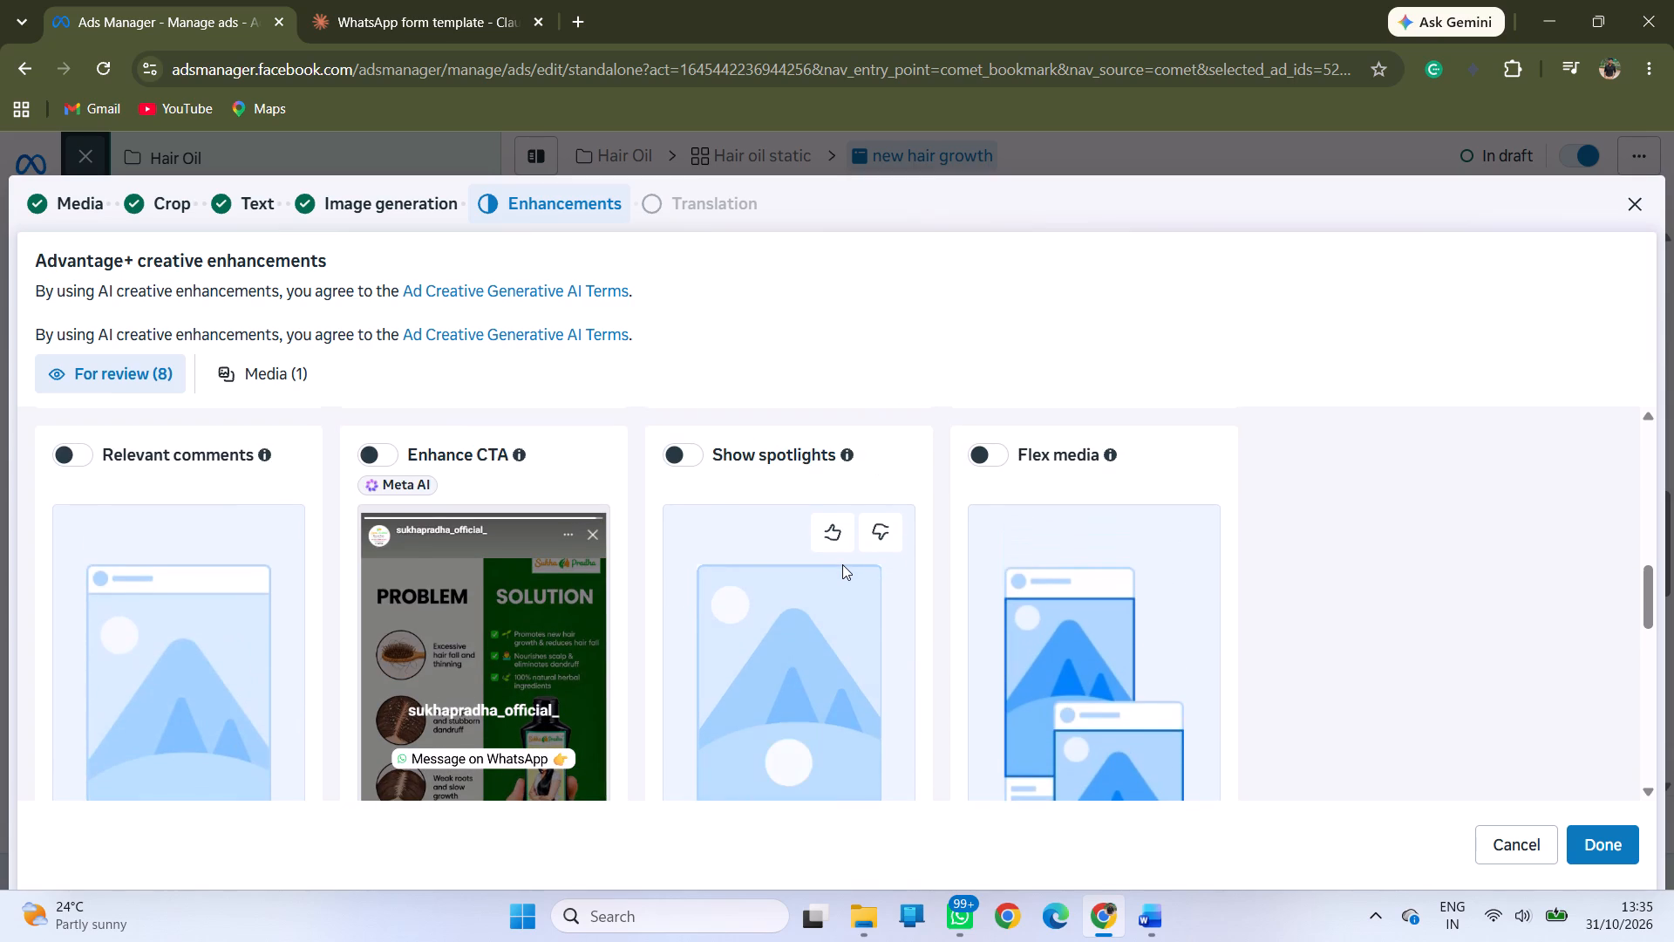
{"action": "scroll", "coordinate": [842, 564], "scroll_direction": "down", "scroll_amount": 8}
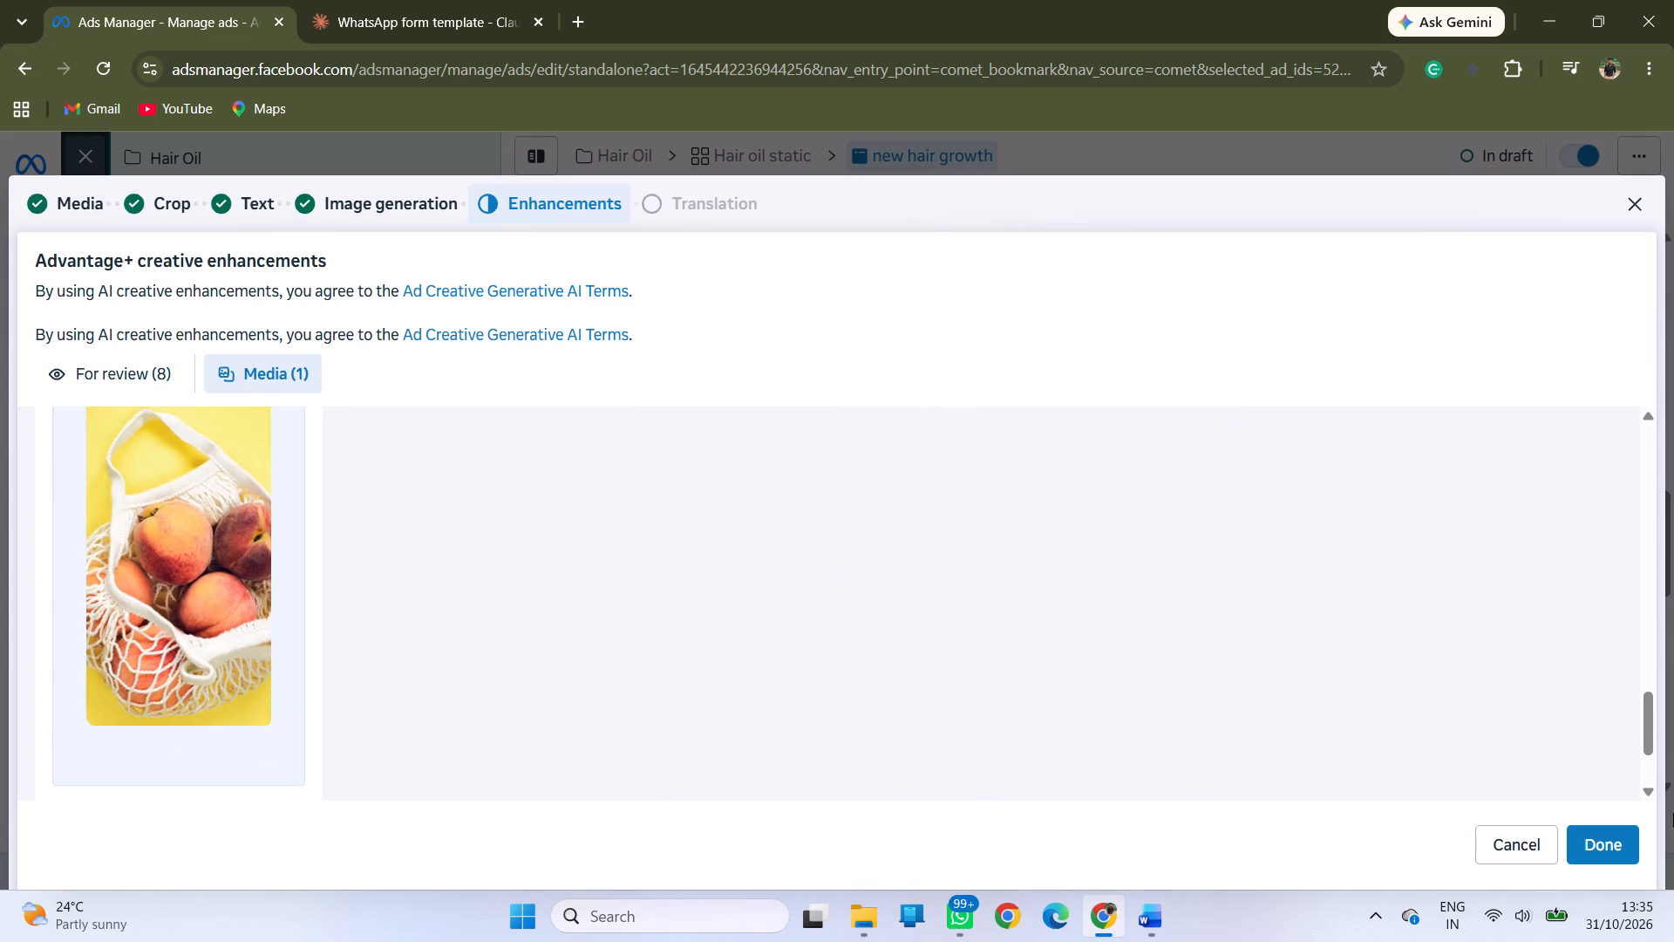
Finish the creative setup with the chosen Advantage+ enhancements.
{"action": "left_click", "coordinate": [1609, 835]}
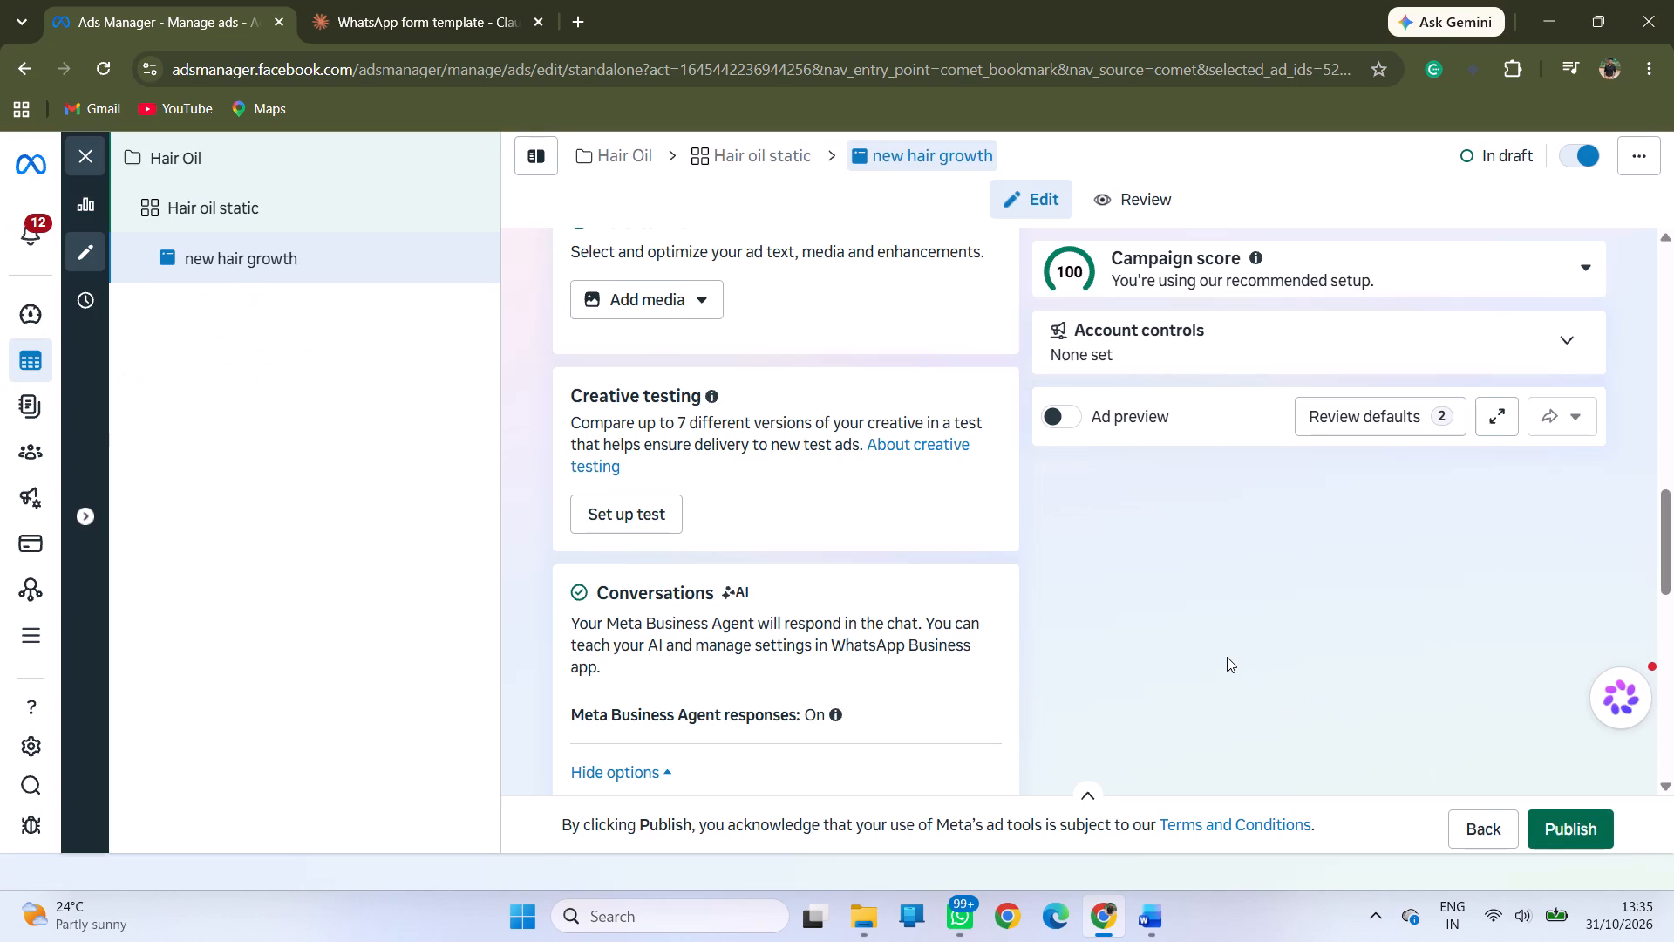
Review the ad's Conversations section, creative enhancements, headline, description, call to action and the Facebook and Instagram feed previews.
{"action": "scroll", "coordinate": [1227, 657], "scroll_direction": "down", "scroll_amount": 5}
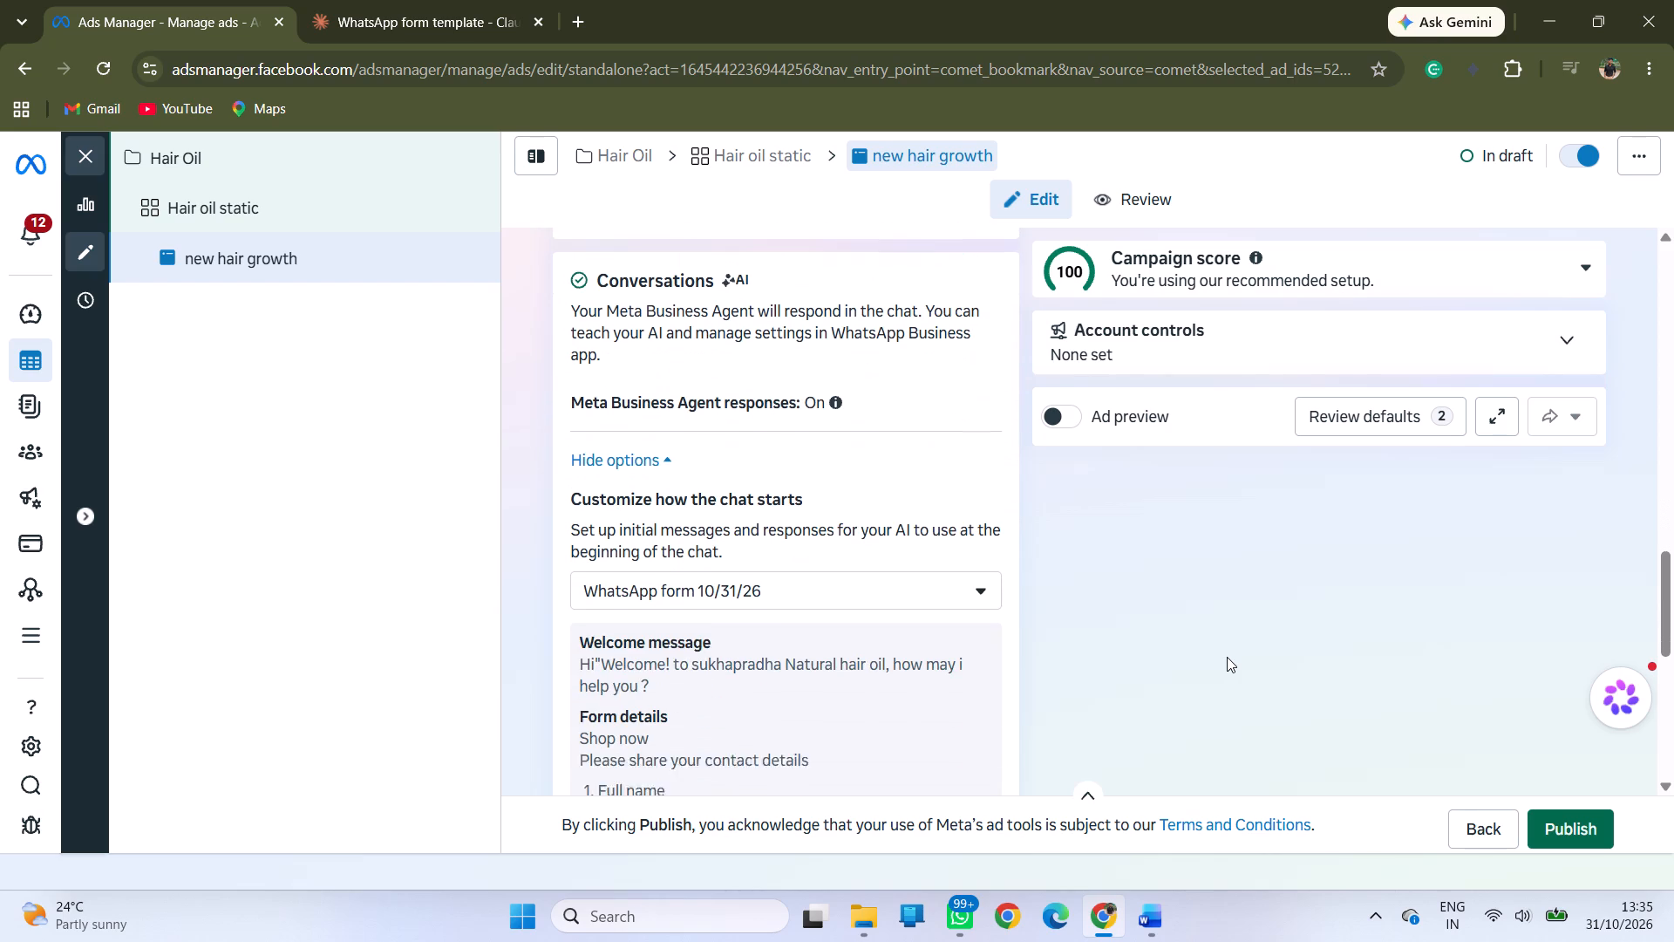
{"action": "scroll", "coordinate": [1227, 657], "scroll_direction": "down", "scroll_amount": 2}
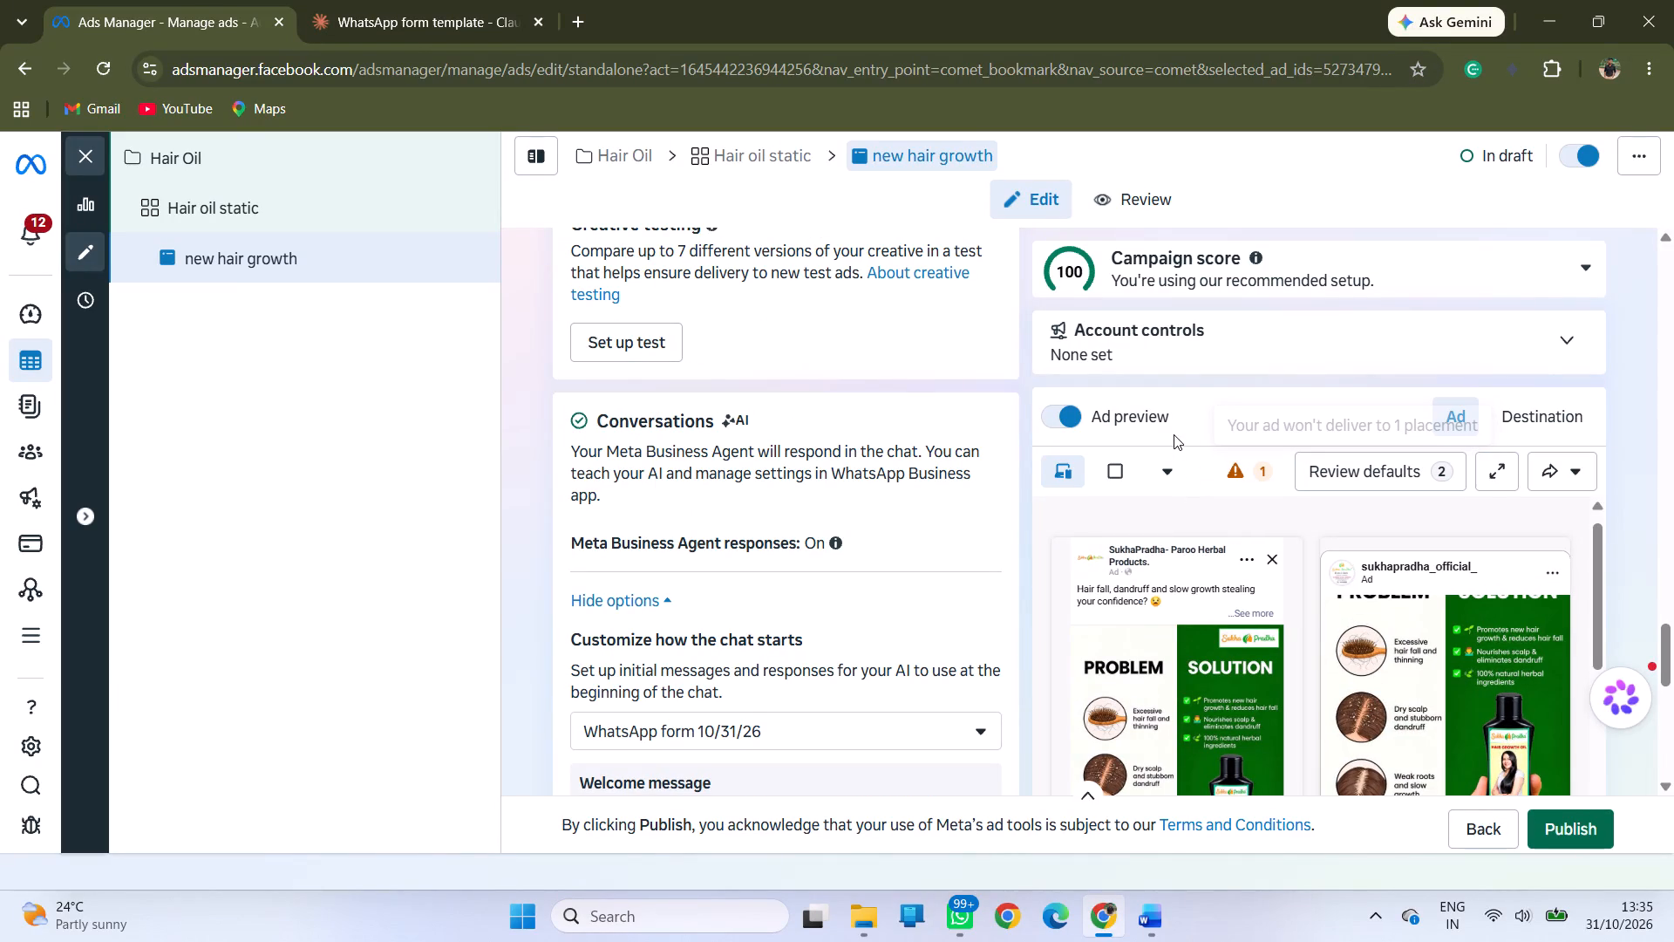
{"action": "scroll", "coordinate": [867, 380], "scroll_direction": "up", "scroll_amount": 5}
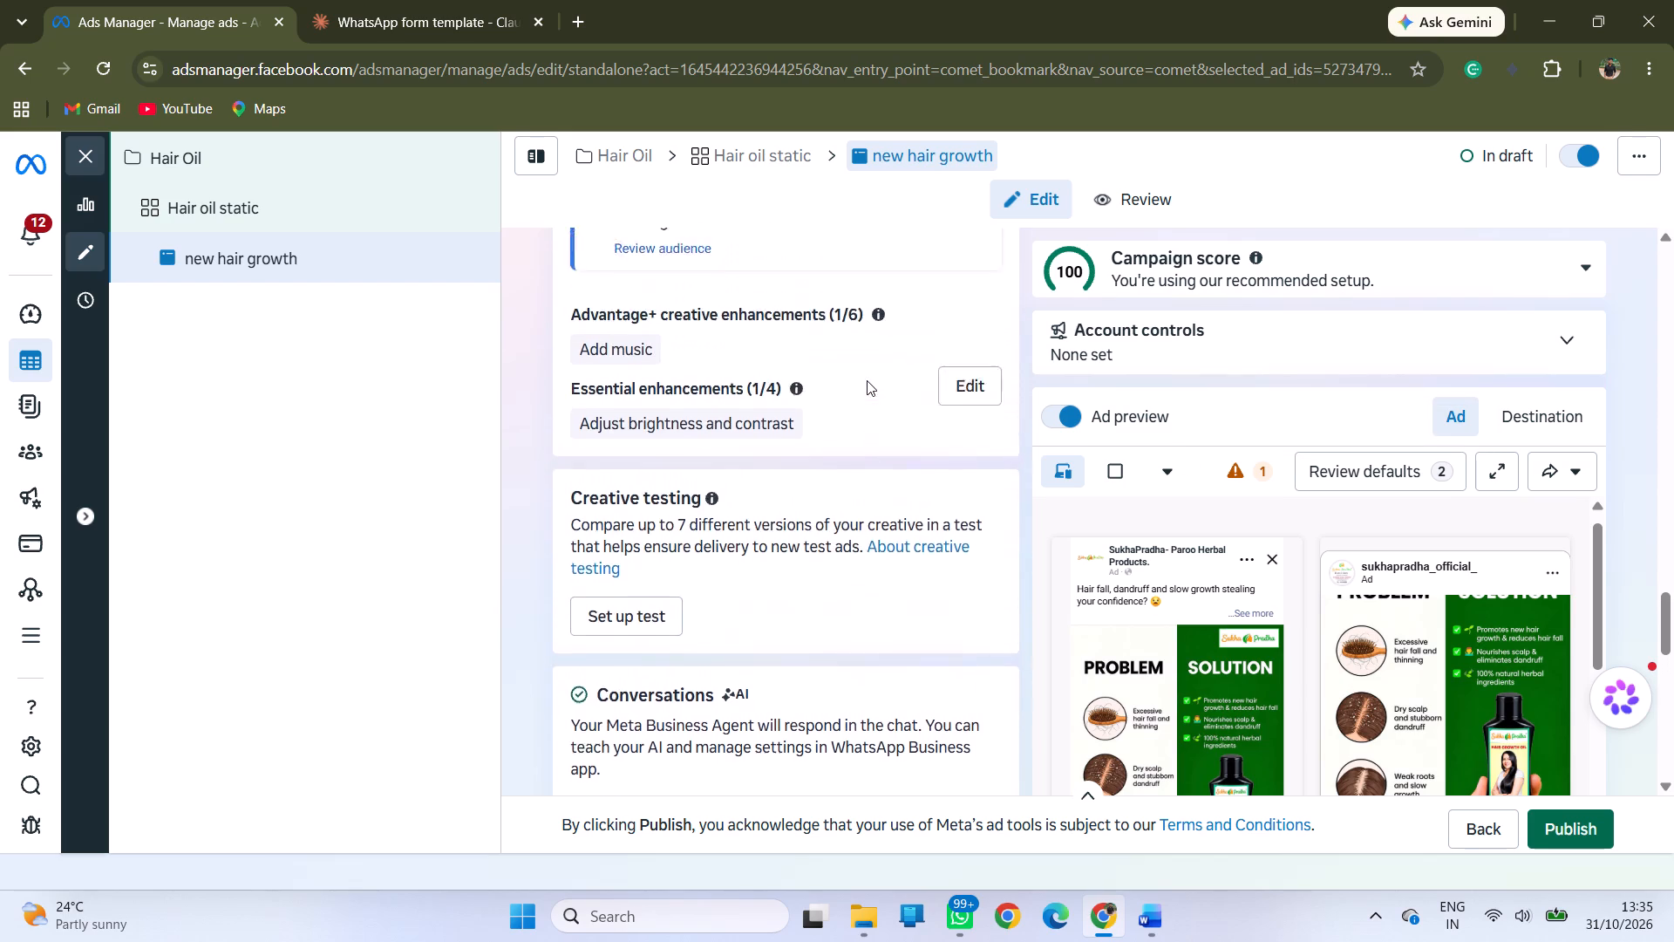
{"action": "scroll", "coordinate": [867, 380], "scroll_direction": "up", "scroll_amount": 10}
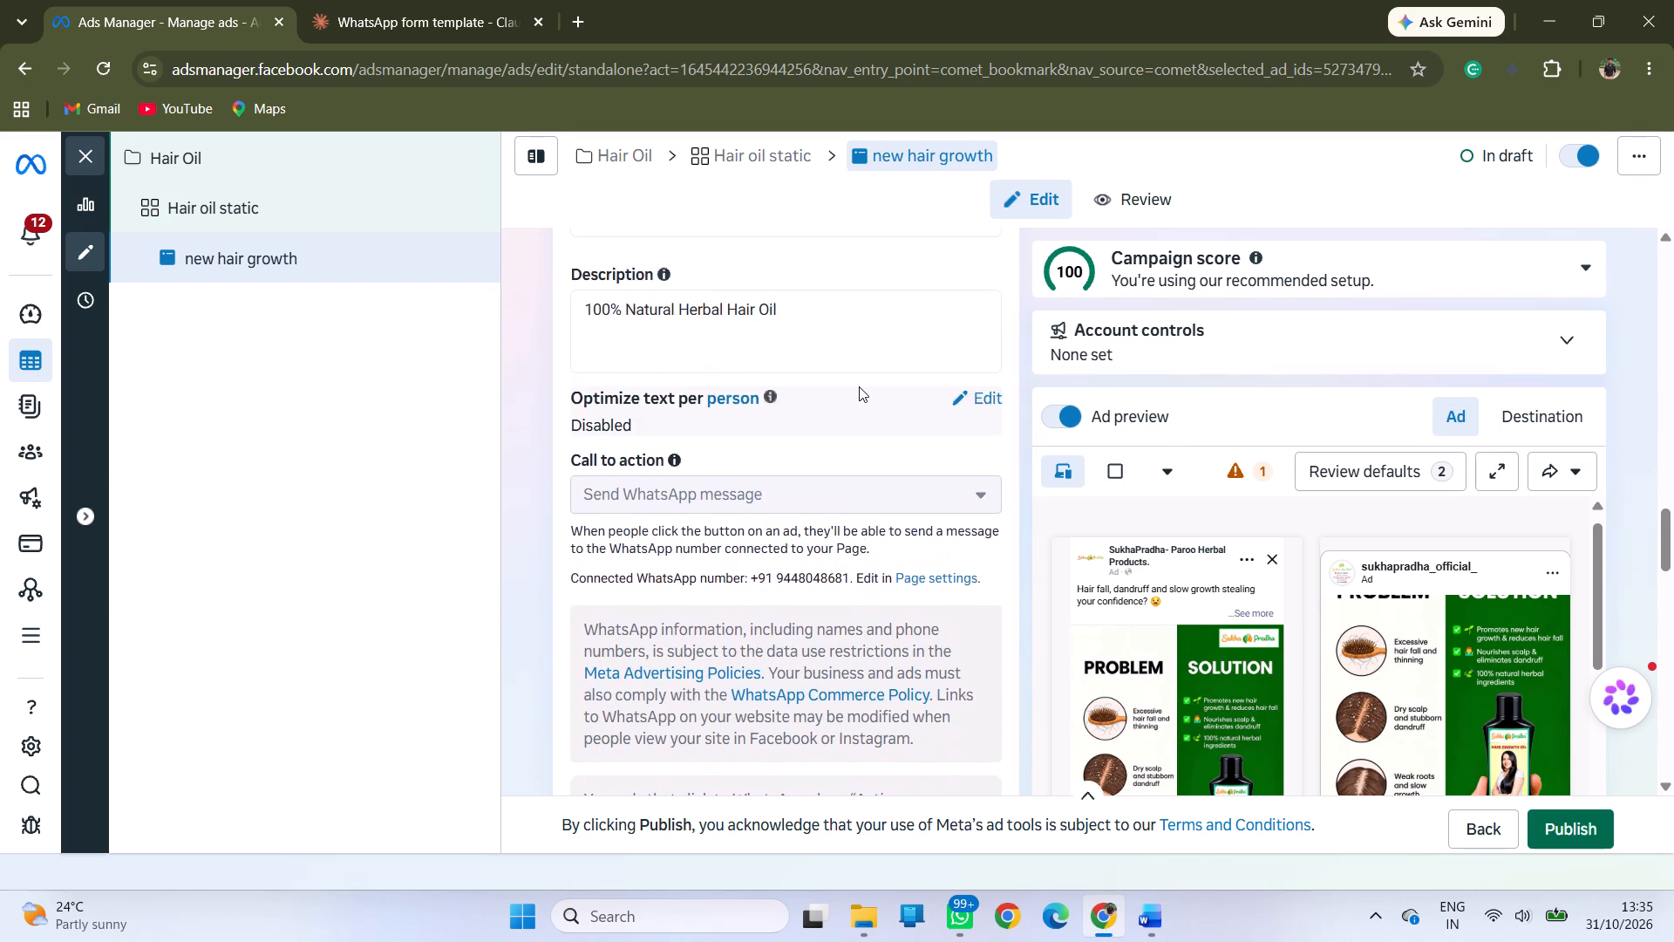
{"action": "scroll", "coordinate": [859, 386], "scroll_direction": "up", "scroll_amount": 1}
{"action": "scroll", "coordinate": [859, 386], "scroll_direction": "down", "scroll_amount": 1}
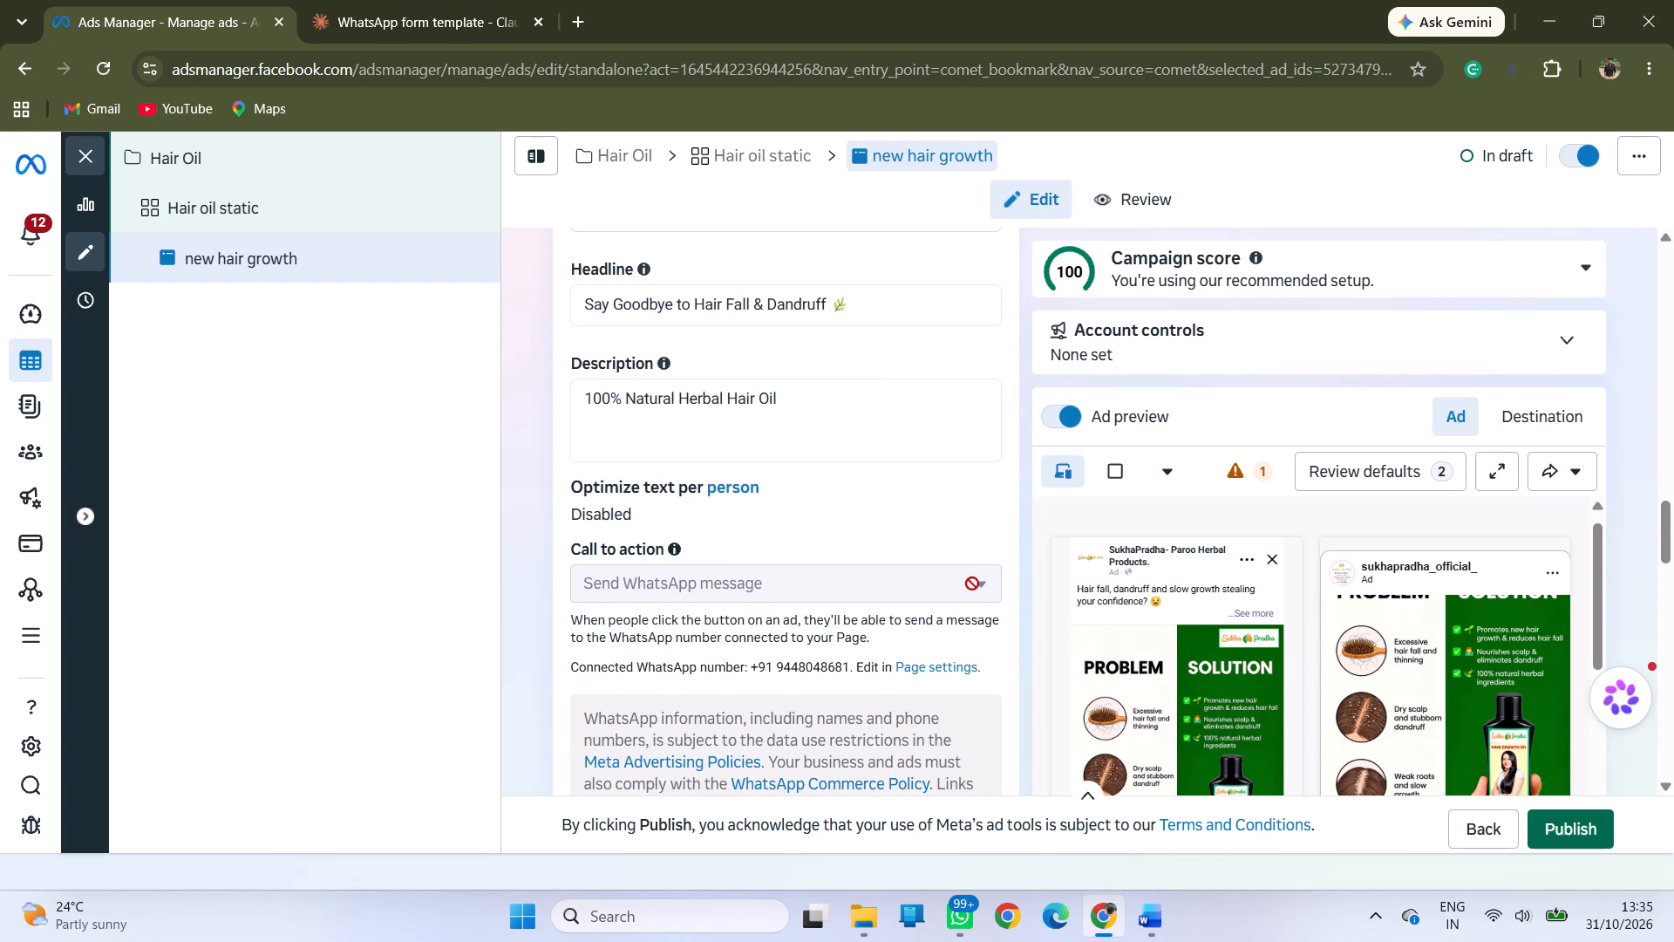
{"action": "left_click", "coordinate": [983, 586]}
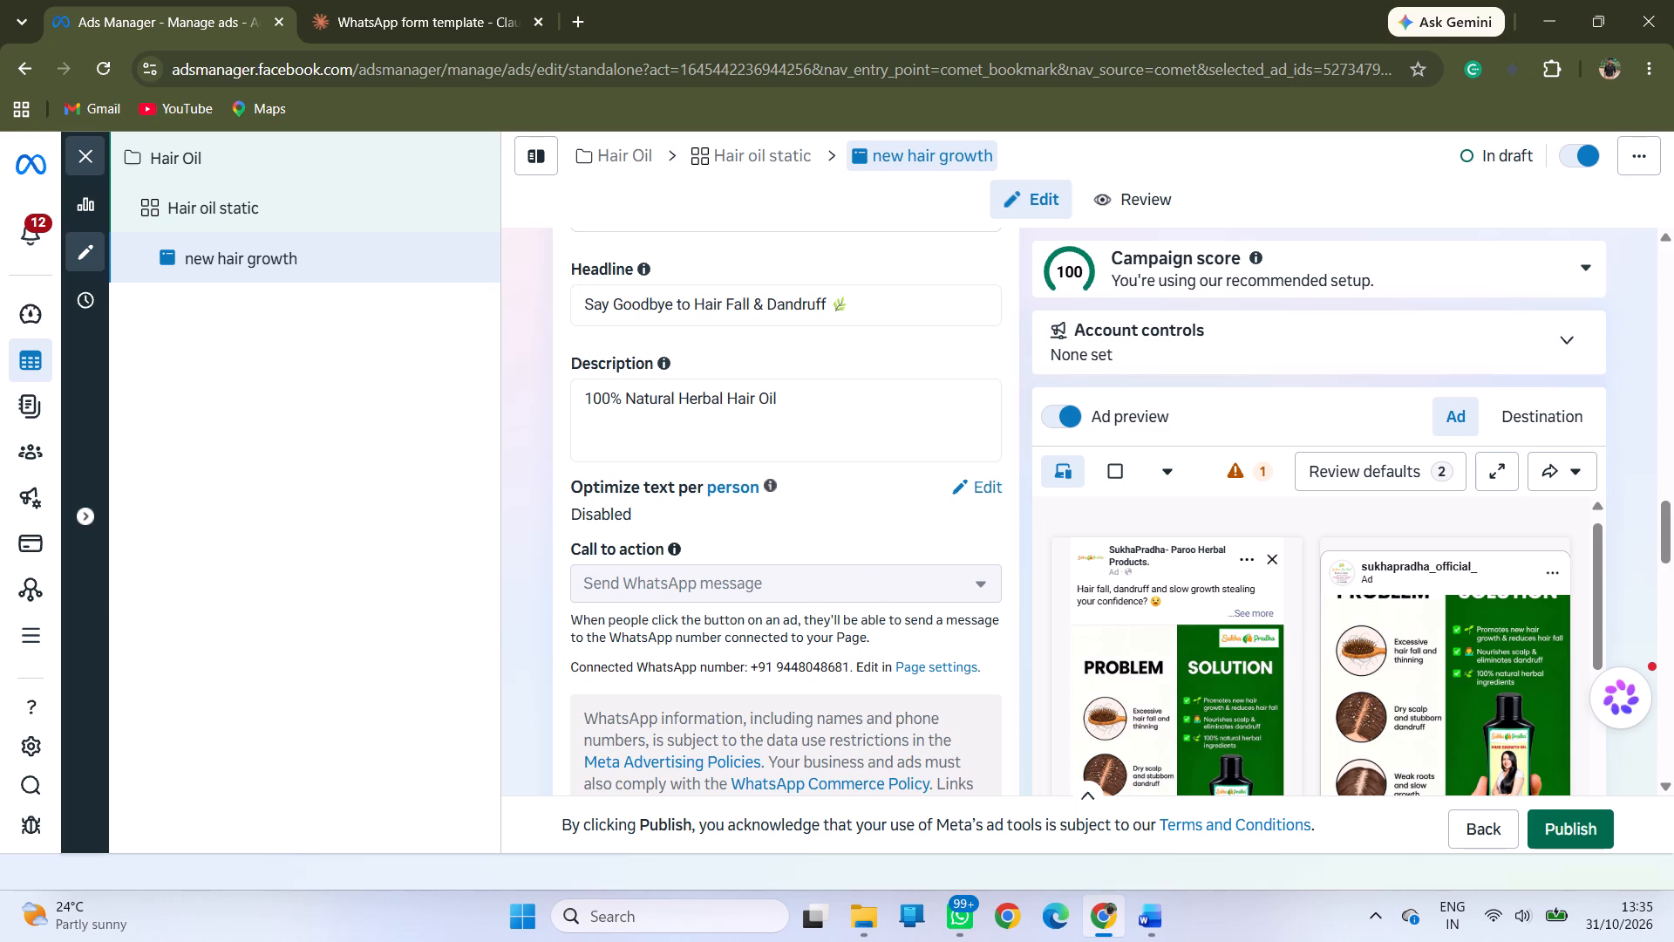
{"action": "scroll", "coordinate": [1137, 739], "scroll_direction": "down", "scroll_amount": 3}
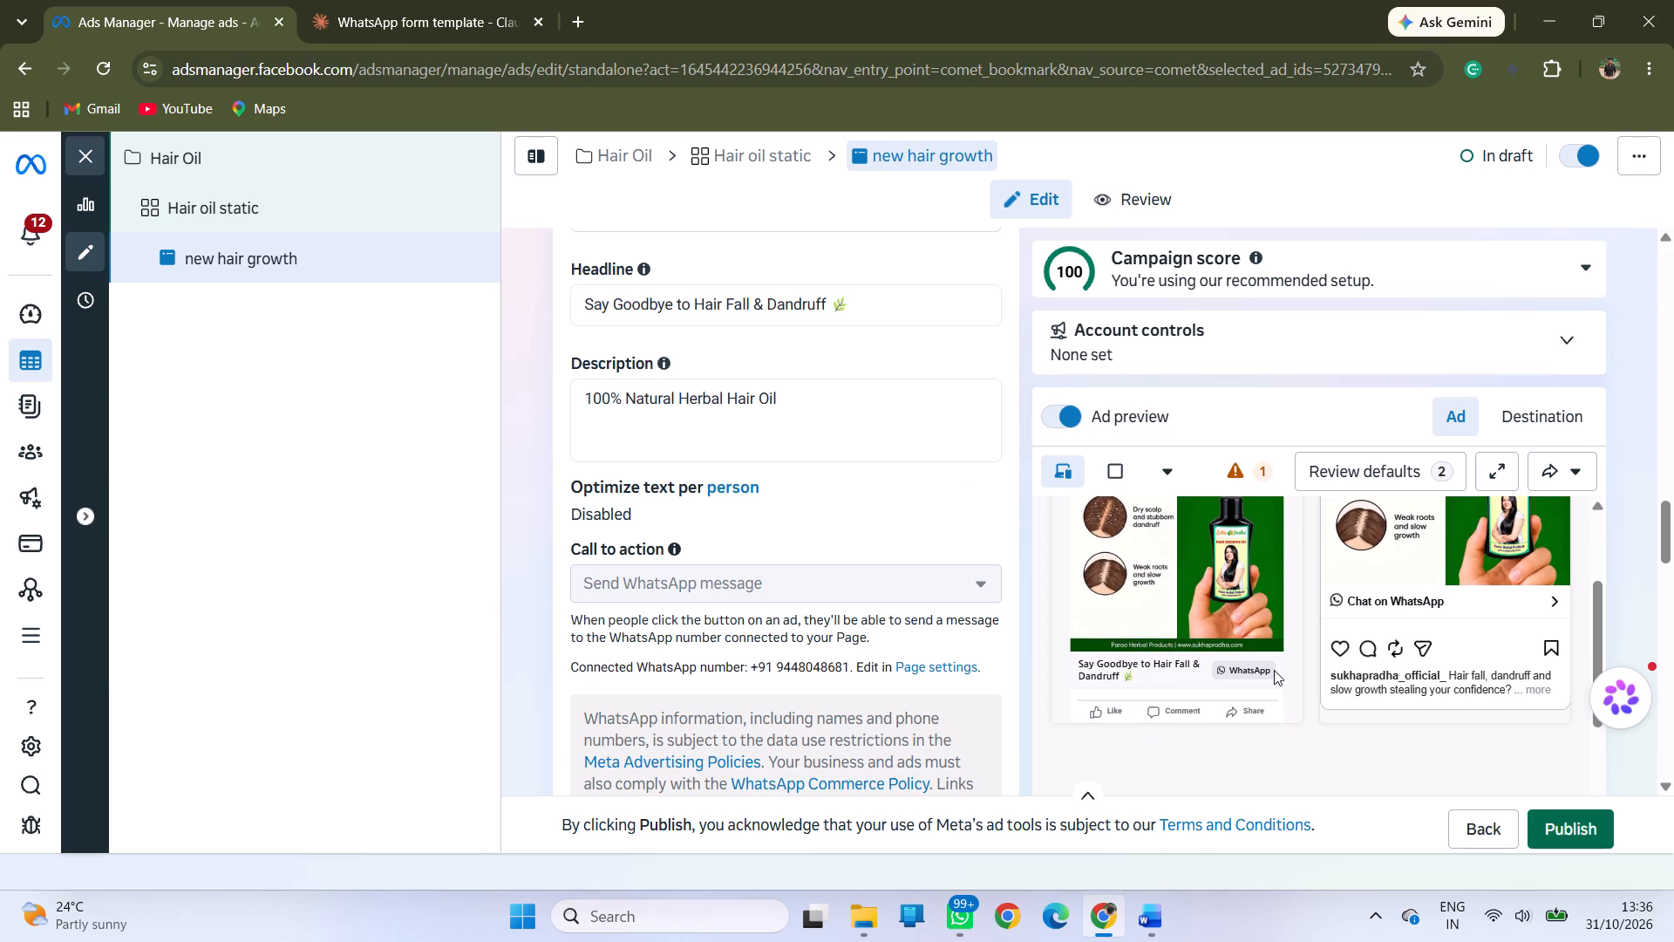
{"action": "scroll", "coordinate": [1157, 637], "scroll_direction": "up", "scroll_amount": 3}
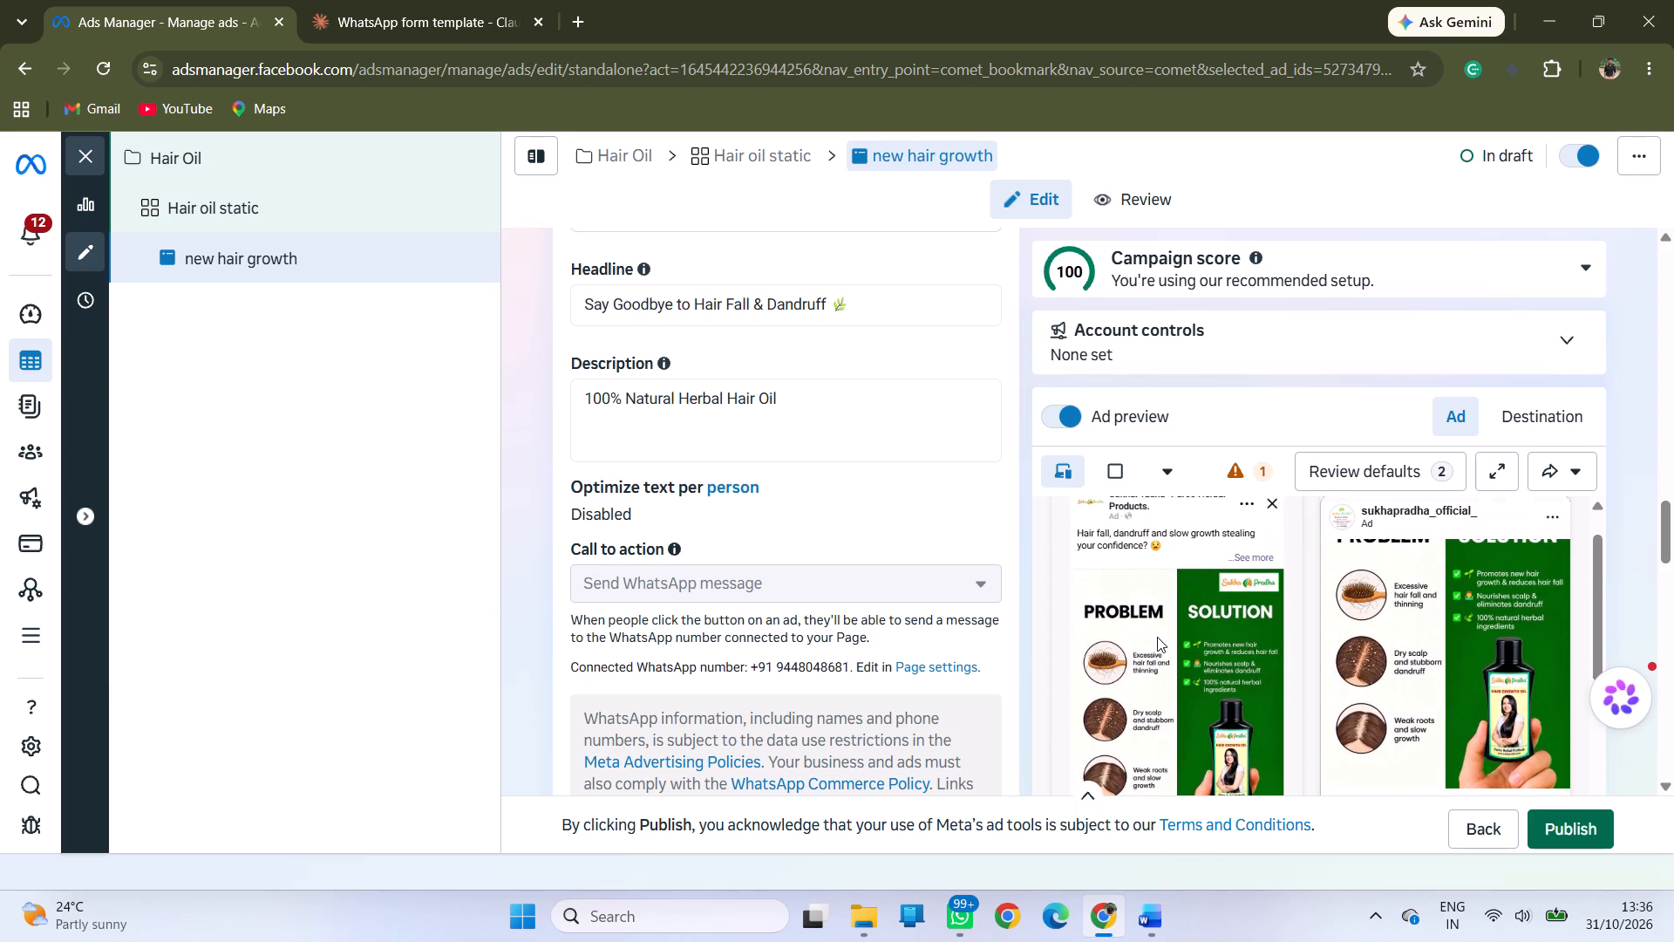
{"action": "scroll", "coordinate": [1157, 637], "scroll_direction": "up", "scroll_amount": 1}
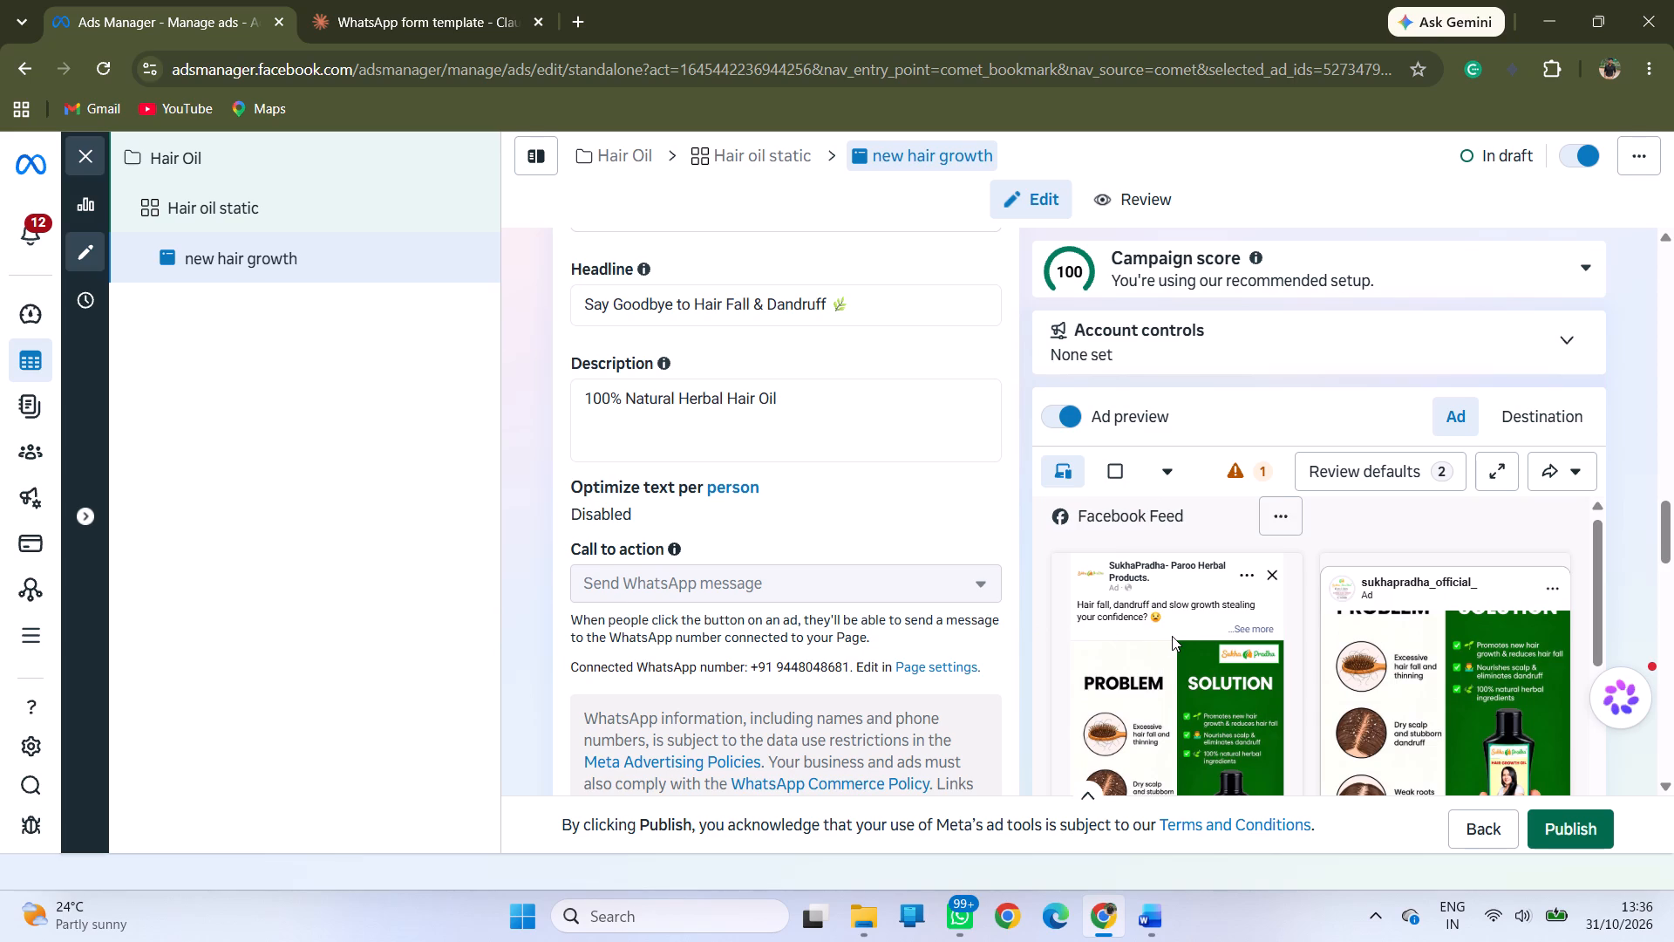
Review the remaining ad settings from the call to action through the WhatsApp form template and Tracking, along with the ad previews.
{"action": "scroll", "coordinate": [927, 594], "scroll_direction": "down", "scroll_amount": 3}
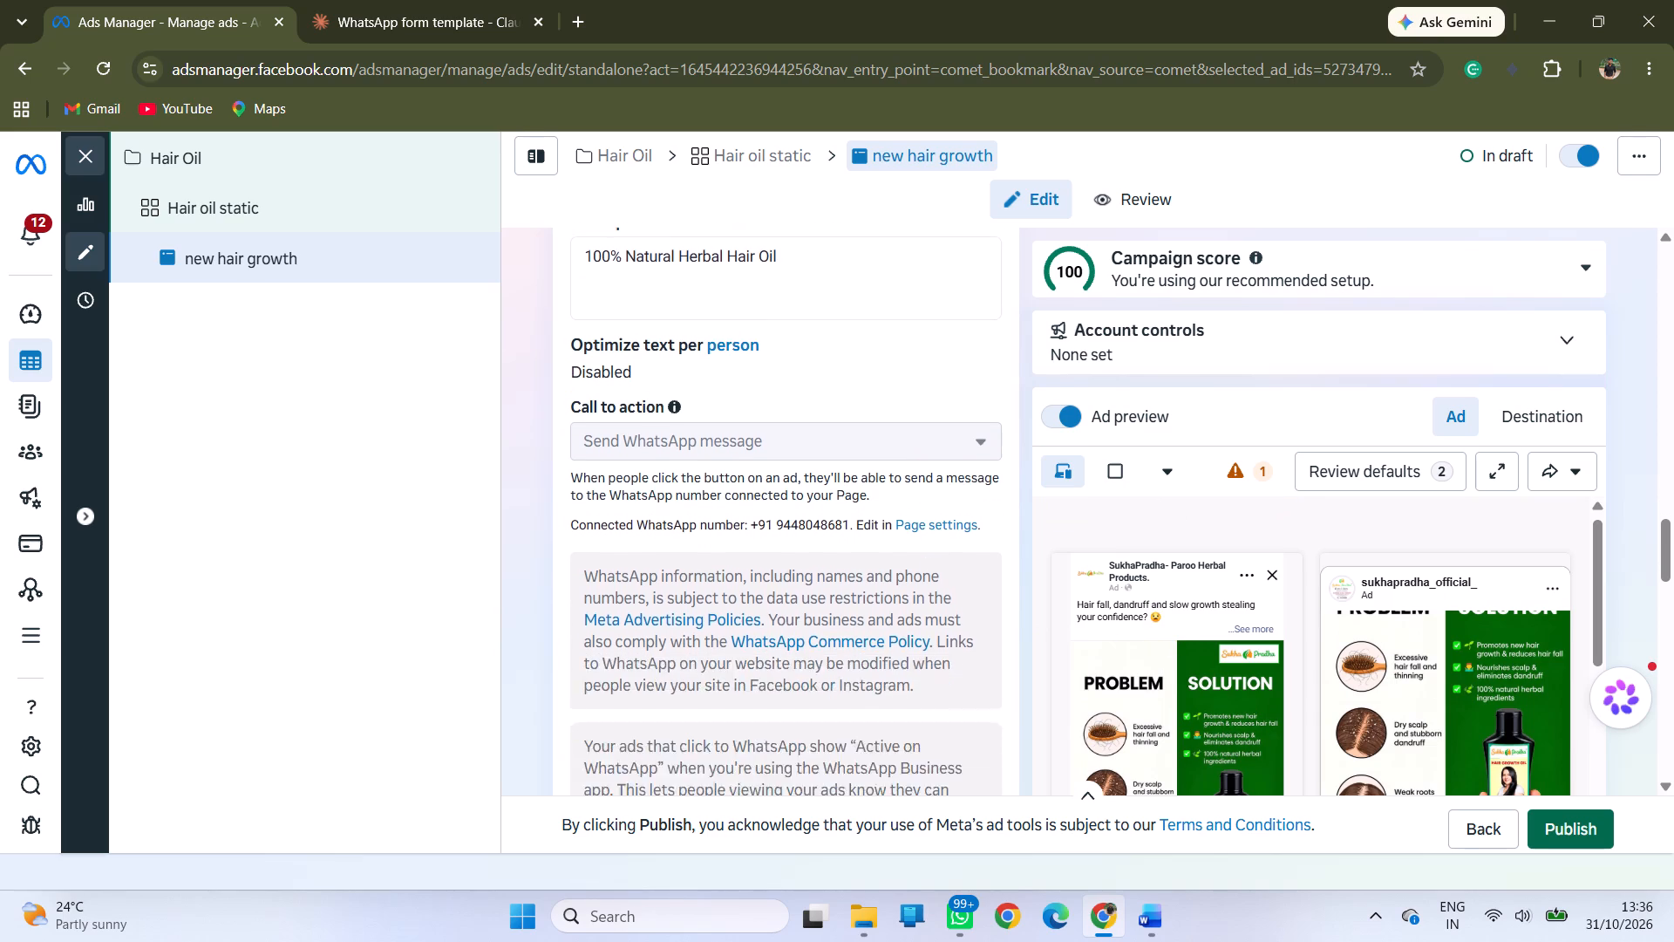
{"action": "scroll", "coordinate": [927, 604], "scroll_direction": "down", "scroll_amount": 11}
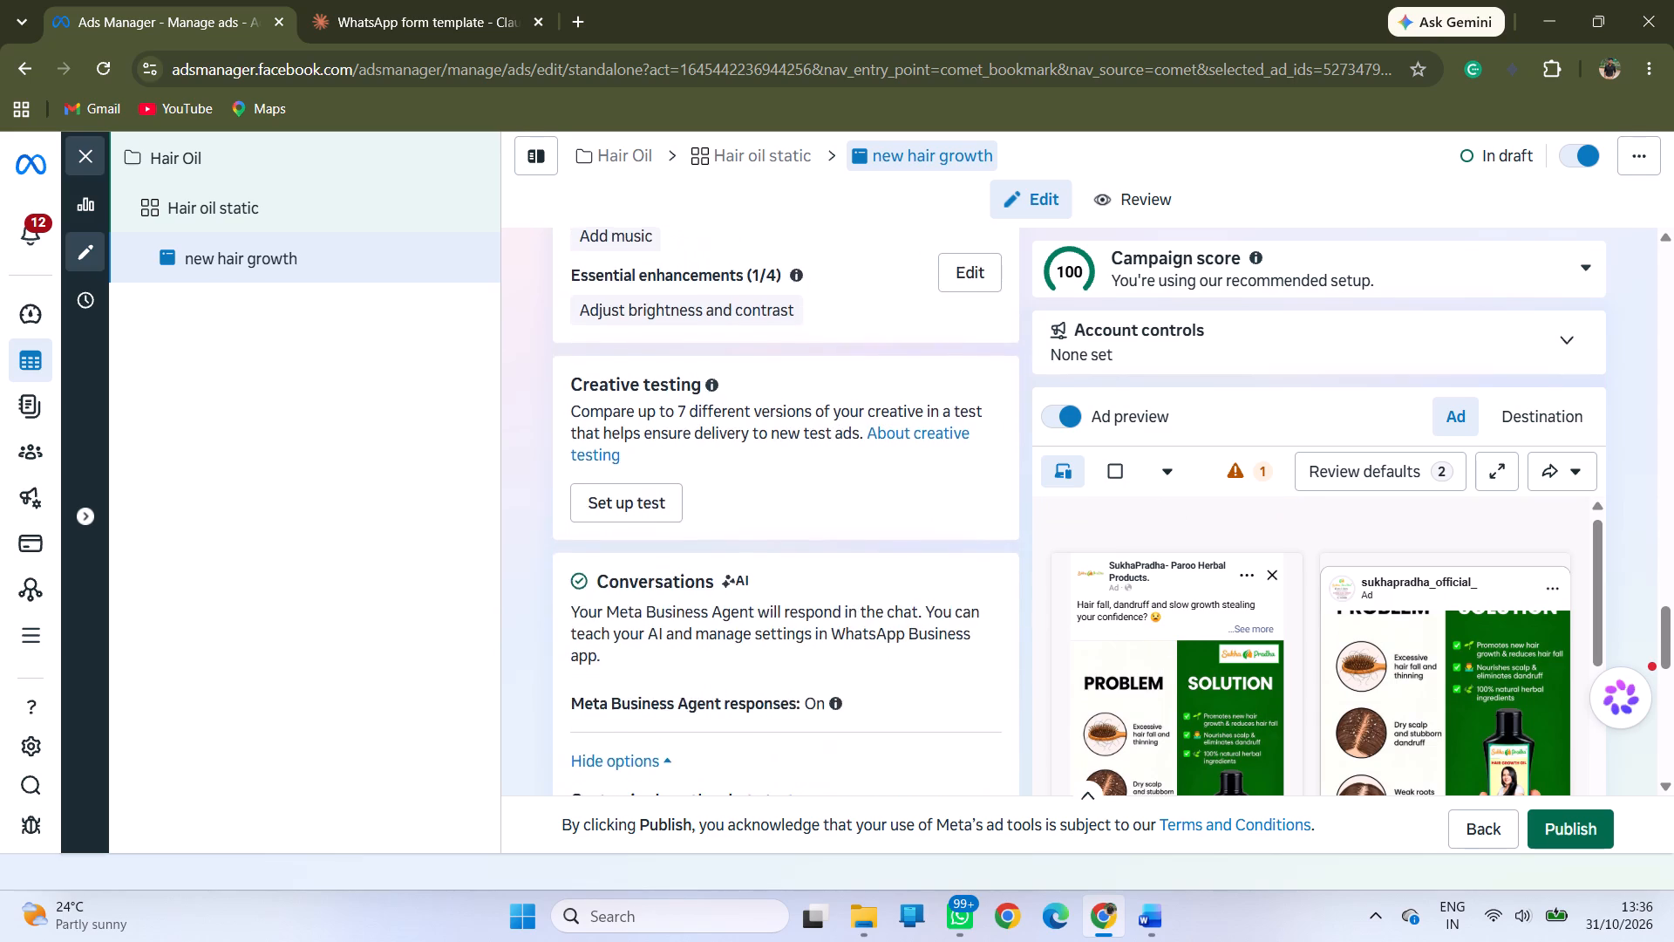
{"action": "scroll", "coordinate": [927, 604], "scroll_direction": "down", "scroll_amount": 7}
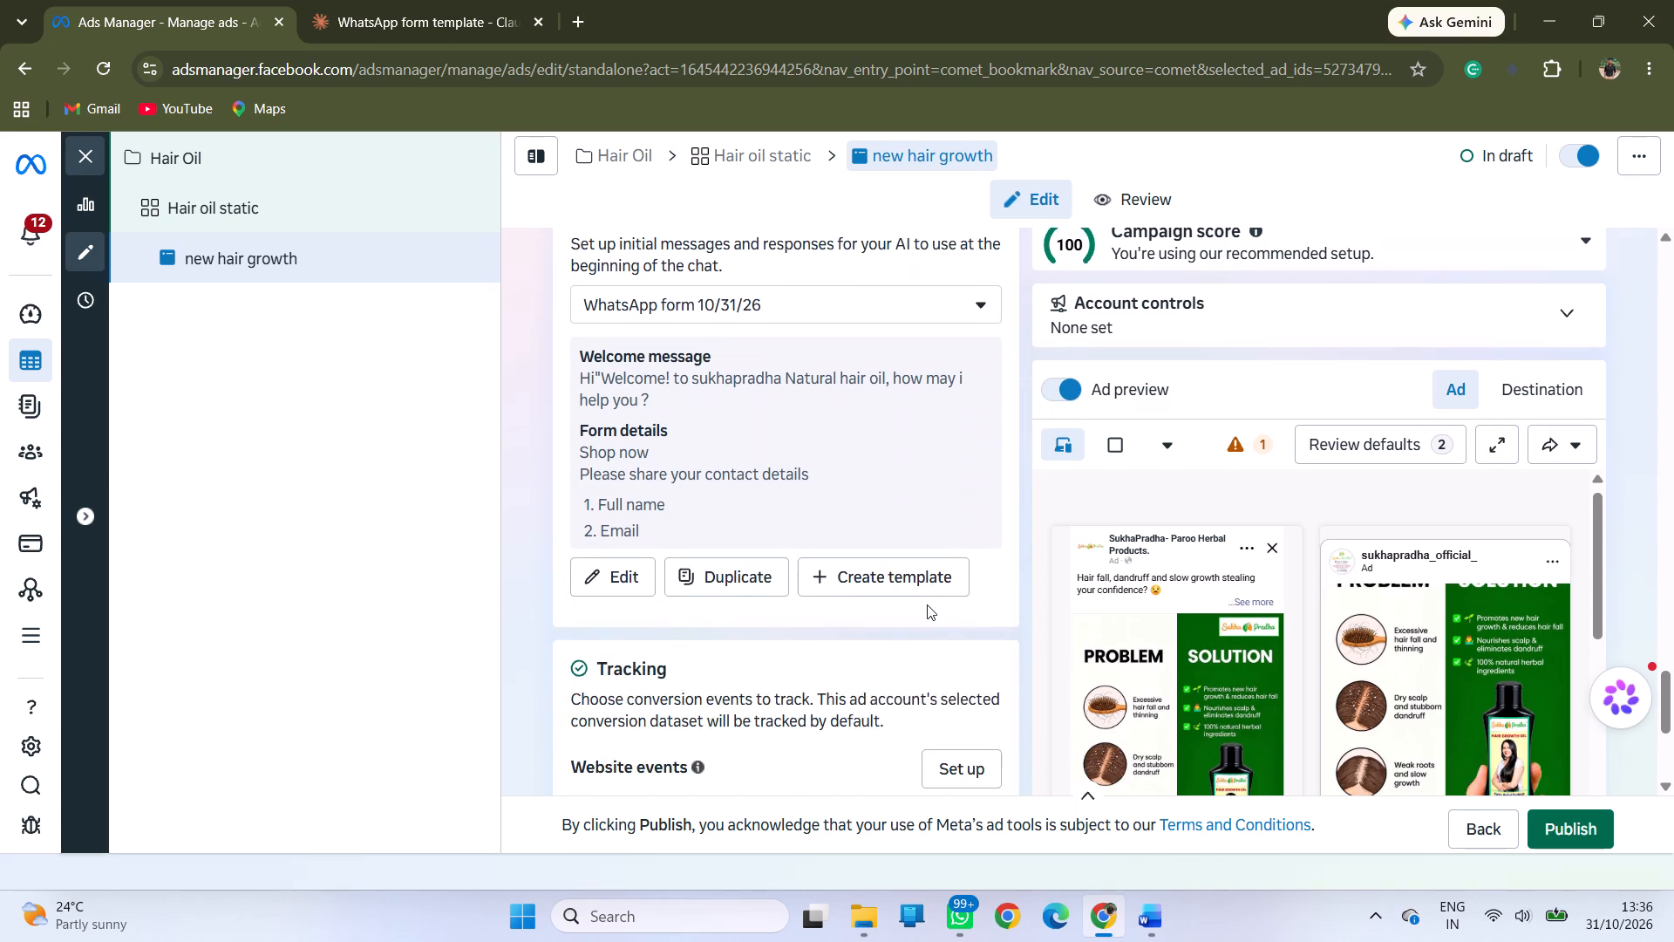
{"action": "scroll", "coordinate": [927, 604], "scroll_direction": "down", "scroll_amount": 6}
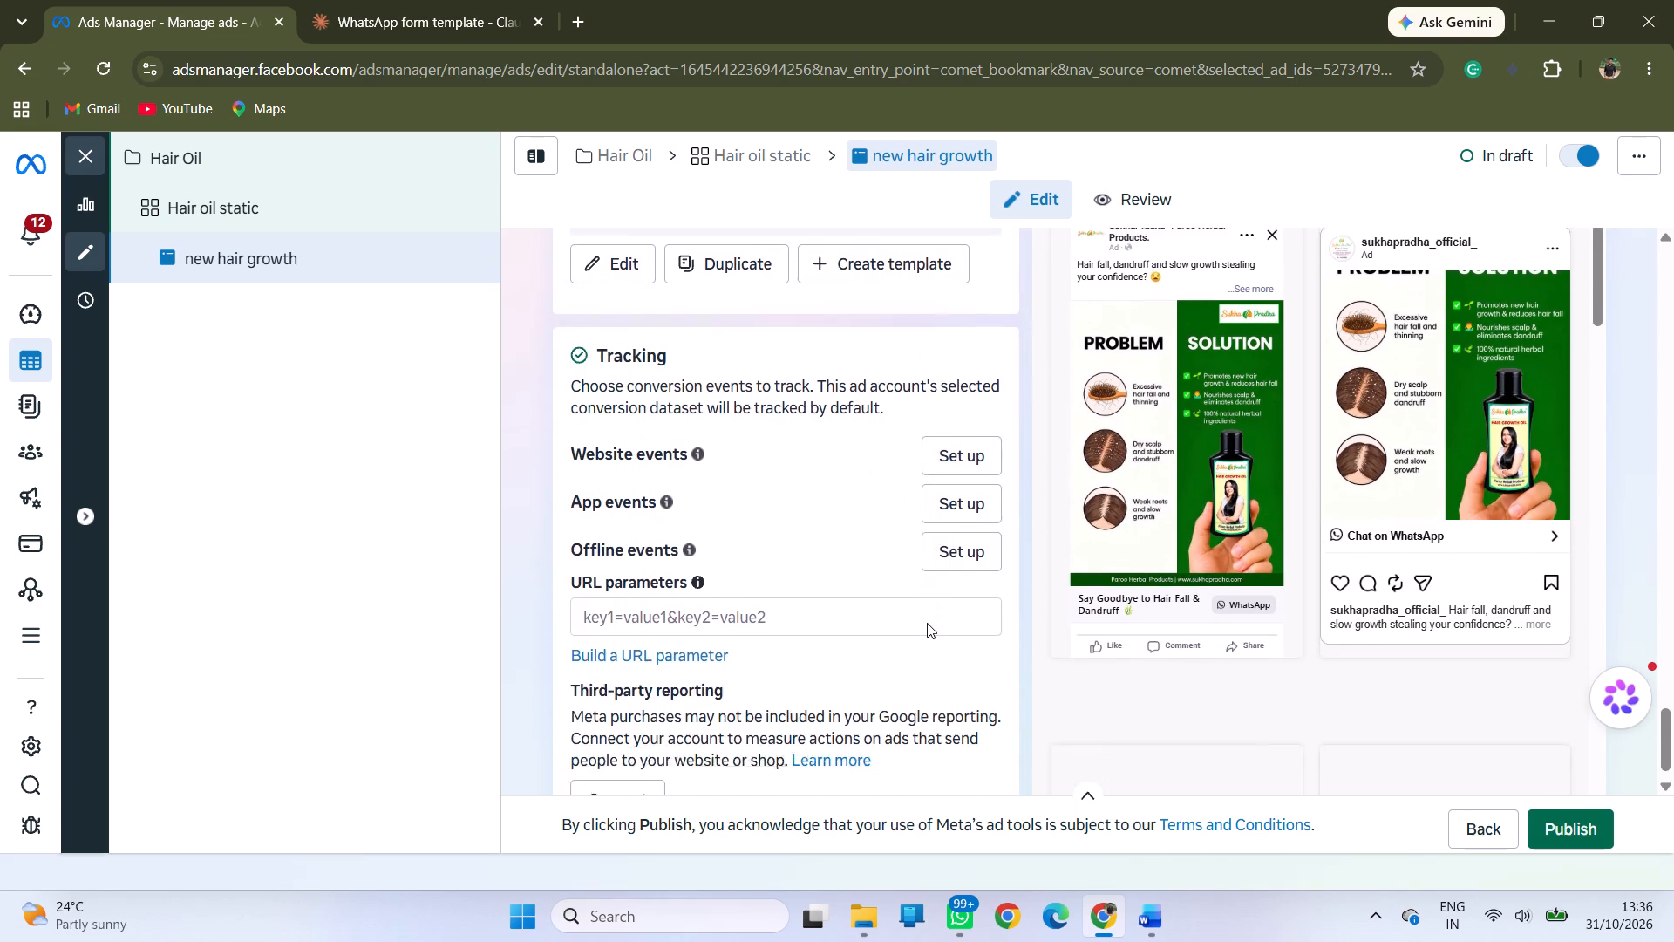
{"action": "scroll", "coordinate": [927, 623], "scroll_direction": "down", "scroll_amount": 3}
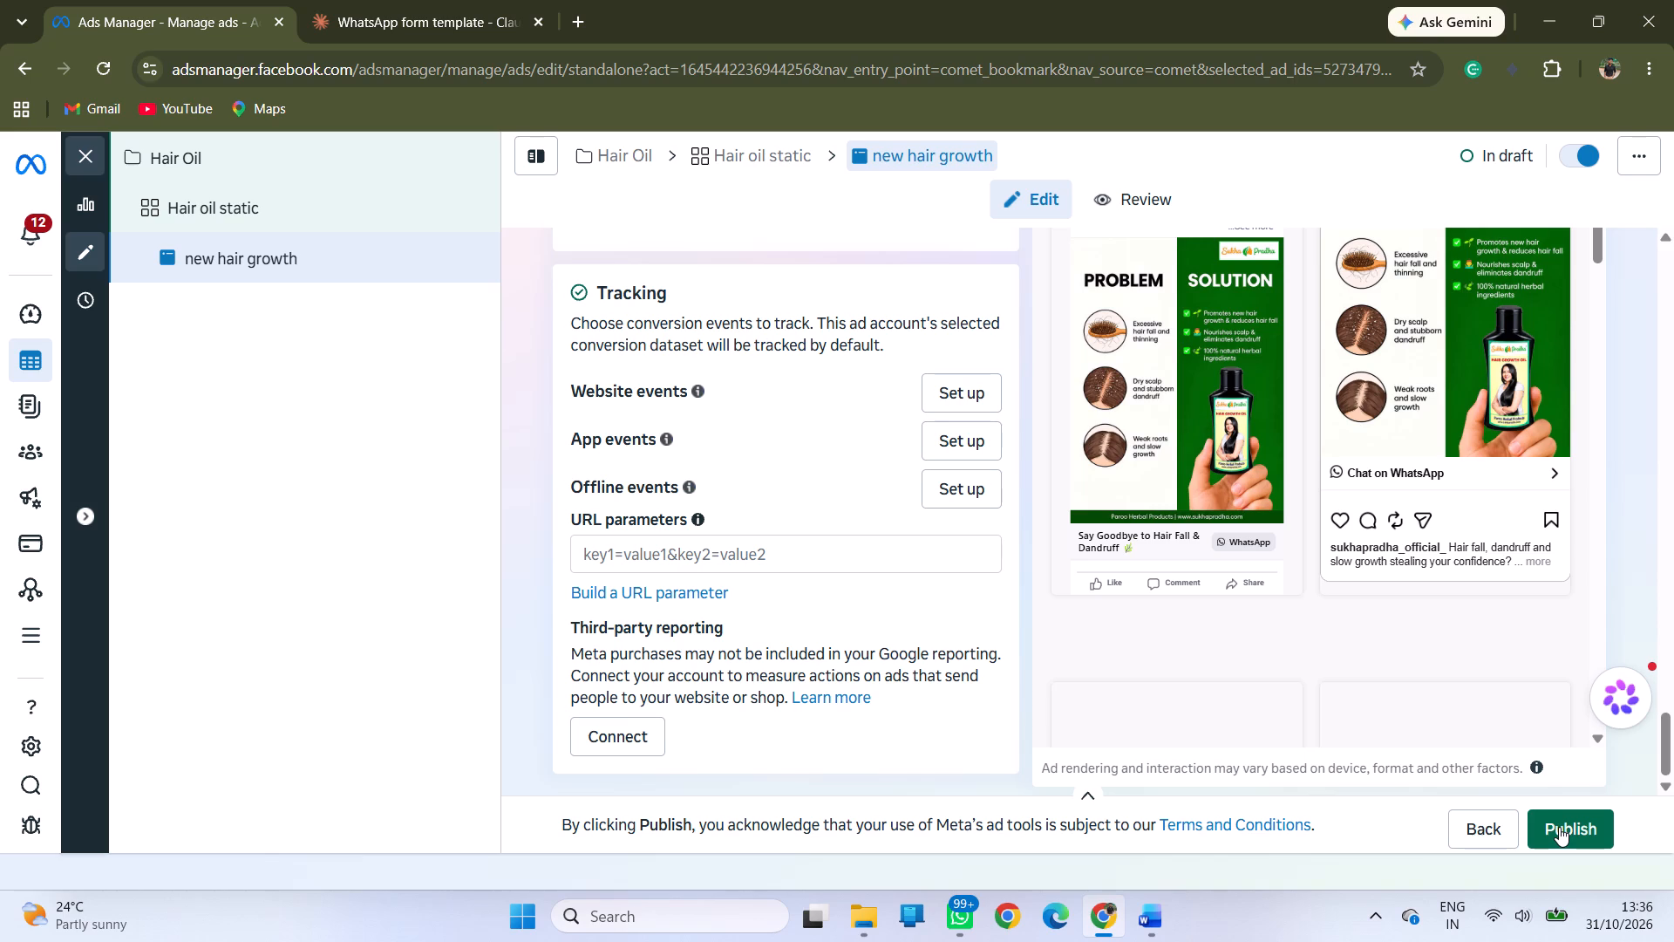
{"action": "scroll", "coordinate": [1457, 666], "scroll_direction": "up", "scroll_amount": 1}
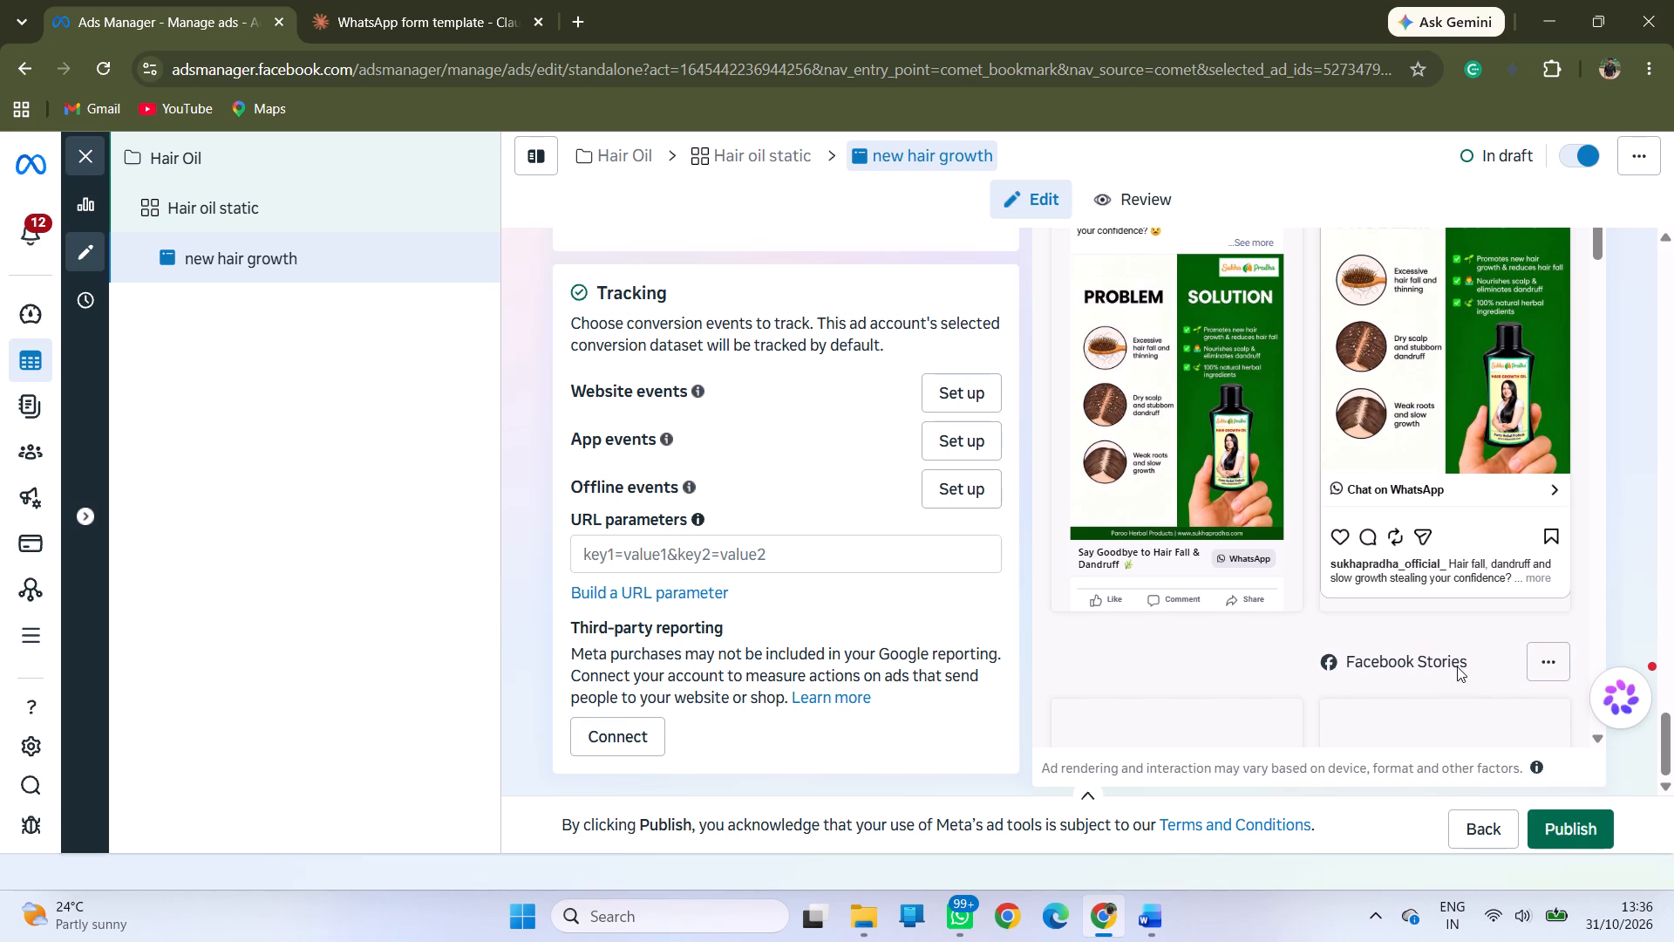
{"action": "scroll", "coordinate": [1457, 666], "scroll_direction": "up", "scroll_amount": 9}
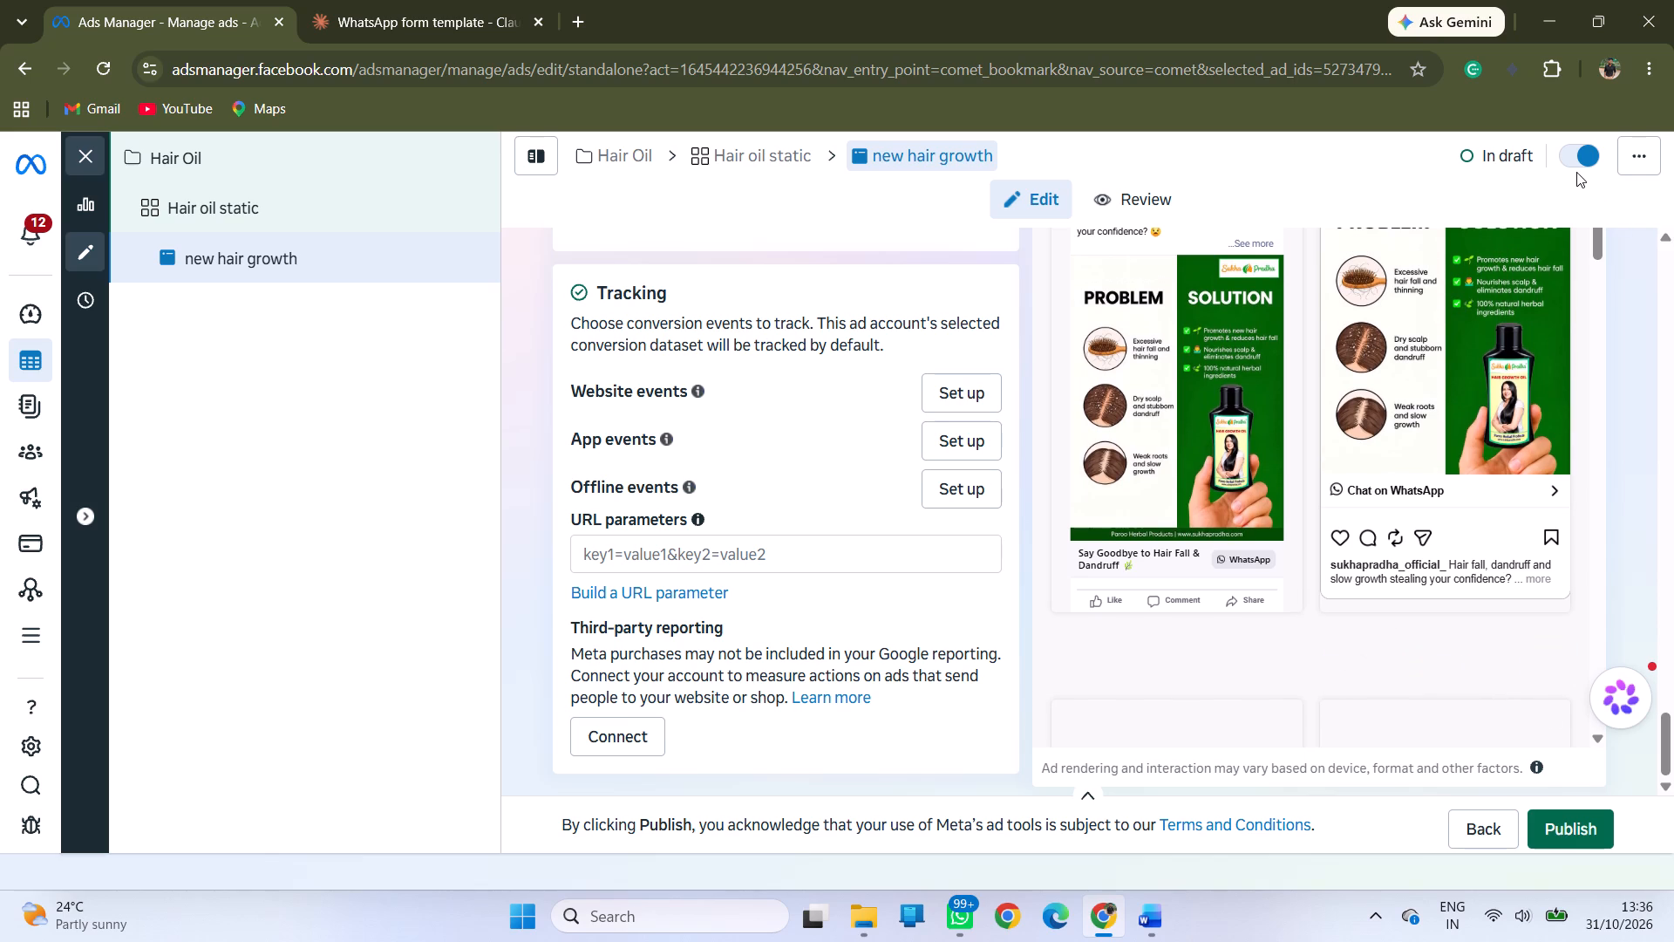
{"action": "scroll", "coordinate": [1373, 290], "scroll_direction": "up", "scroll_amount": 4}
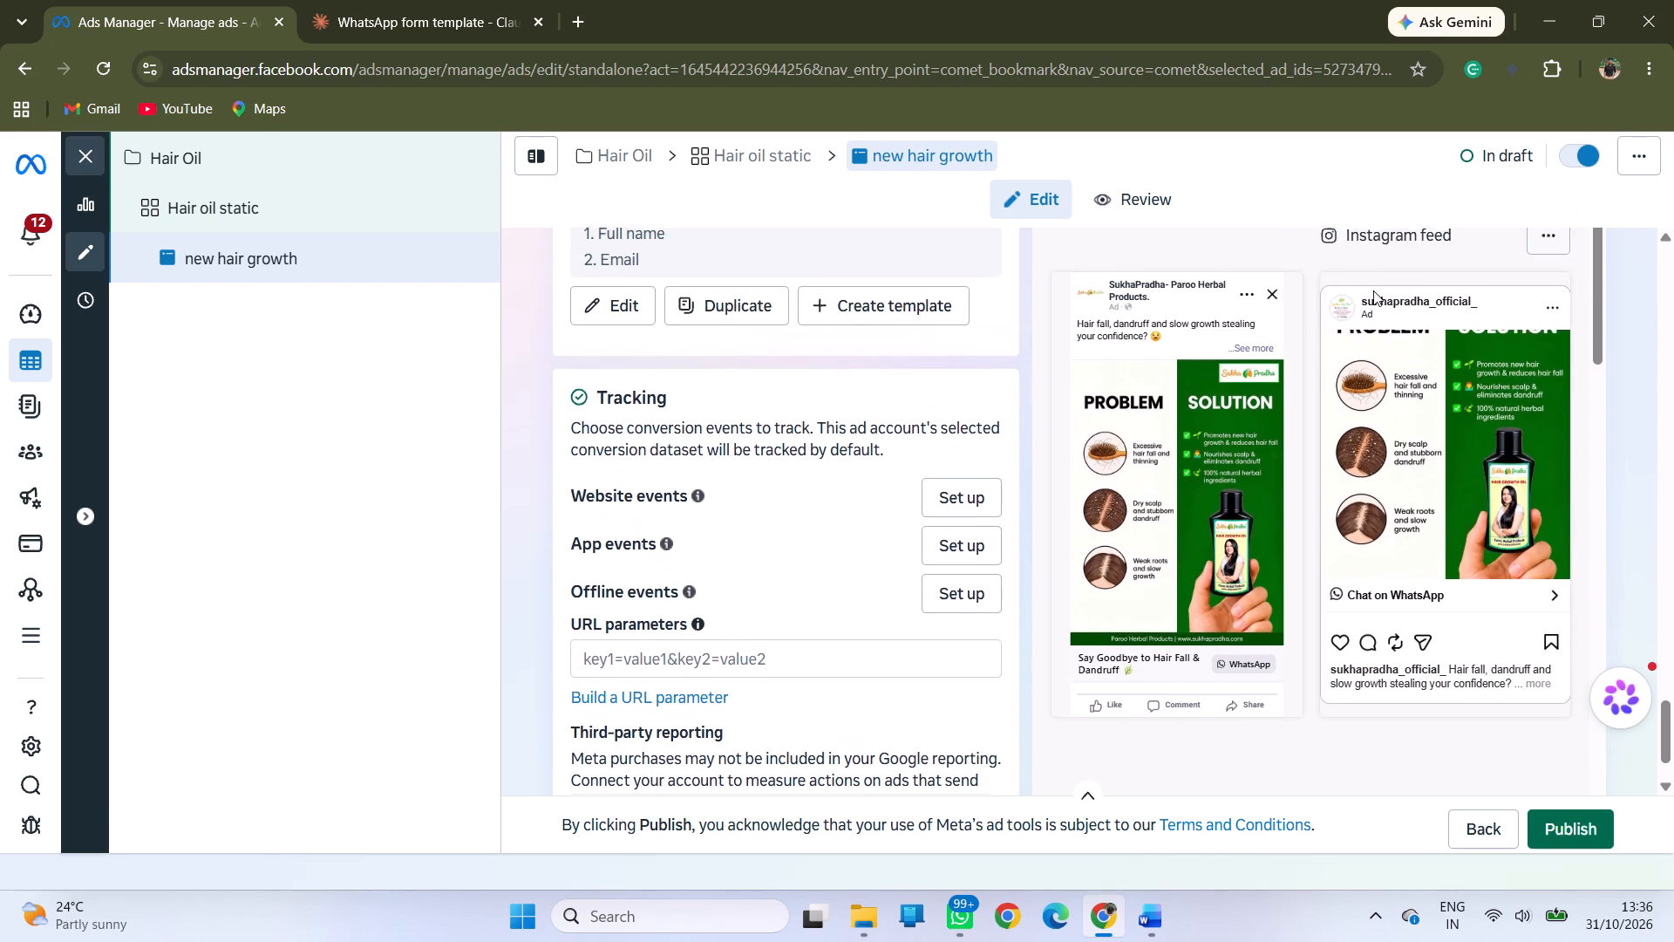
{"action": "scroll", "coordinate": [1373, 290], "scroll_direction": "up", "scroll_amount": 5}
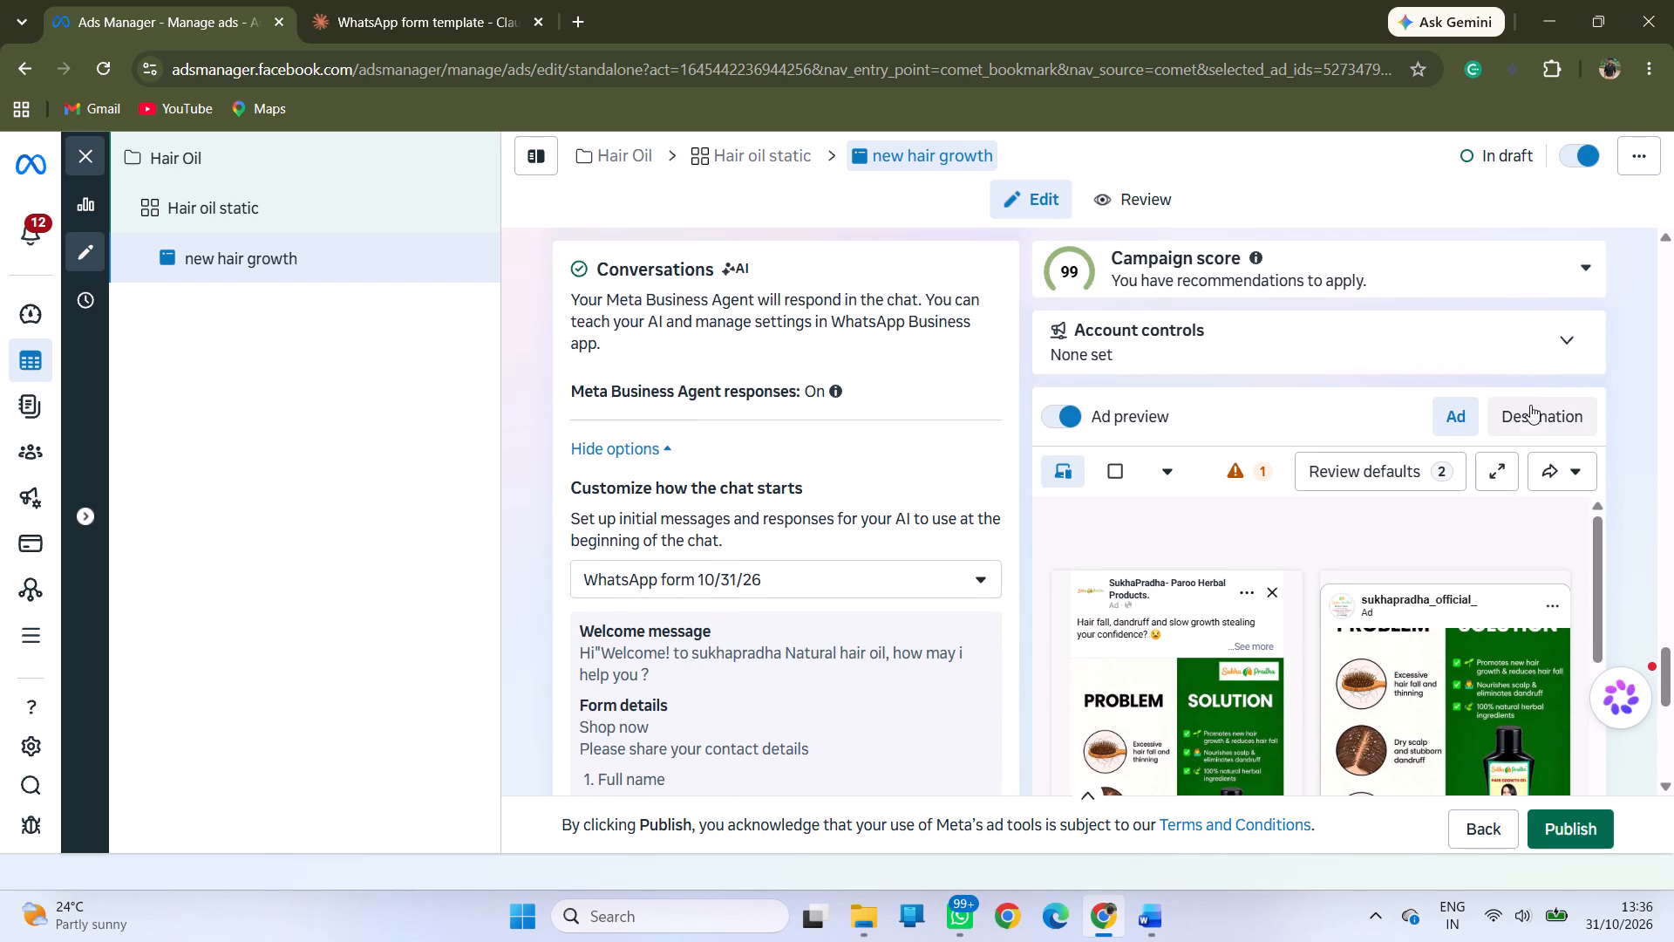
Check the placement delivery warning and switch the chat template to Start conversations 26/09/2026.
{"action": "left_click", "coordinate": [1261, 468]}
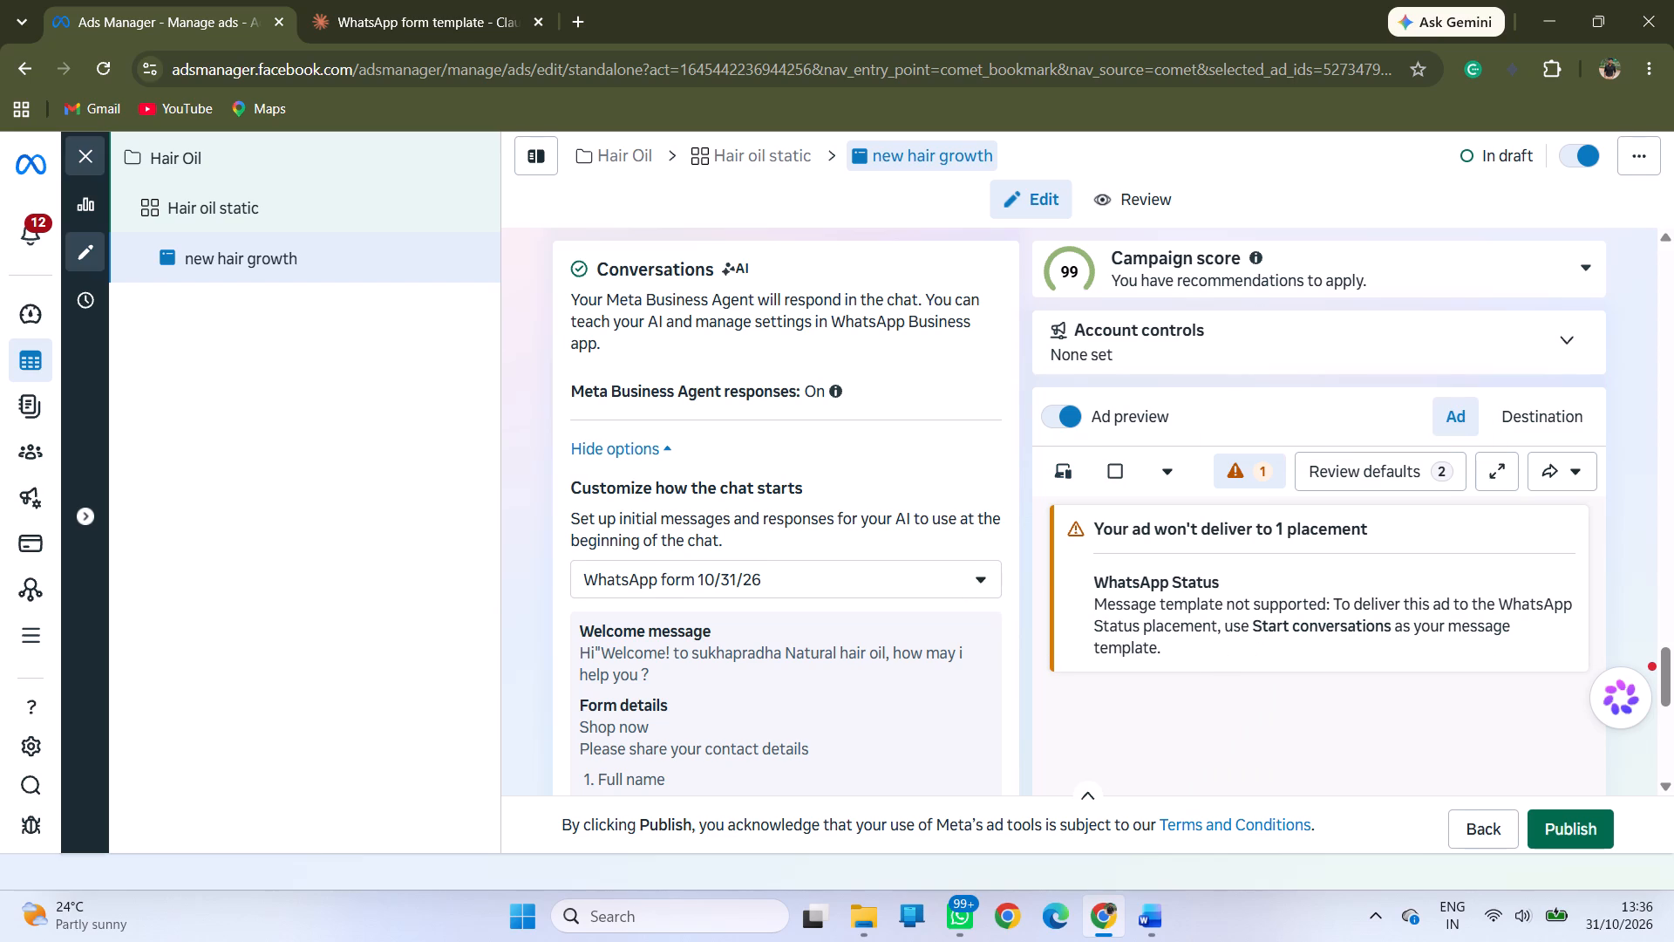
{"action": "scroll", "coordinate": [935, 649], "scroll_direction": "down", "scroll_amount": 1}
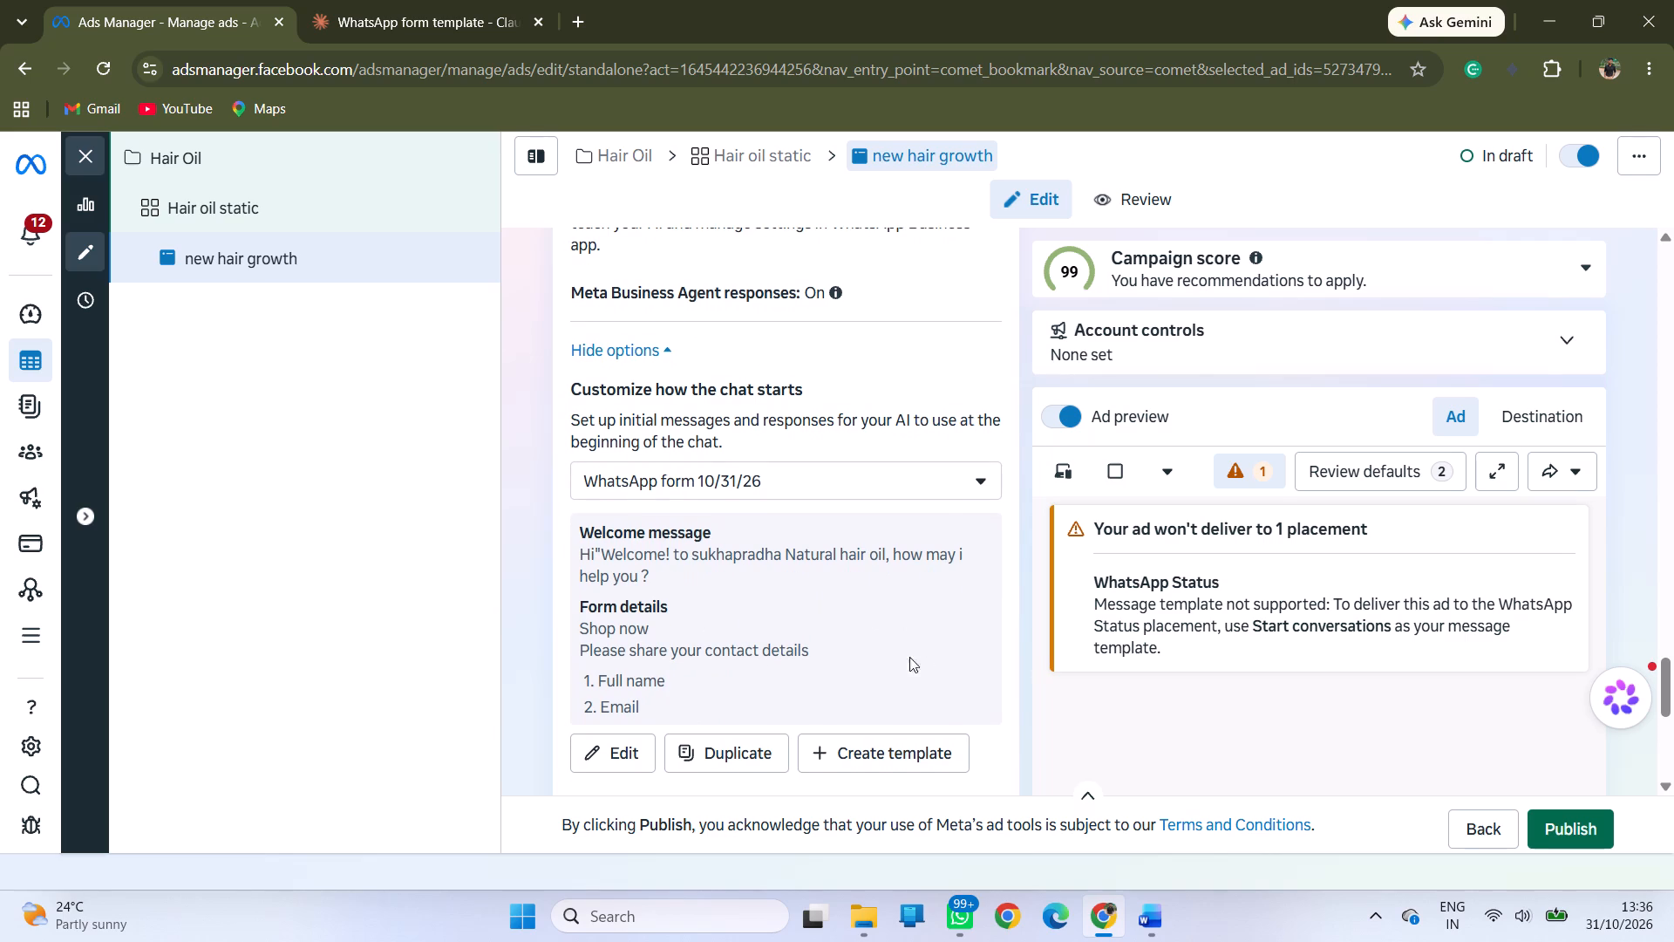
{"action": "left_click", "coordinate": [981, 485]}
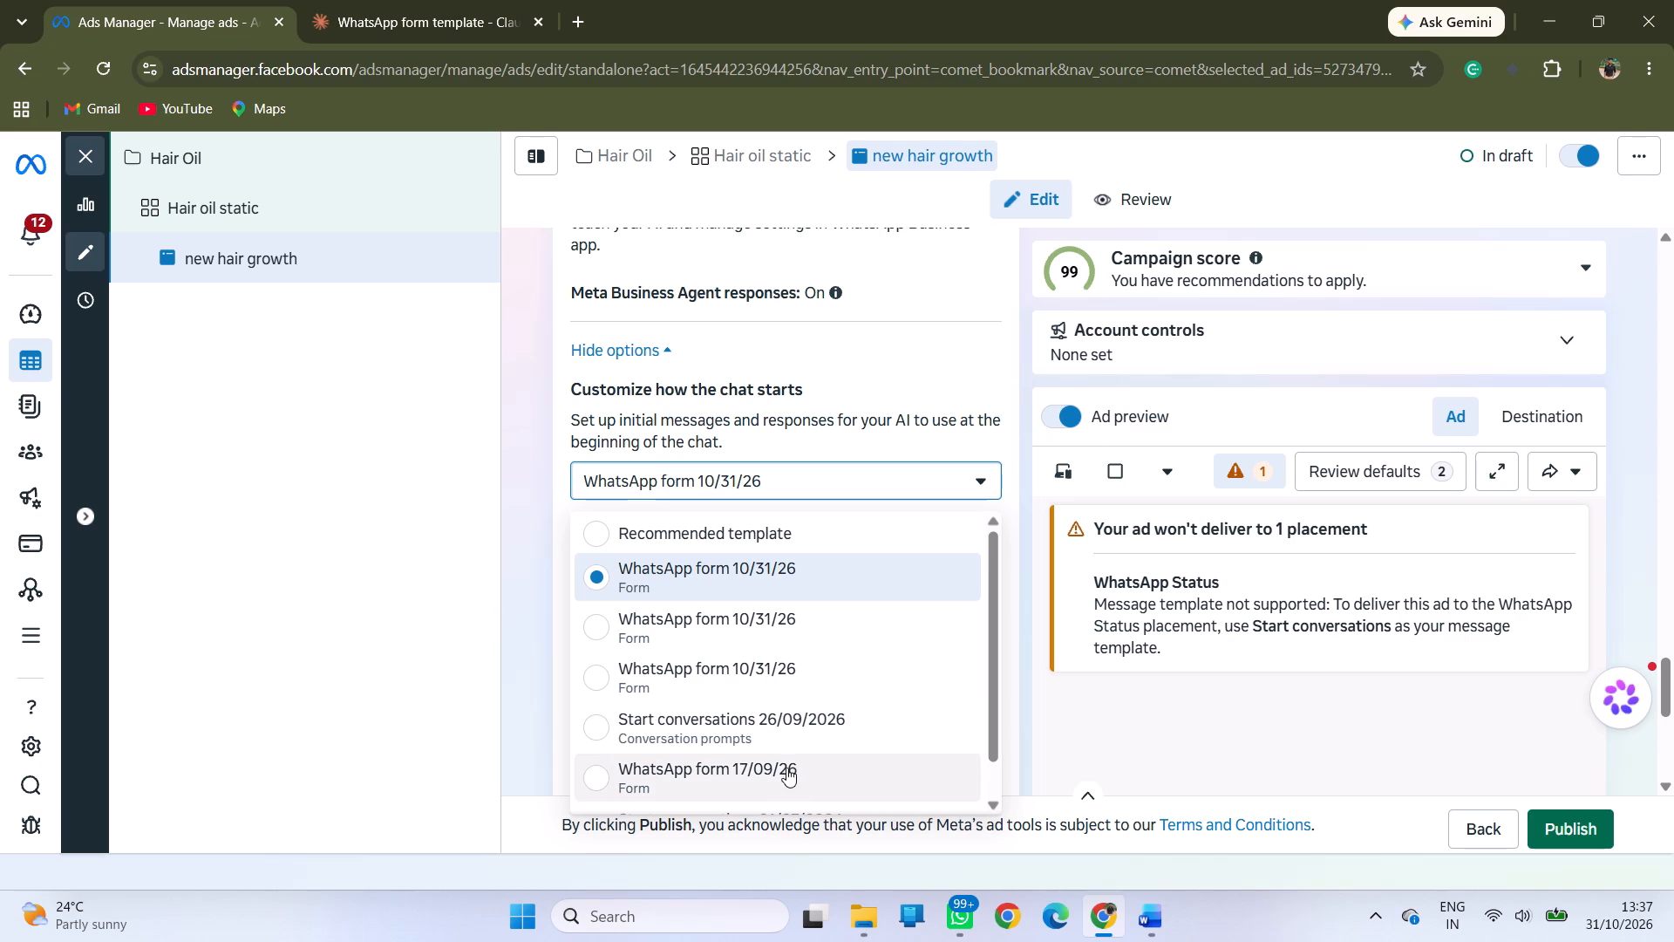
{"action": "scroll", "coordinate": [791, 735], "scroll_direction": "down", "scroll_amount": 1}
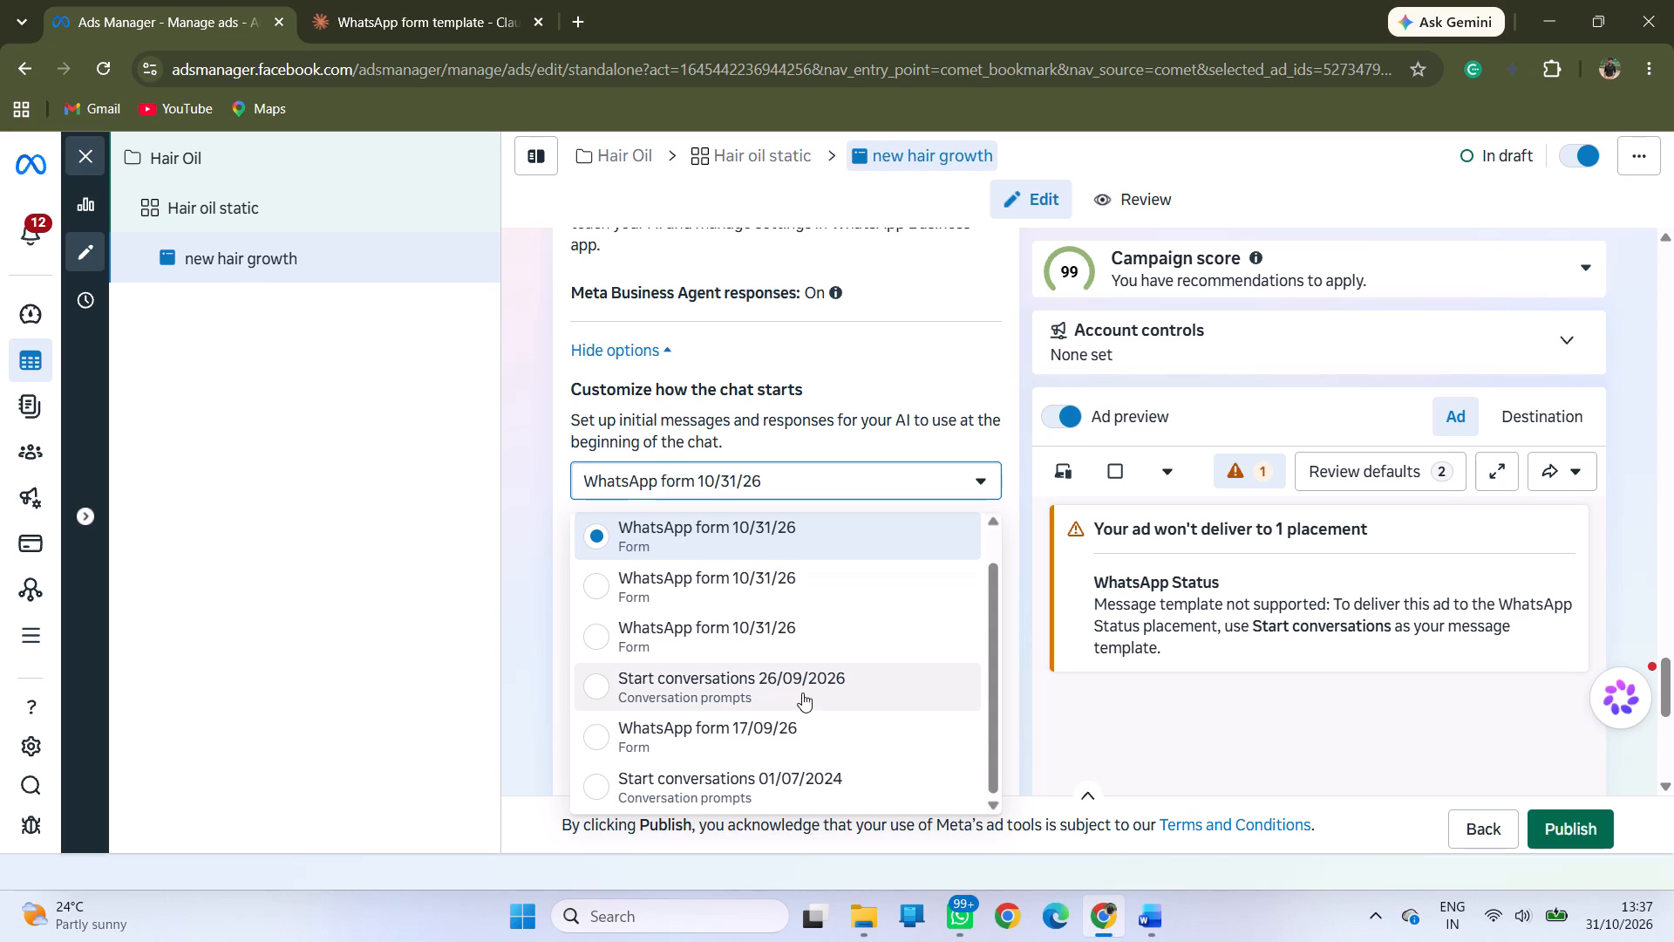
{"action": "left_click", "coordinate": [802, 693]}
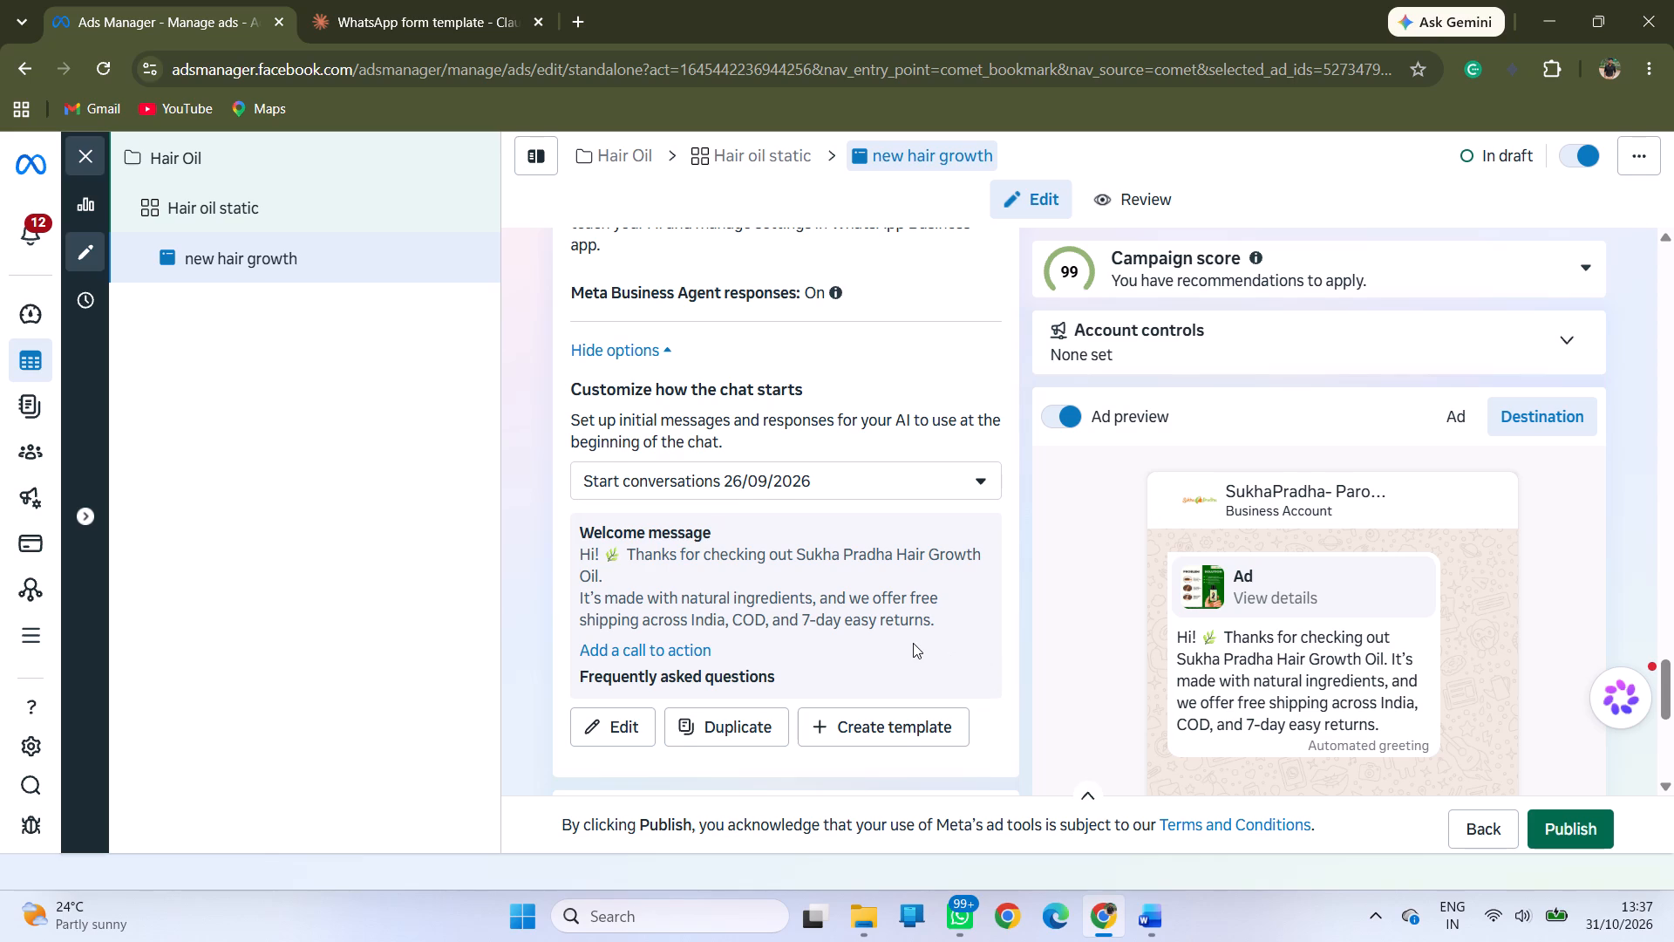
Examine the Tracking section, the selected template's welcome message and the destination chat preview.
{"action": "scroll", "coordinate": [913, 643], "scroll_direction": "down", "scroll_amount": 6}
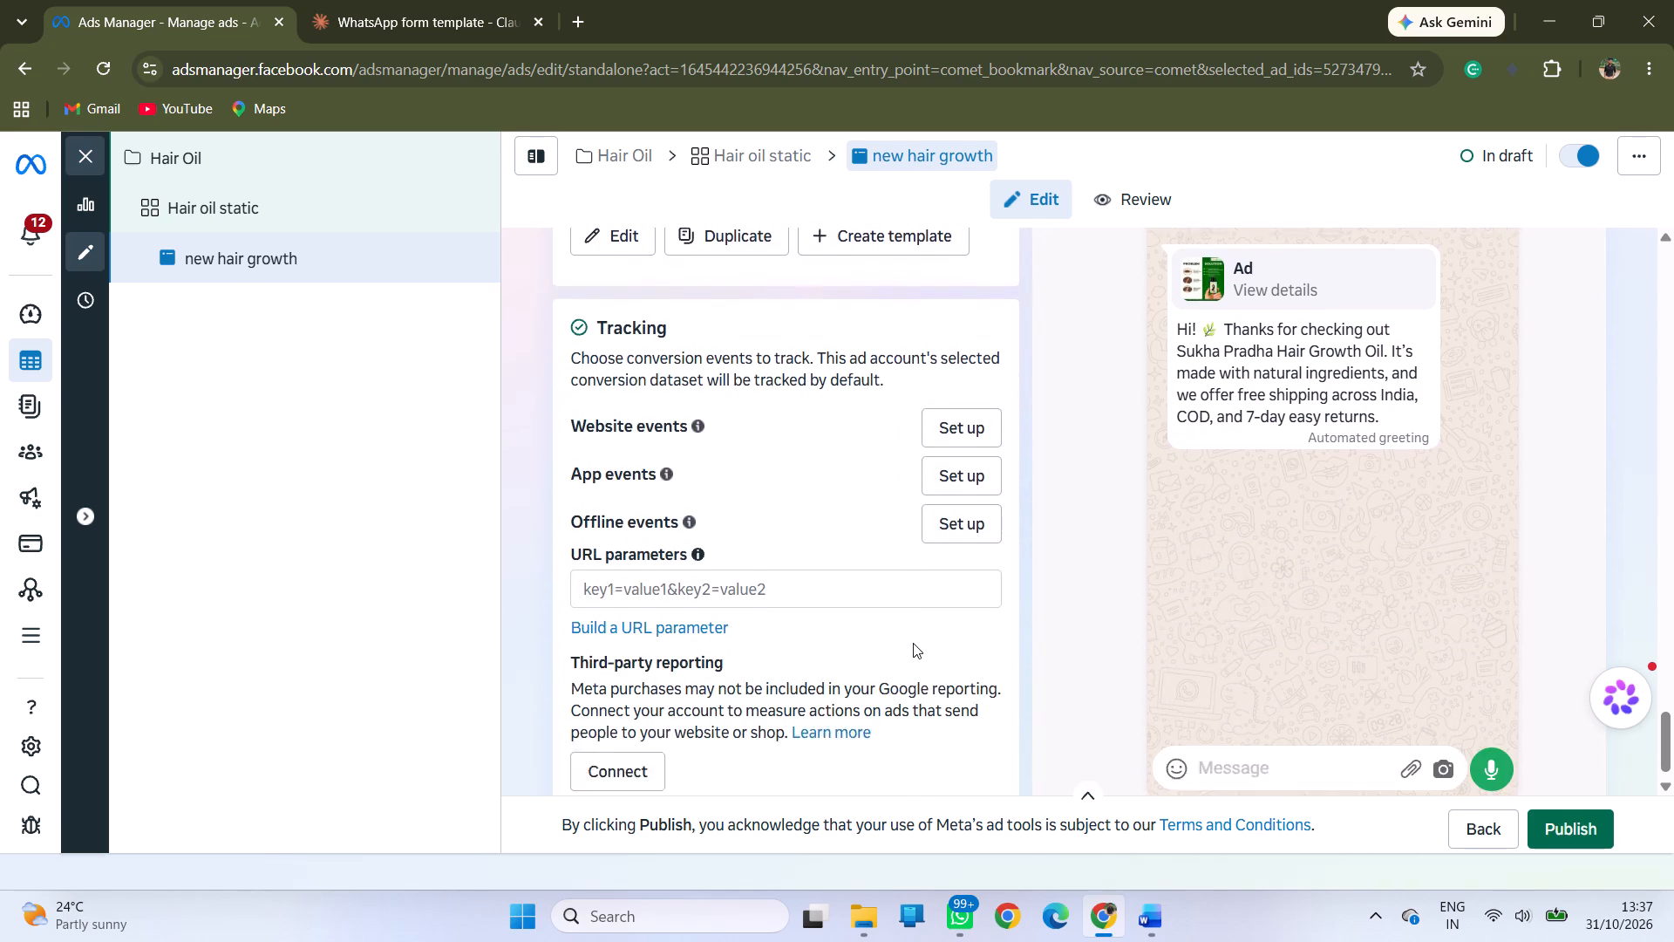
{"action": "scroll", "coordinate": [913, 643], "scroll_direction": "down", "scroll_amount": 2}
{"action": "scroll", "coordinate": [913, 643], "scroll_direction": "up", "scroll_amount": 3}
{"action": "scroll", "coordinate": [913, 643], "scroll_direction": "down", "scroll_amount": 1}
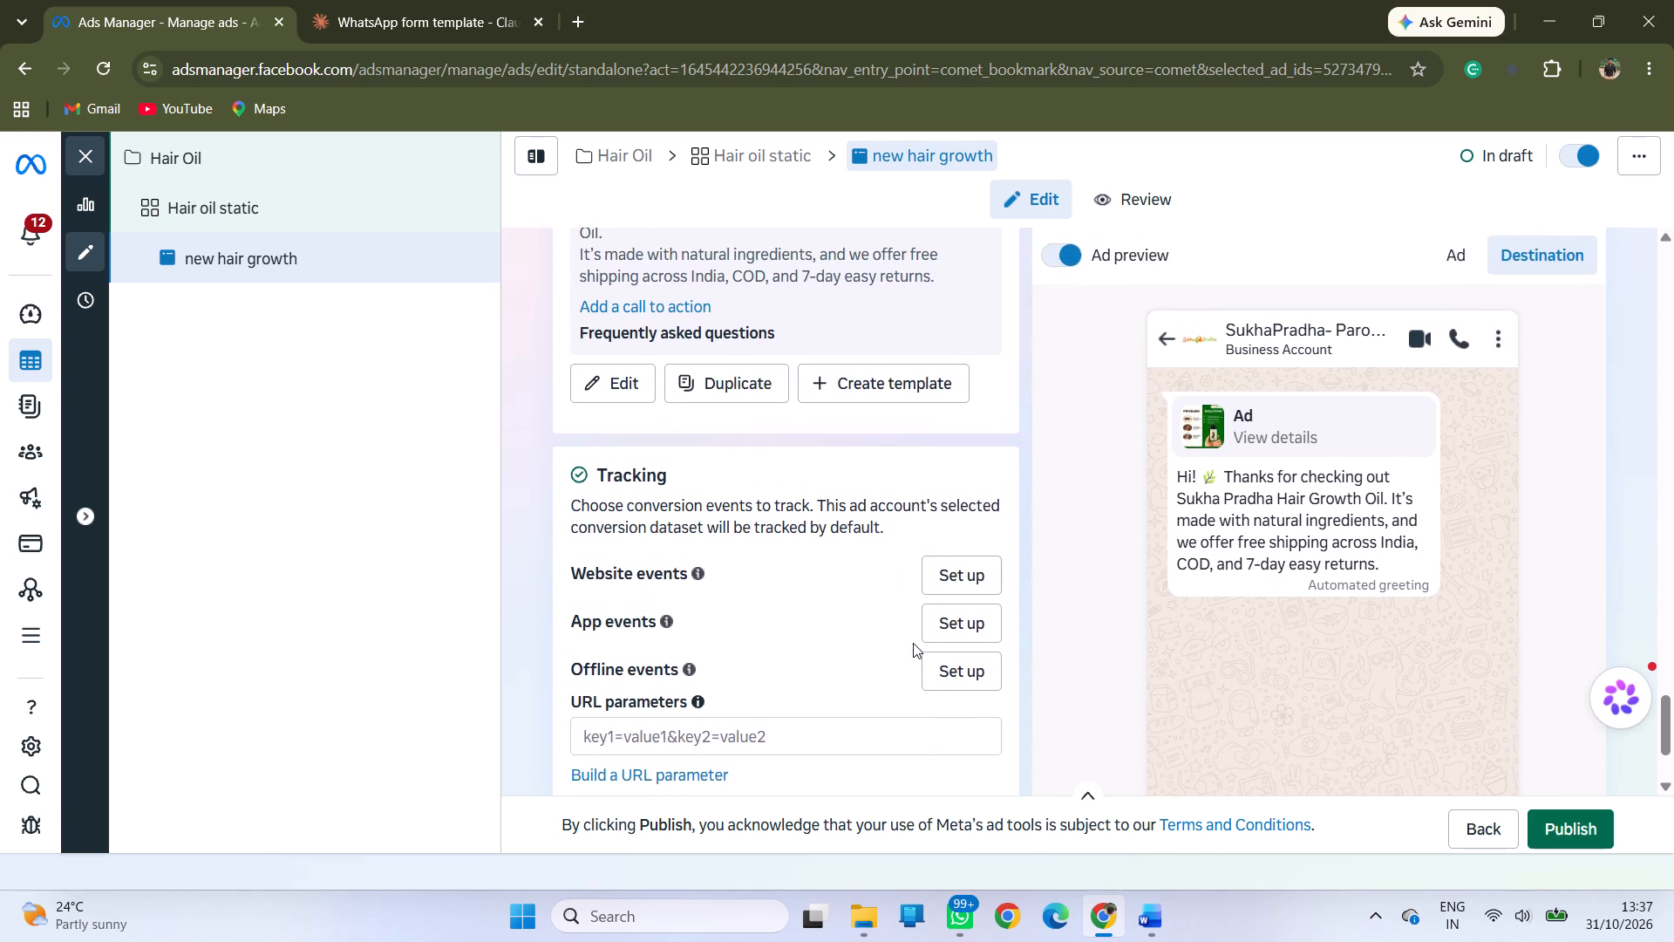
{"action": "scroll", "coordinate": [913, 643], "scroll_direction": "down", "scroll_amount": 6}
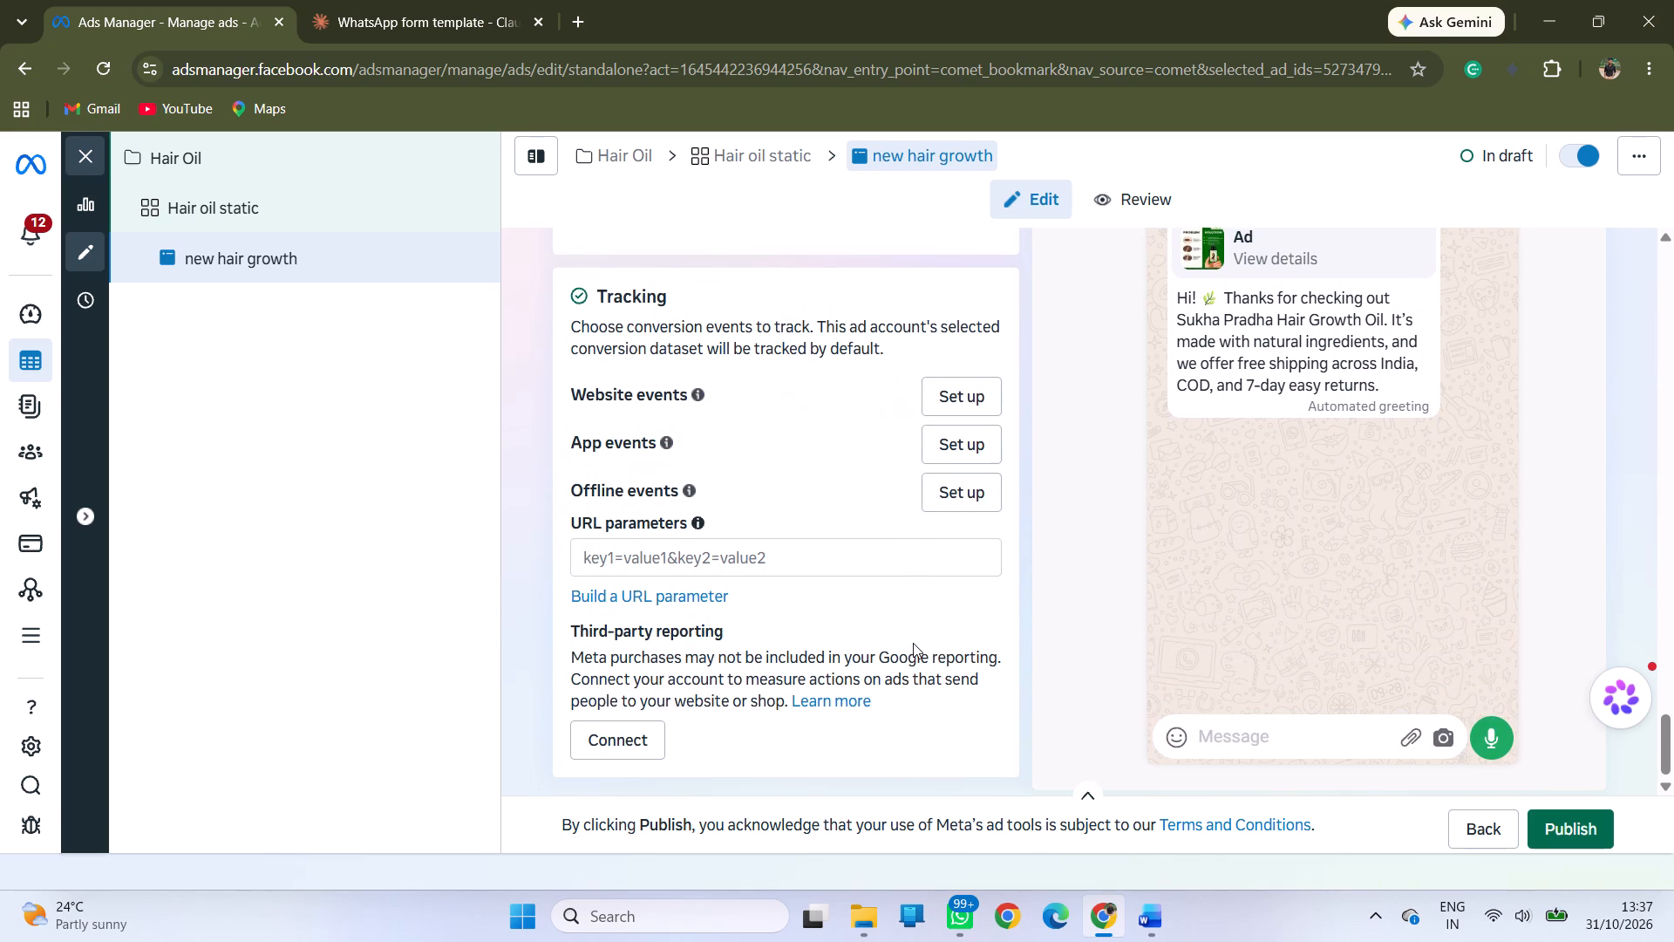
{"action": "scroll", "coordinate": [807, 622], "scroll_direction": "up", "scroll_amount": 1}
{"action": "scroll", "coordinate": [807, 622], "scroll_direction": "down", "scroll_amount": 2}
{"action": "scroll", "coordinate": [807, 622], "scroll_direction": "up", "scroll_amount": 3}
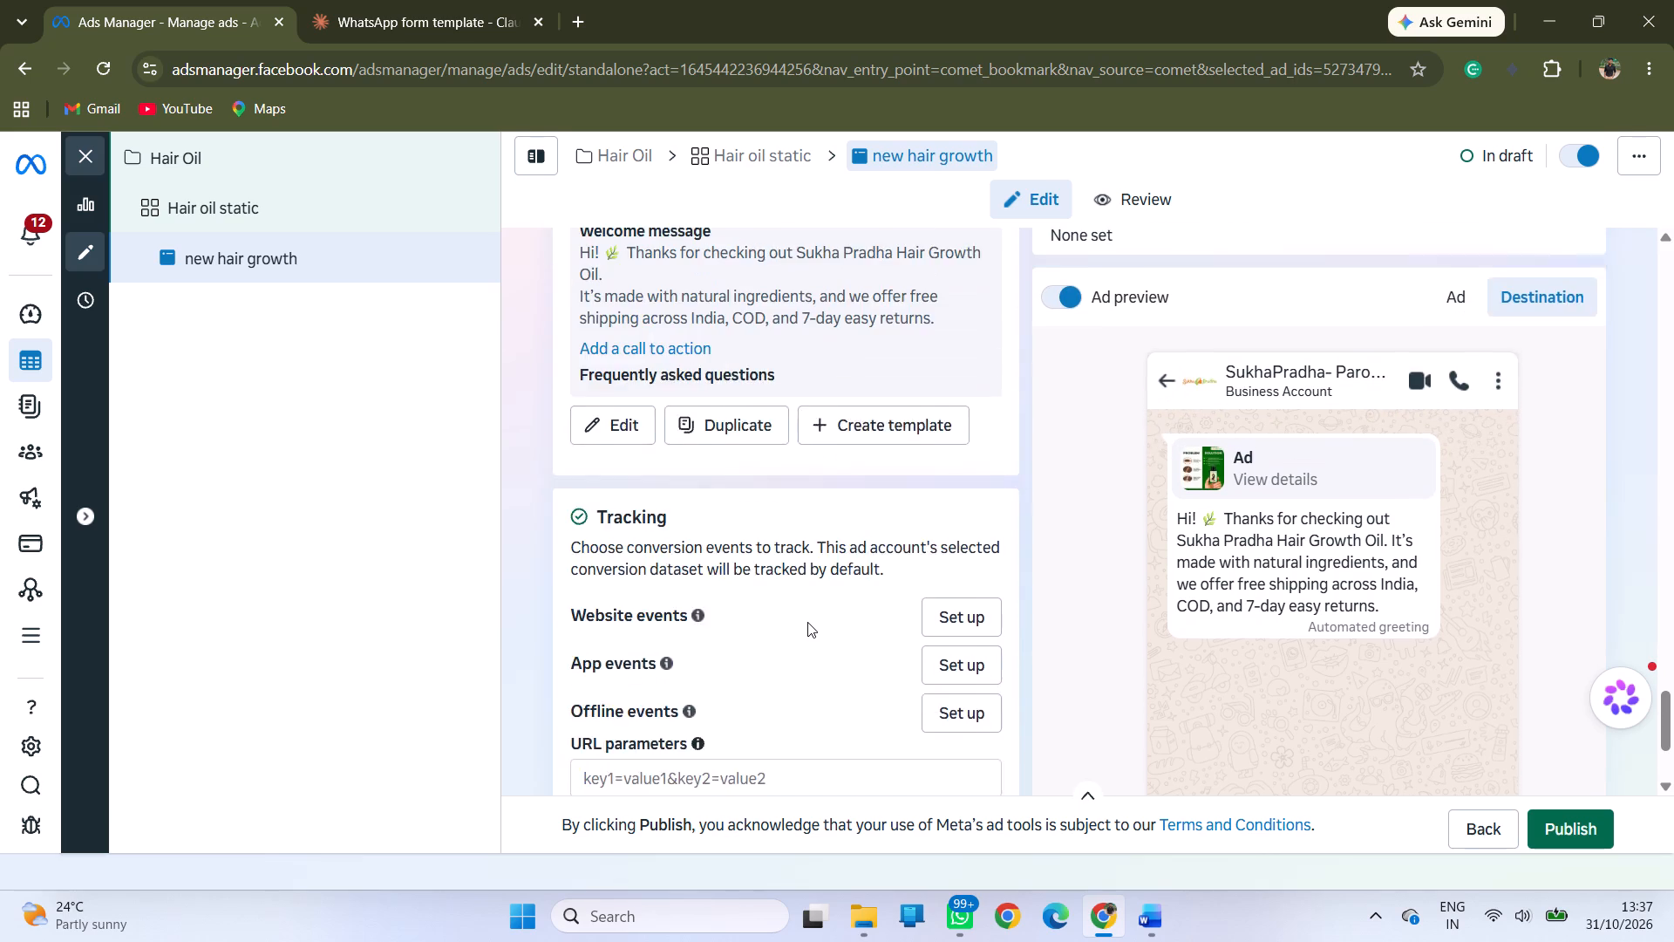
{"action": "scroll", "coordinate": [807, 622], "scroll_direction": "up", "scroll_amount": 5}
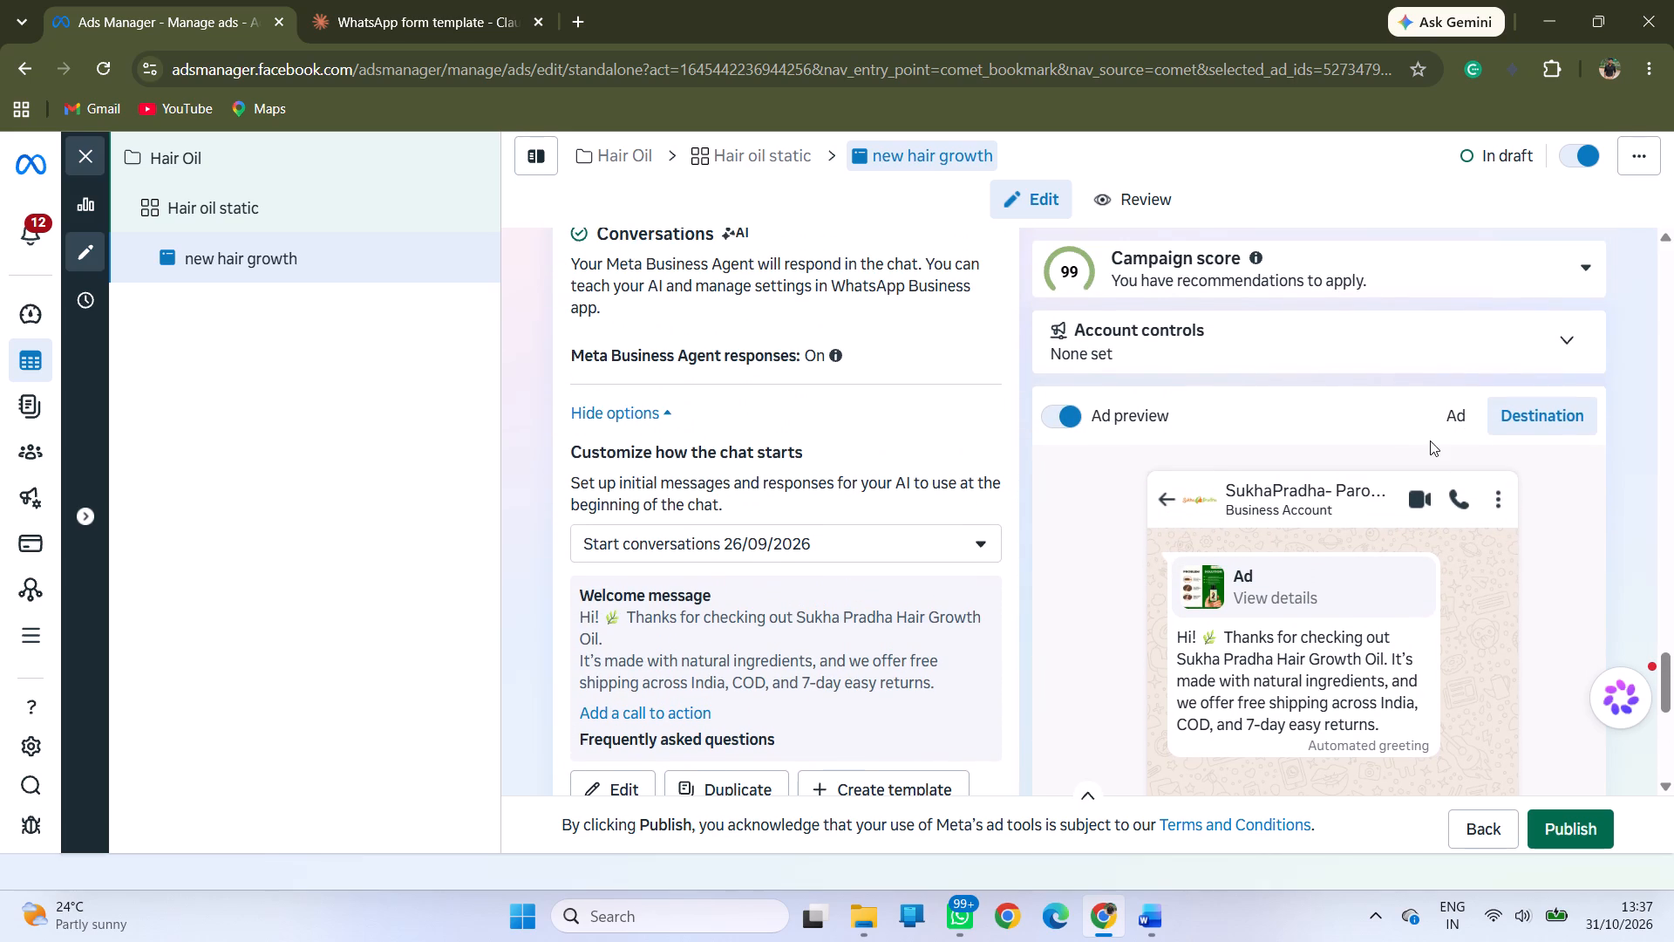
Return the preview to the ad view and review the creative enhancements, ad text and suggested AI-generated images.
{"action": "double_click", "coordinate": [1440, 418]}
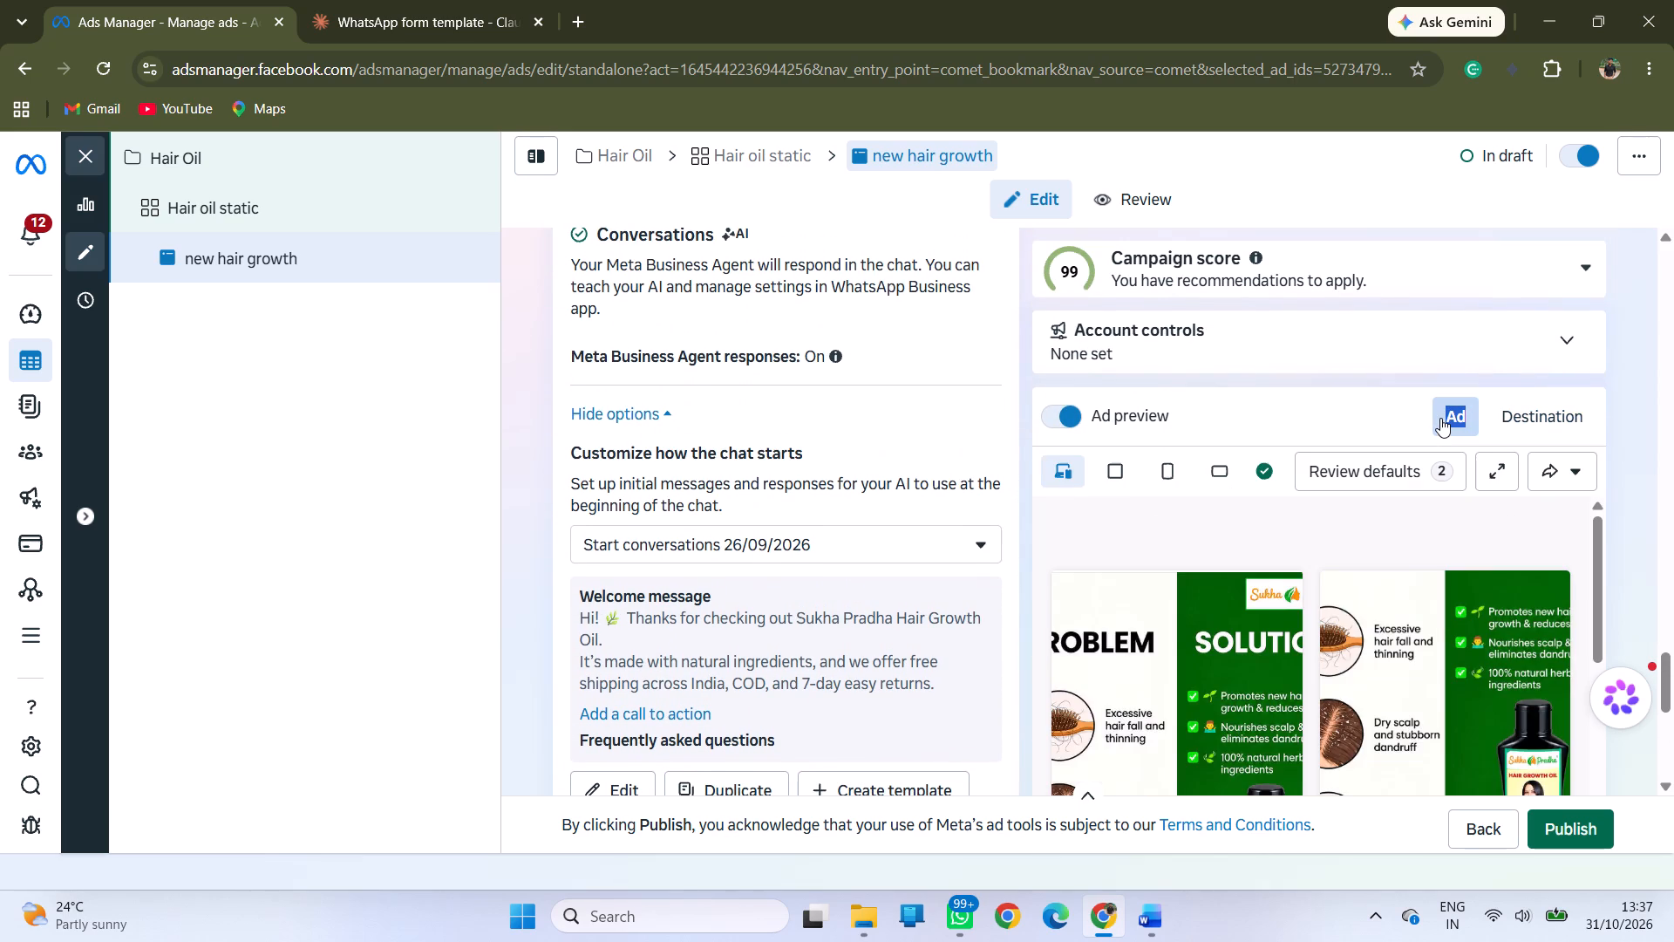
{"action": "left_click", "coordinate": [1390, 420]}
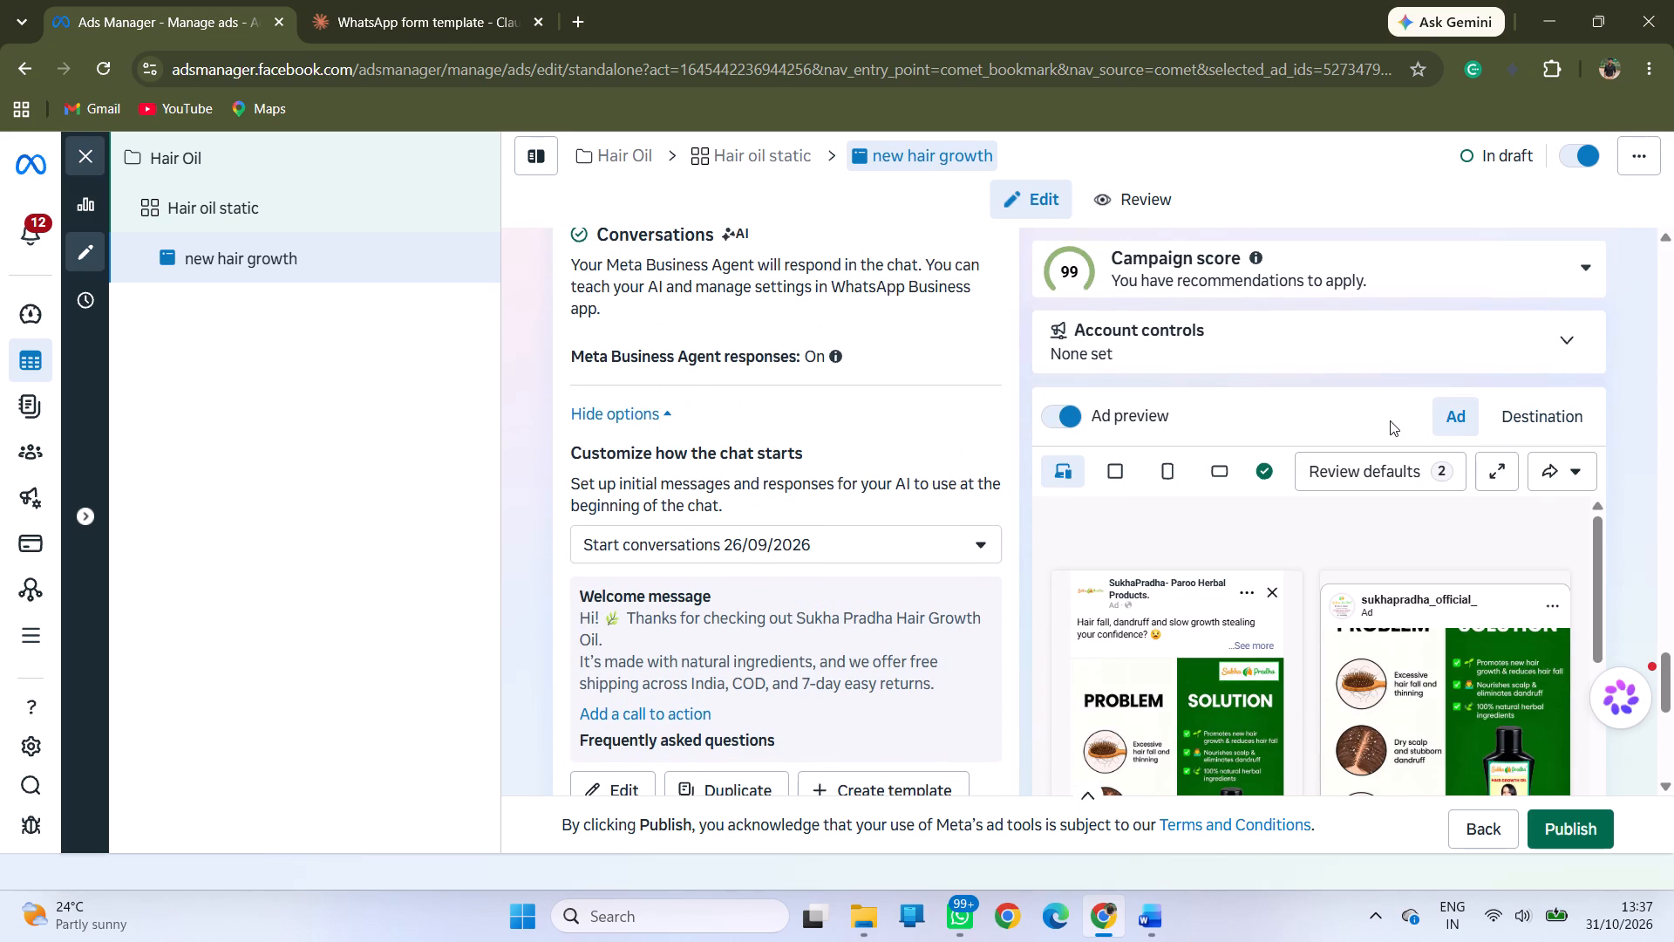
{"action": "scroll", "coordinate": [1368, 423], "scroll_direction": "up", "scroll_amount": 9}
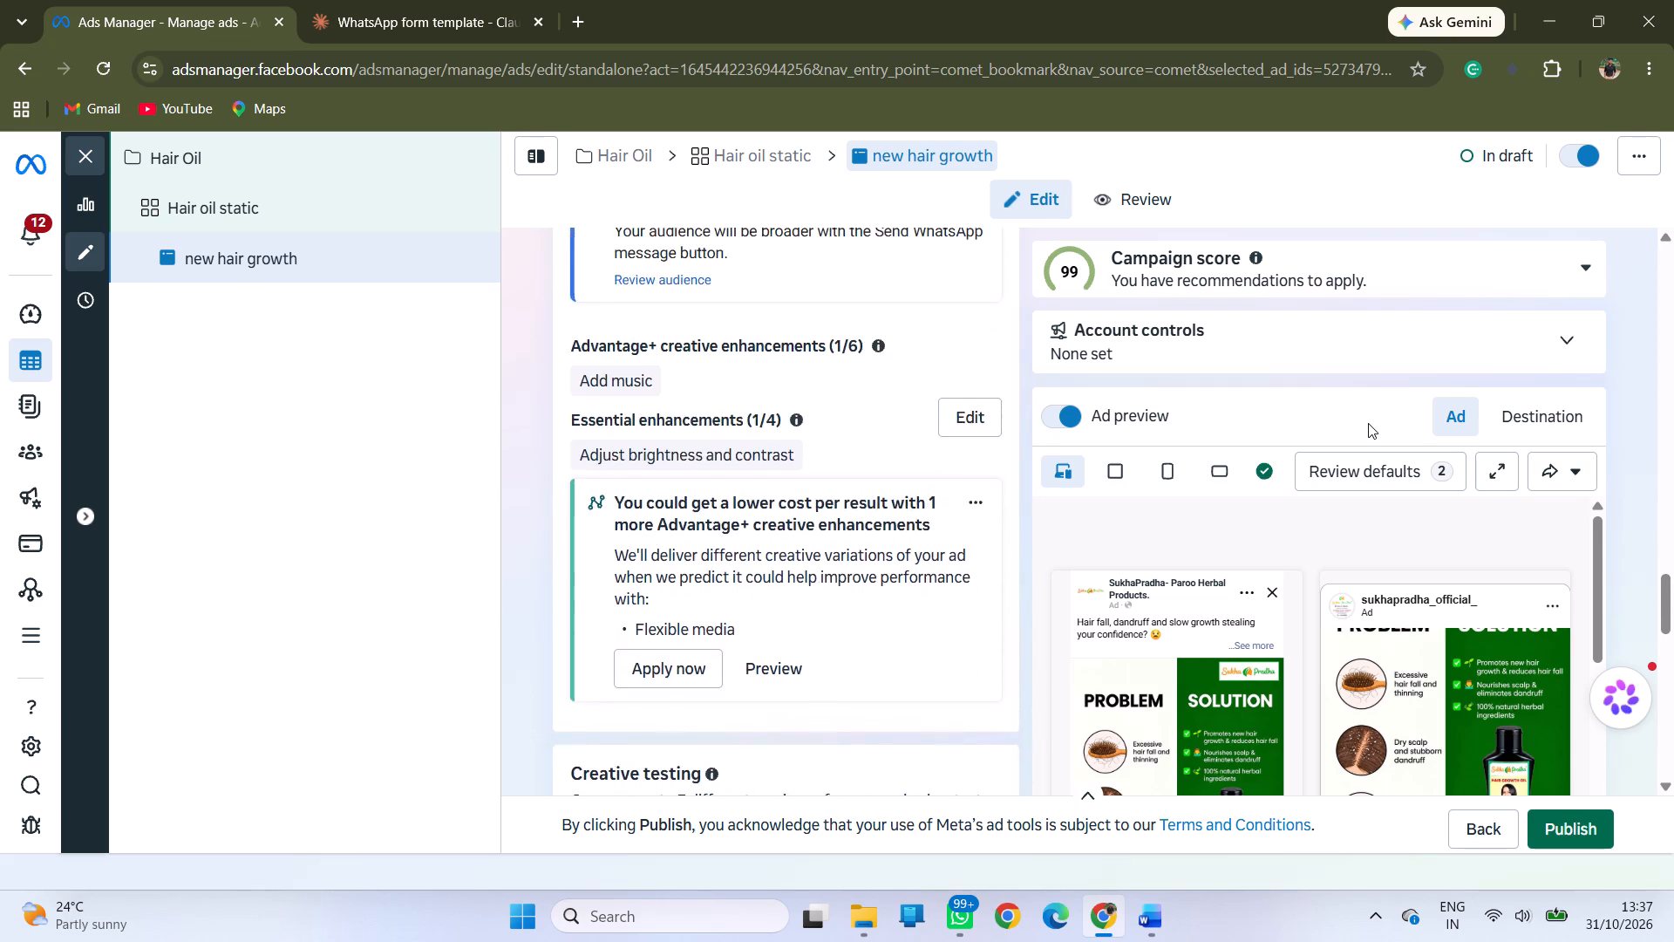
{"action": "scroll", "coordinate": [1368, 423], "scroll_direction": "up", "scroll_amount": 13}
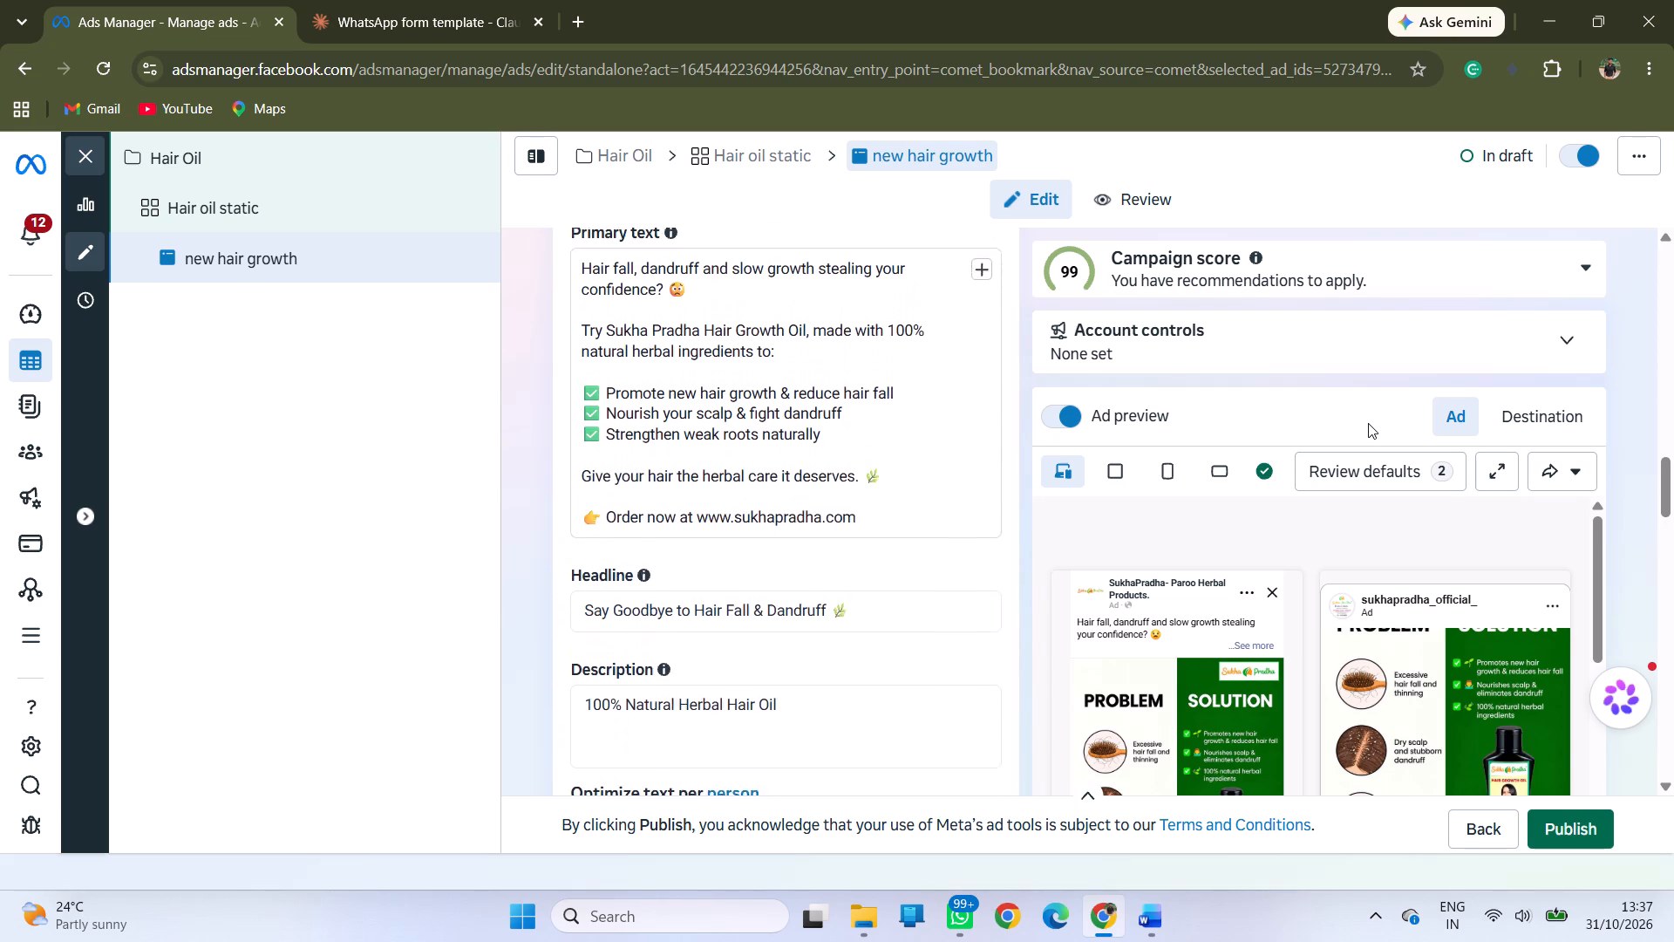
{"action": "scroll", "coordinate": [1368, 423], "scroll_direction": "up", "scroll_amount": 5}
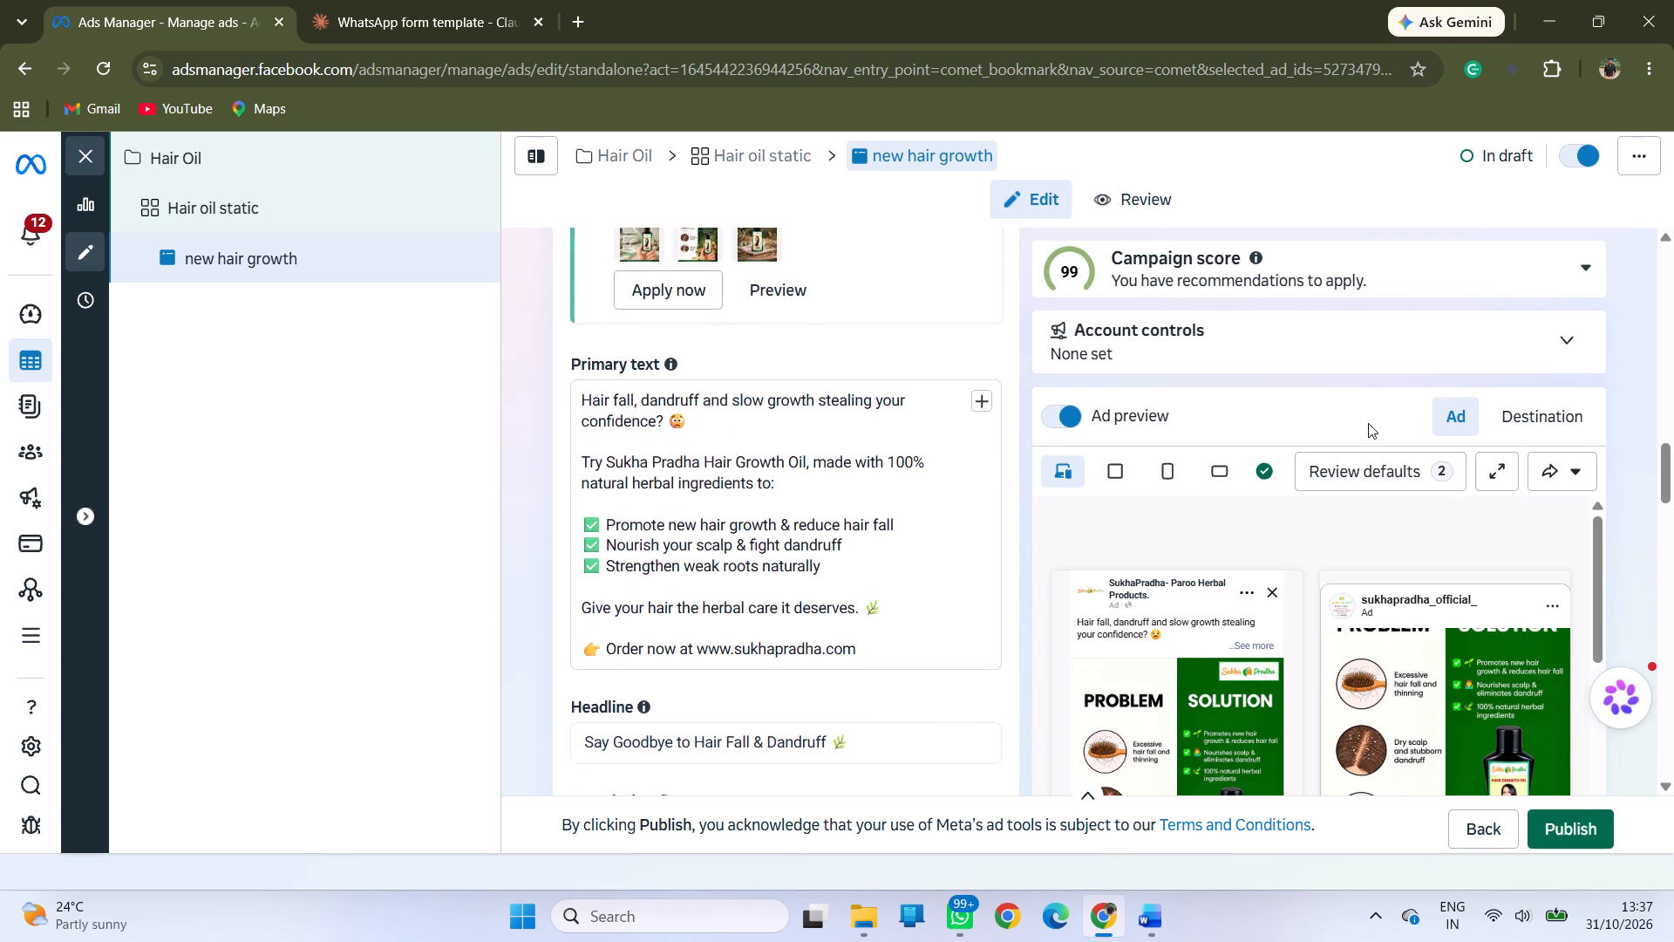
{"action": "scroll", "coordinate": [1368, 423], "scroll_direction": "up", "scroll_amount": 1}
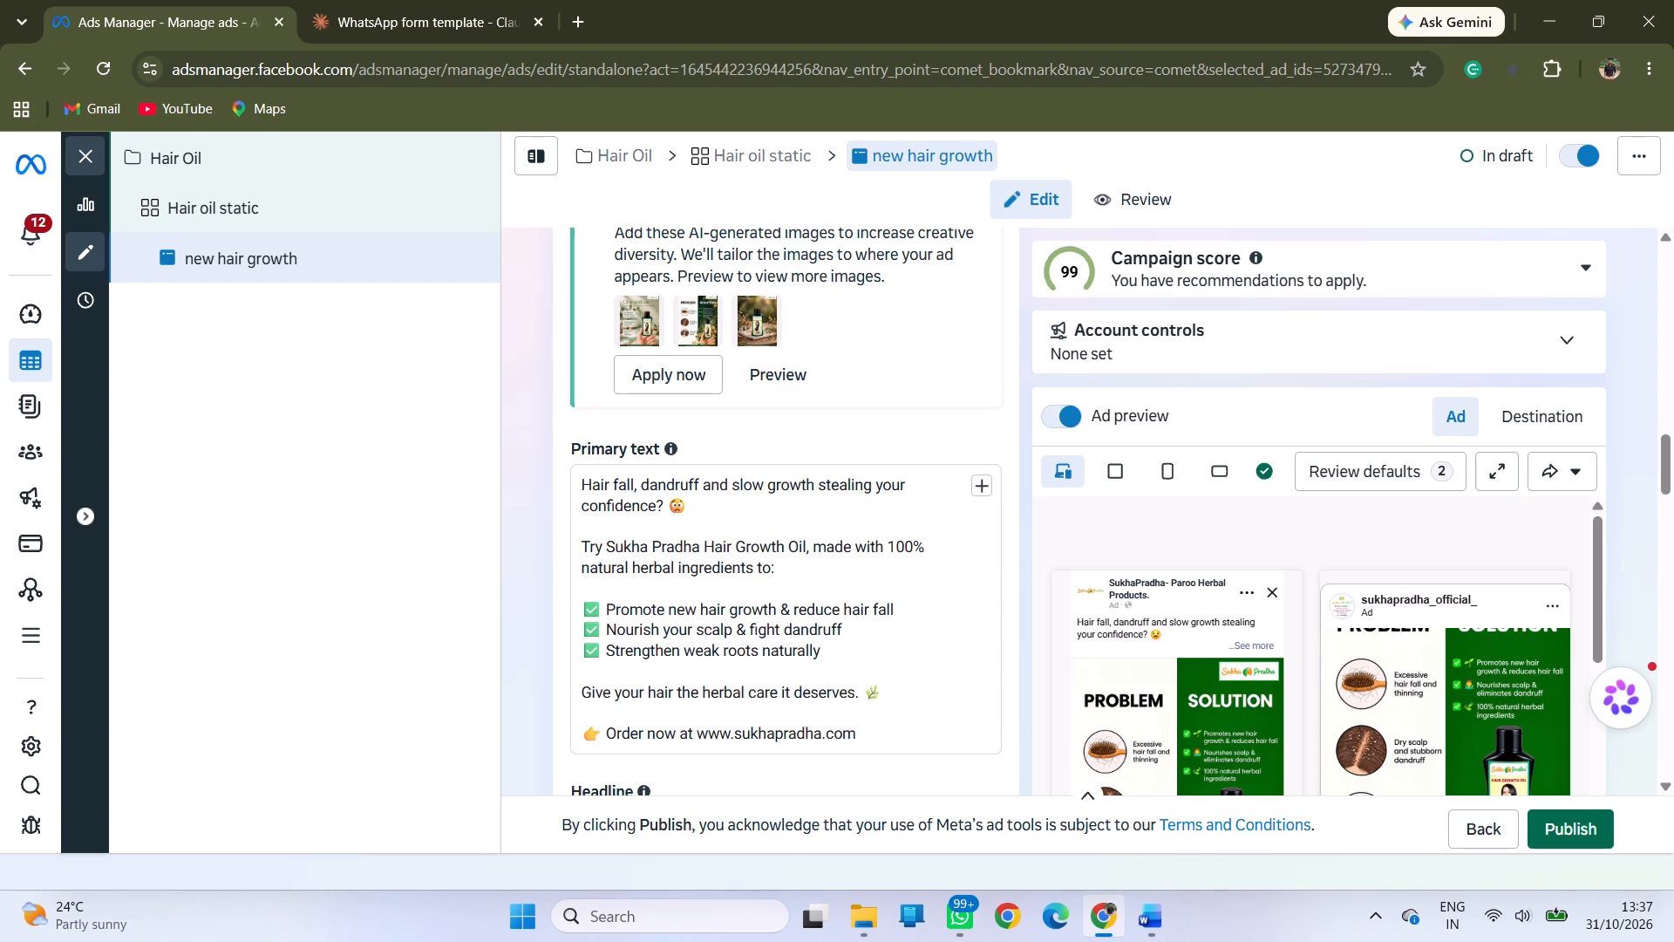
{"action": "scroll", "coordinate": [718, 503], "scroll_direction": "up", "scroll_amount": 3}
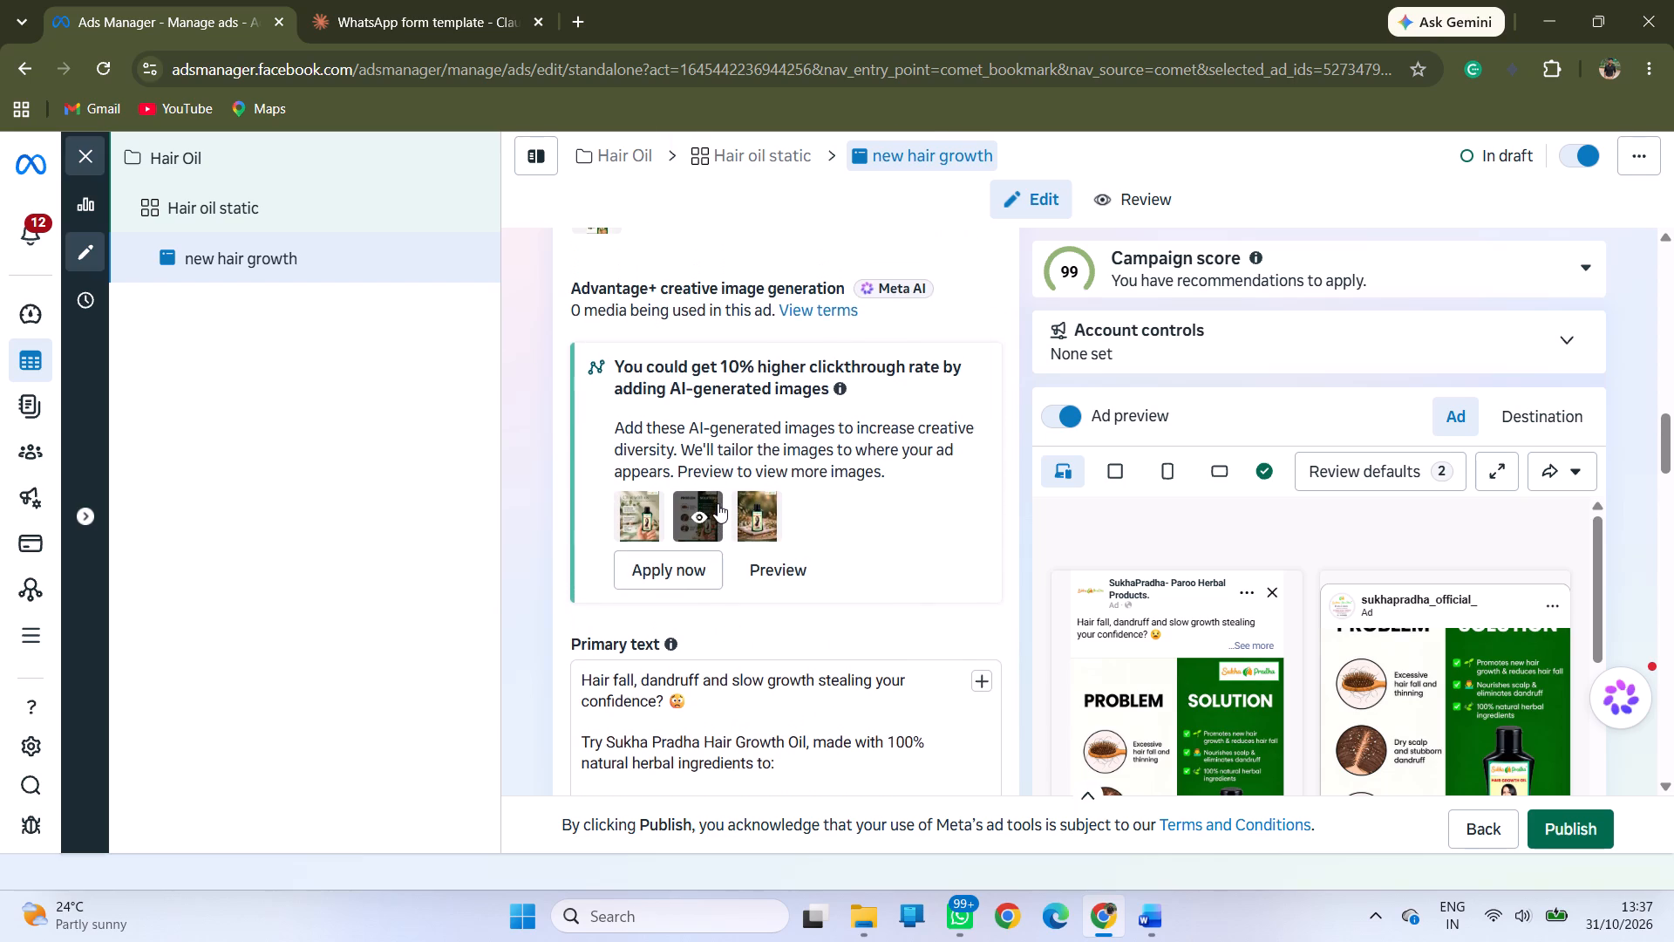
{"action": "scroll", "coordinate": [718, 503], "scroll_direction": "up", "scroll_amount": 1}
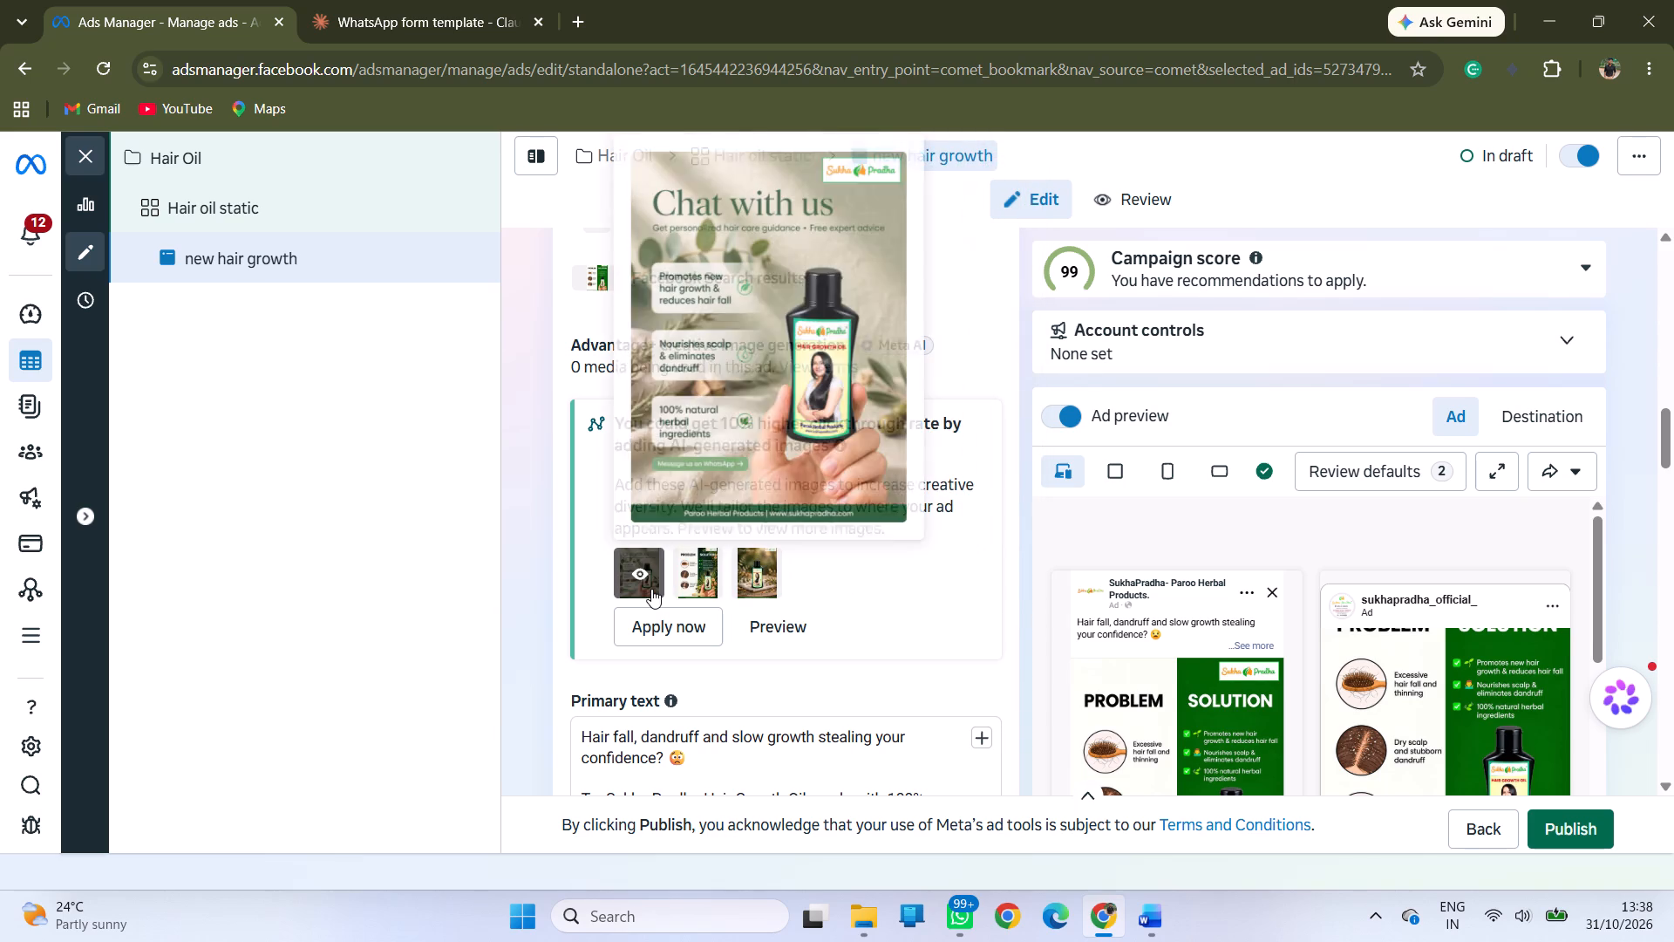
Examine the ad previews across the Facebook and Instagram feed, profile feed and reels placements.
{"action": "scroll", "coordinate": [1265, 615], "scroll_direction": "down", "scroll_amount": 4}
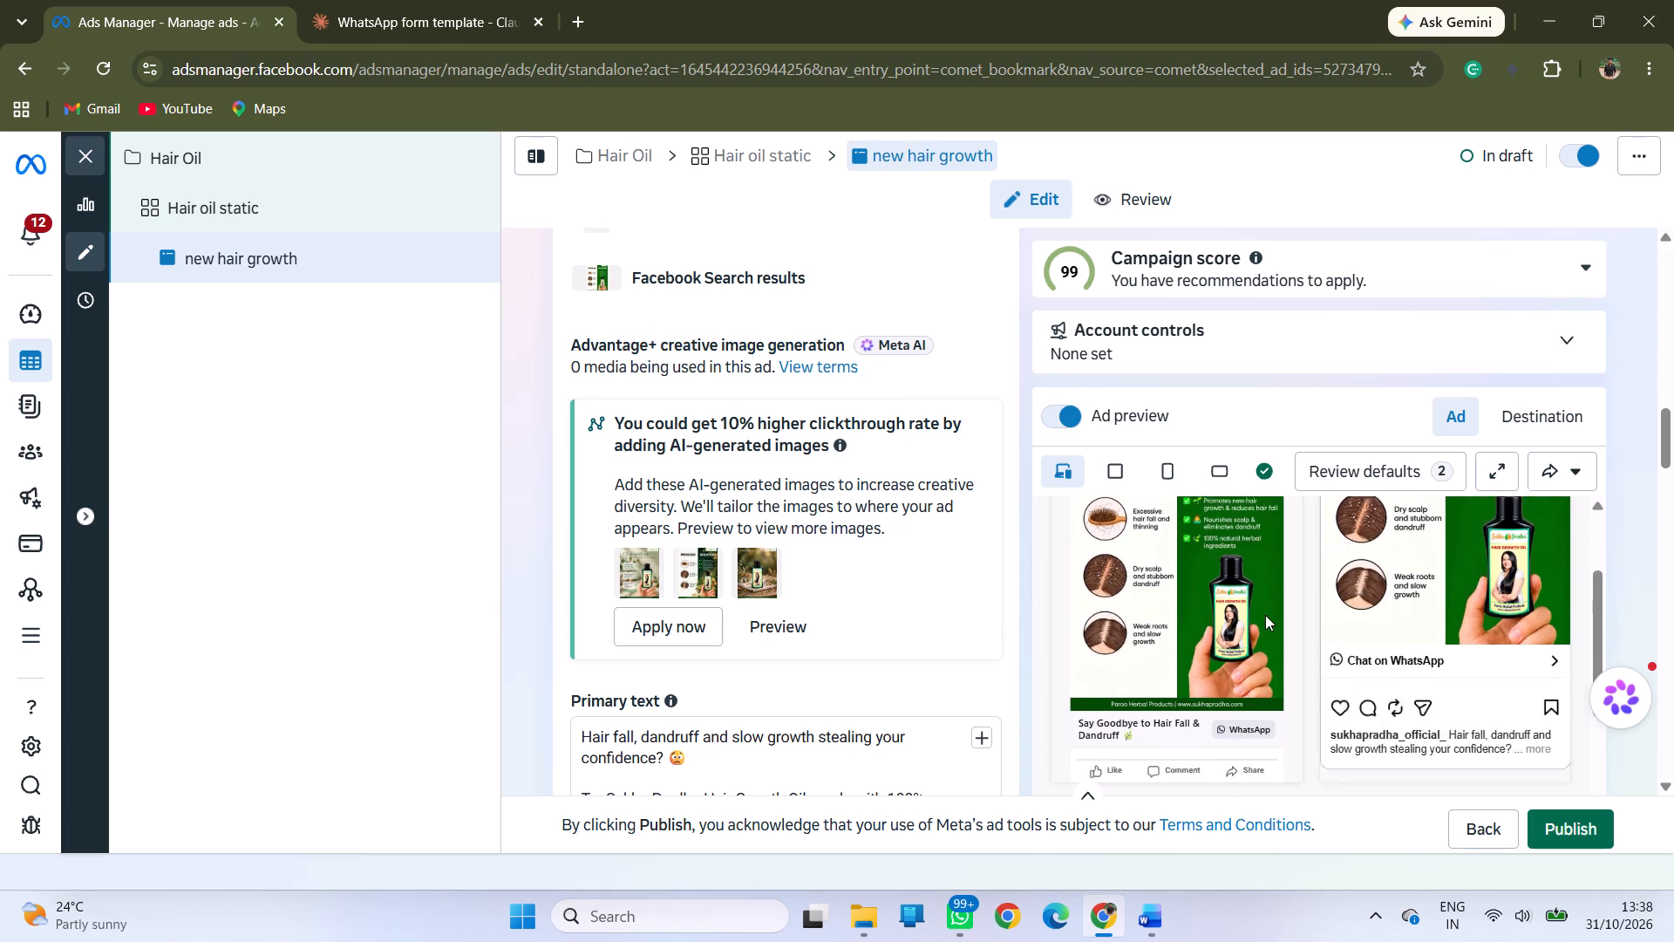
{"action": "scroll", "coordinate": [1265, 615], "scroll_direction": "up", "scroll_amount": 2}
{"action": "scroll", "coordinate": [1265, 615], "scroll_direction": "down", "scroll_amount": 4}
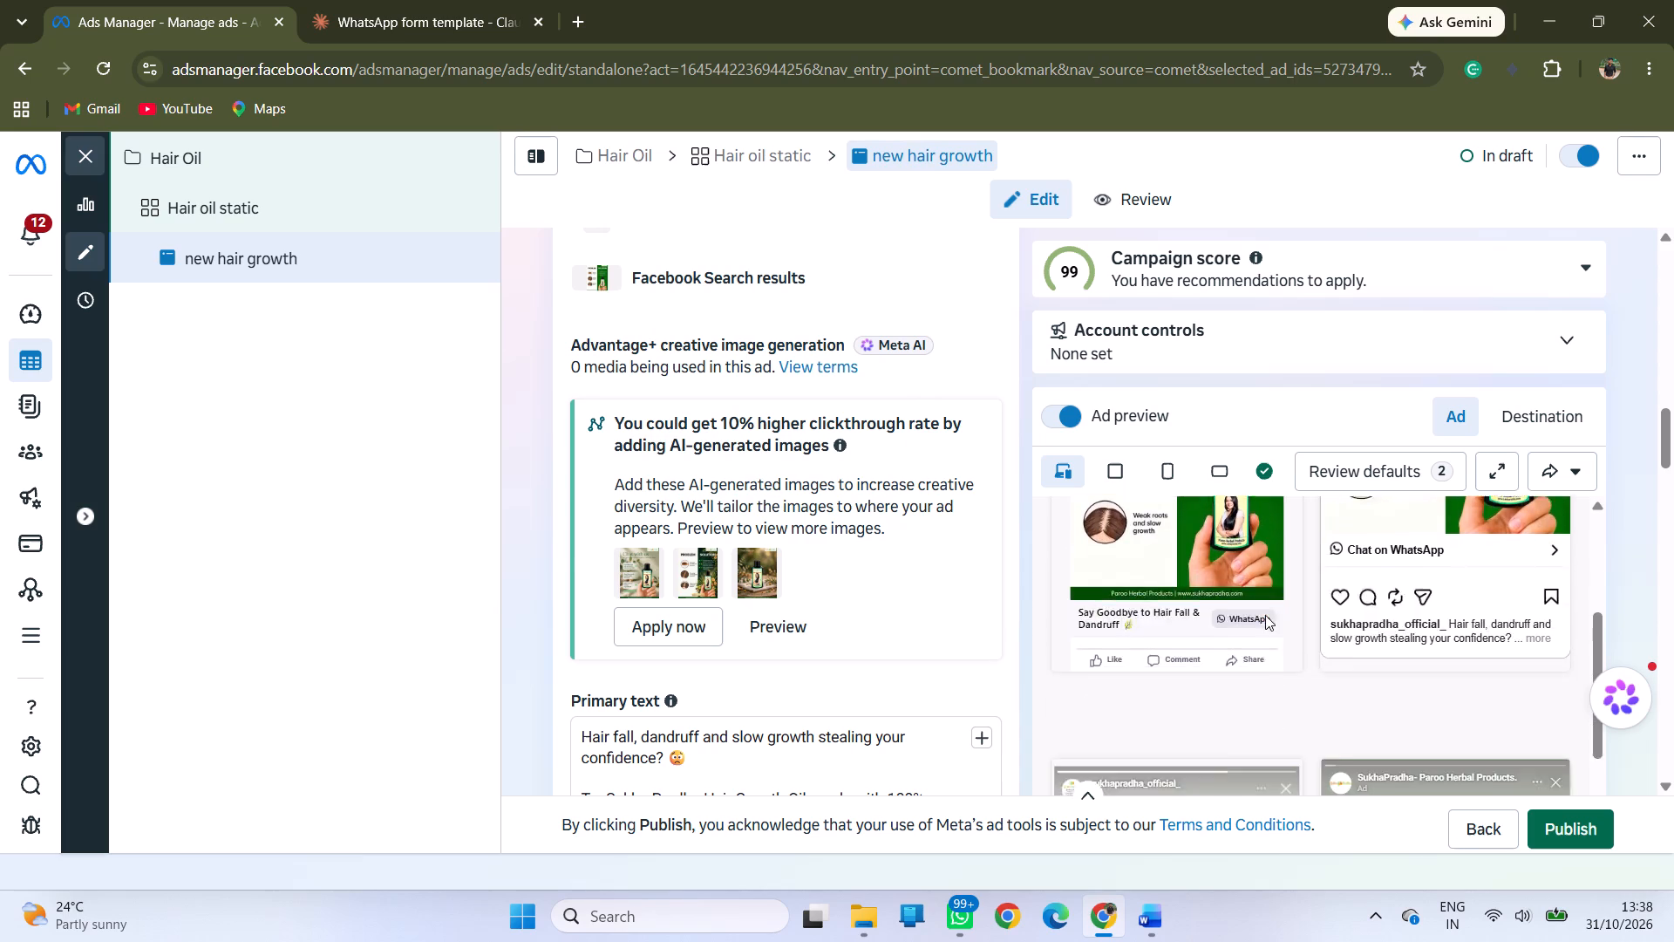
{"action": "scroll", "coordinate": [1265, 615], "scroll_direction": "down", "scroll_amount": 17}
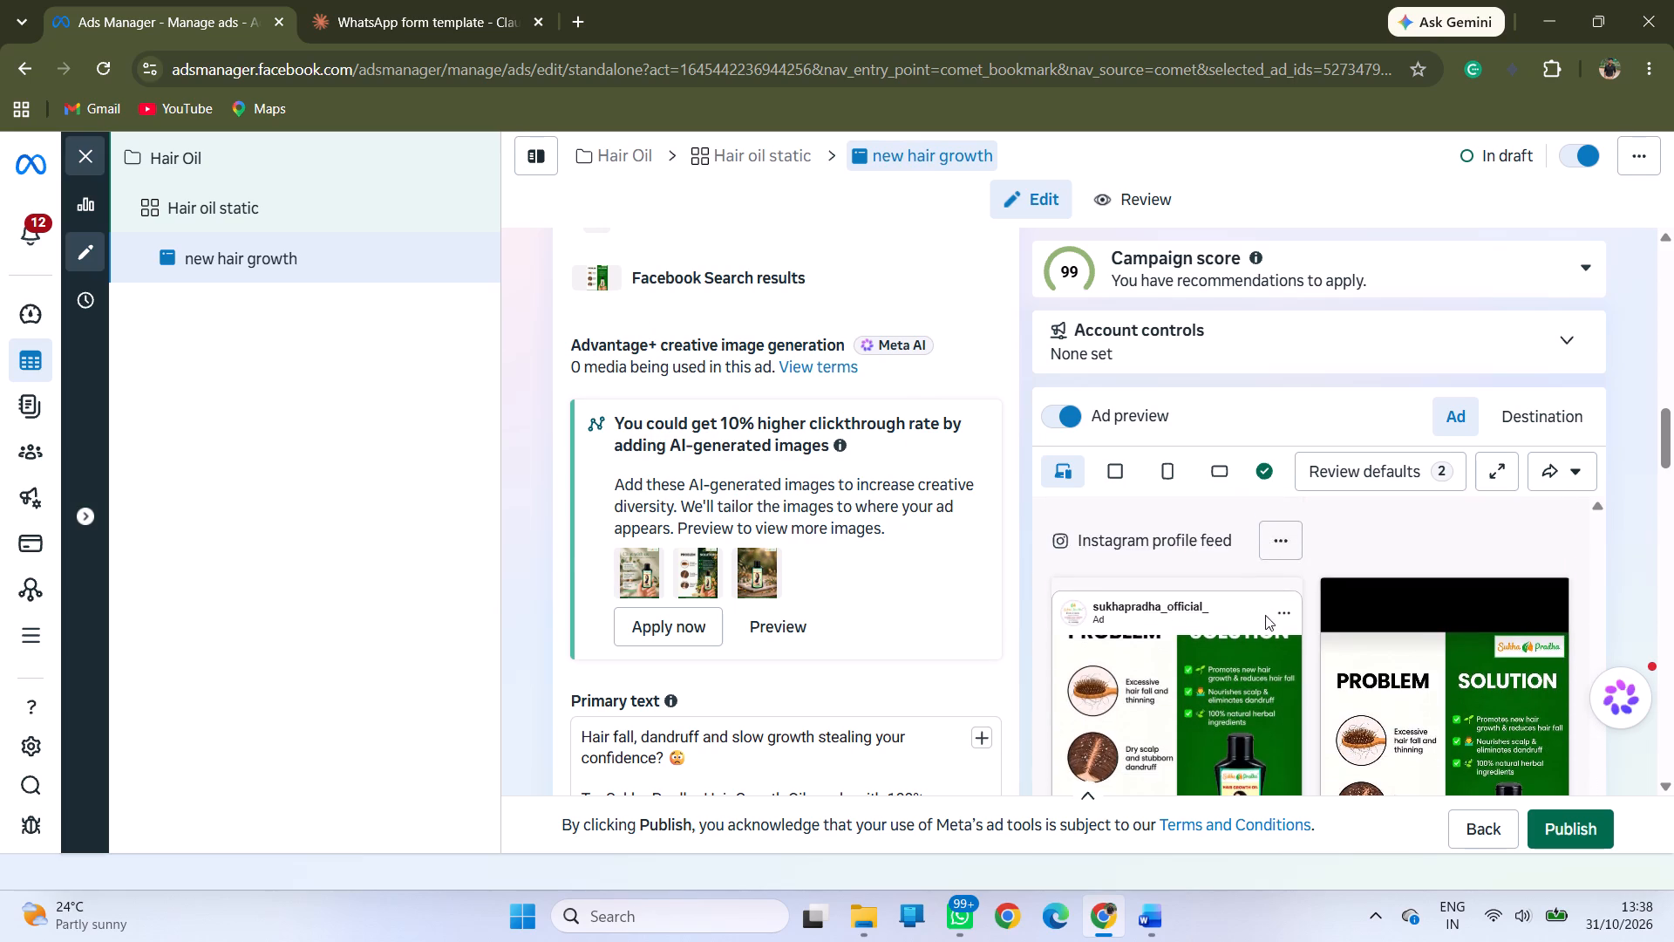
{"action": "scroll", "coordinate": [1265, 615], "scroll_direction": "down", "scroll_amount": 14}
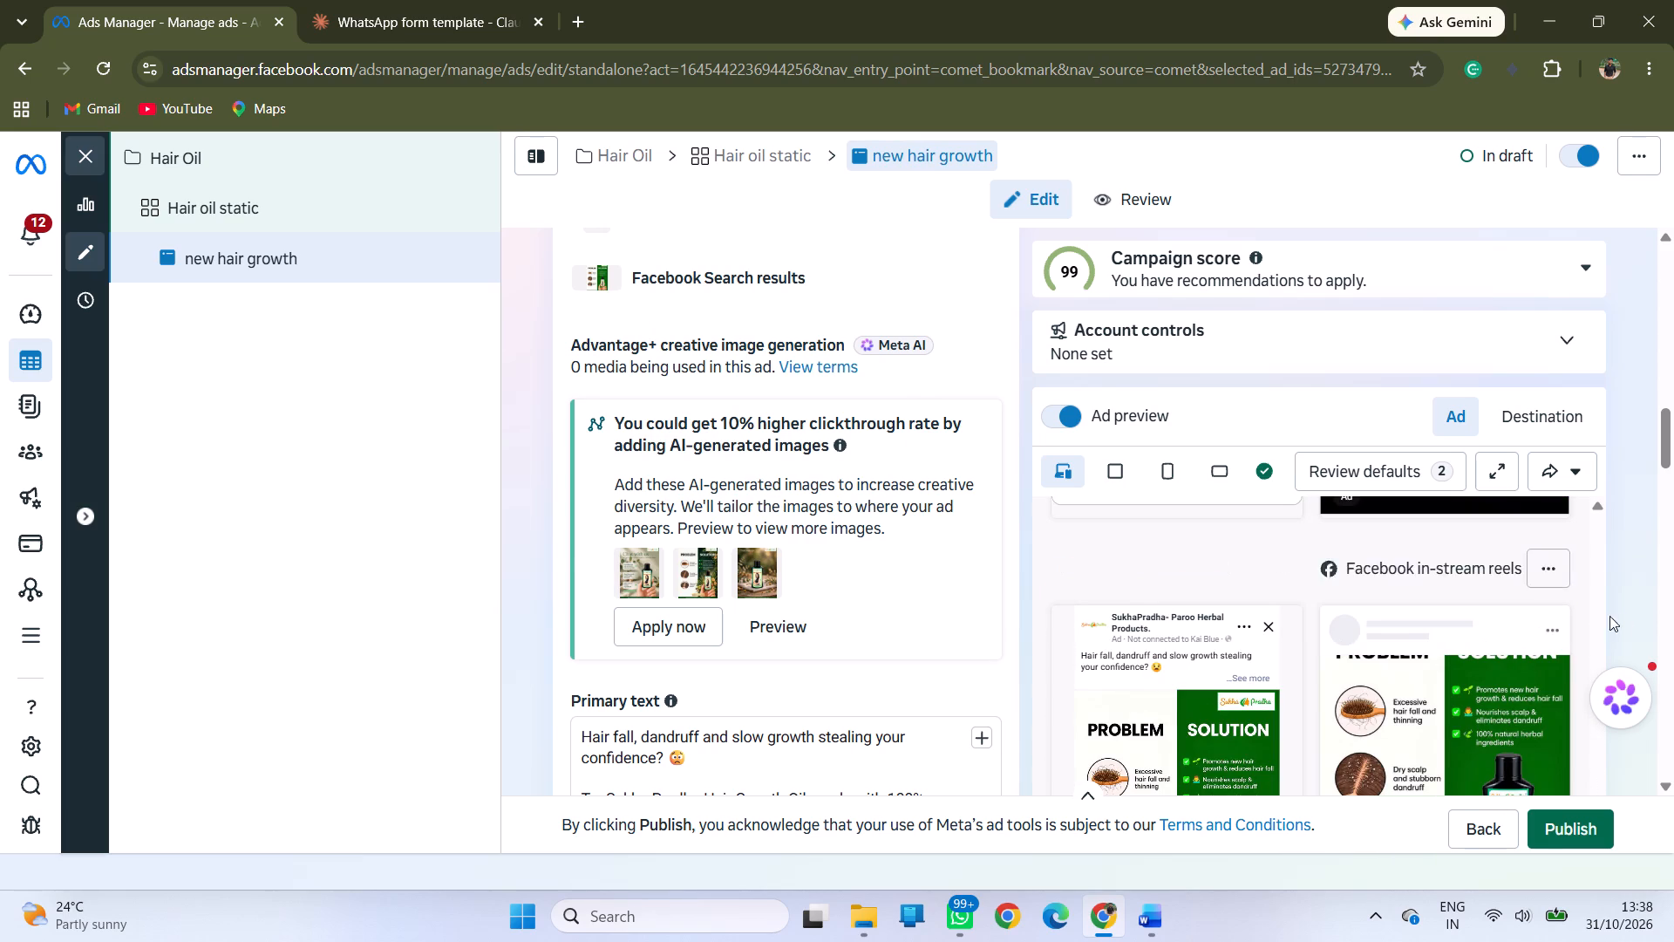
Review the ad's primary text, headline, description and Send WhatsApp message call to action.
{"action": "scroll", "coordinate": [1625, 615], "scroll_direction": "down", "scroll_amount": 6}
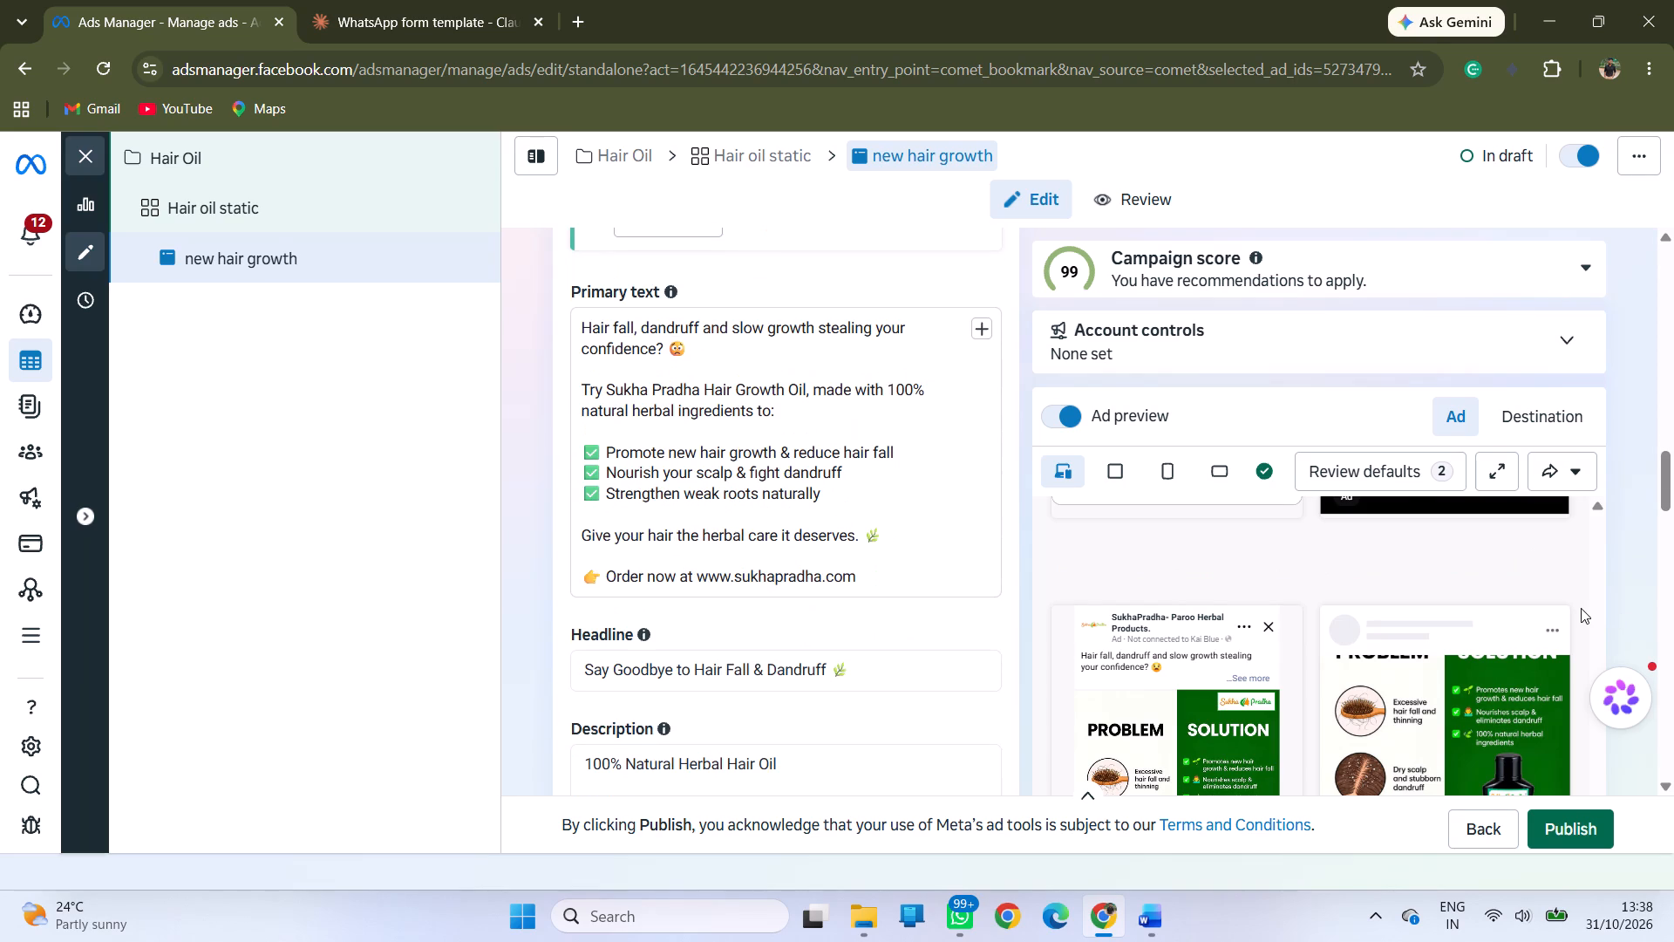
{"action": "scroll", "coordinate": [1604, 615], "scroll_direction": "down", "scroll_amount": 3}
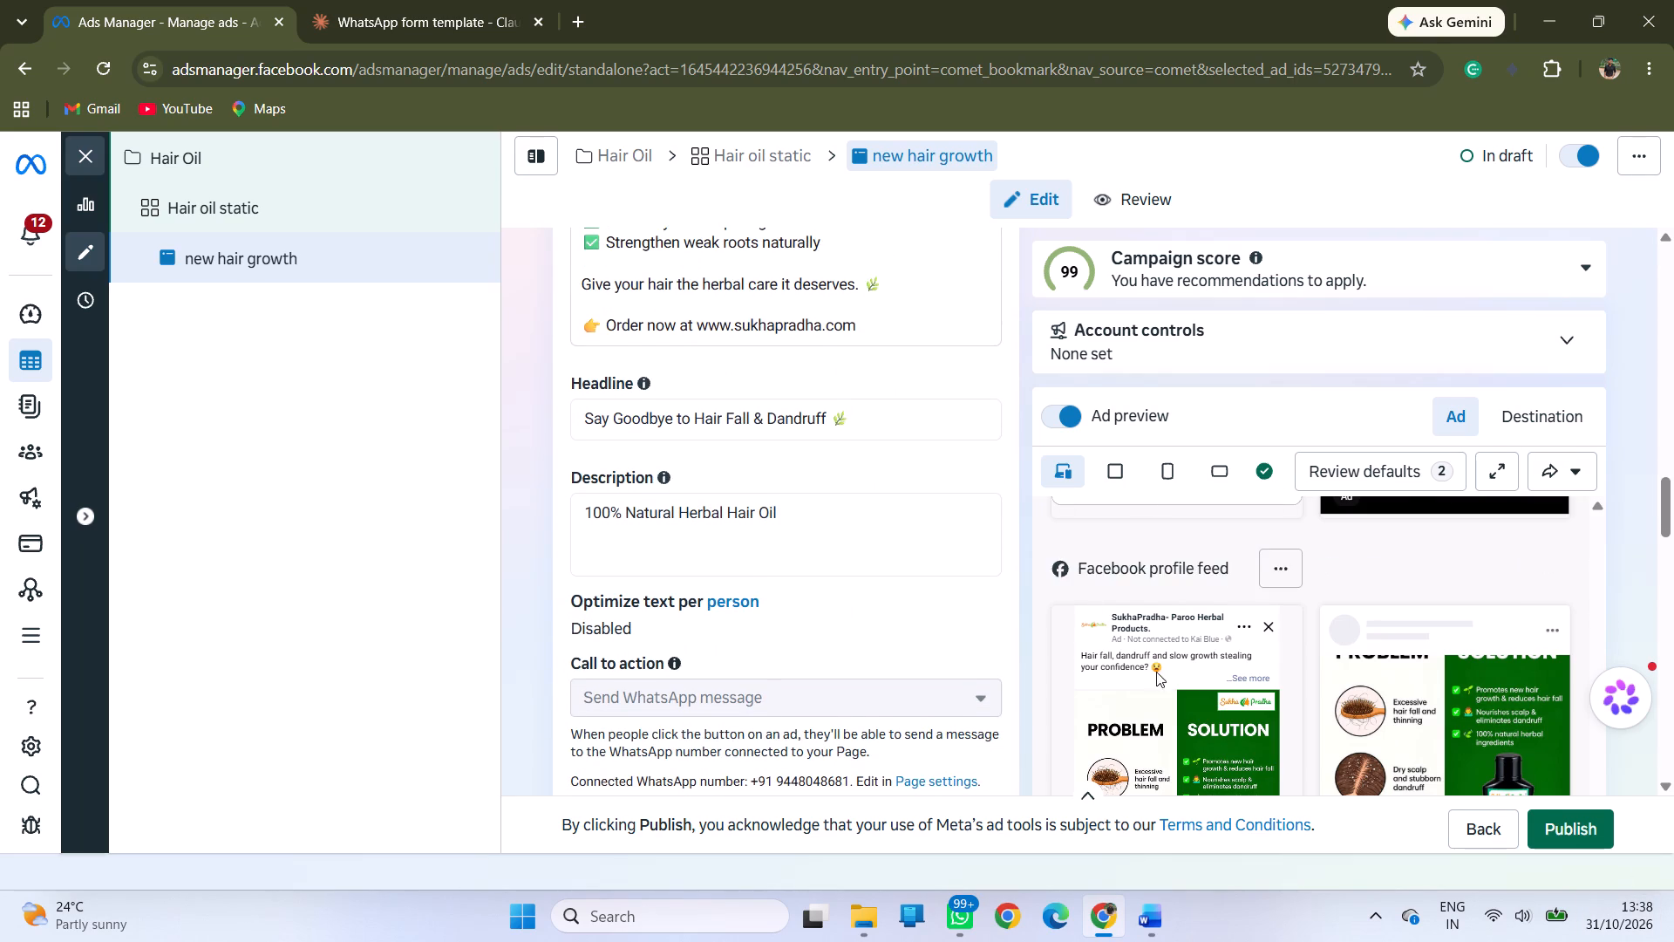
{"action": "left_click", "coordinate": [654, 546]}
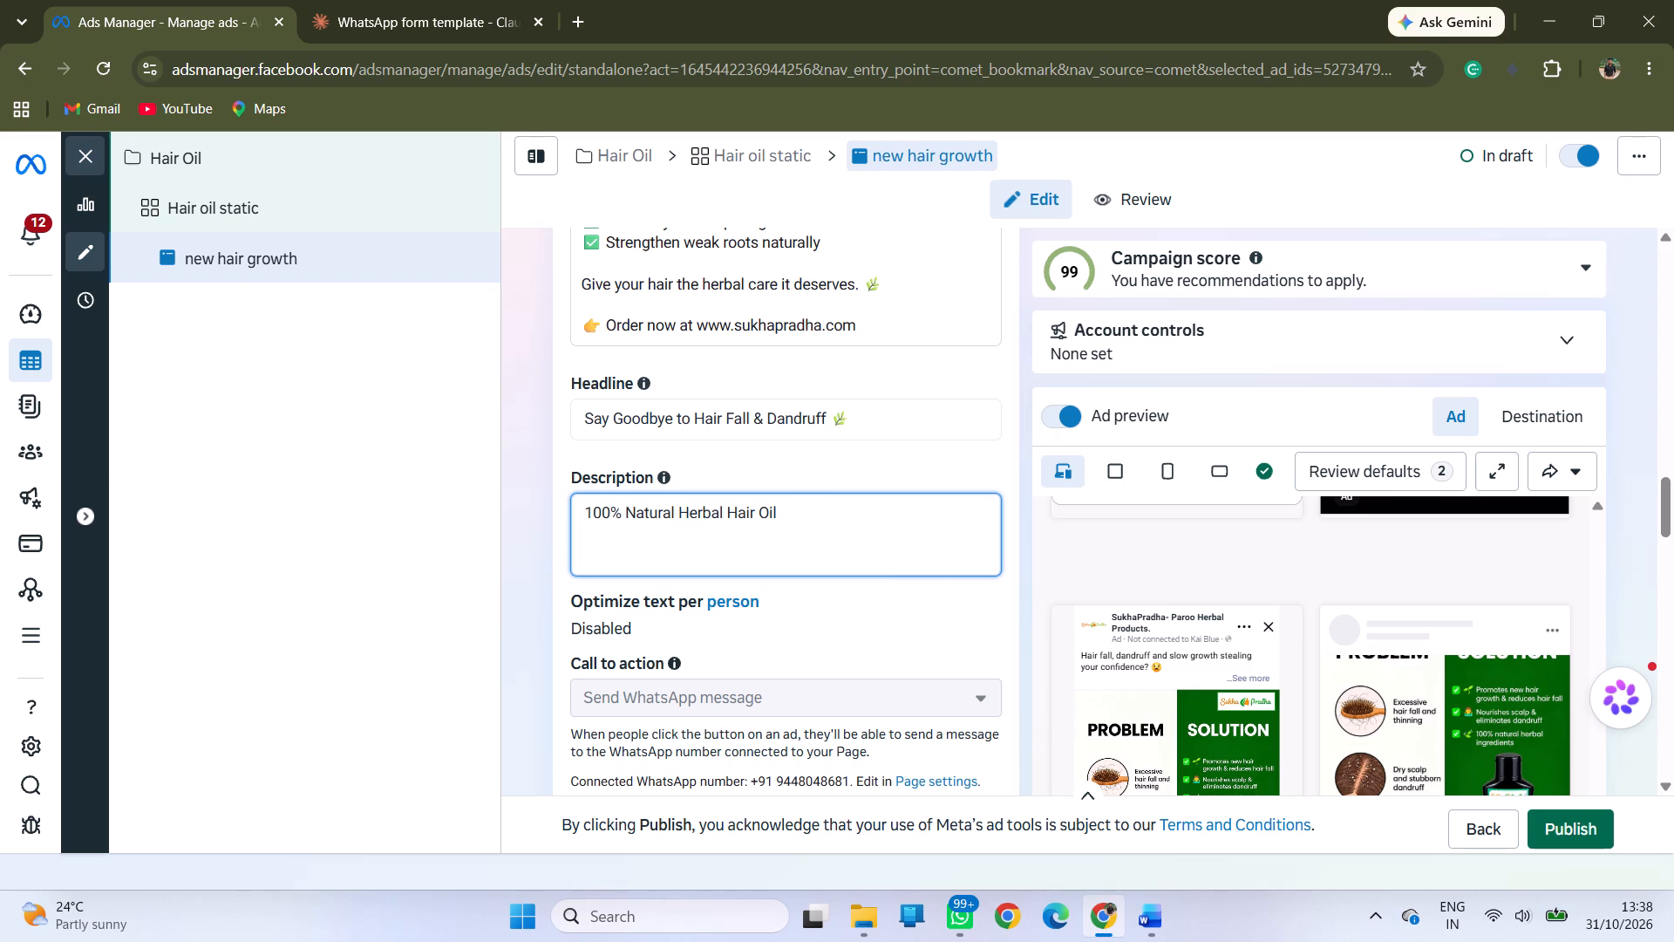
{"action": "scroll", "coordinate": [791, 481], "scroll_direction": "up", "scroll_amount": 3}
{"action": "scroll", "coordinate": [791, 481], "scroll_direction": "down", "scroll_amount": 5}
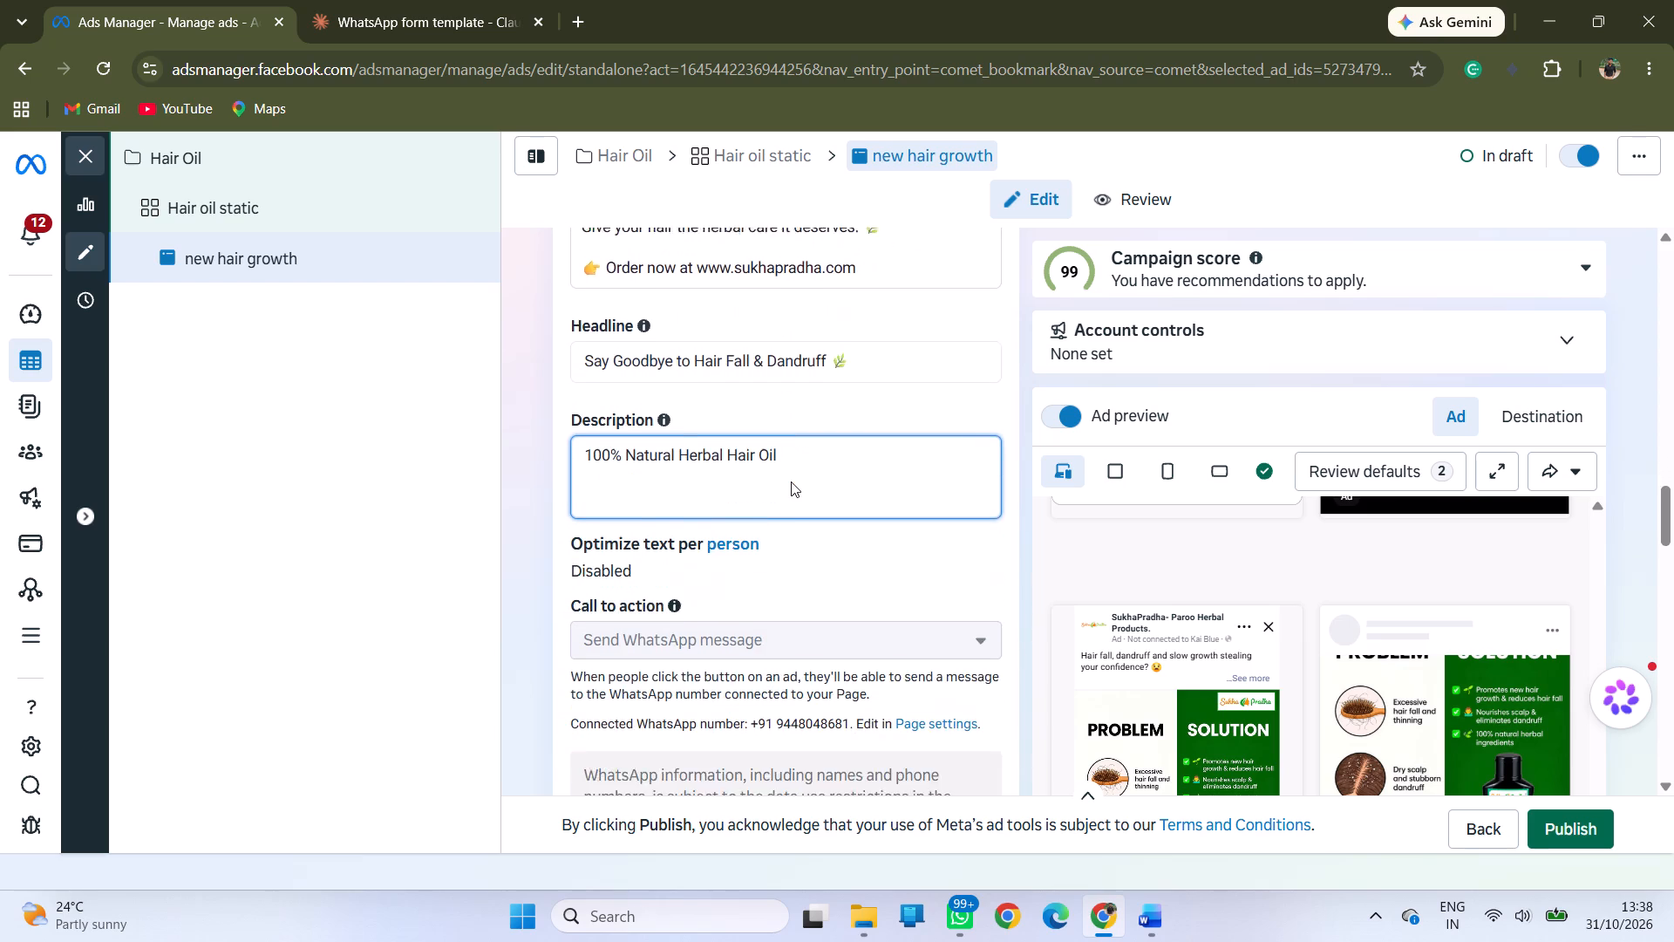
{"action": "scroll", "coordinate": [791, 481], "scroll_direction": "down", "scroll_amount": 1}
{"action": "triple_click", "coordinate": [726, 554]}
{"action": "triple_click", "coordinate": [726, 554]}
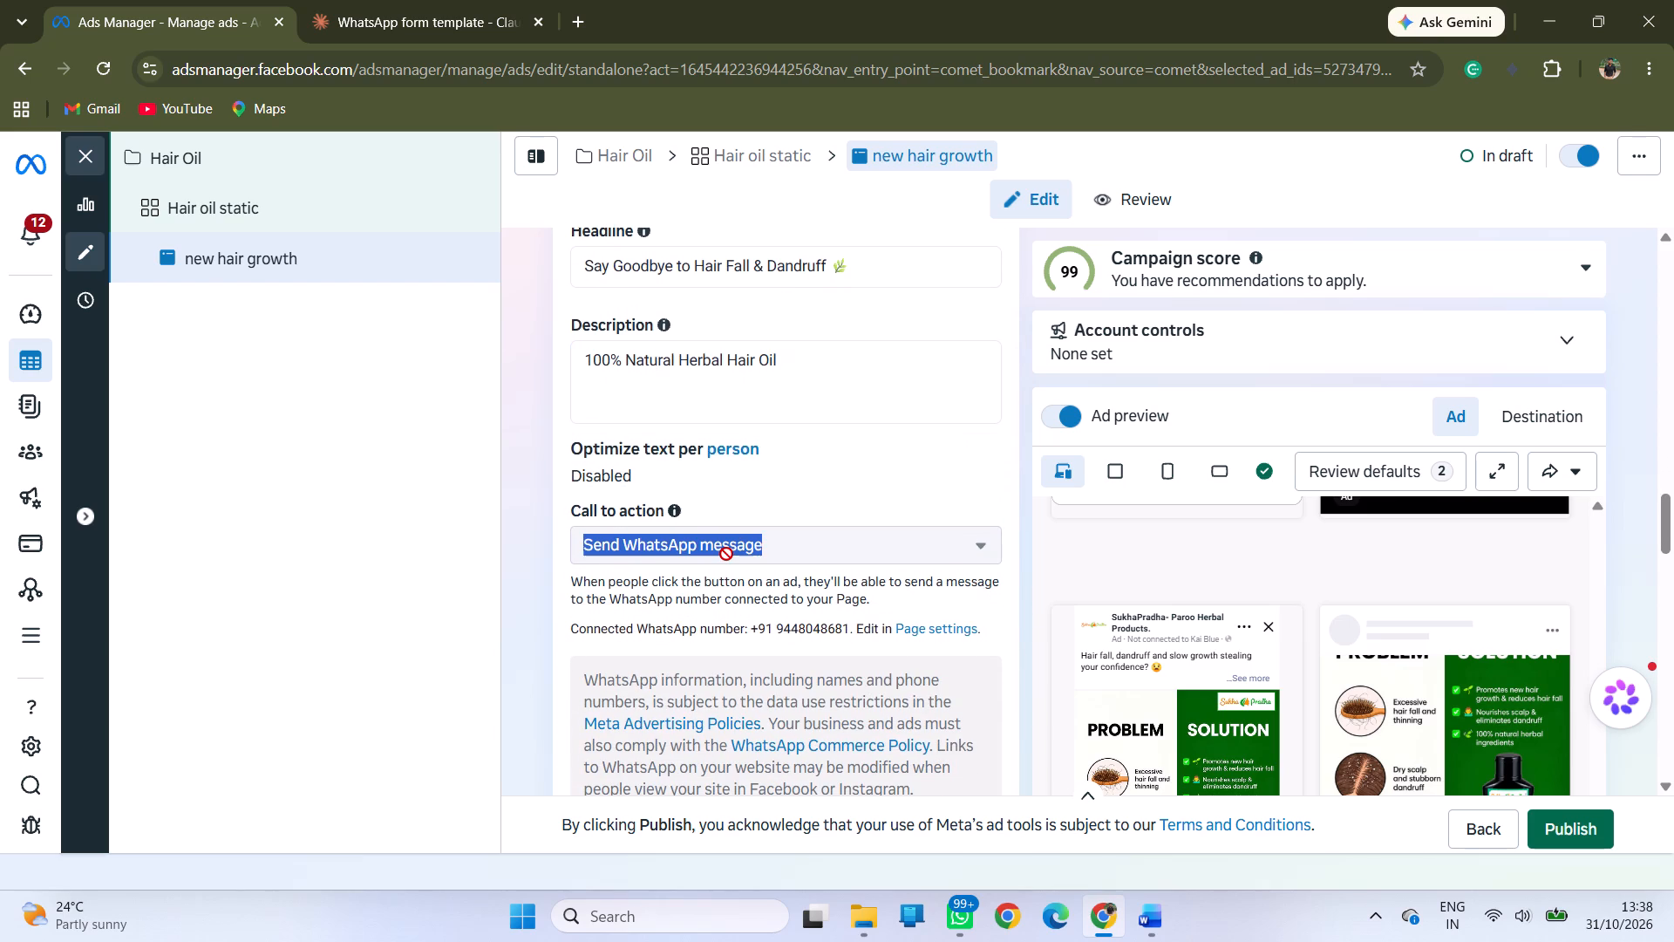
{"action": "left_click", "coordinate": [856, 541]}
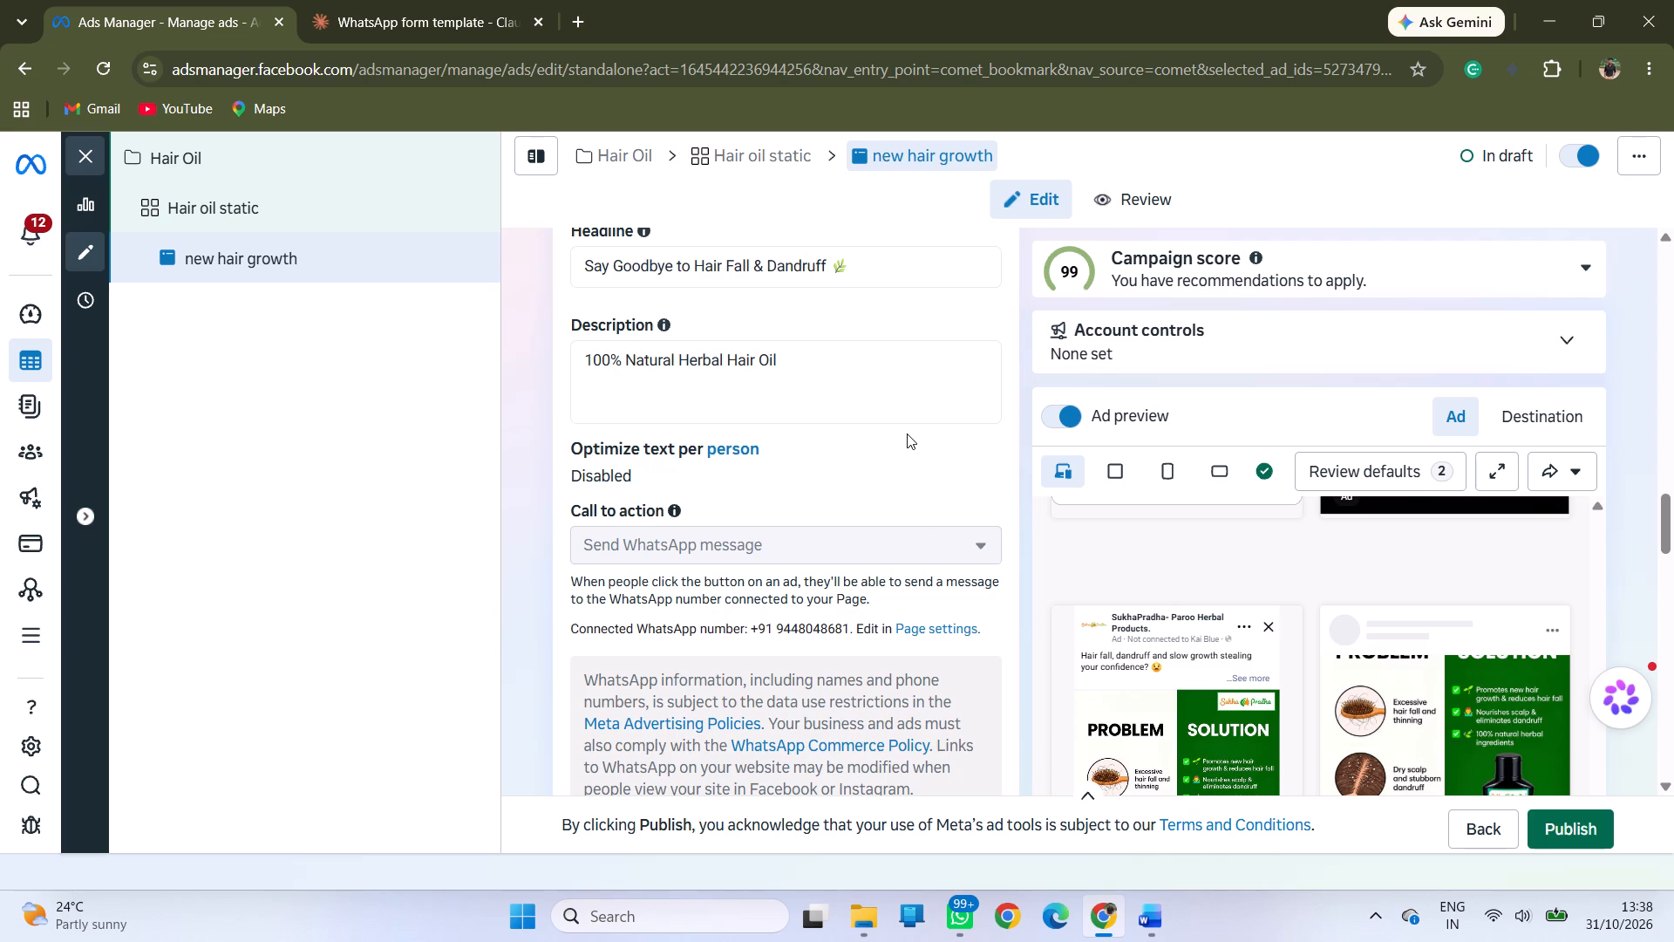
Review the ad text, AI image suggestions and media for each placement group, including the media's edit options.
{"action": "scroll", "coordinate": [907, 433], "scroll_direction": "up", "scroll_amount": 6}
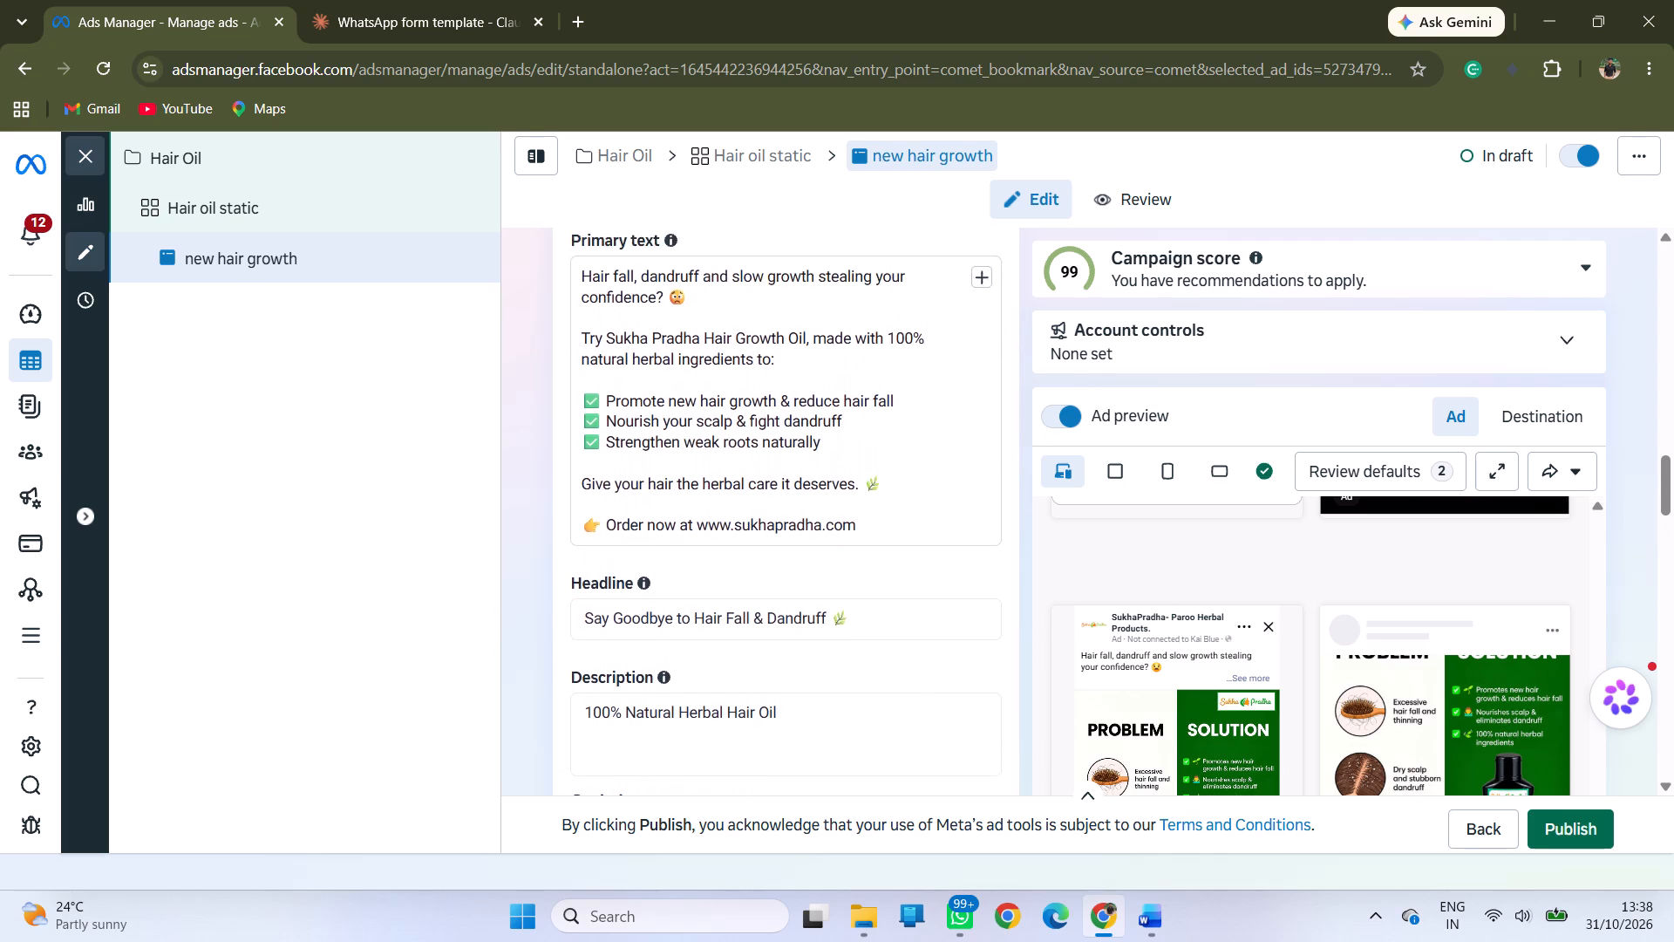
{"action": "scroll", "coordinate": [907, 433], "scroll_direction": "up", "scroll_amount": 5}
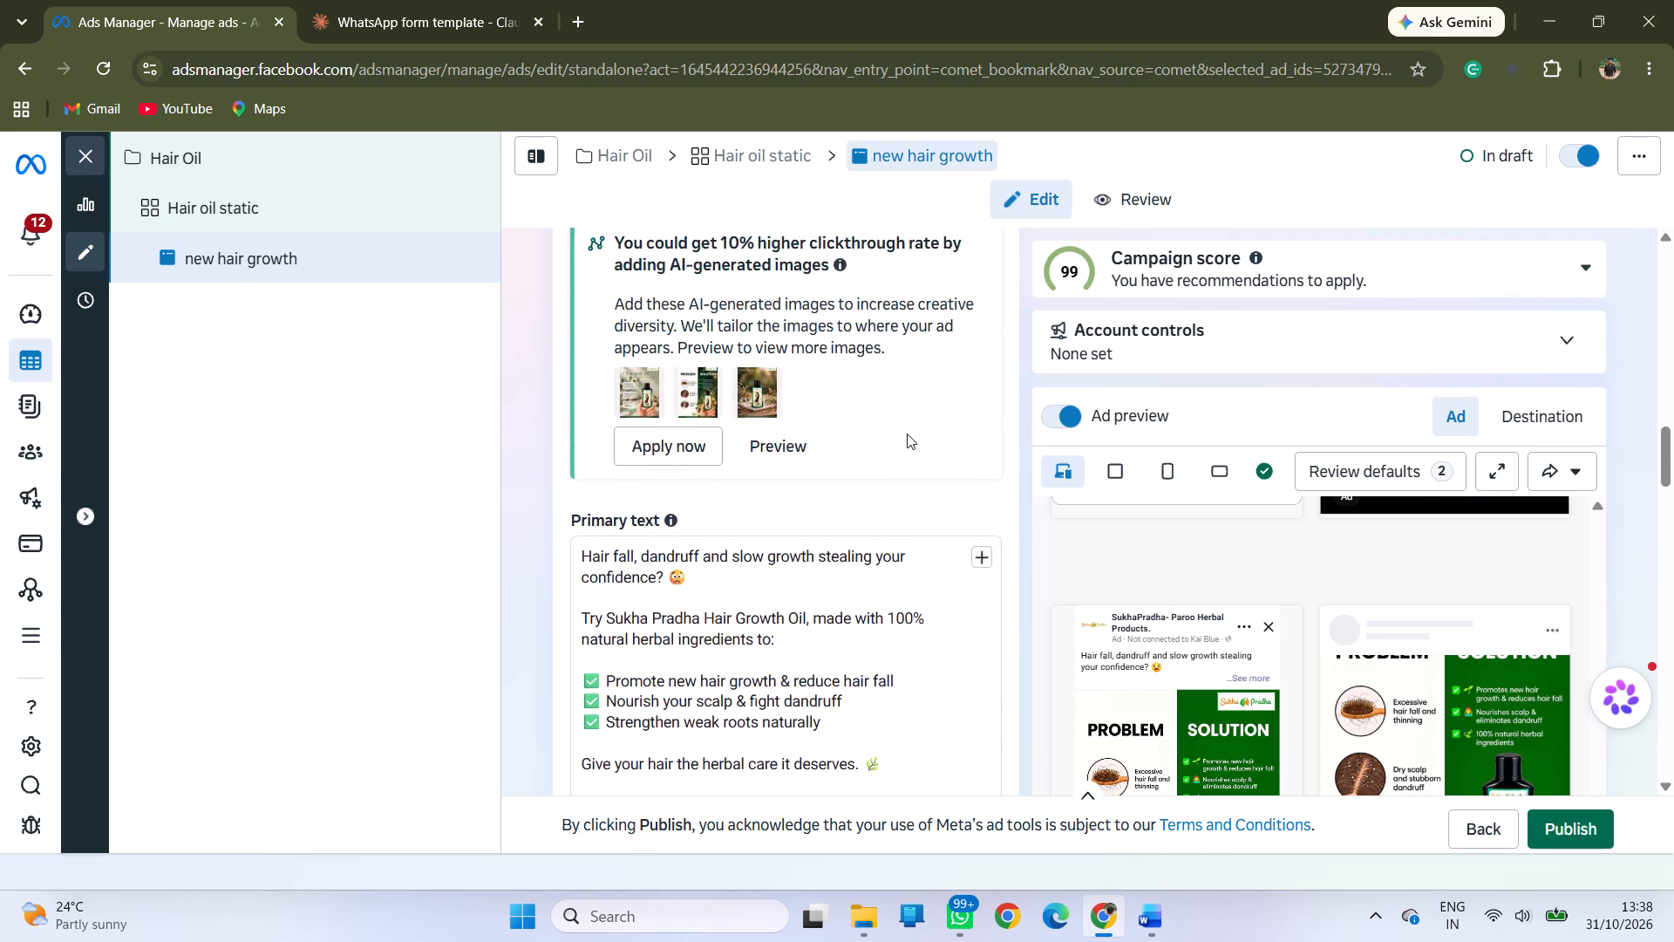
{"action": "scroll", "coordinate": [907, 433], "scroll_direction": "up", "scroll_amount": 5}
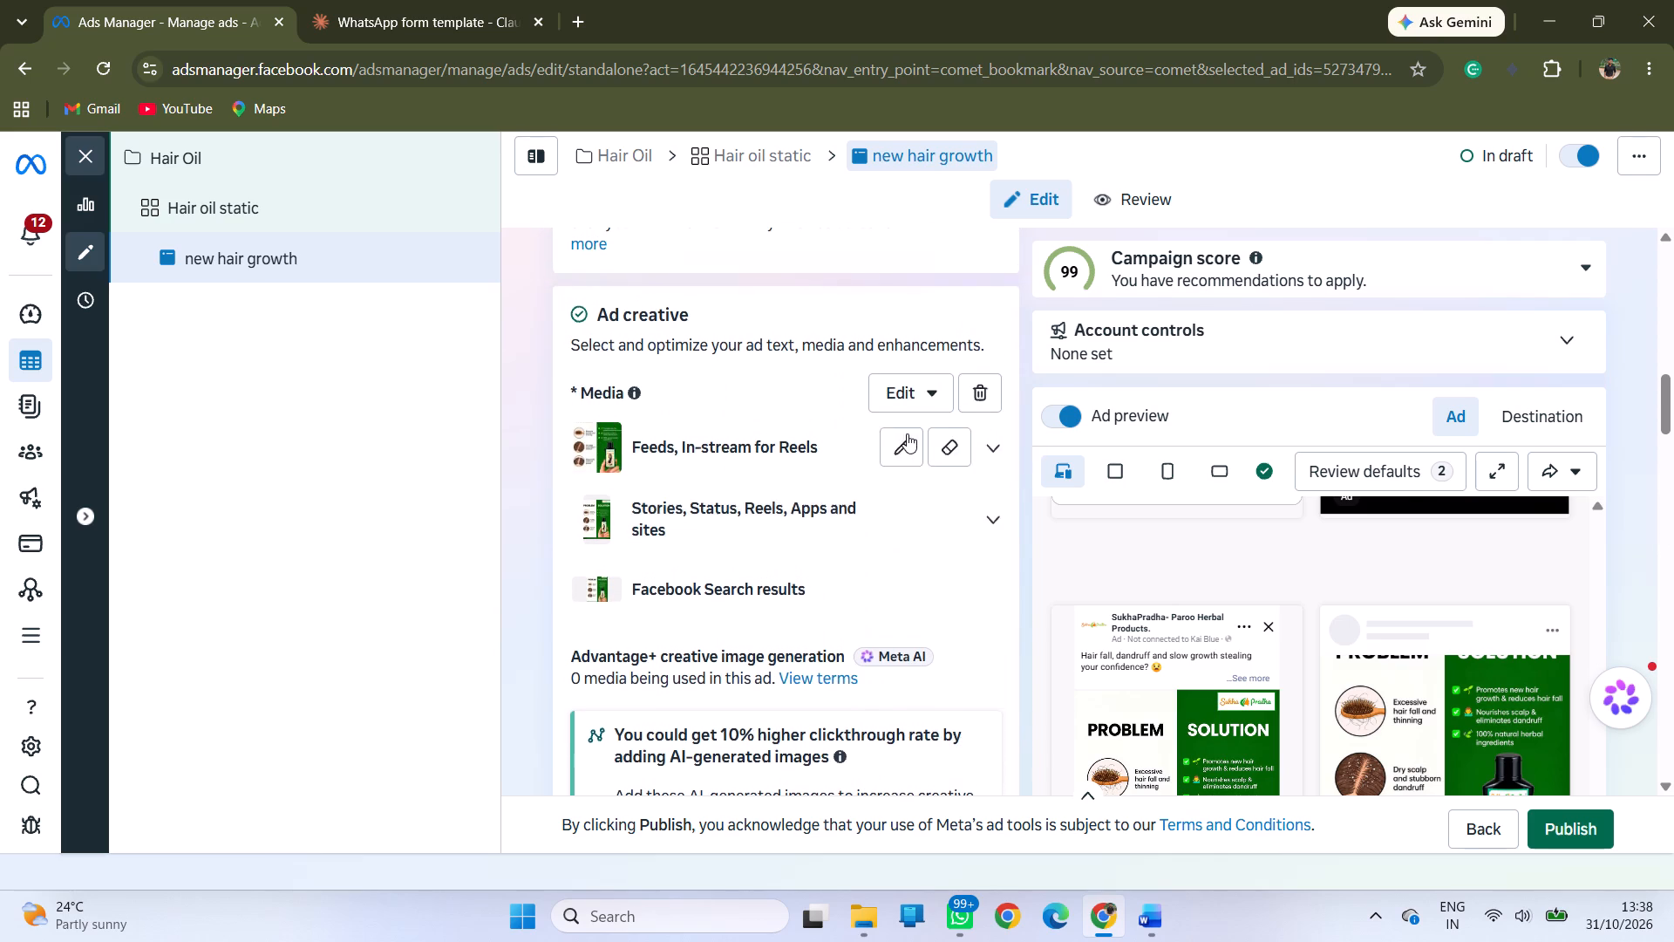
{"action": "scroll", "coordinate": [907, 433], "scroll_direction": "up", "scroll_amount": 1}
{"action": "scroll", "coordinate": [907, 433], "scroll_direction": "down", "scroll_amount": 1}
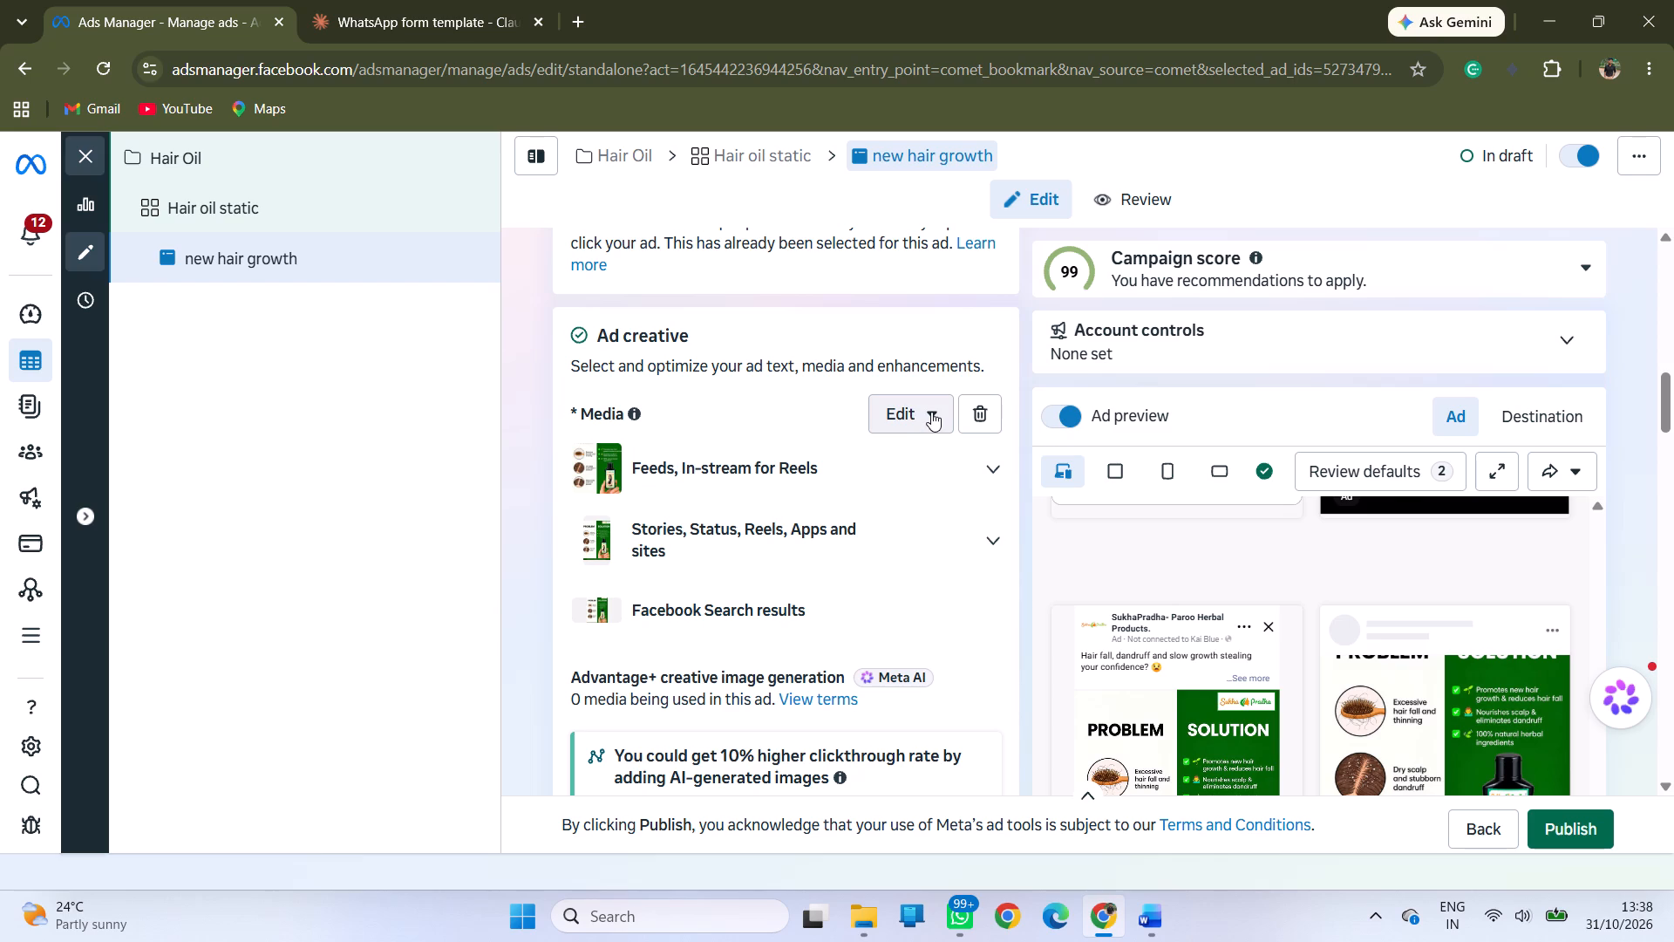
{"action": "left_click", "coordinate": [931, 412]}
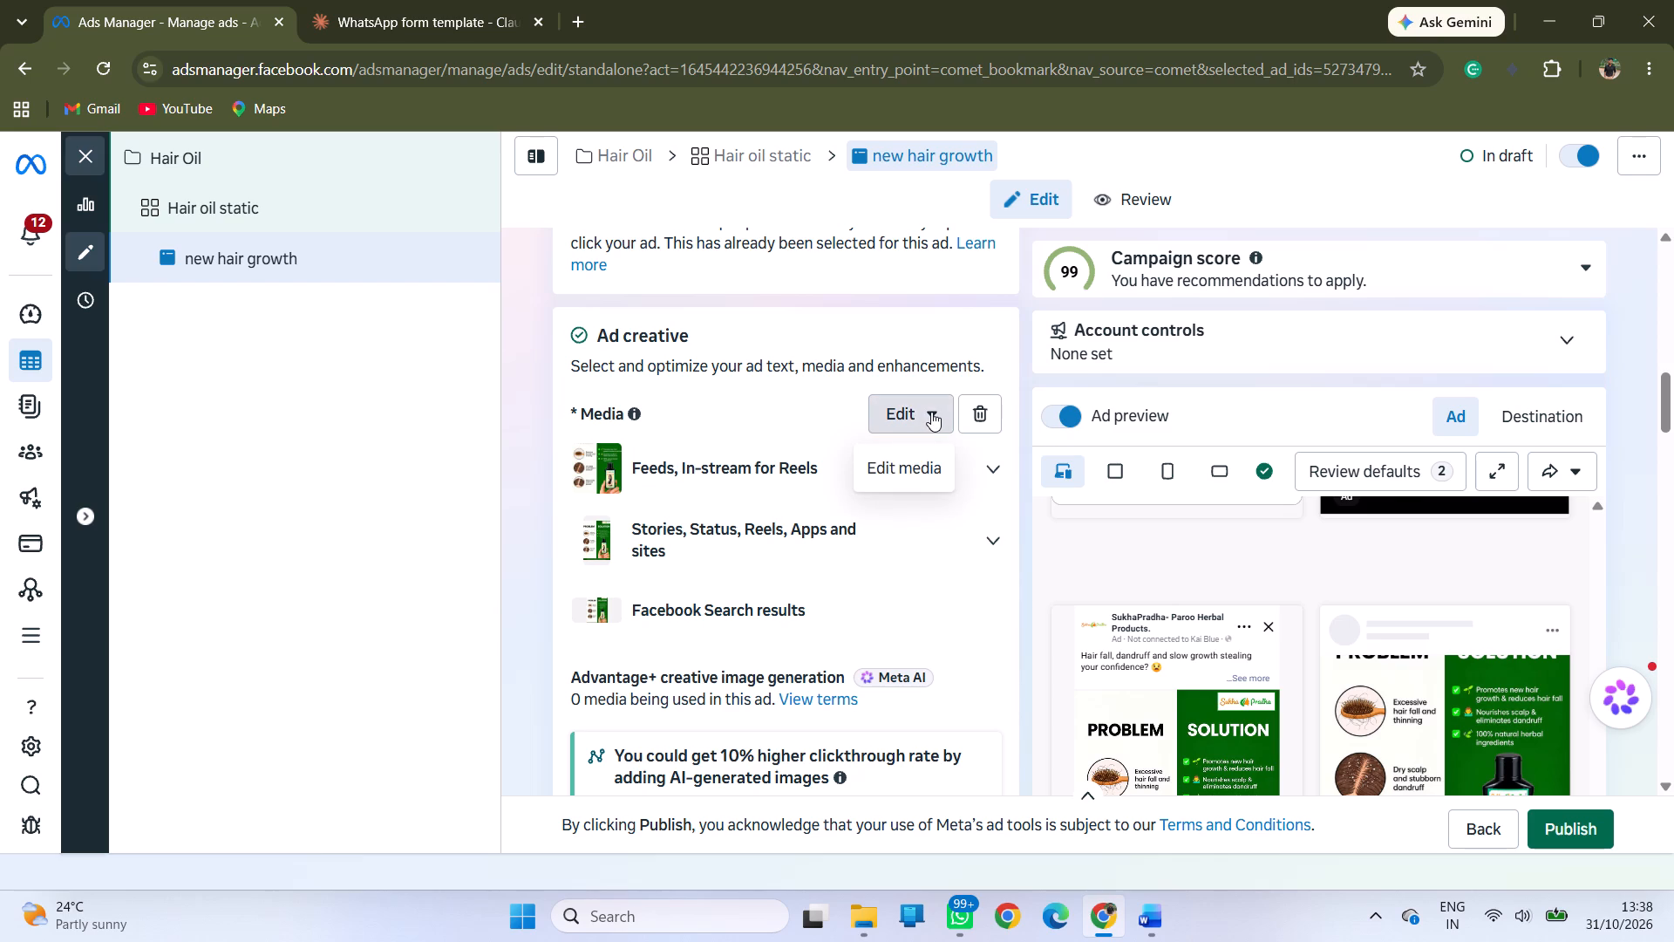
{"action": "left_click", "coordinate": [931, 412]}
Examine the ad's destination, format, identity and name settings, along with the placement previews.
{"action": "scroll", "coordinate": [728, 371], "scroll_direction": "up", "scroll_amount": 5}
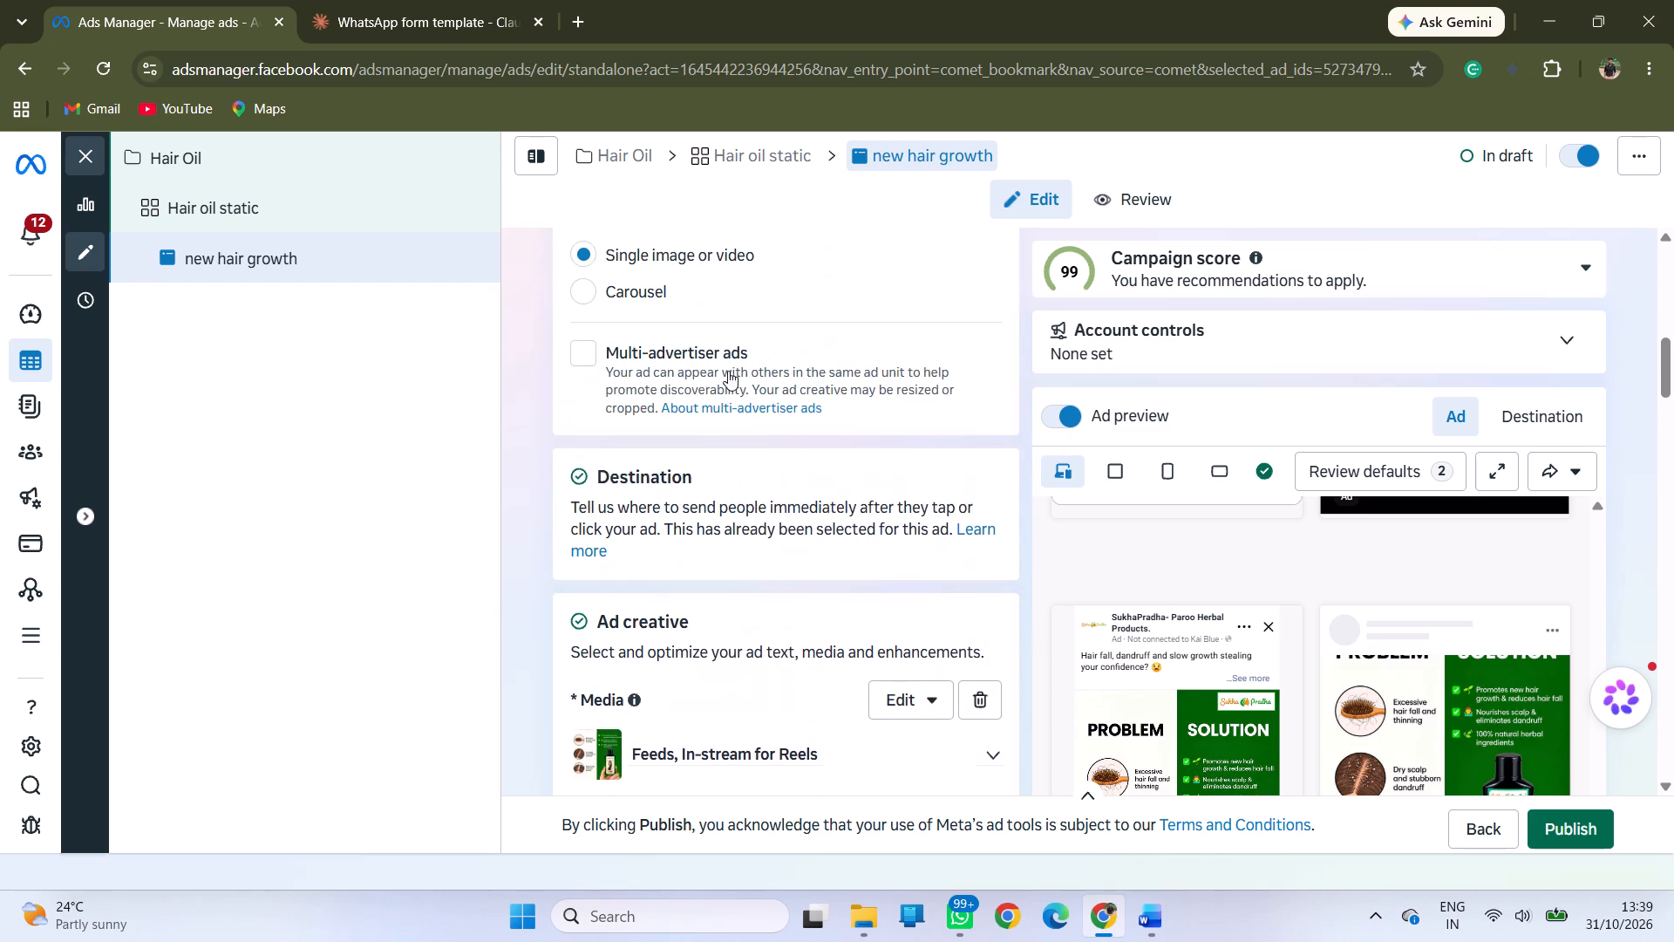
{"action": "scroll", "coordinate": [728, 371], "scroll_direction": "up", "scroll_amount": 5}
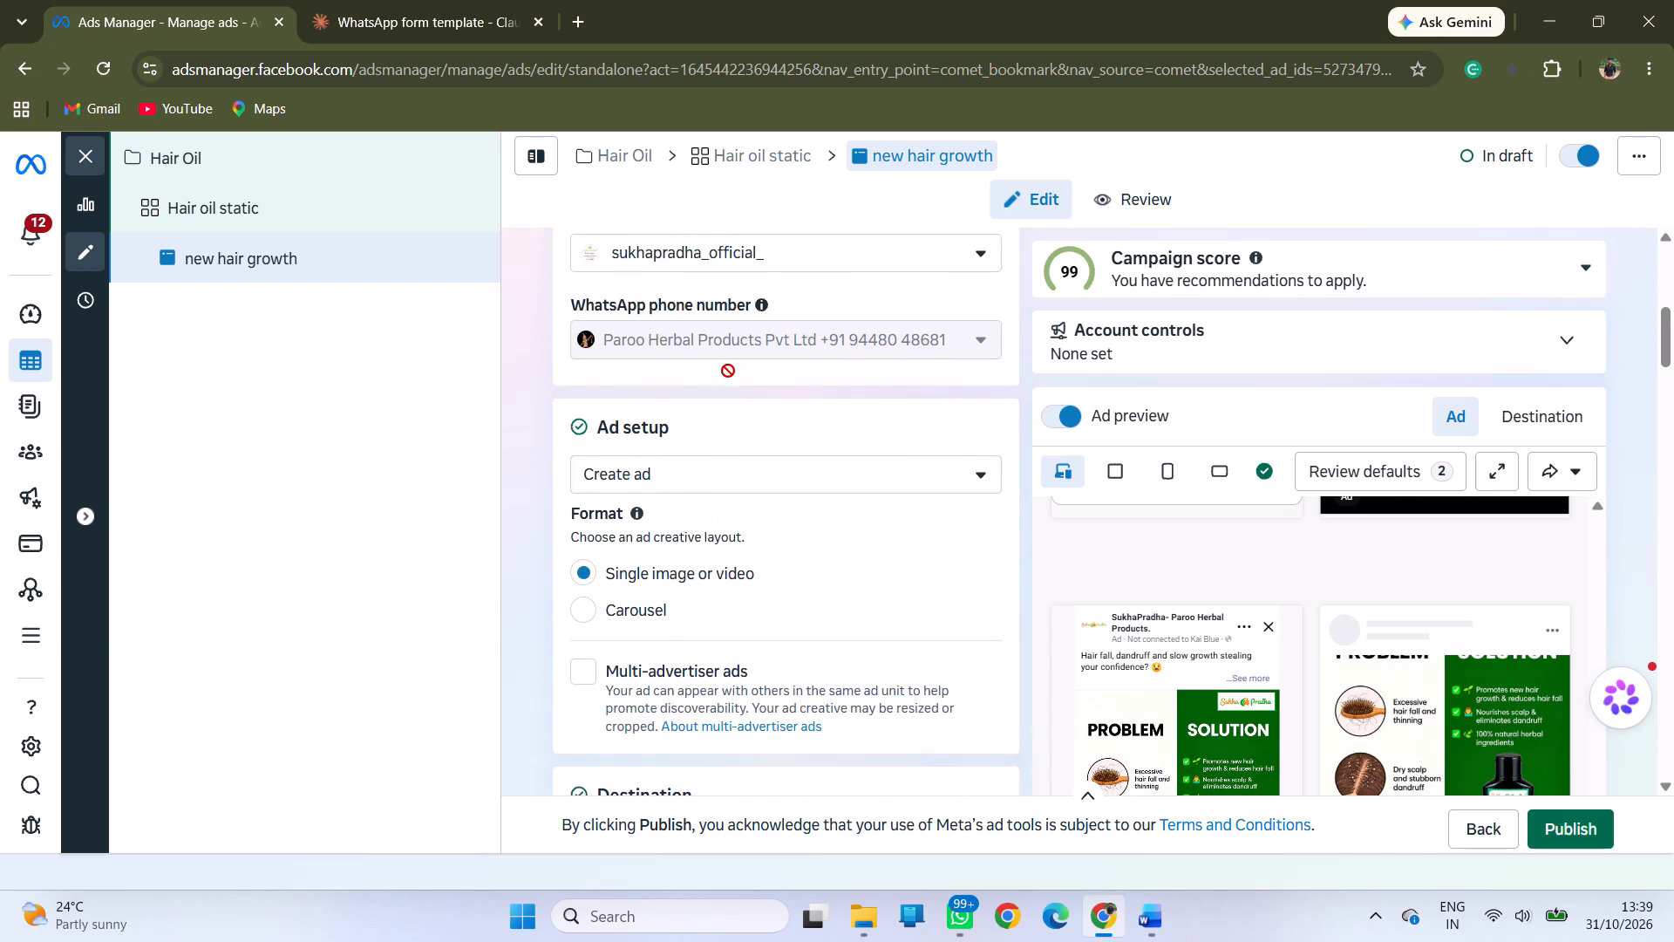
{"action": "scroll", "coordinate": [728, 371], "scroll_direction": "up", "scroll_amount": 12}
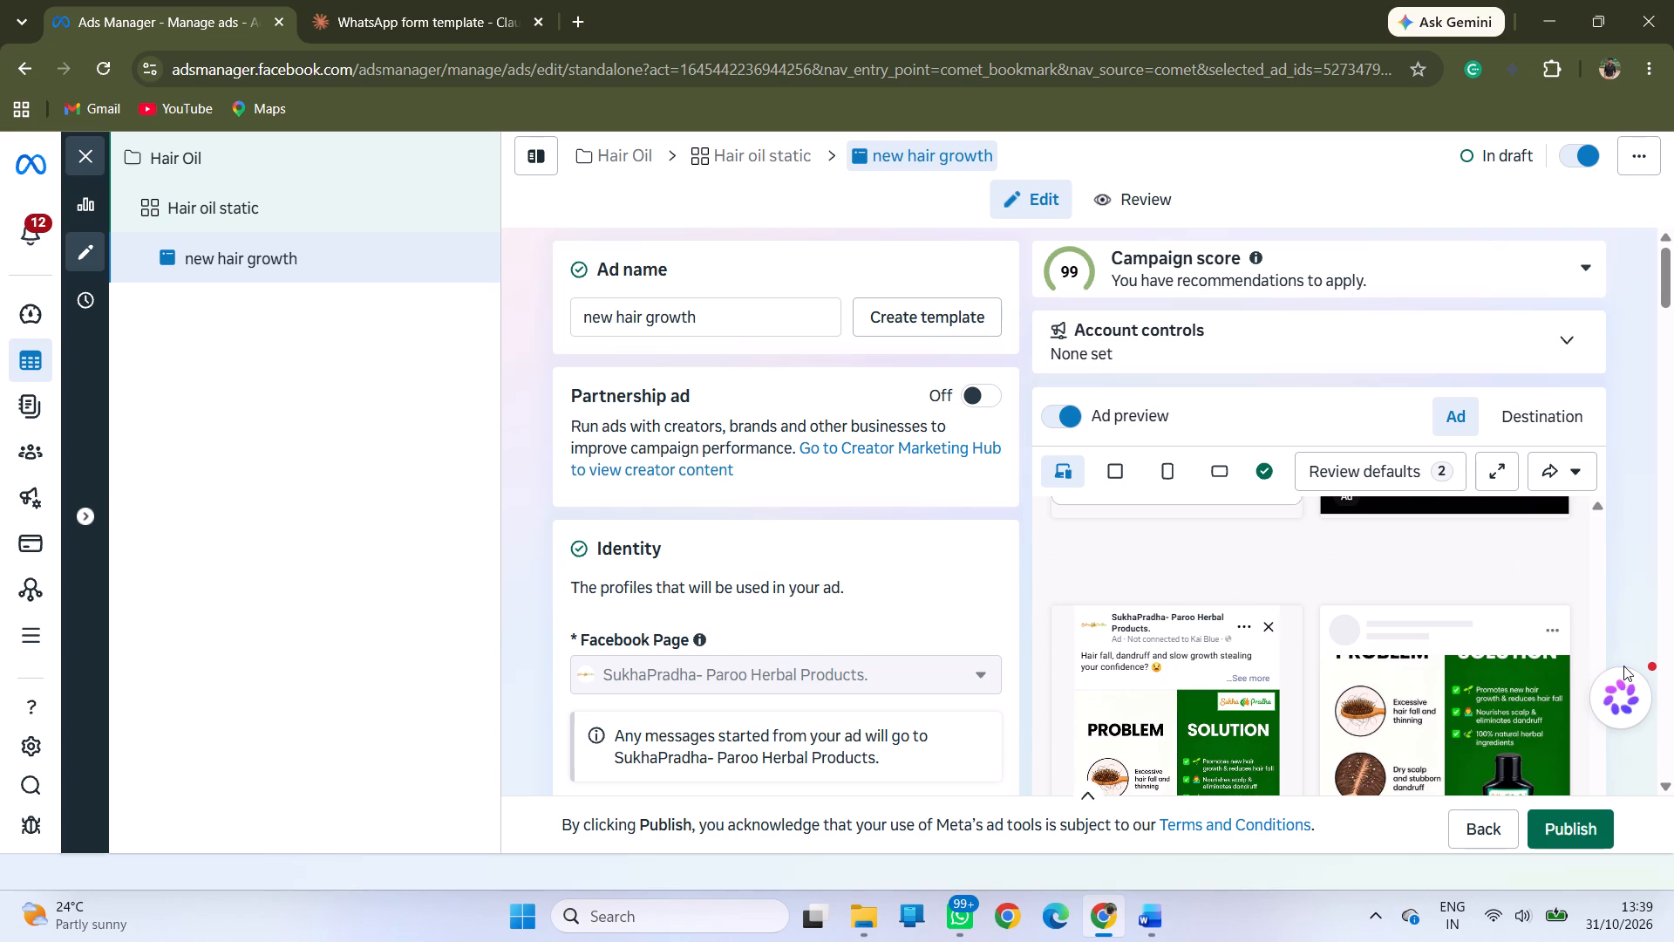
{"action": "scroll", "coordinate": [1350, 557], "scroll_direction": "up", "scroll_amount": 6}
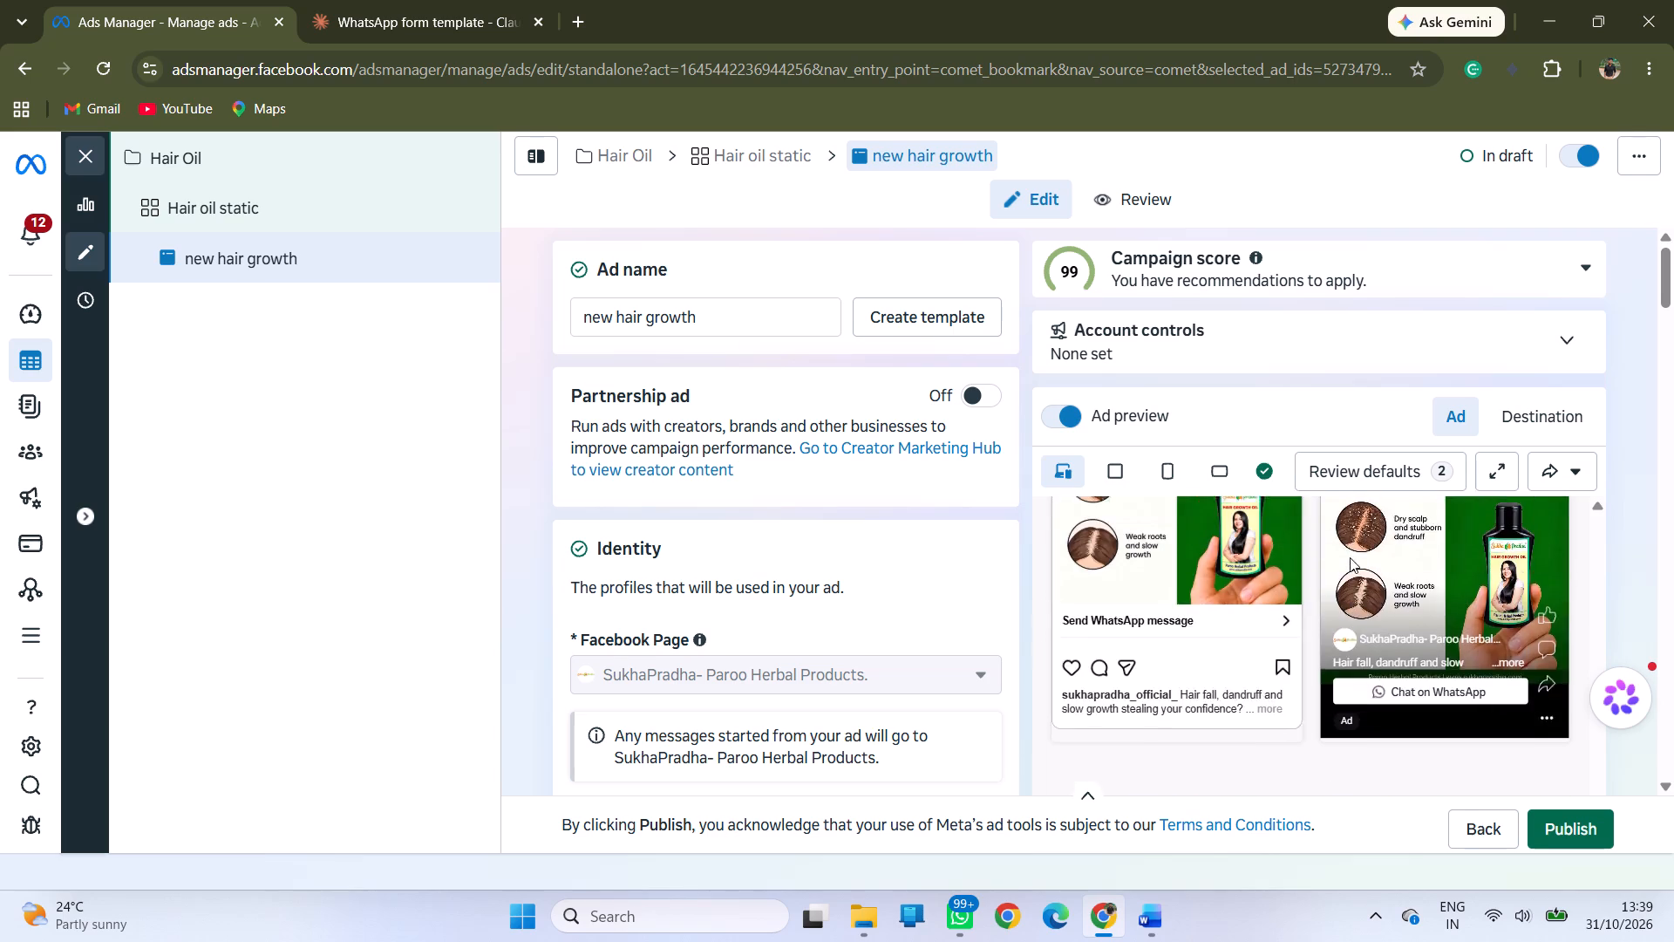
{"action": "scroll", "coordinate": [1350, 557], "scroll_direction": "up", "scroll_amount": 20}
{"action": "scroll", "coordinate": [1350, 557], "scroll_direction": "up", "scroll_amount": 2}
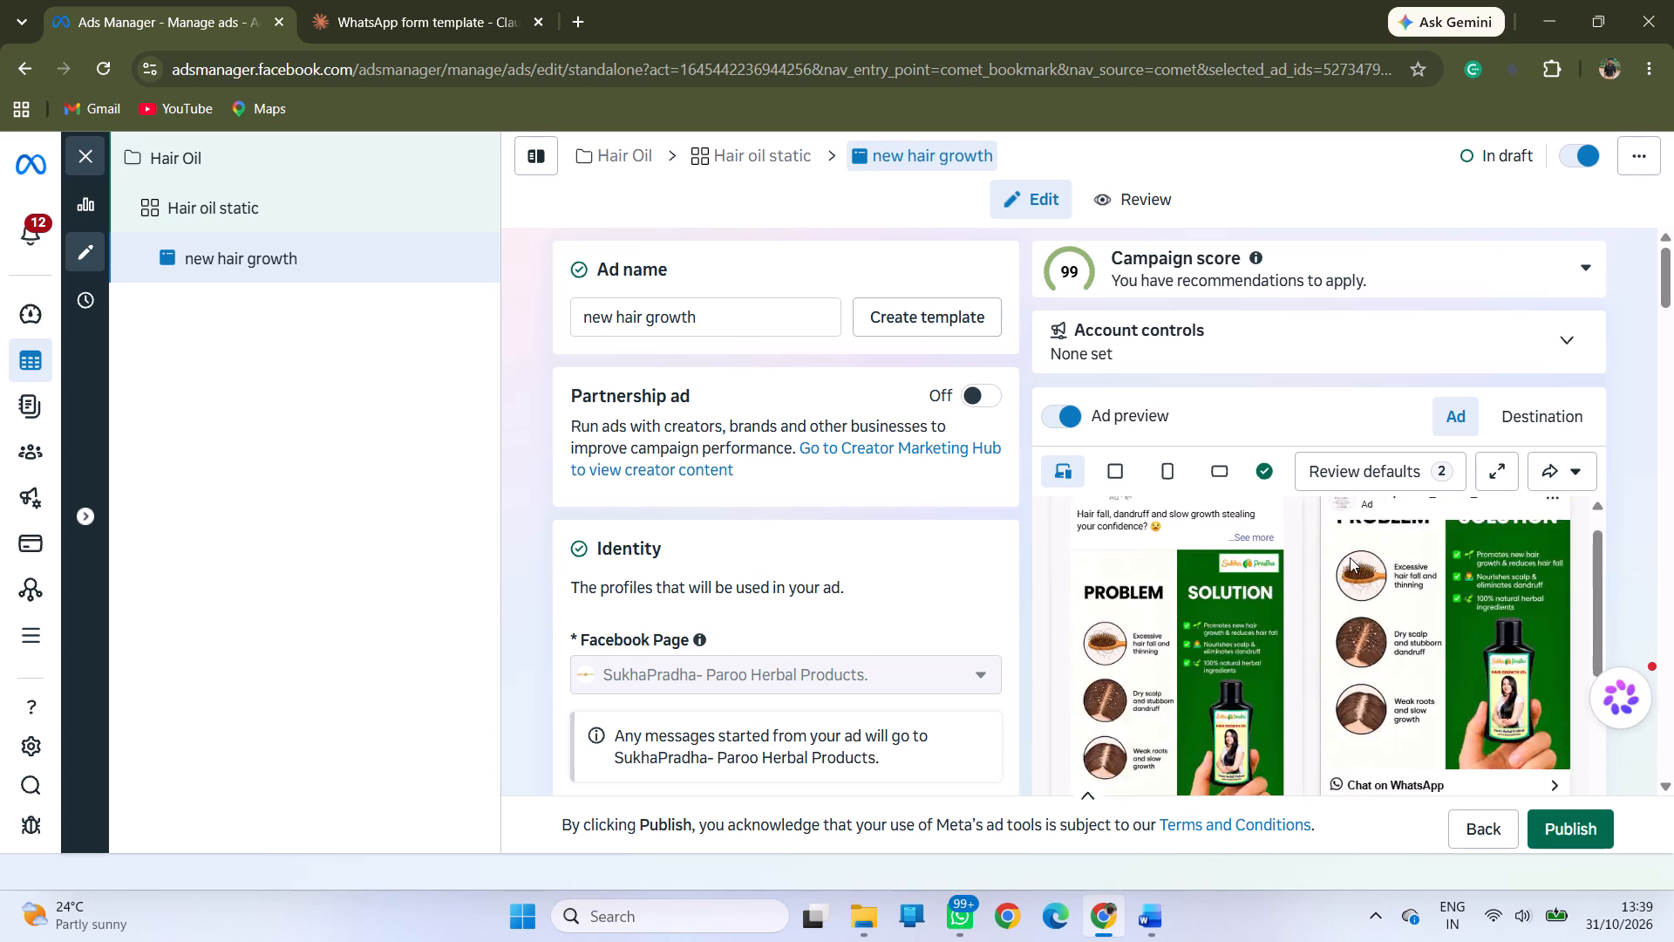
{"action": "scroll", "coordinate": [1350, 557], "scroll_direction": "up", "scroll_amount": 10}
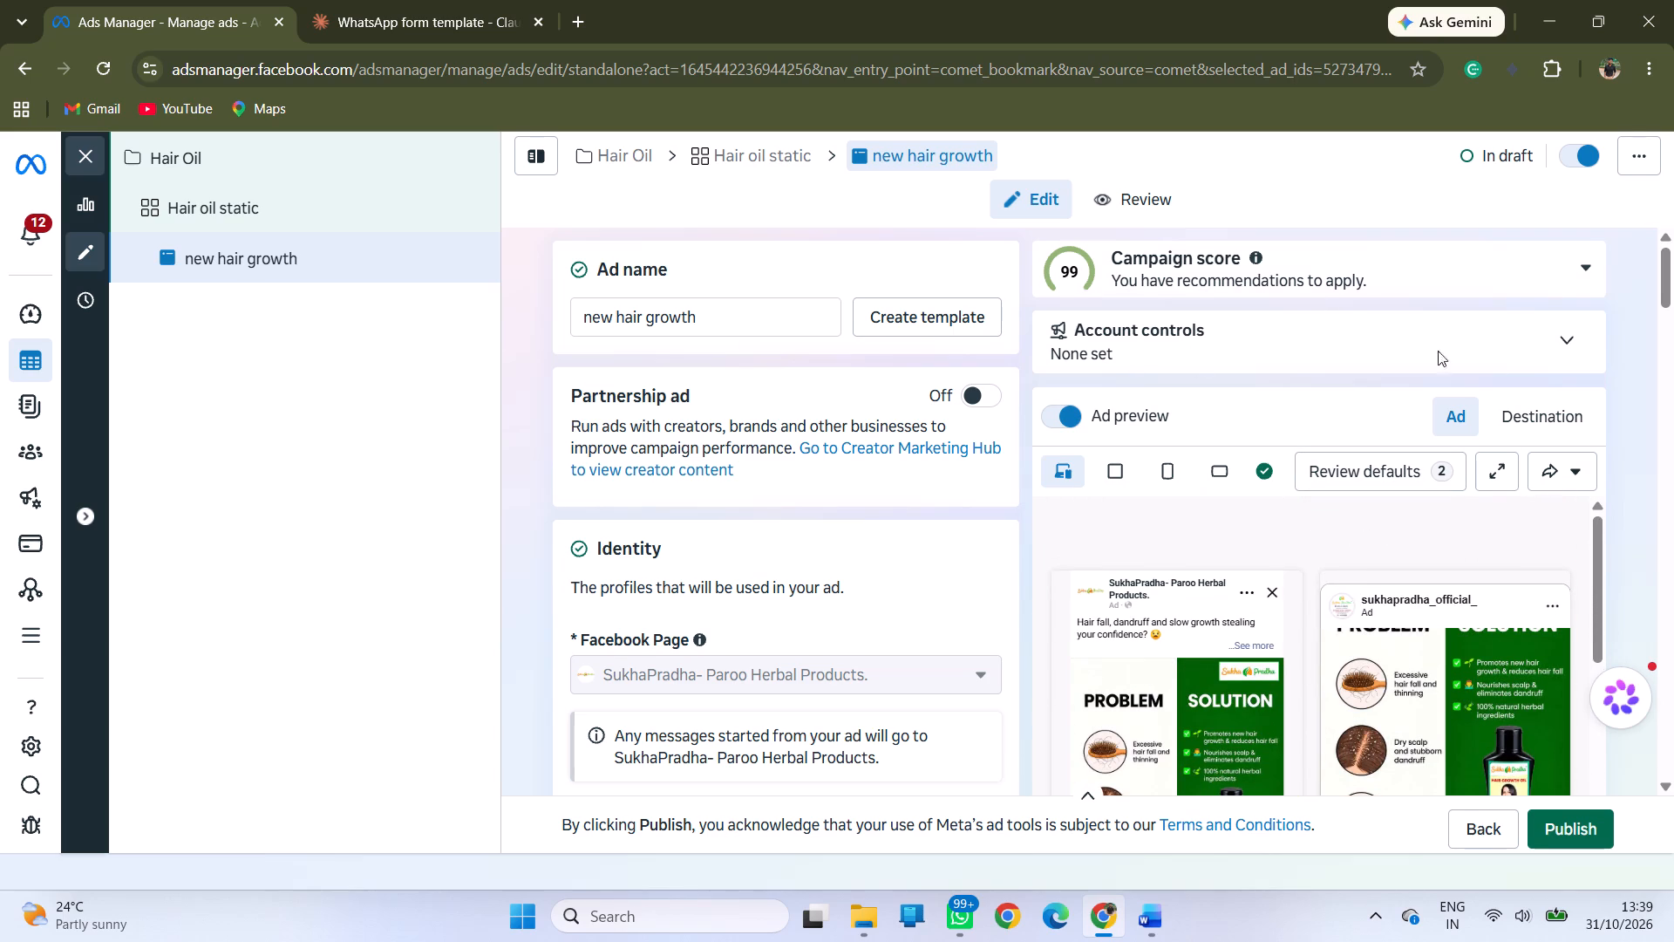
Expand the account controls and inspect the ad account's placement controls, closing them without changes.
{"action": "left_click", "coordinate": [1569, 332]}
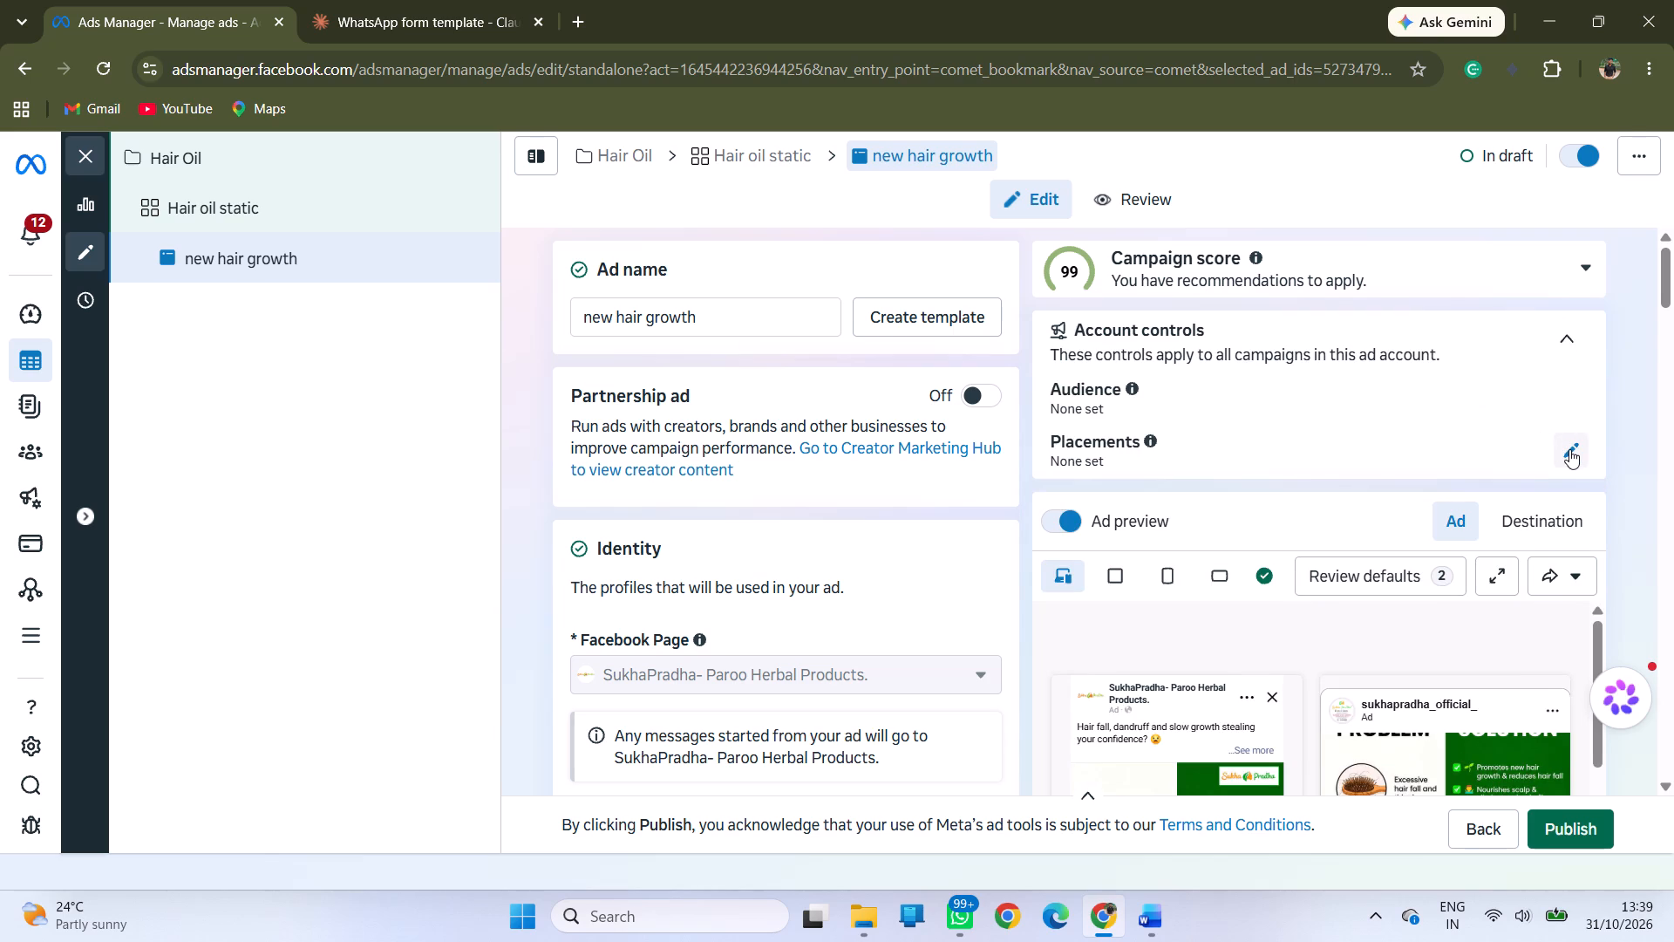
{"action": "left_click", "coordinate": [1569, 449]}
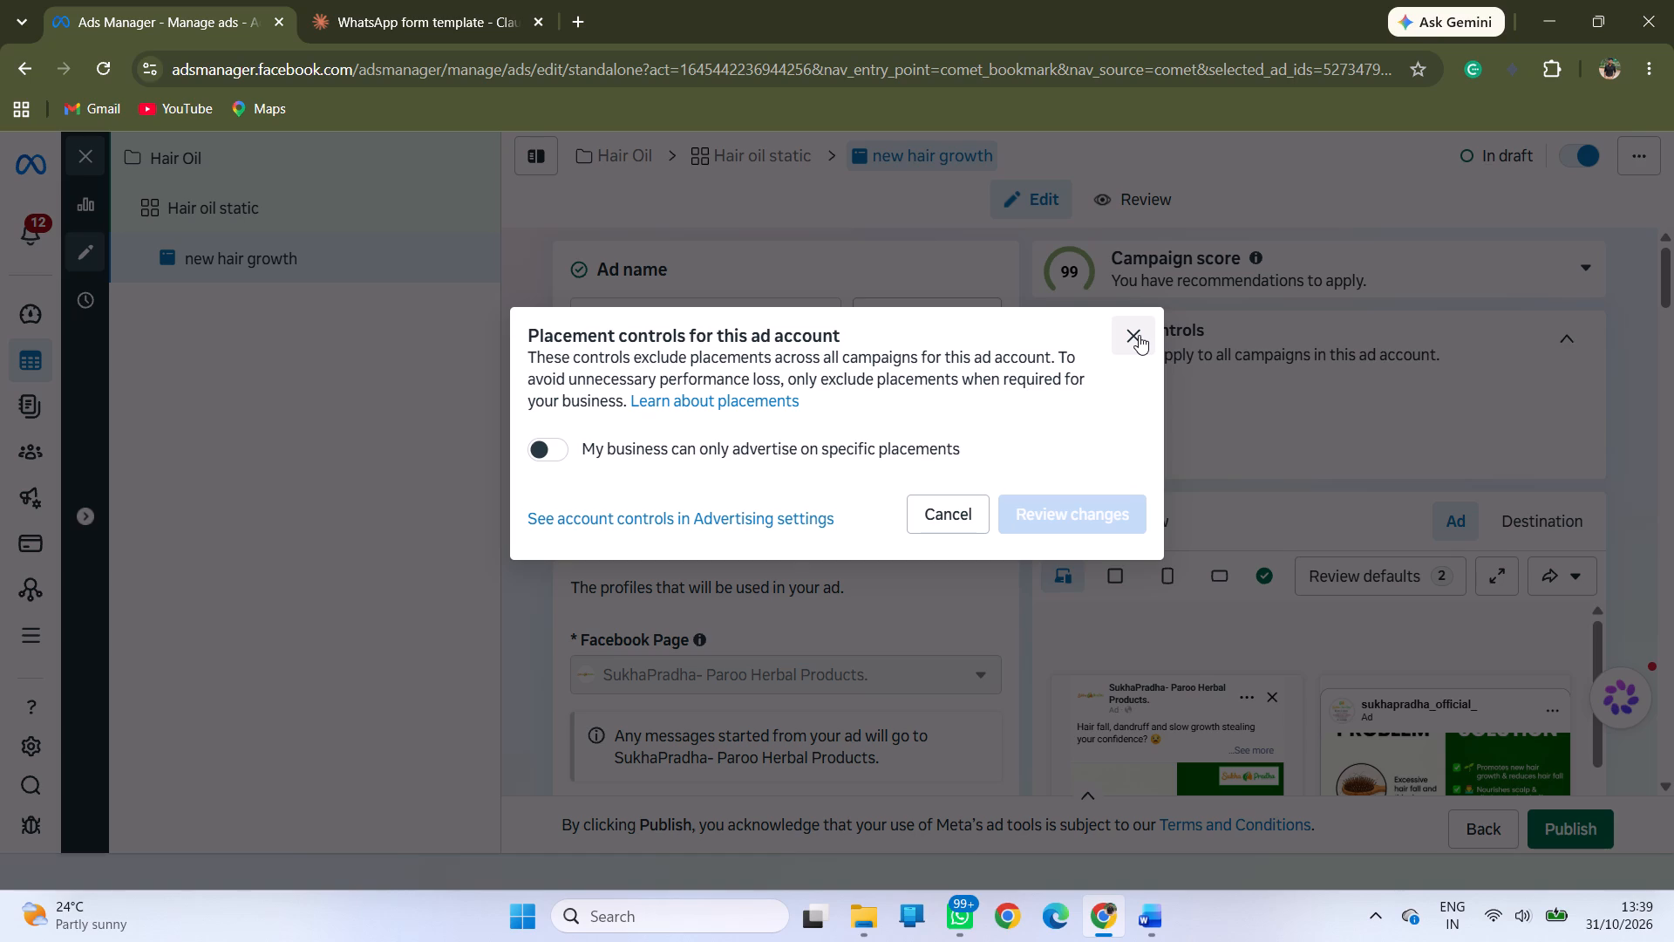
{"action": "left_click", "coordinate": [1139, 335]}
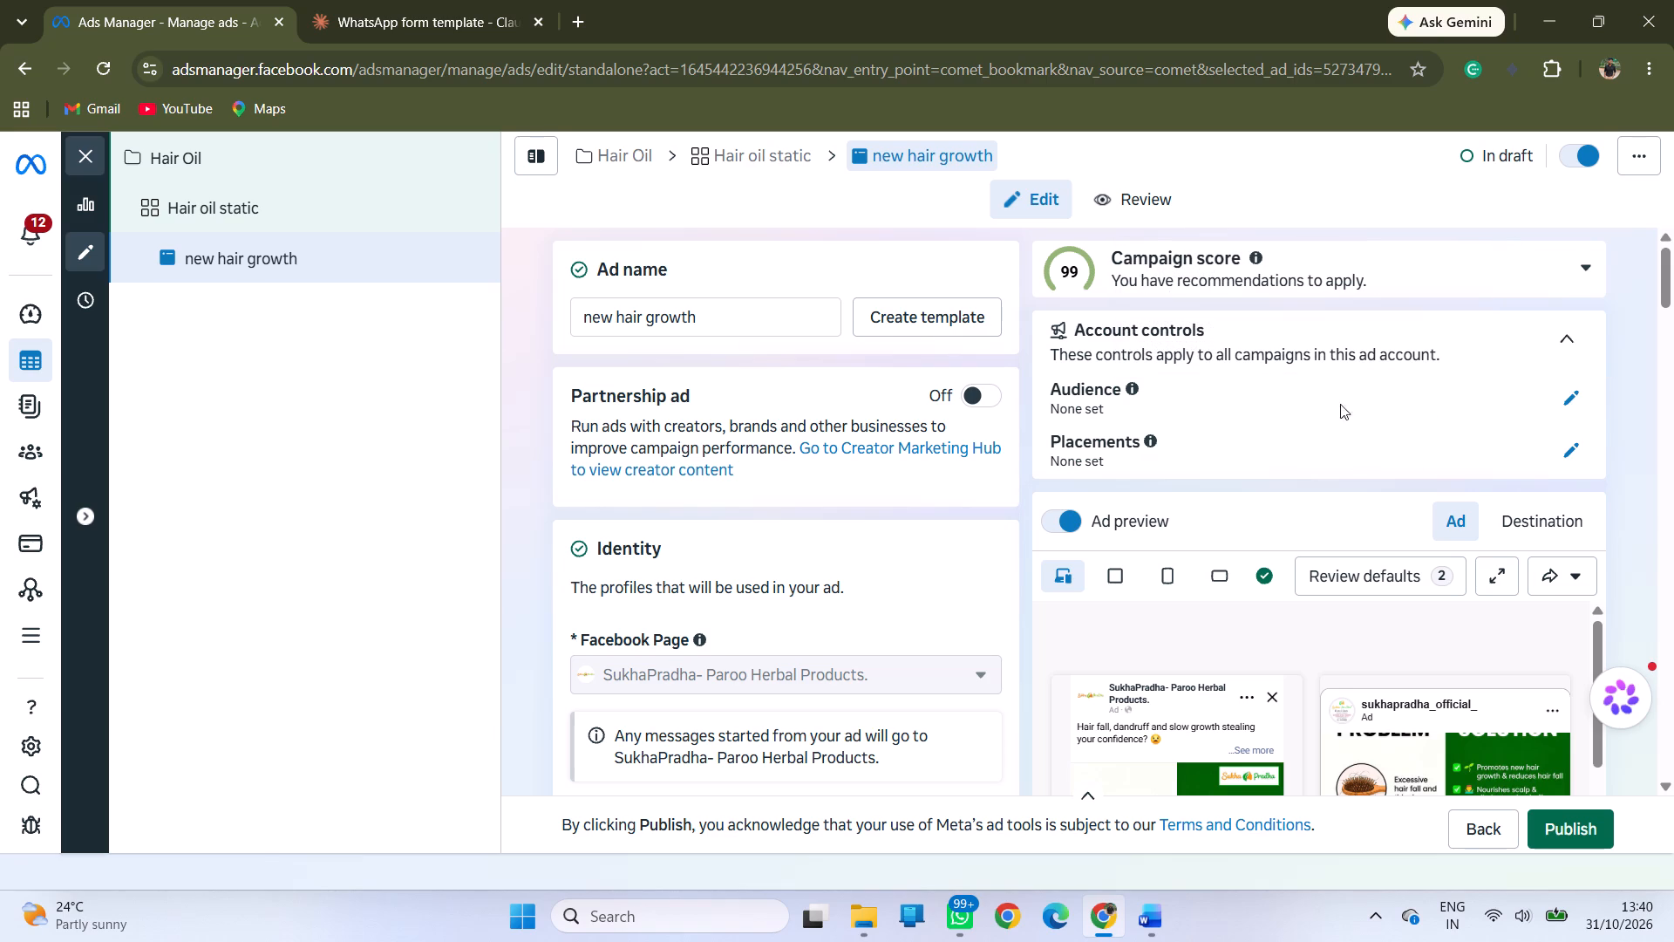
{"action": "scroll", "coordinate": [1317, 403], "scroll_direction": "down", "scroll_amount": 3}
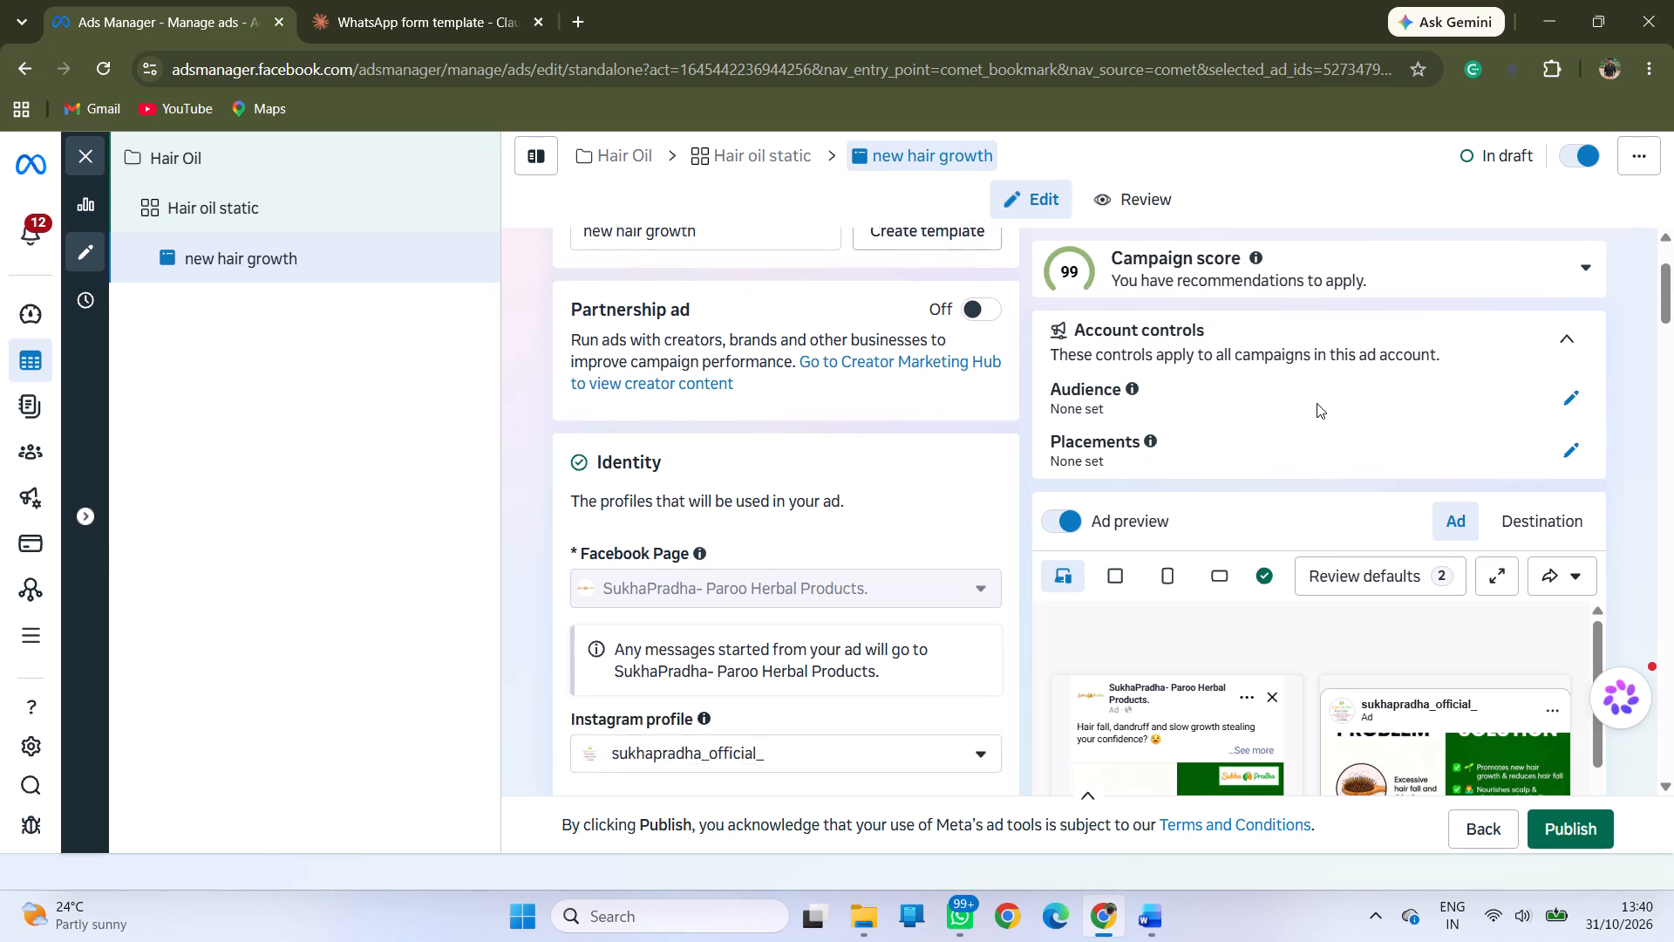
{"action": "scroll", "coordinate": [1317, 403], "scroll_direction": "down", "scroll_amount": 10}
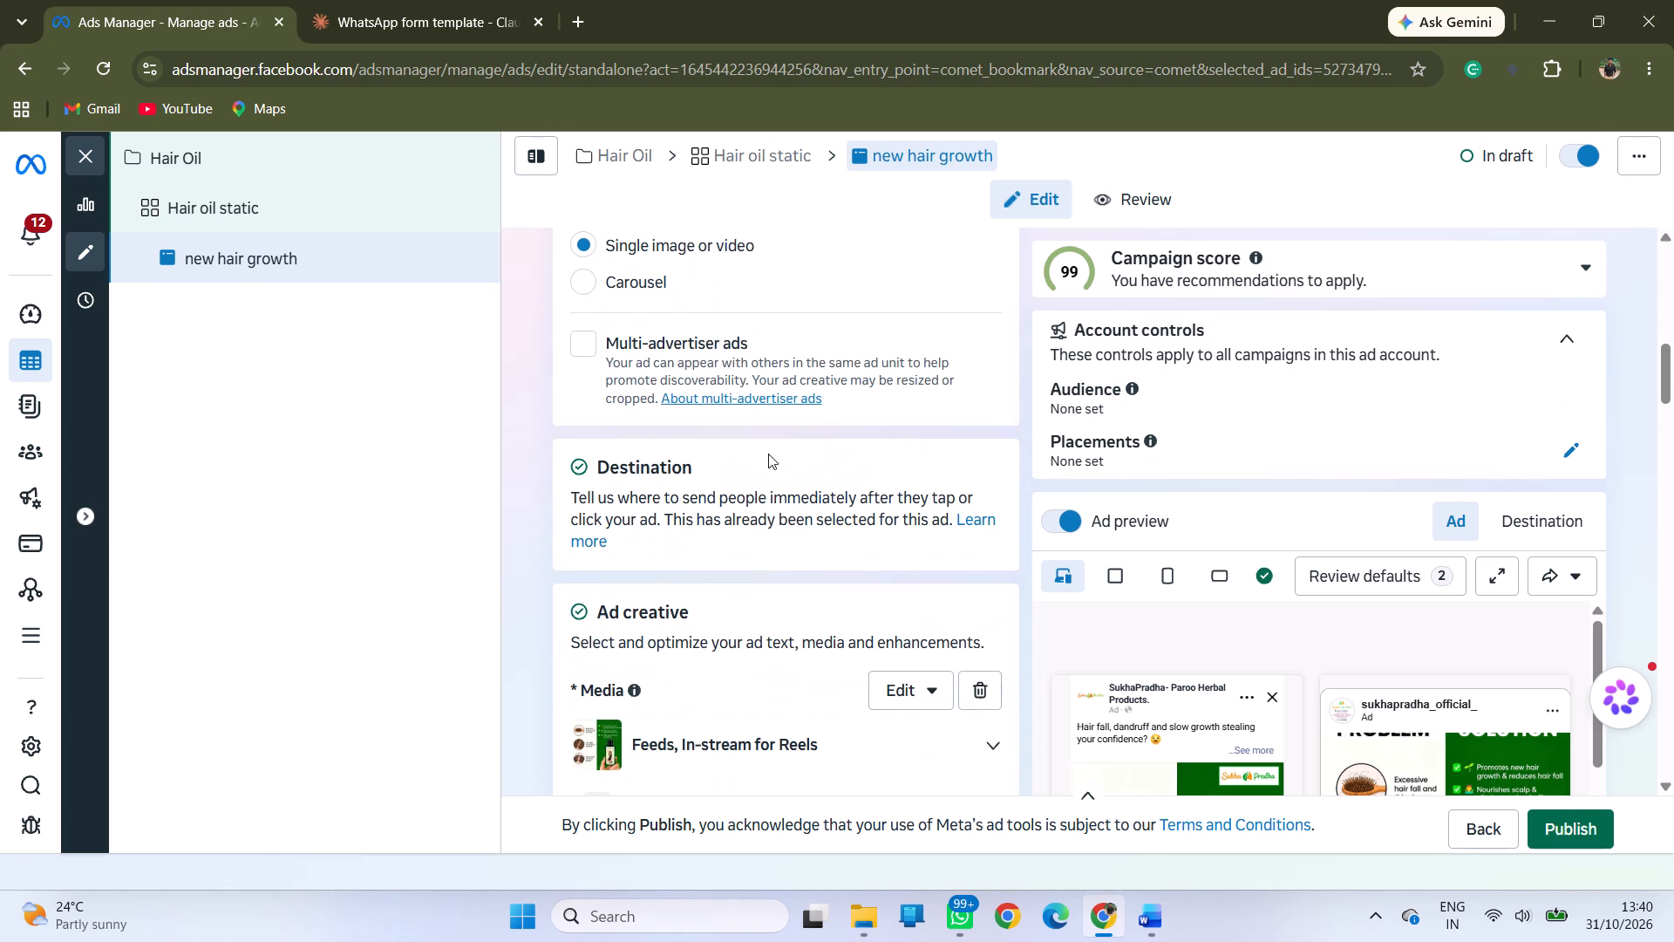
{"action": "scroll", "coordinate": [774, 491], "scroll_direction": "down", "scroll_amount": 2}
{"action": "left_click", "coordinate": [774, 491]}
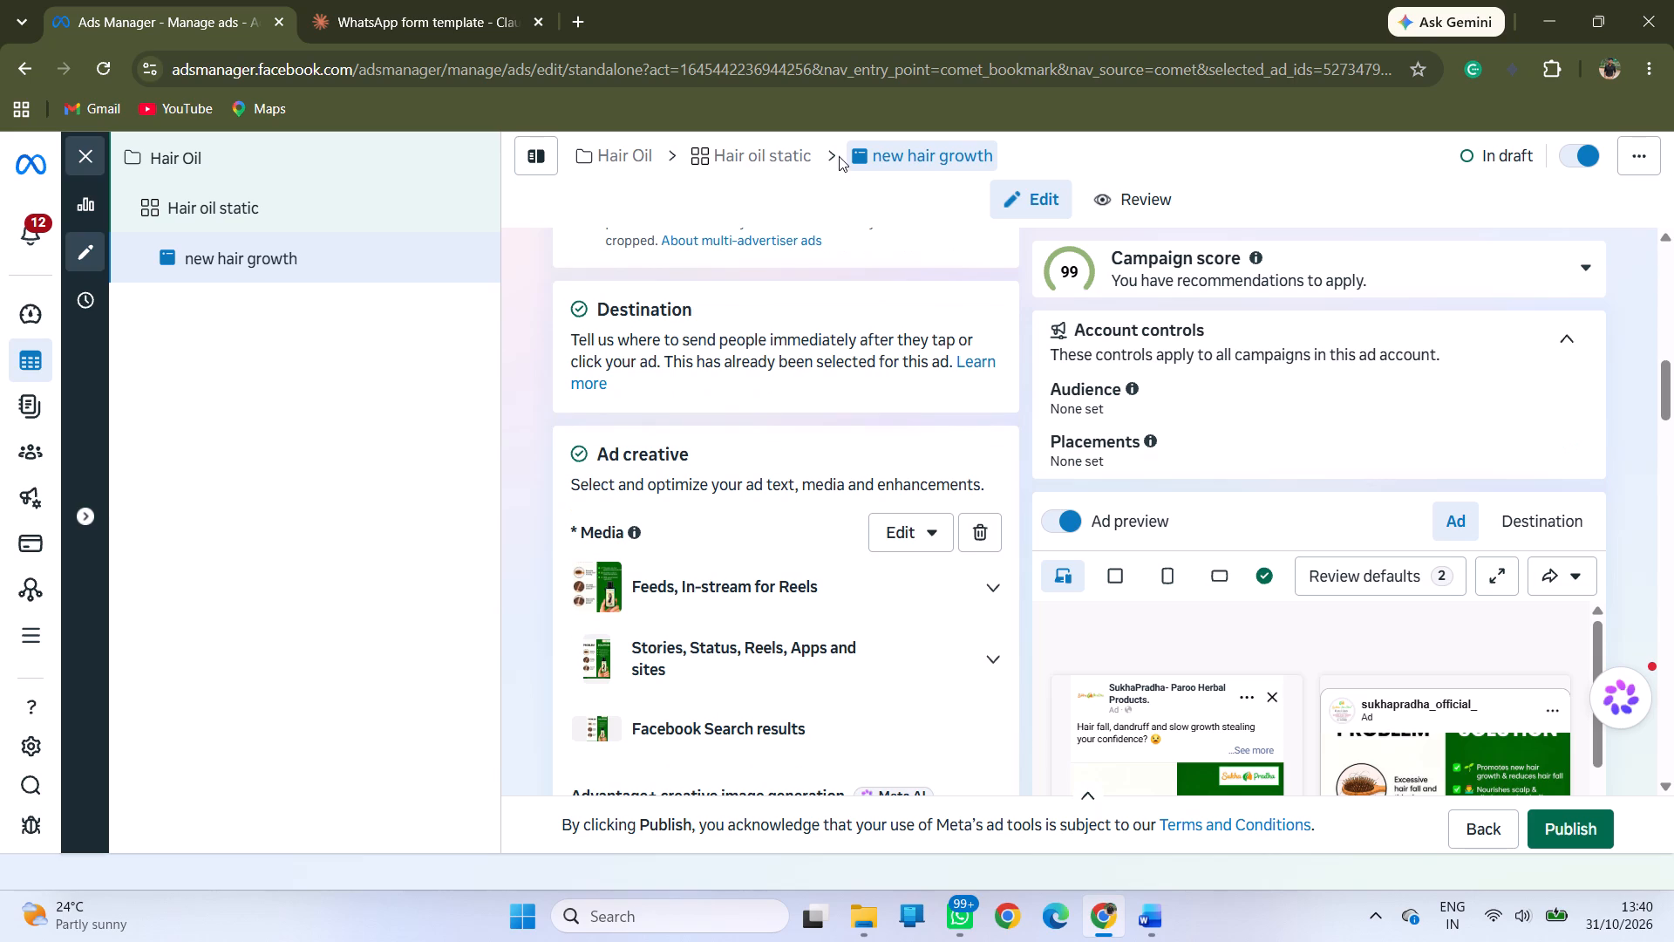
Recheck the new hair growth ad's name, identity, format, headline, description and call to action.
{"action": "scroll", "coordinate": [847, 217], "scroll_direction": "up", "scroll_amount": 1}
{"action": "scroll", "coordinate": [813, 338], "scroll_direction": "up", "scroll_amount": 6}
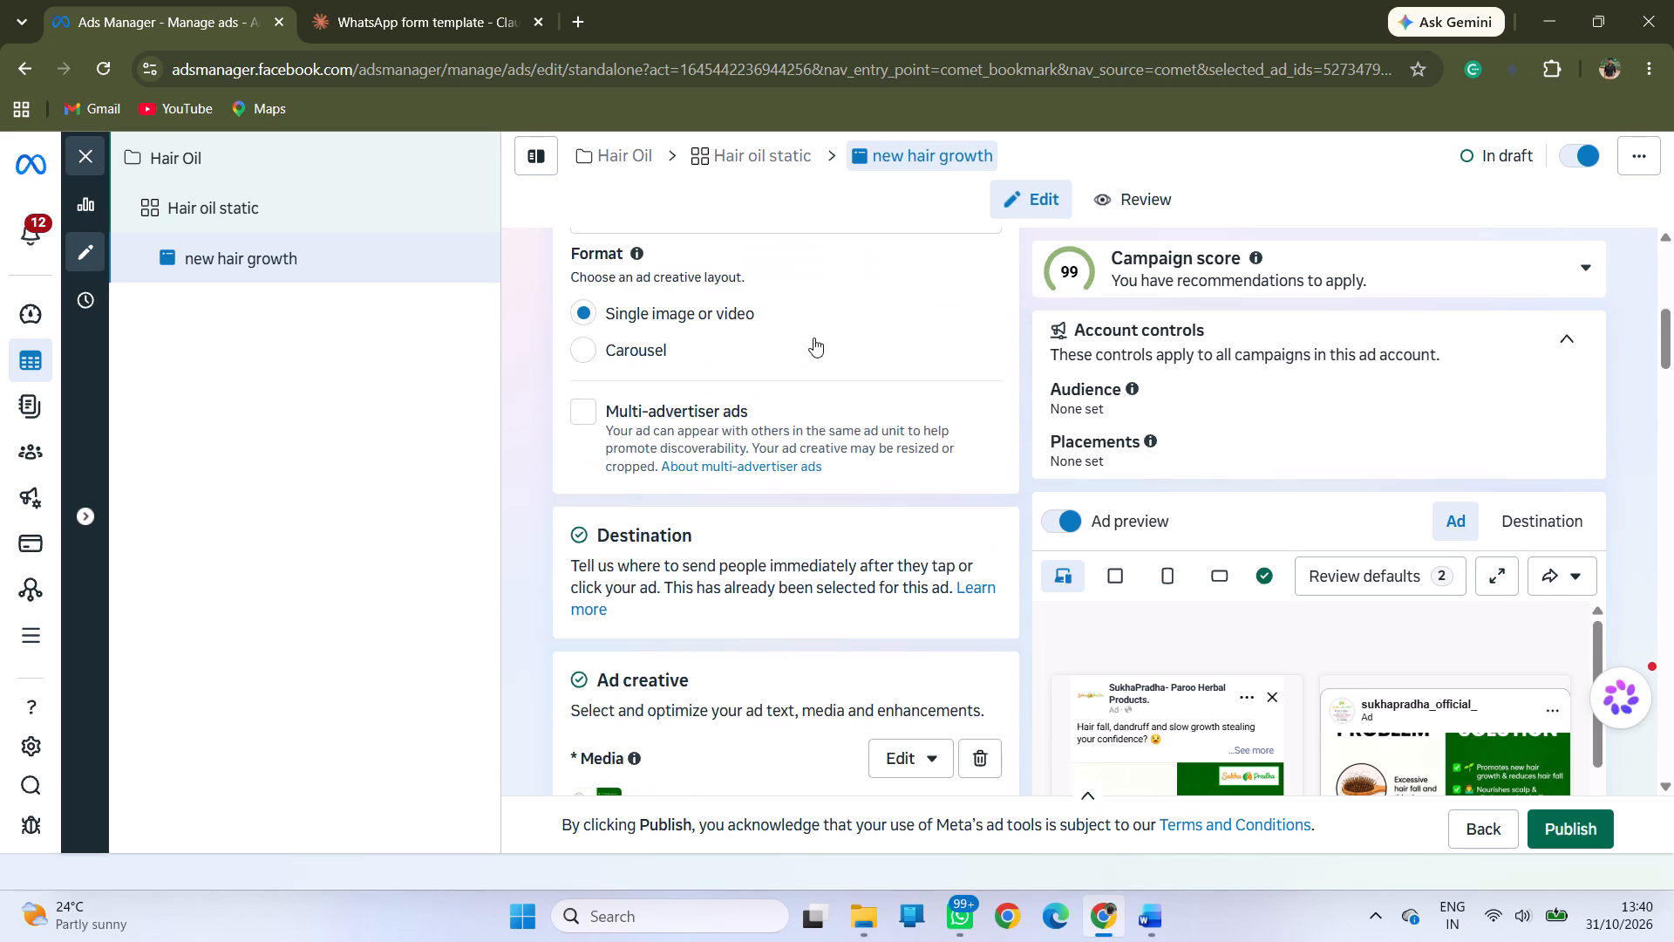
{"action": "scroll", "coordinate": [813, 338], "scroll_direction": "up", "scroll_amount": 17}
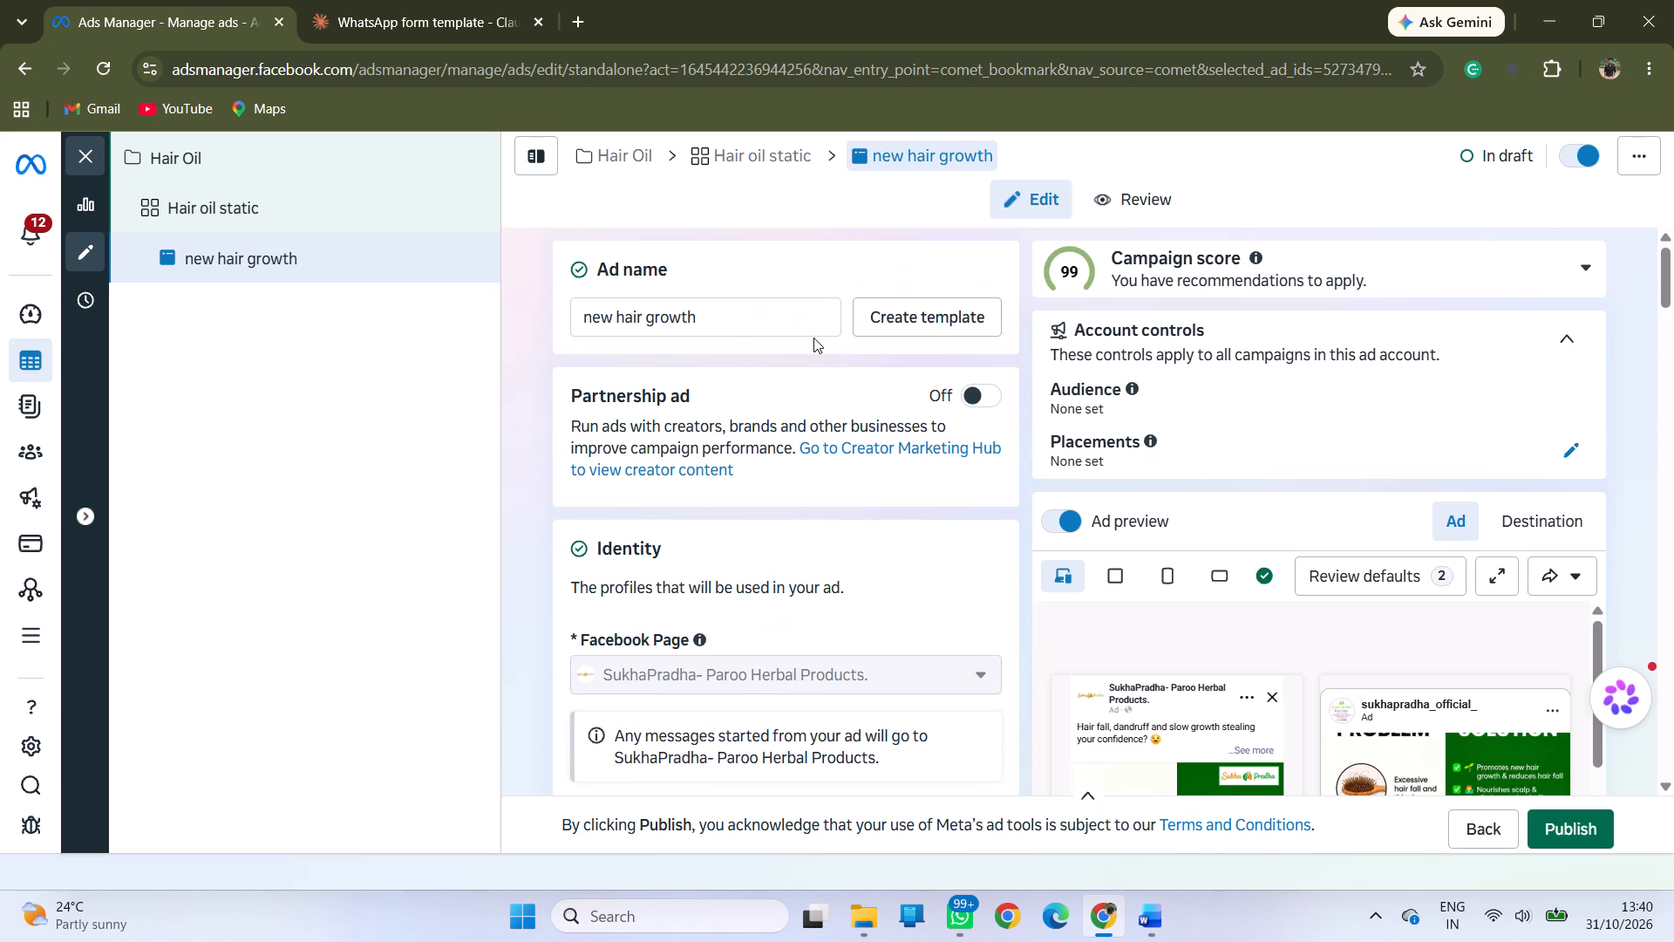
{"action": "scroll", "coordinate": [813, 338], "scroll_direction": "up", "scroll_amount": 2}
{"action": "scroll", "coordinate": [922, 570], "scroll_direction": "down", "scroll_amount": 15}
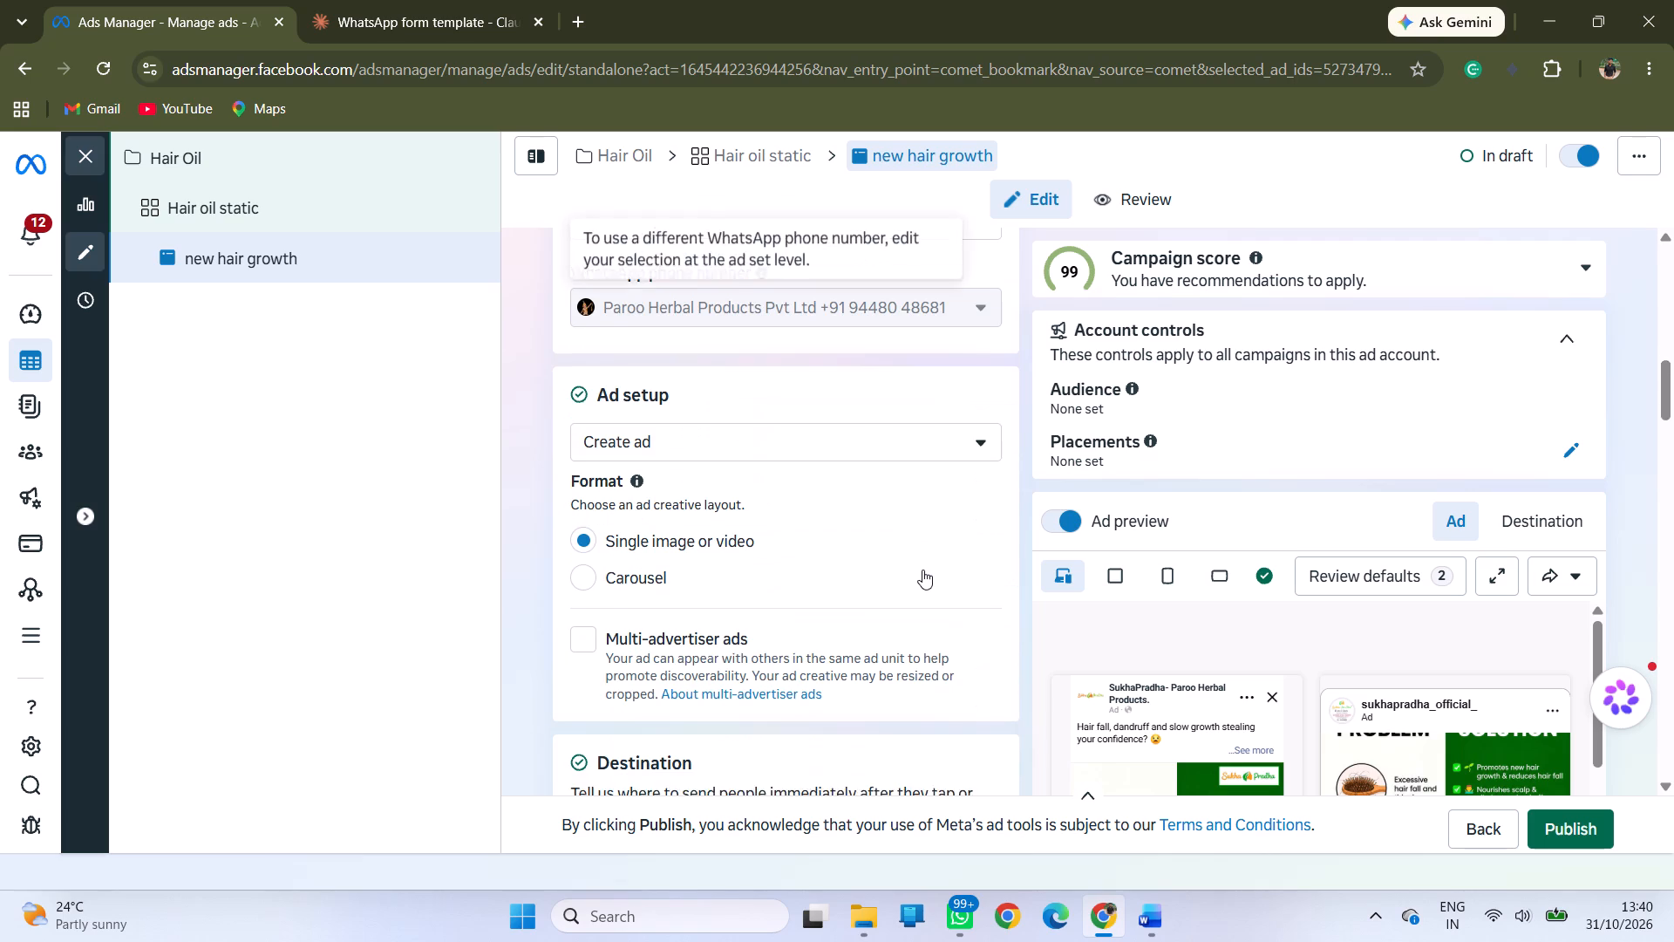
{"action": "scroll", "coordinate": [922, 570], "scroll_direction": "down", "scroll_amount": 18}
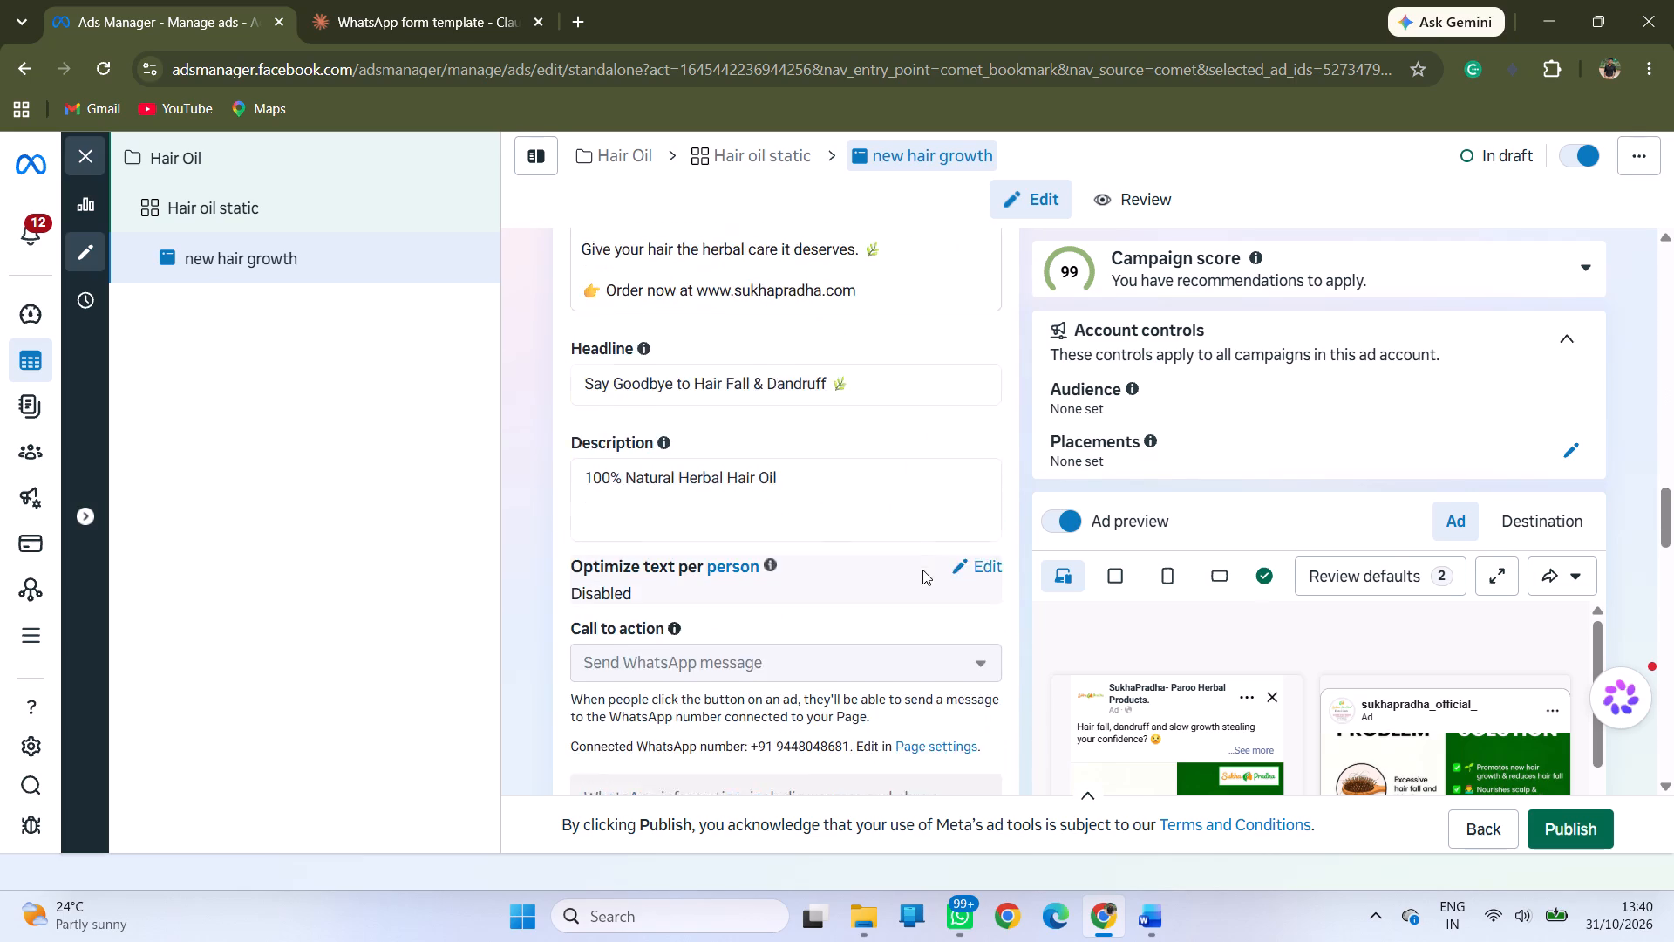
{"action": "scroll", "coordinate": [922, 570], "scroll_direction": "down", "scroll_amount": 3}
{"action": "scroll", "coordinate": [922, 570], "scroll_direction": "up", "scroll_amount": 7}
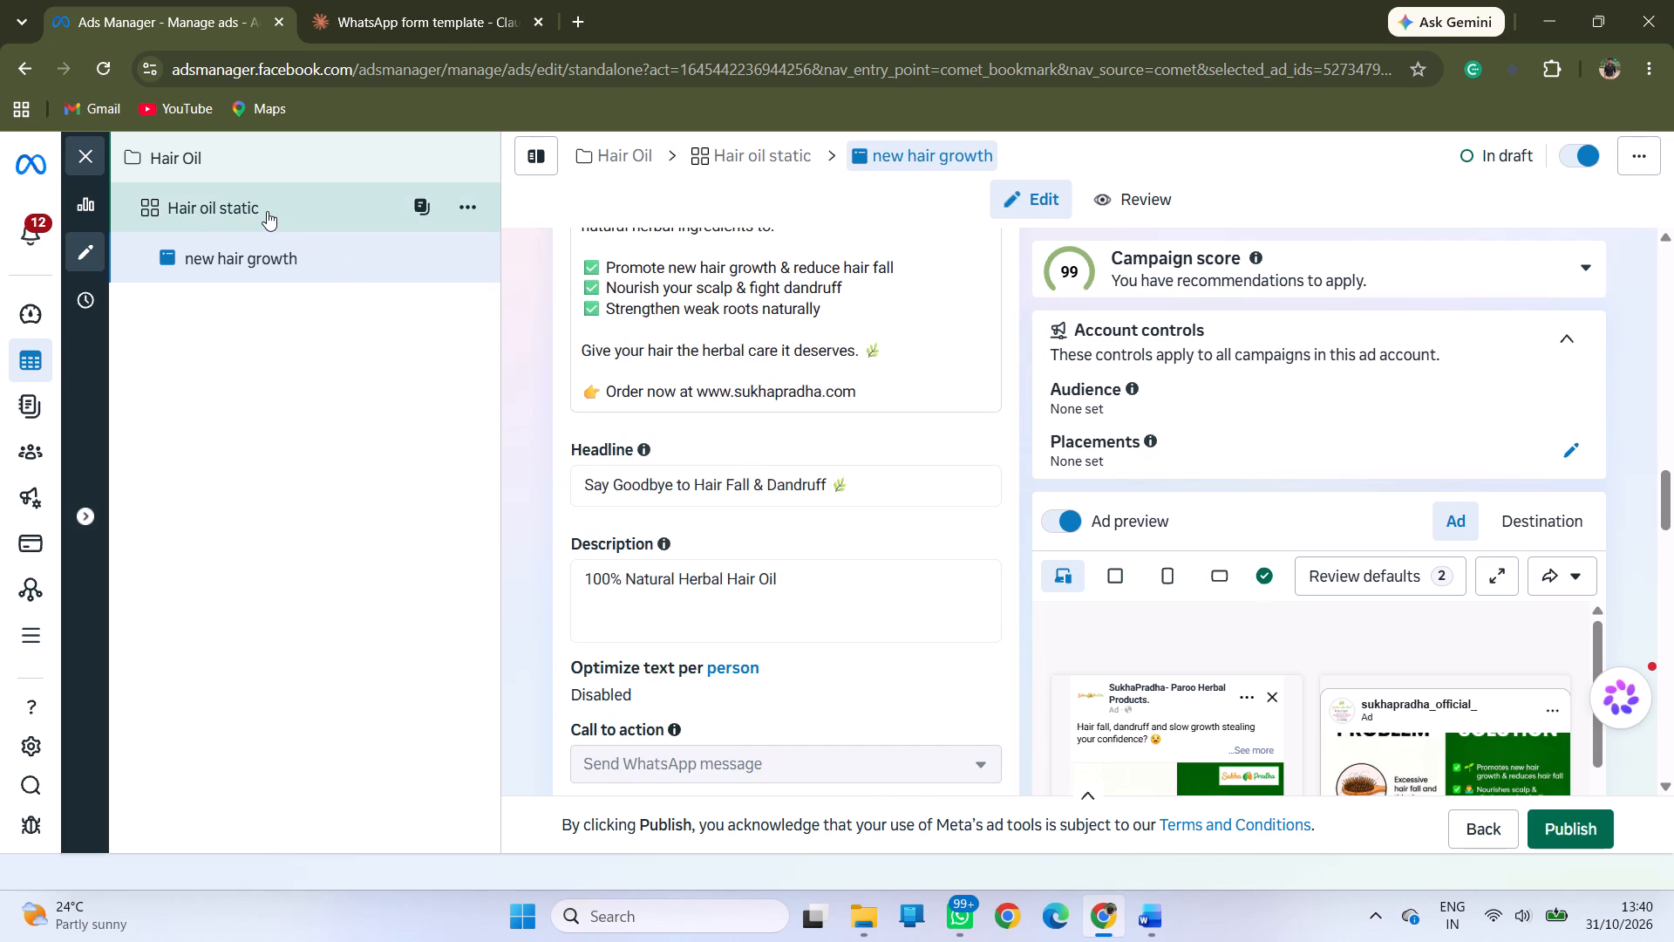
Open the Hair oil static ad set and review its conversion location, message destinations, performance goal, bid strategy and value rules.
{"action": "left_click", "coordinate": [267, 211]}
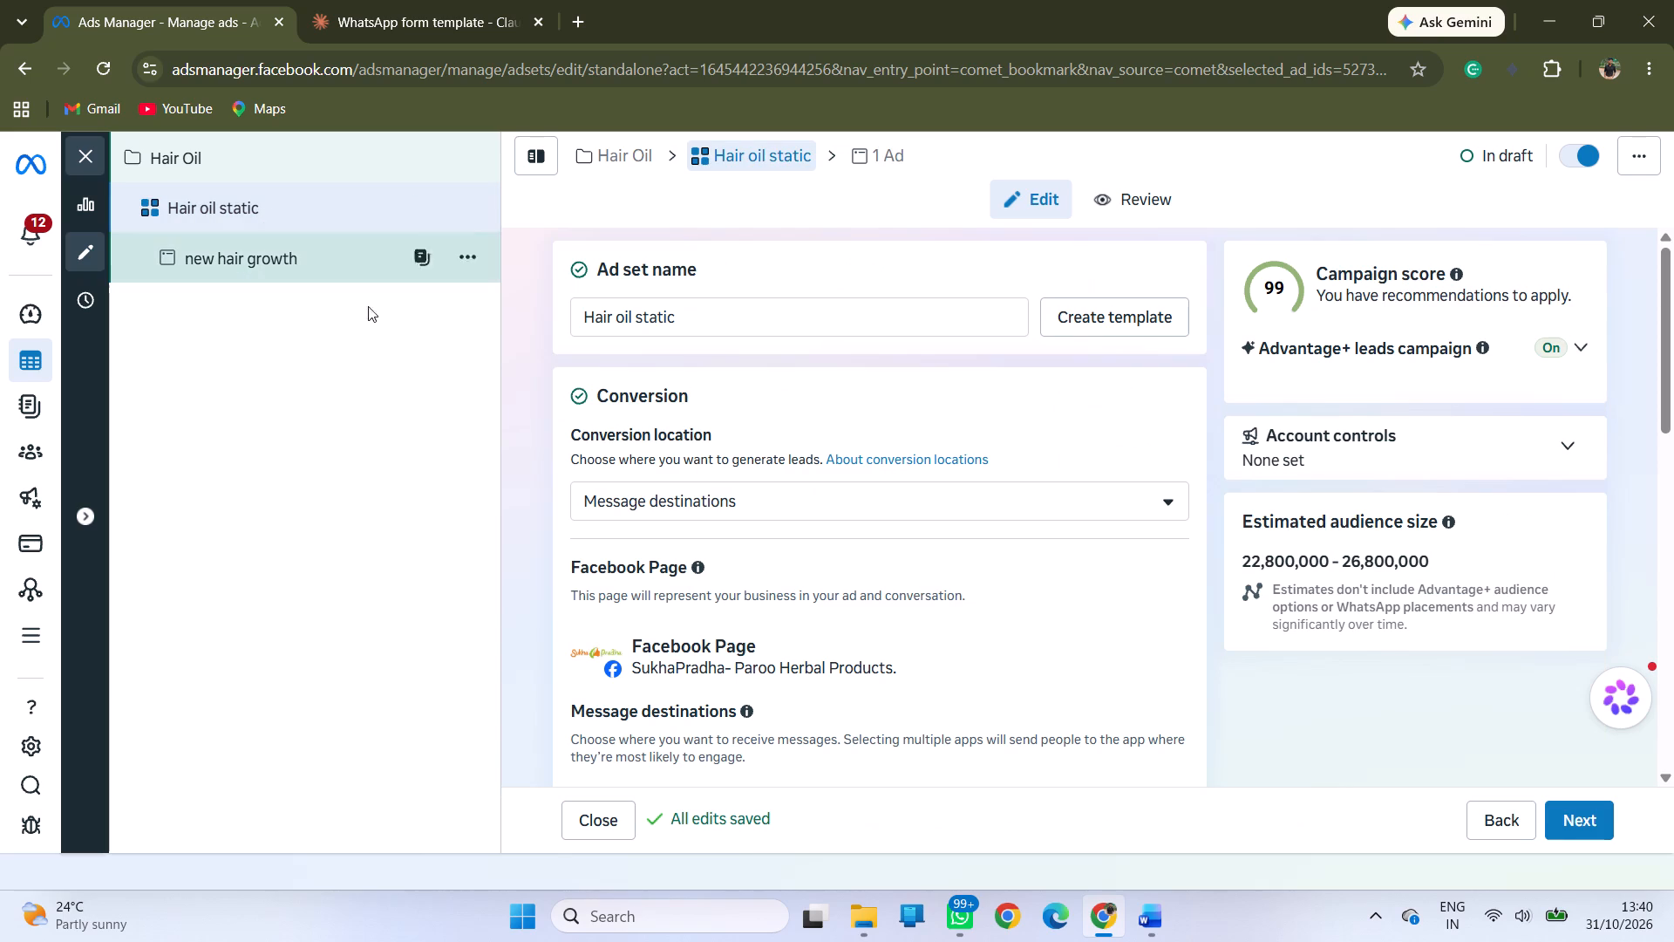
{"action": "scroll", "coordinate": [908, 584], "scroll_direction": "down", "scroll_amount": 5}
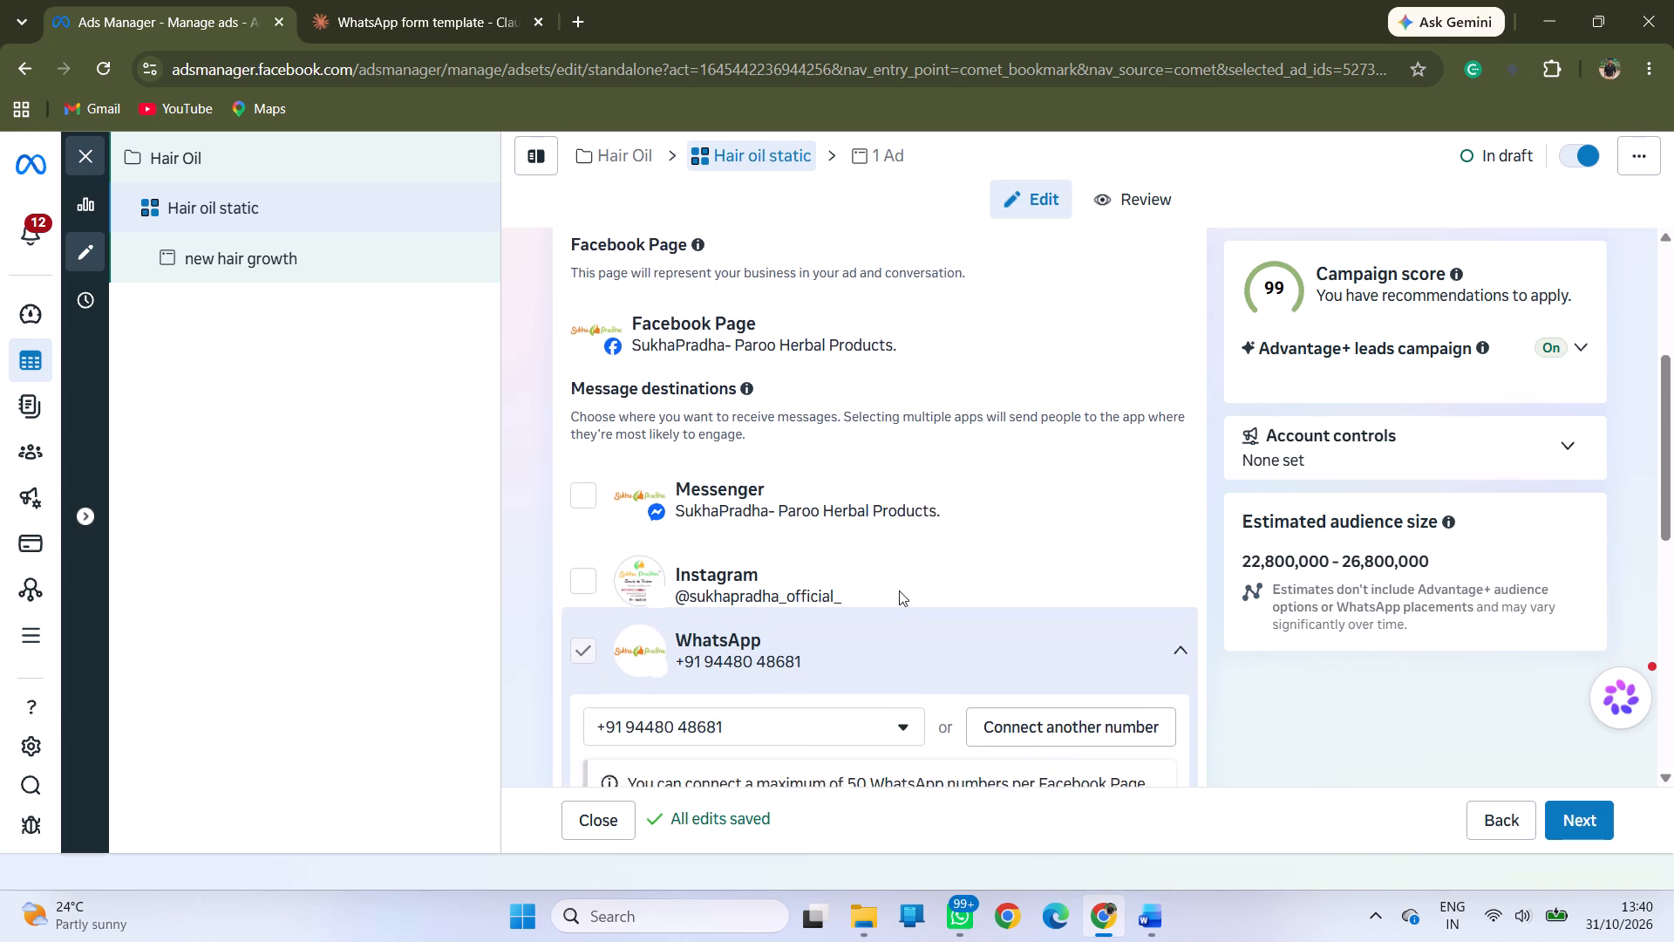
{"action": "scroll", "coordinate": [899, 590], "scroll_direction": "down", "scroll_amount": 7}
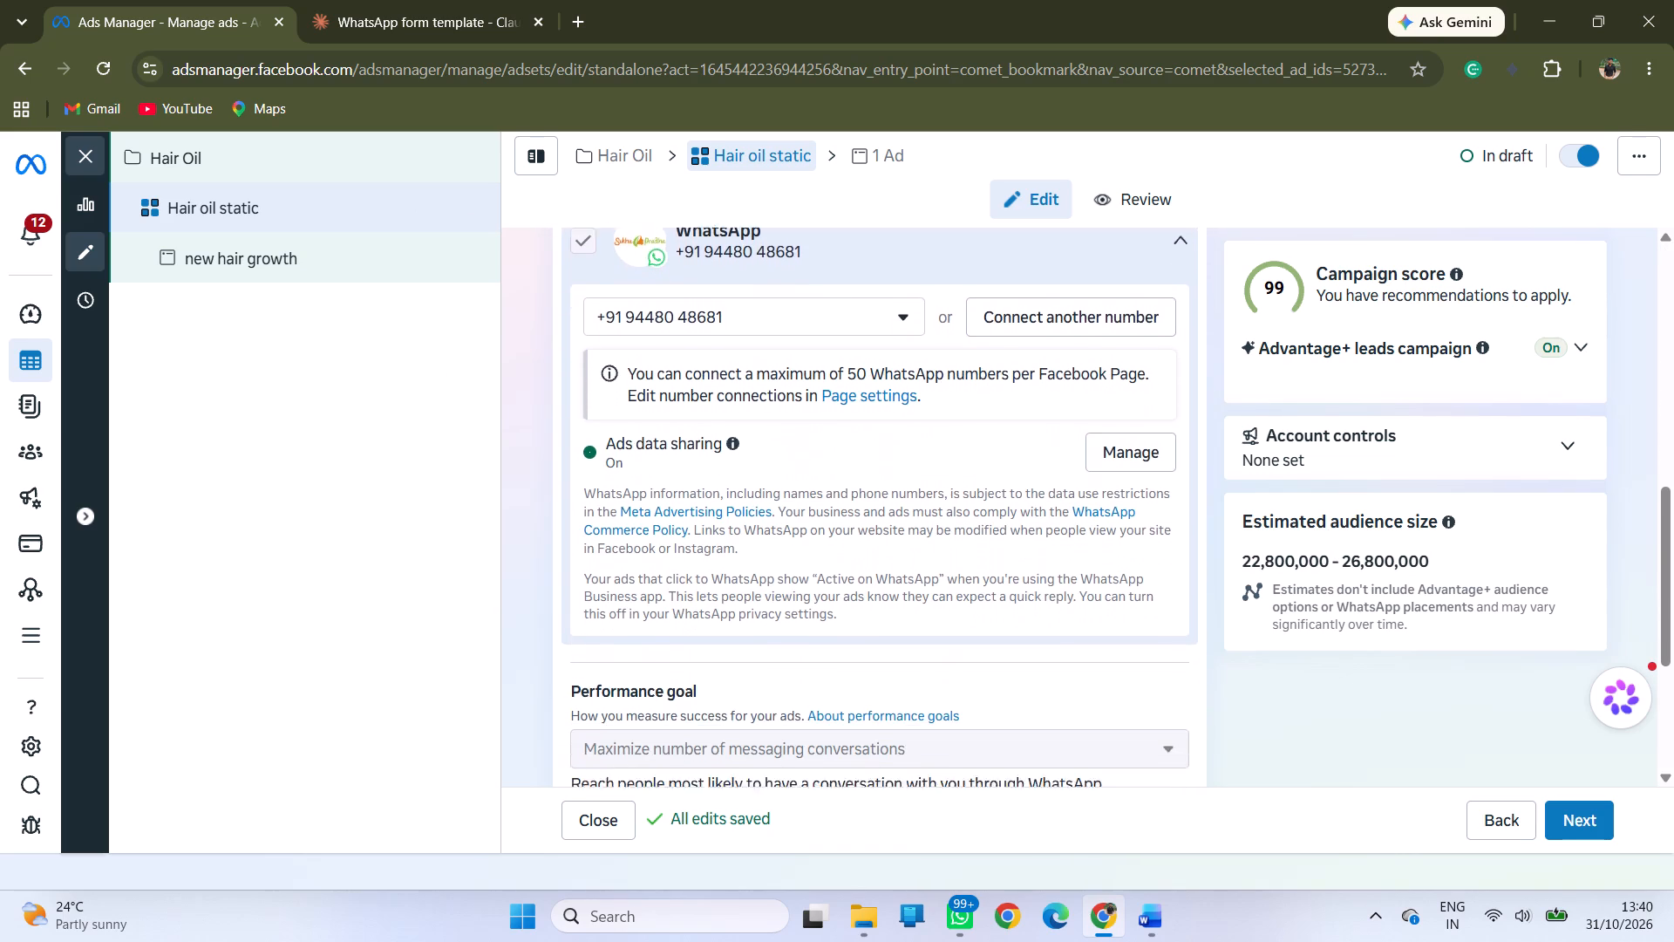
{"action": "scroll", "coordinate": [919, 585], "scroll_direction": "down", "scroll_amount": 4}
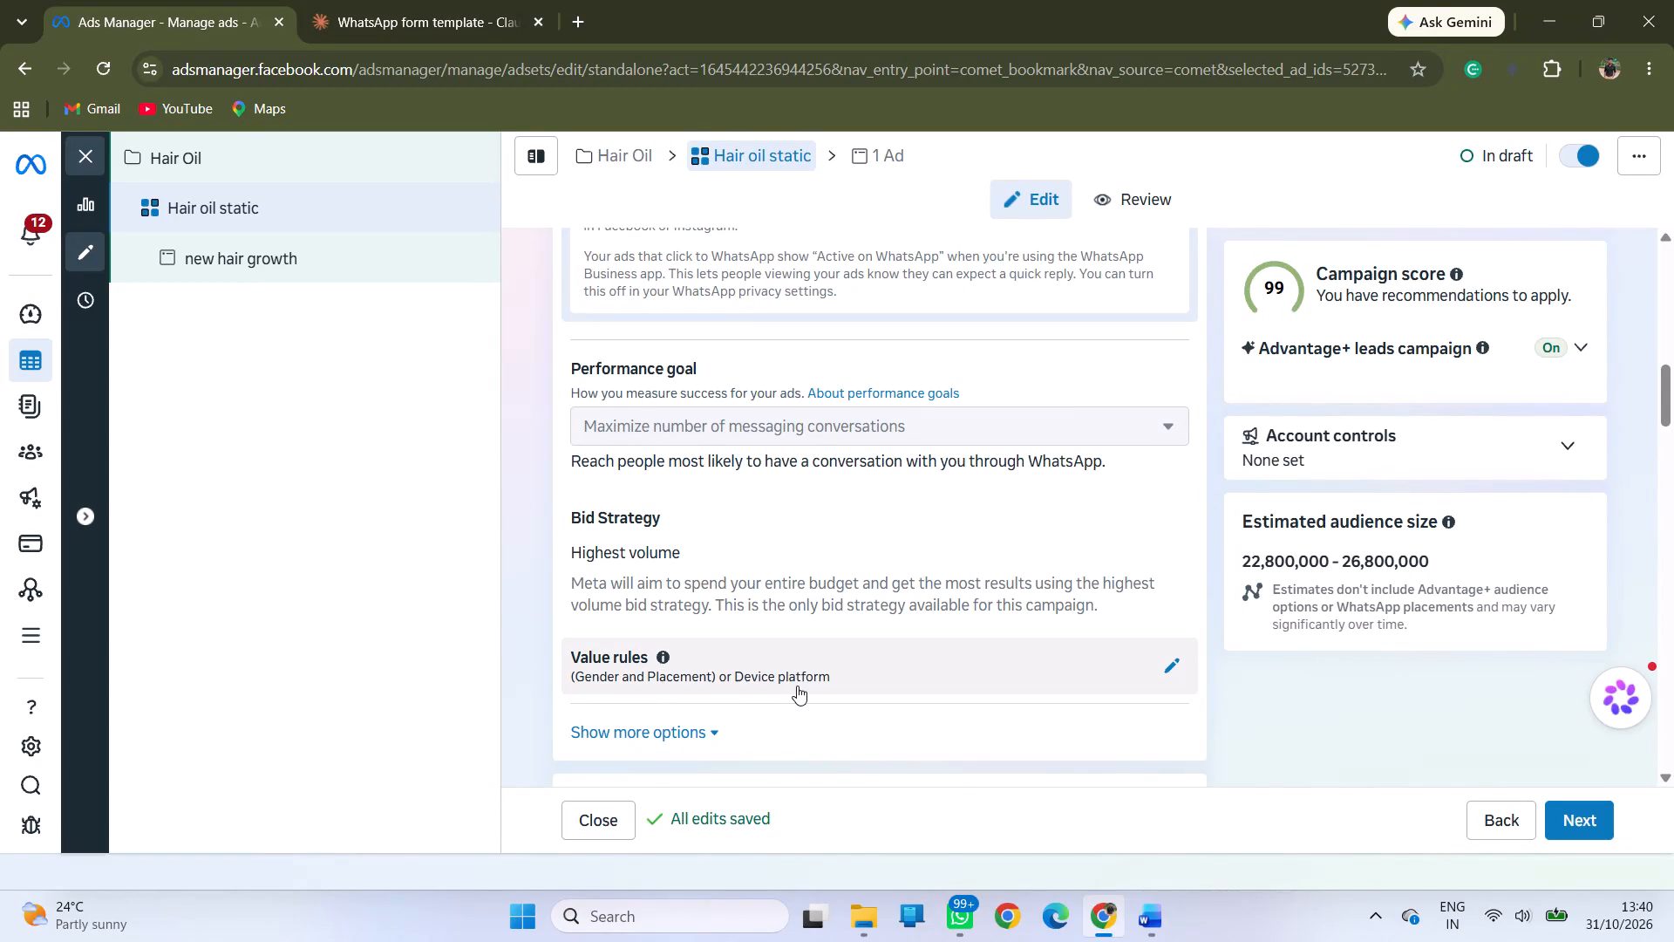
{"action": "scroll", "coordinate": [797, 686], "scroll_direction": "down", "scroll_amount": 2}
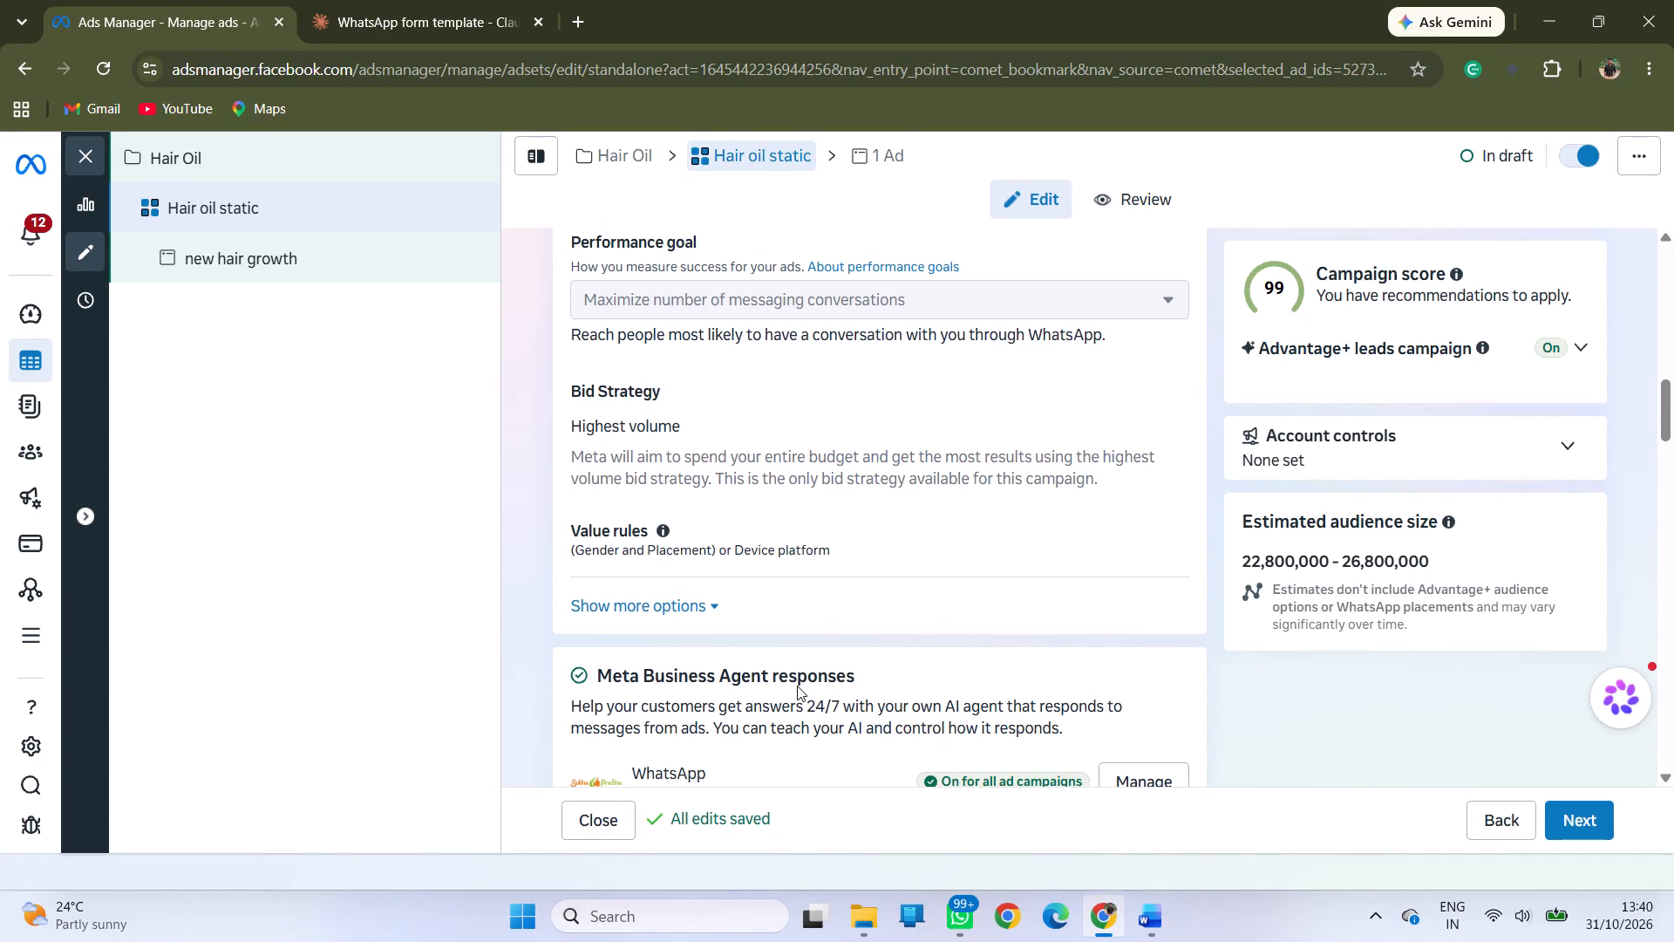
{"action": "scroll", "coordinate": [815, 595], "scroll_direction": "down", "scroll_amount": 2}
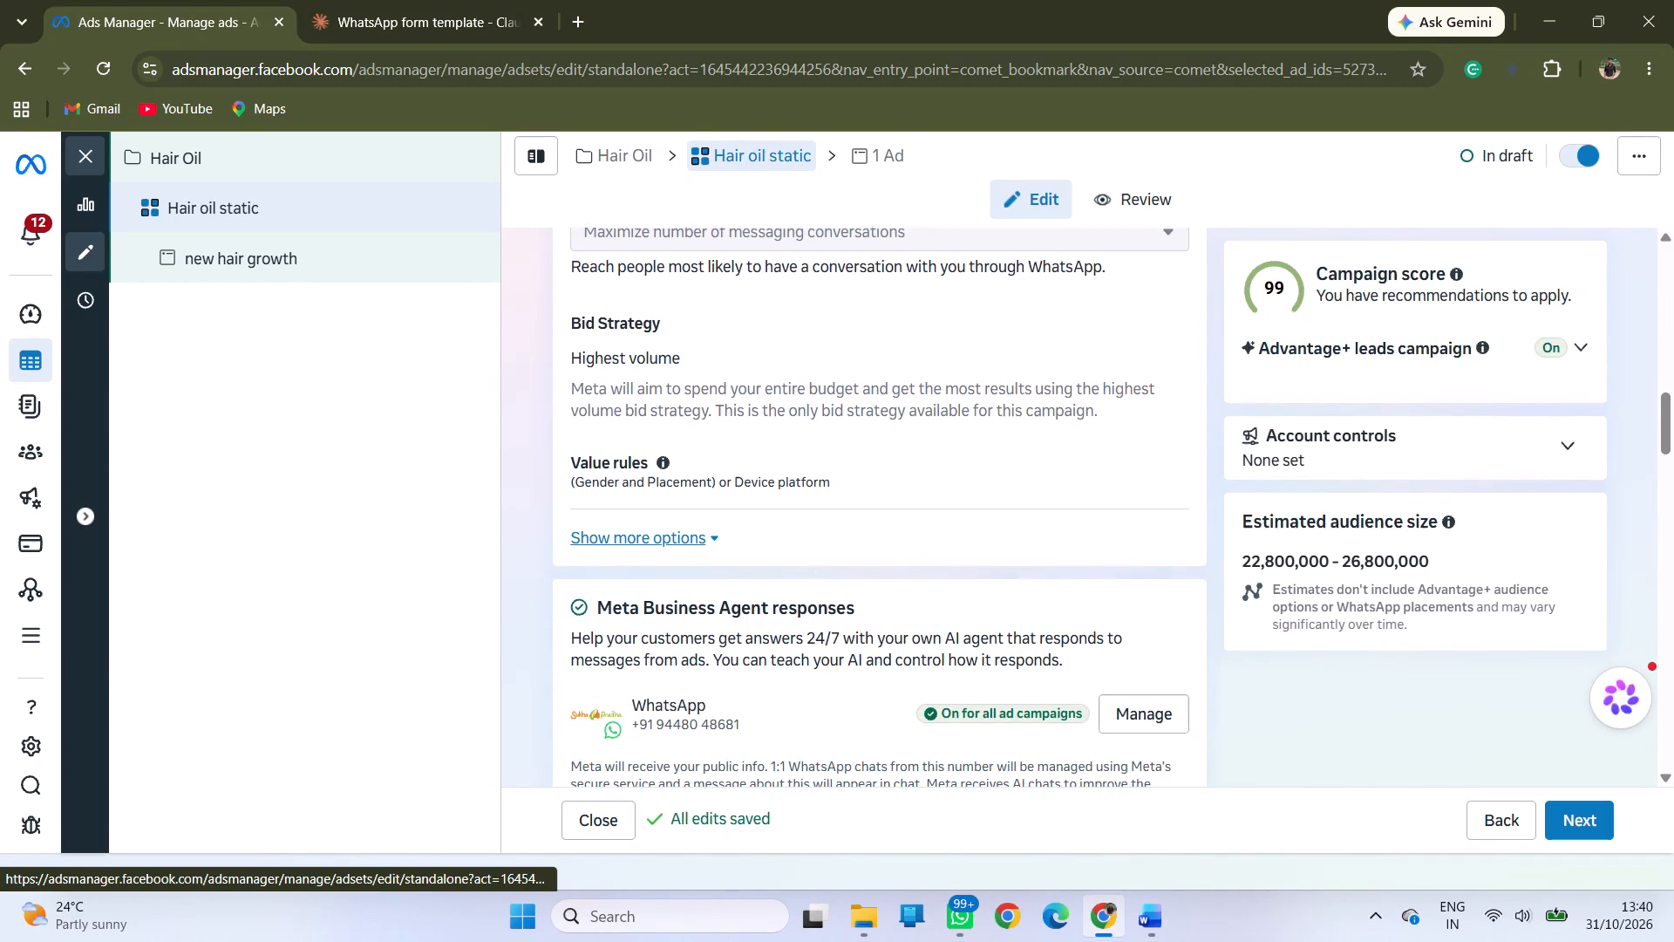
Review the ad set's Meta Business Agent responses, live video ad setting, daily budget and schedule.
{"action": "scroll", "coordinate": [815, 595], "scroll_direction": "down", "scroll_amount": 5}
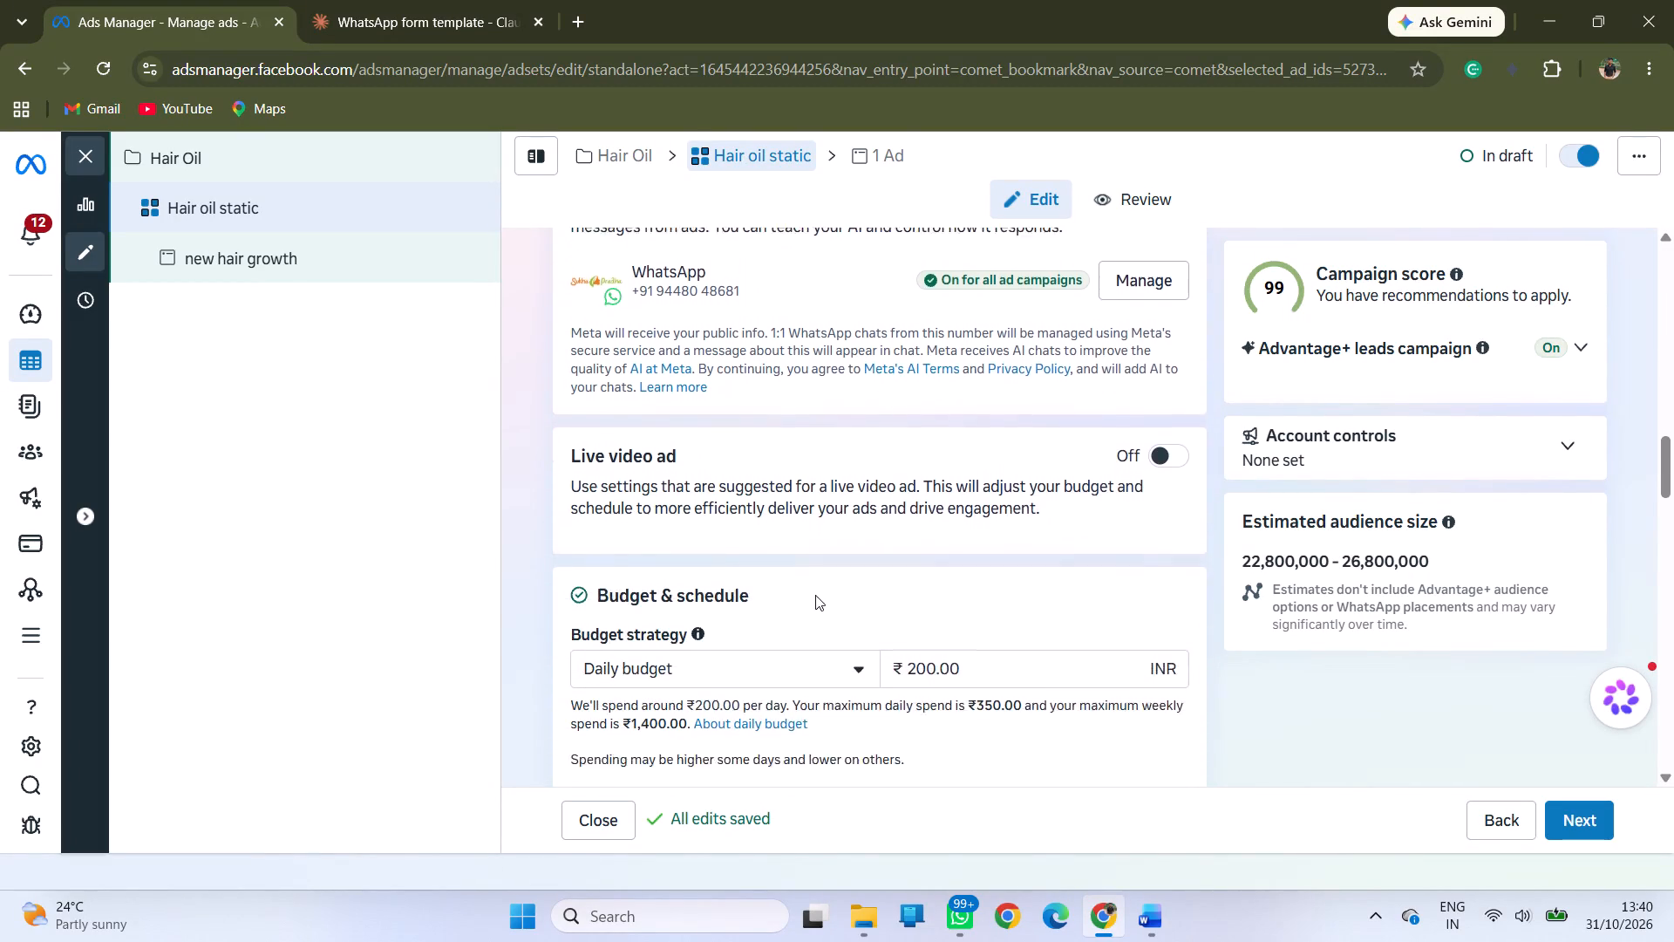
{"action": "scroll", "coordinate": [815, 595], "scroll_direction": "down", "scroll_amount": 5}
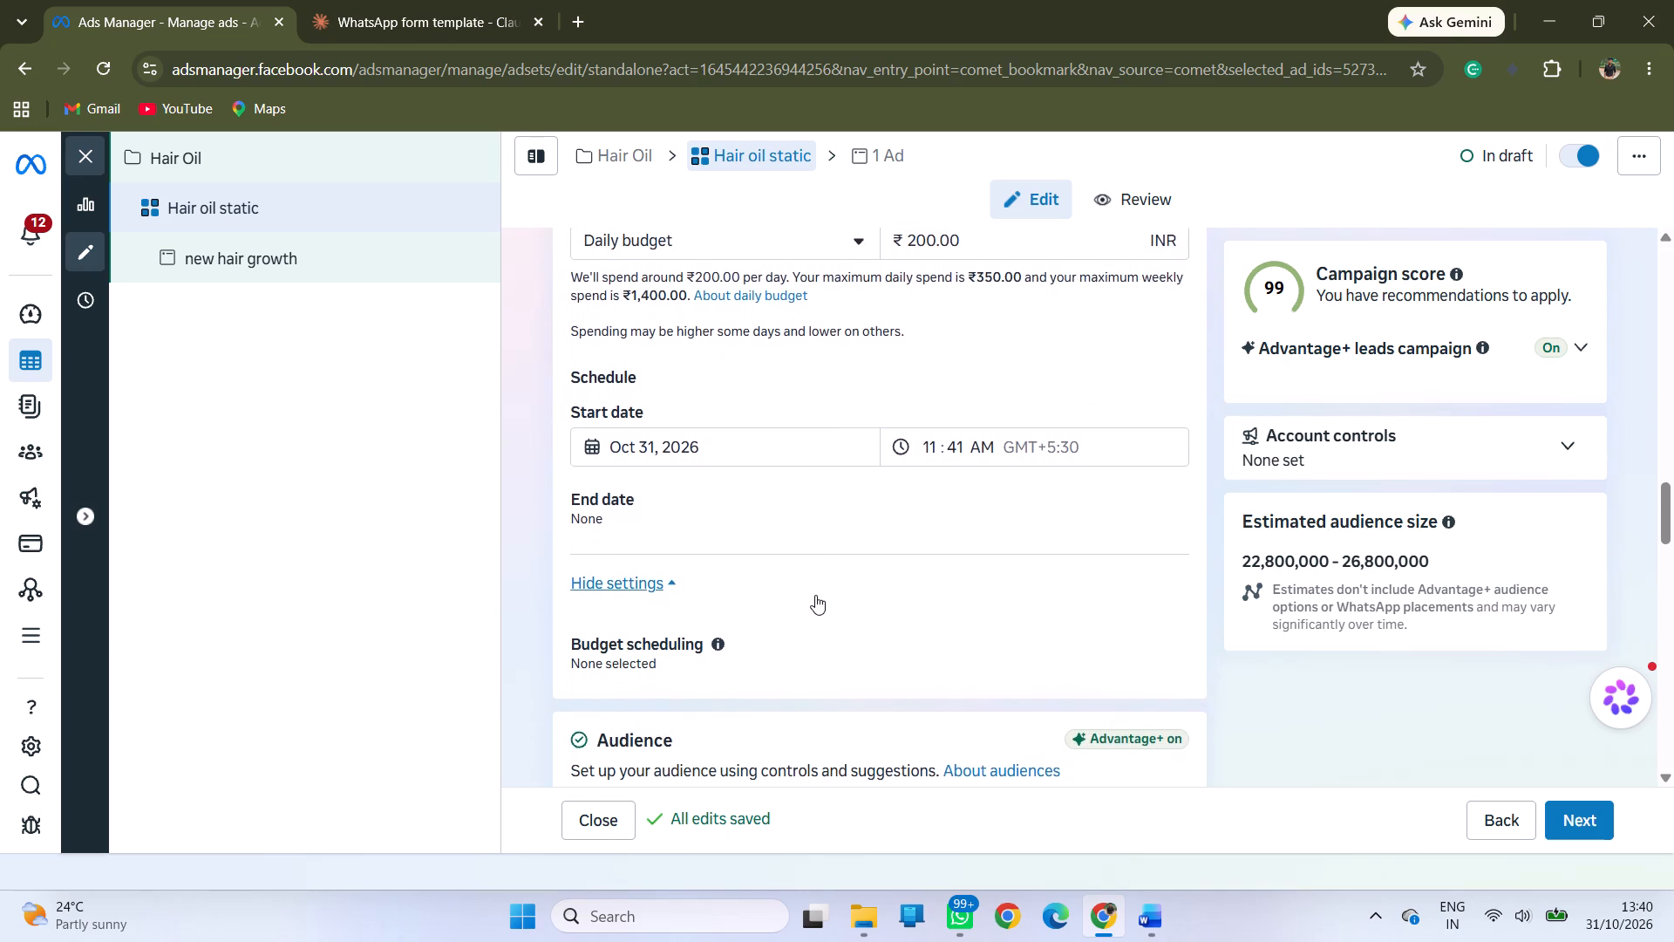
{"action": "scroll", "coordinate": [815, 595], "scroll_direction": "down", "scroll_amount": 3}
{"action": "scroll", "coordinate": [815, 595], "scroll_direction": "up", "scroll_amount": 1}
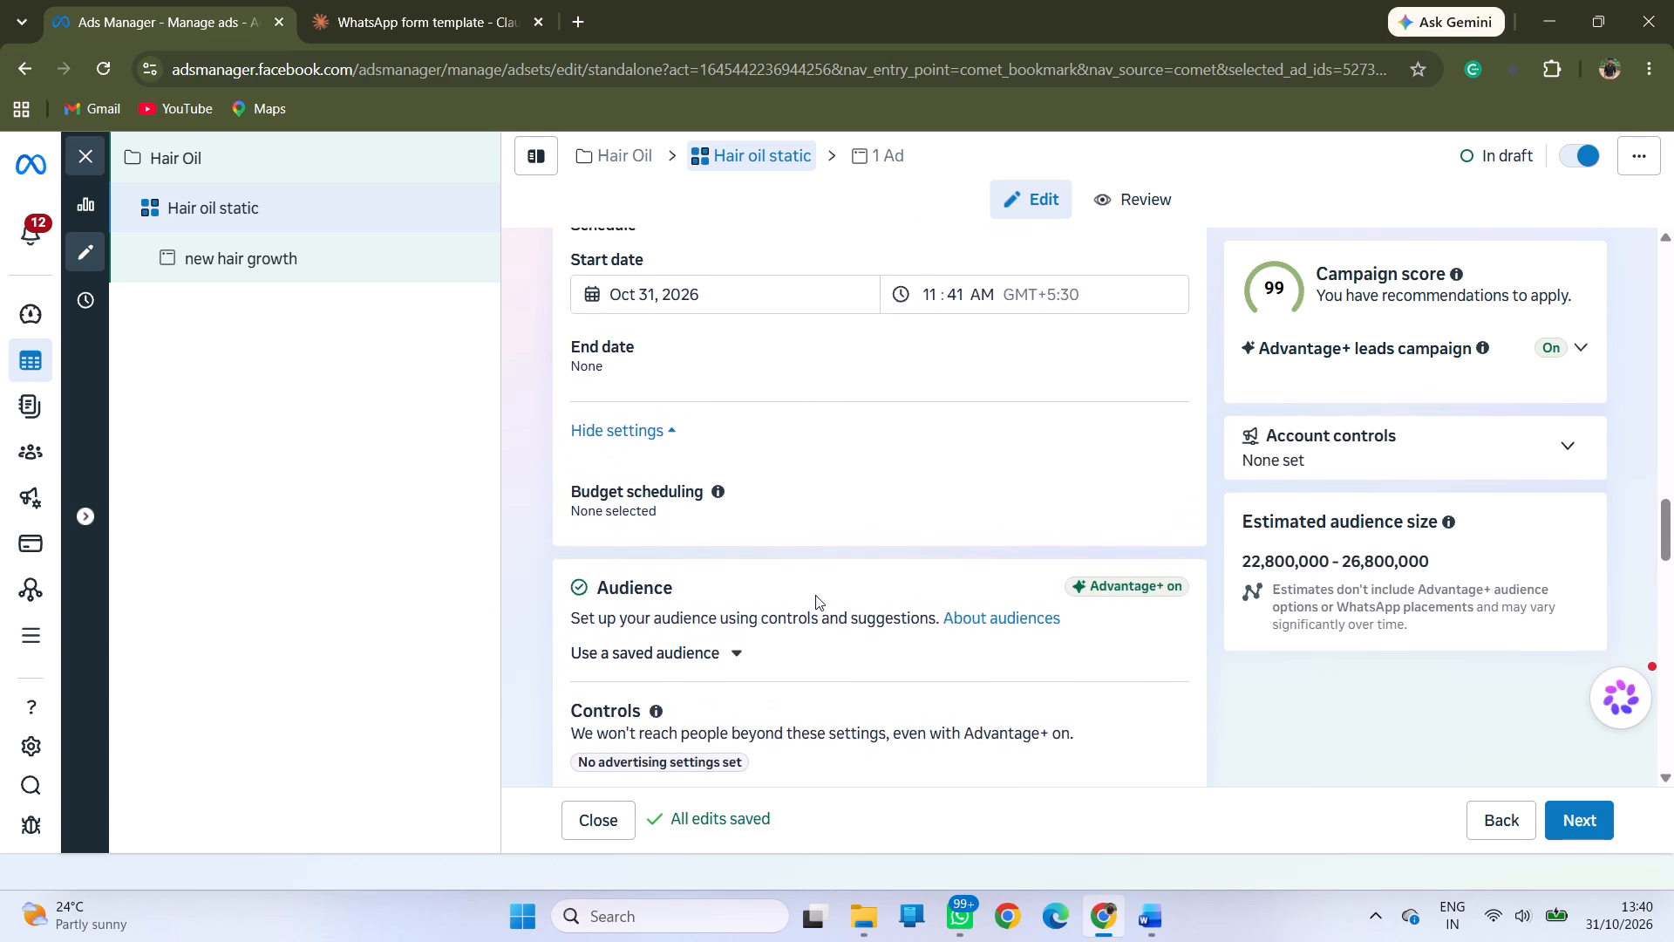
Examine the ad set's audience controls, including locations, minimum age, exclusions and languages, along with the suggested audience options.
{"action": "scroll", "coordinate": [815, 595], "scroll_direction": "down", "scroll_amount": 6}
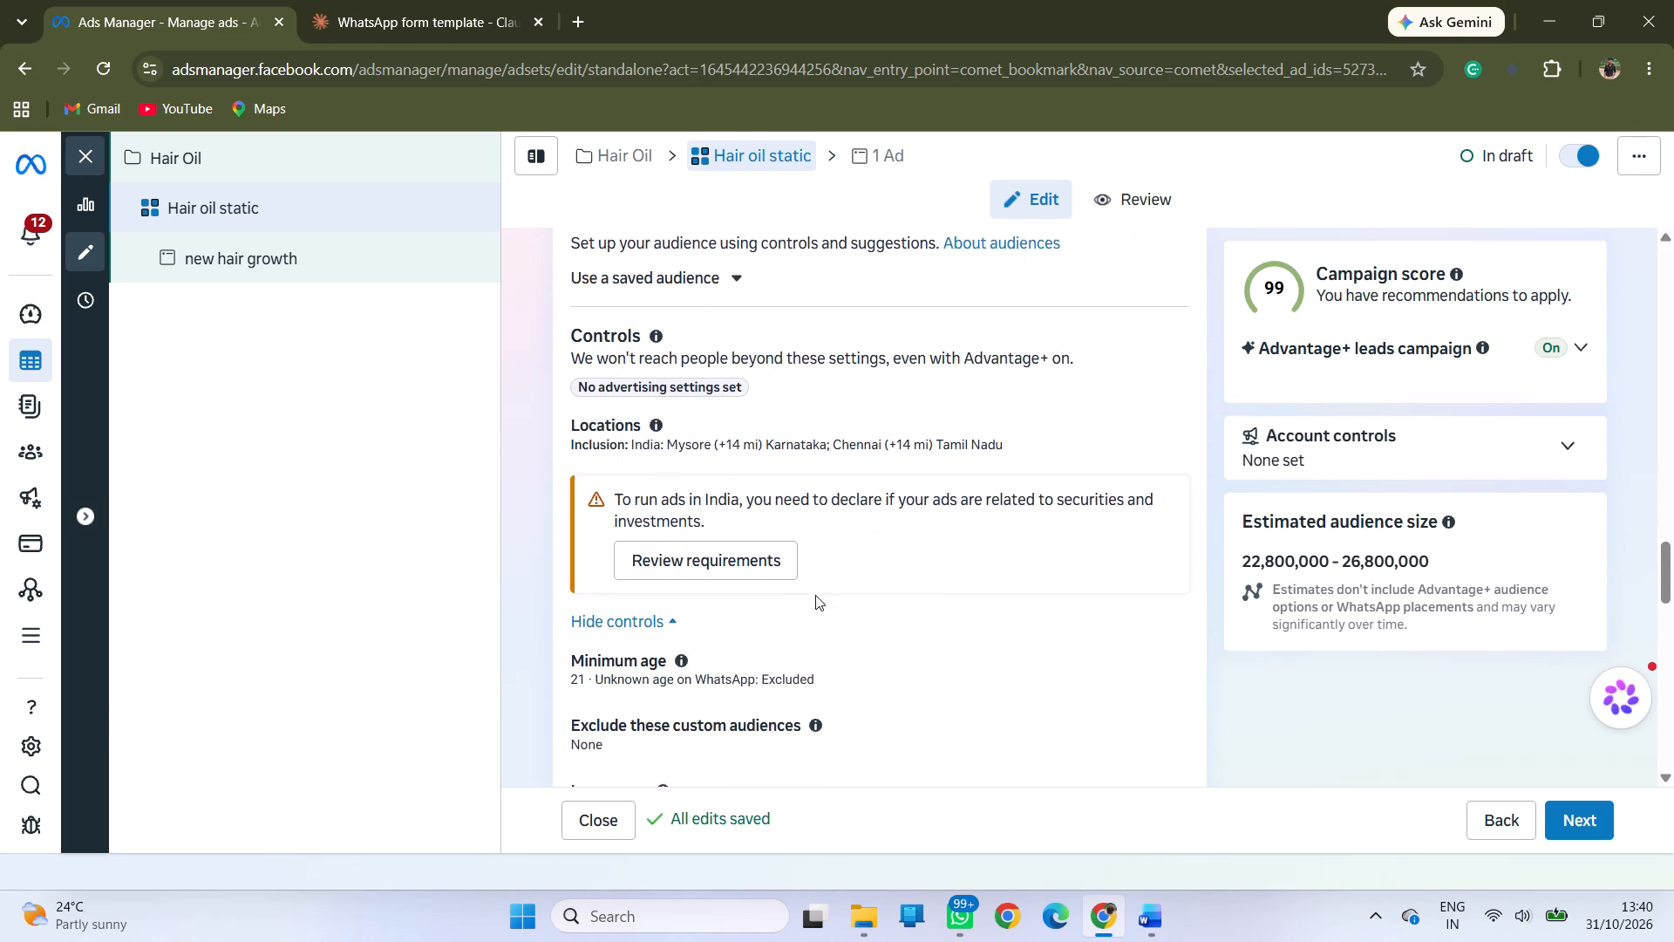
{"action": "scroll", "coordinate": [815, 595], "scroll_direction": "down", "scroll_amount": 2}
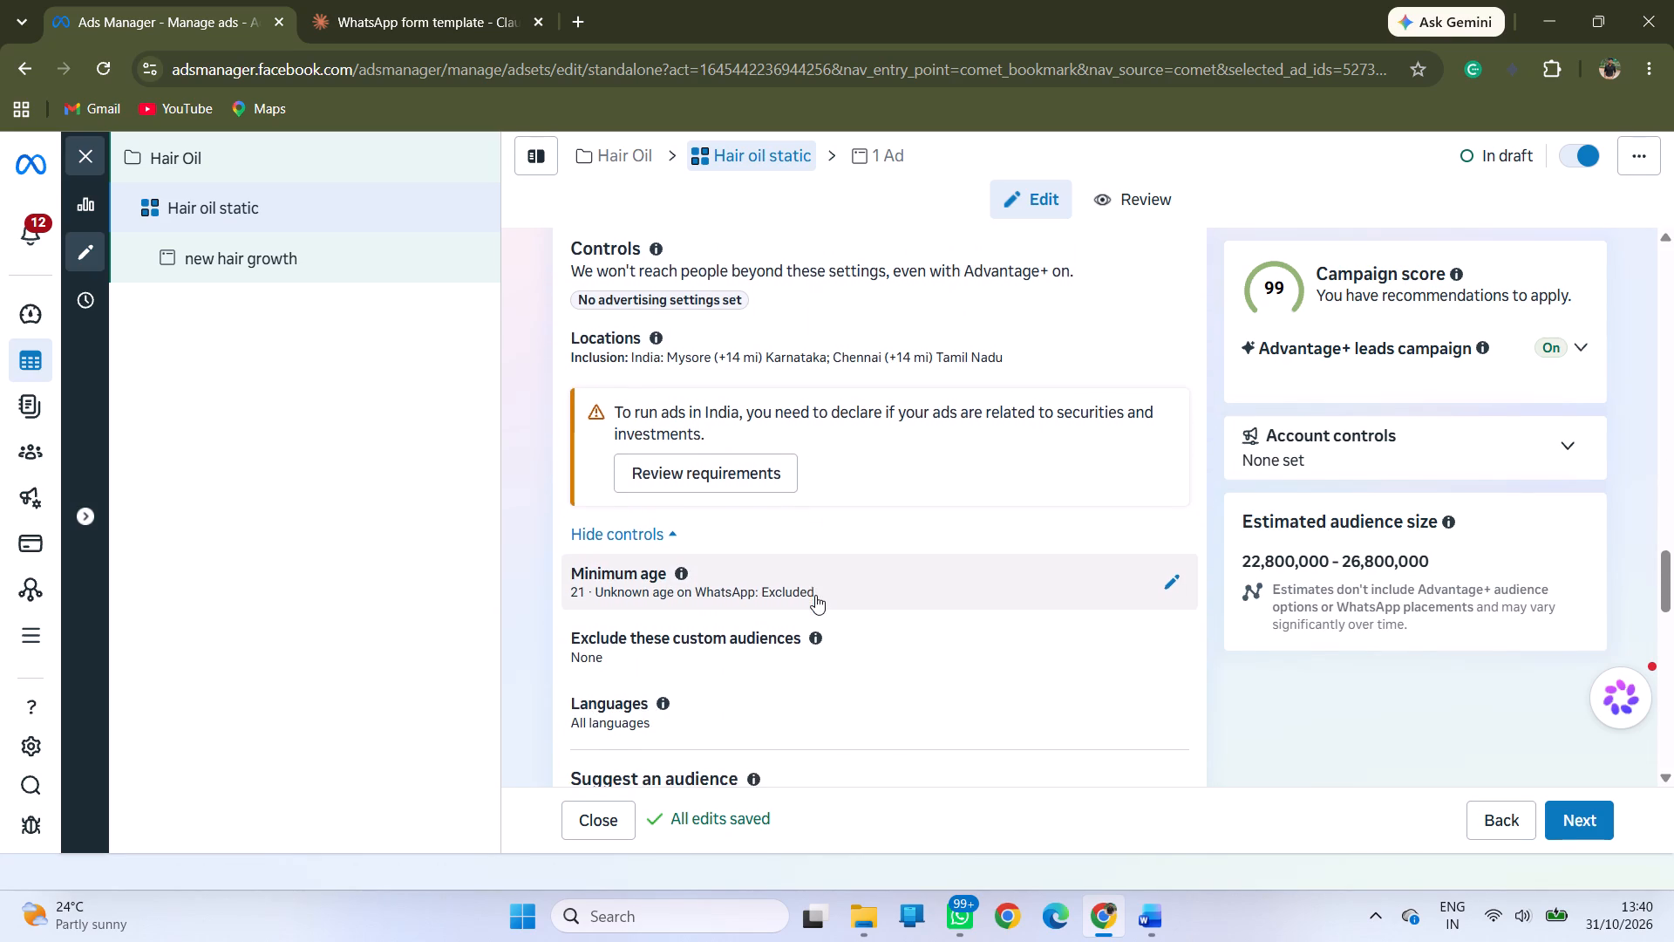
{"action": "scroll", "coordinate": [815, 595], "scroll_direction": "down", "scroll_amount": 9}
{"action": "scroll", "coordinate": [815, 595], "scroll_direction": "up", "scroll_amount": 3}
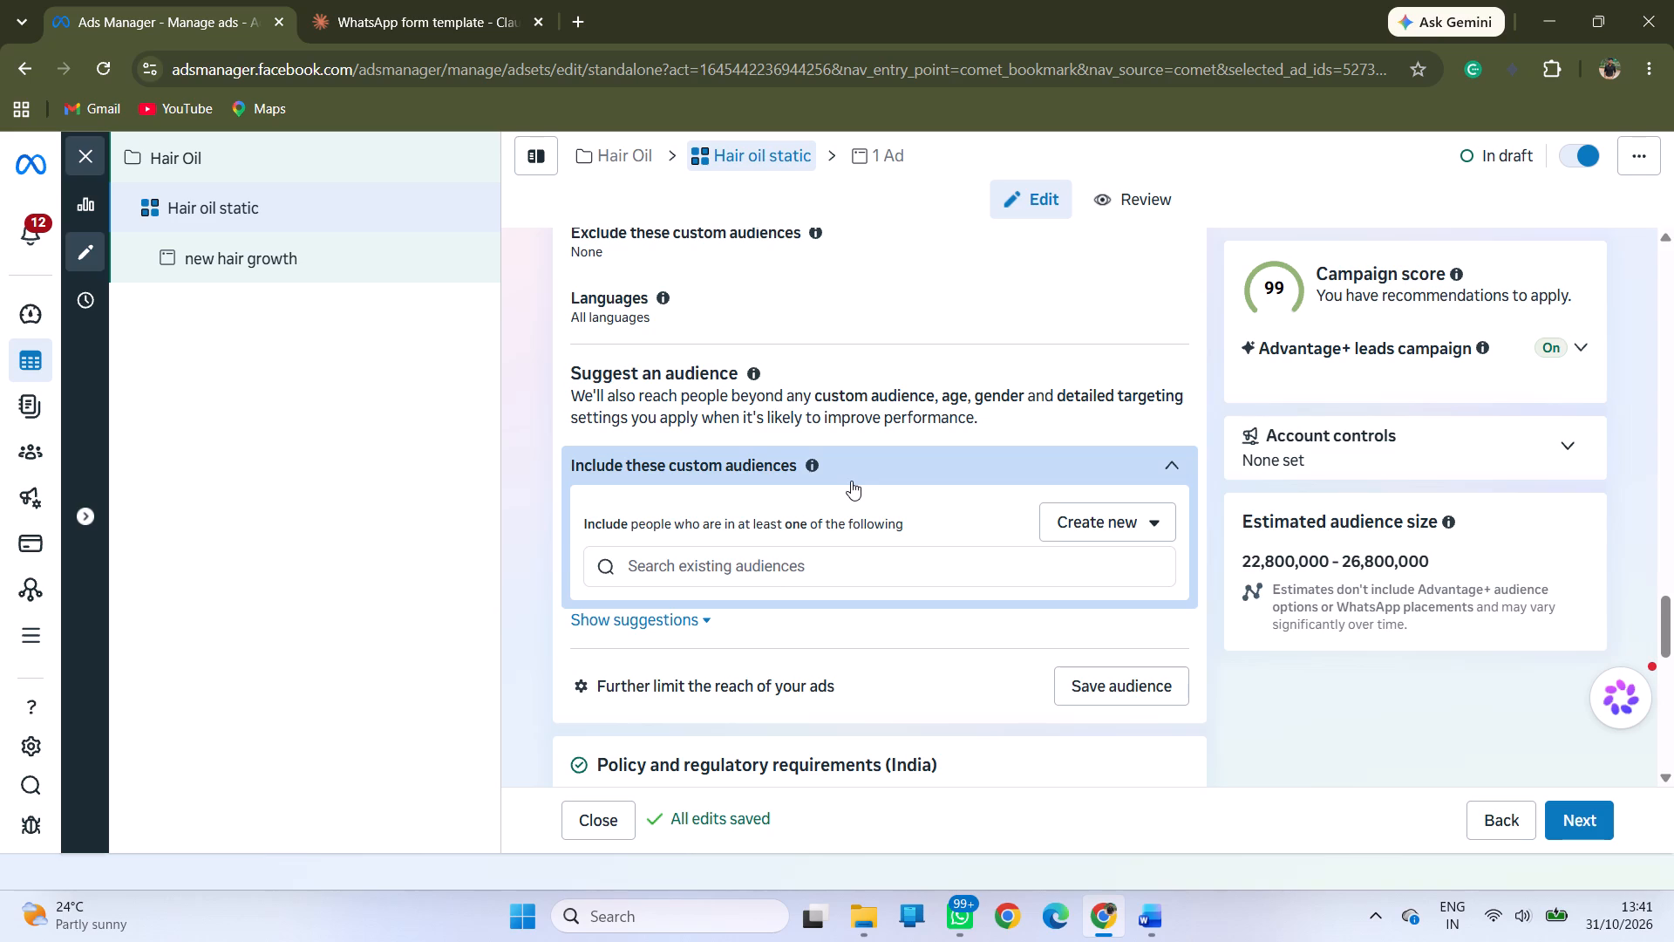
Add Hindi and English (All) to the audience languages in the Hair oil static ad set's controls.
{"action": "scroll", "coordinate": [851, 481], "scroll_direction": "up", "scroll_amount": 5}
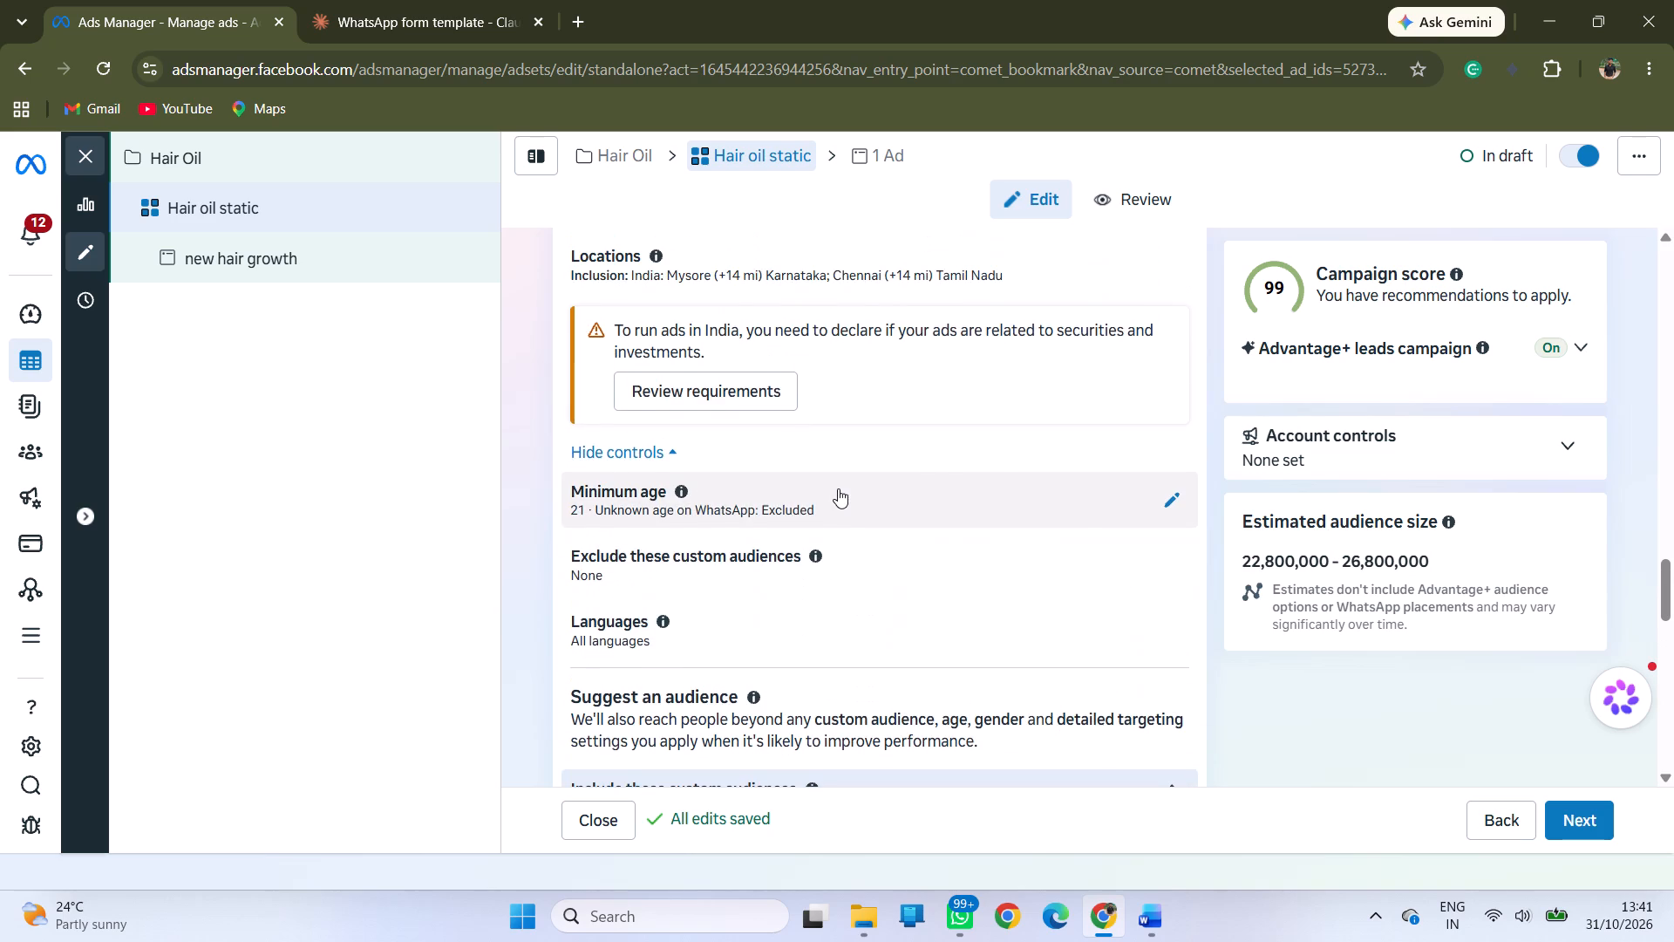
{"action": "scroll", "coordinate": [838, 488], "scroll_direction": "up", "scroll_amount": 2}
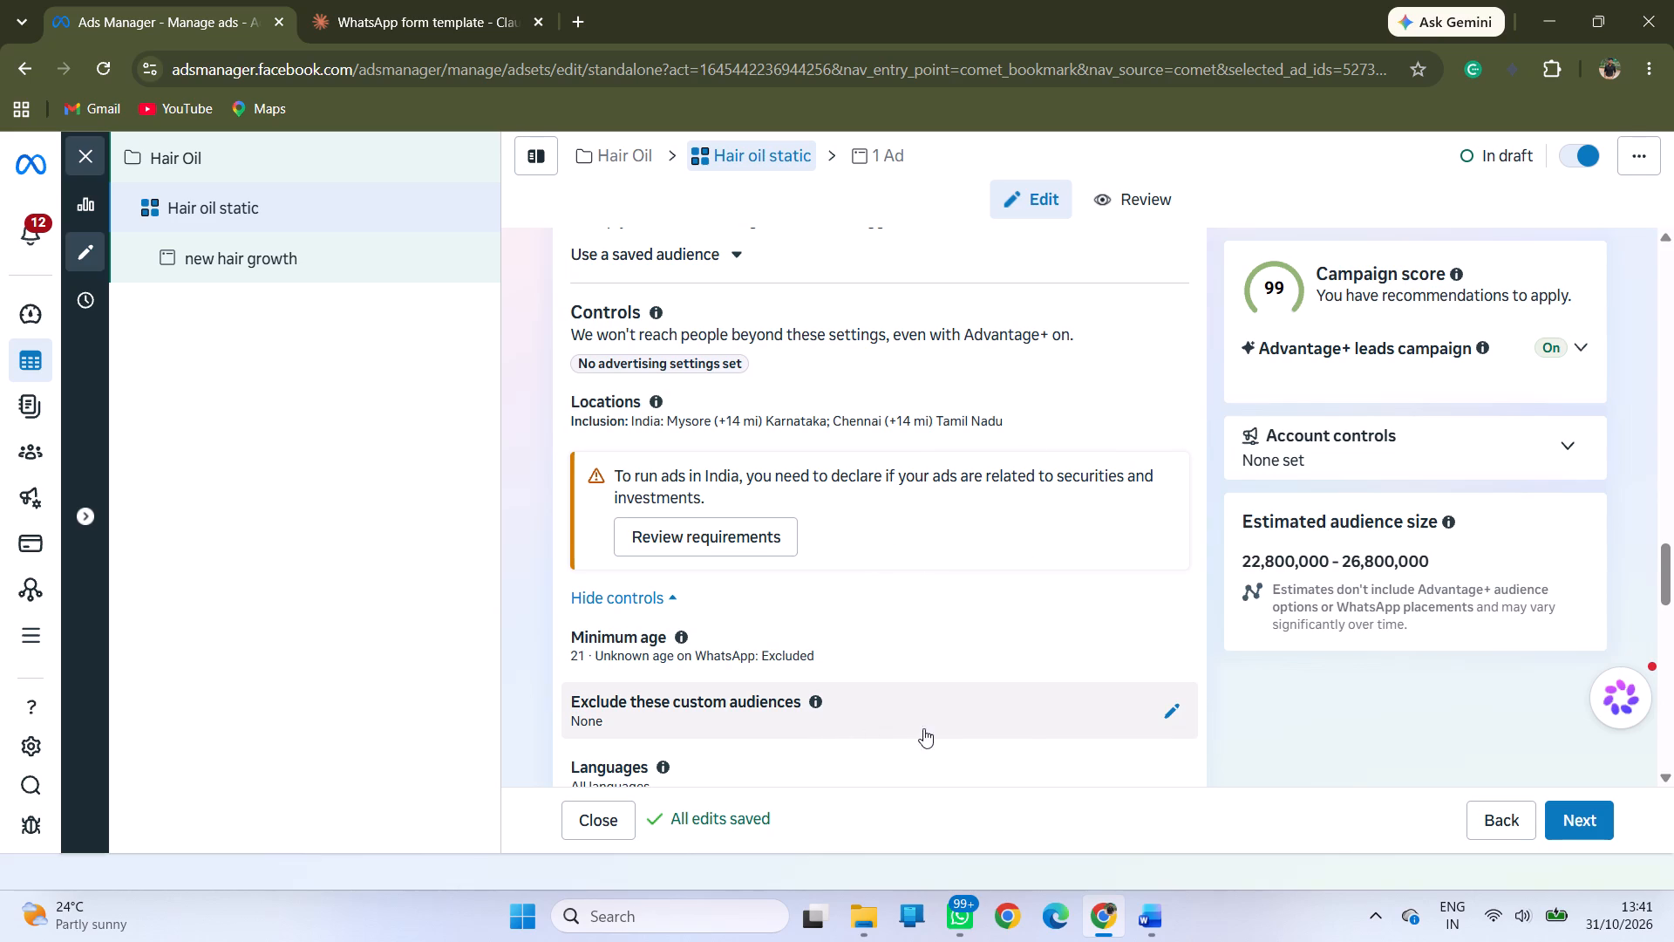
{"action": "scroll", "coordinate": [1023, 706], "scroll_direction": "down", "scroll_amount": 2}
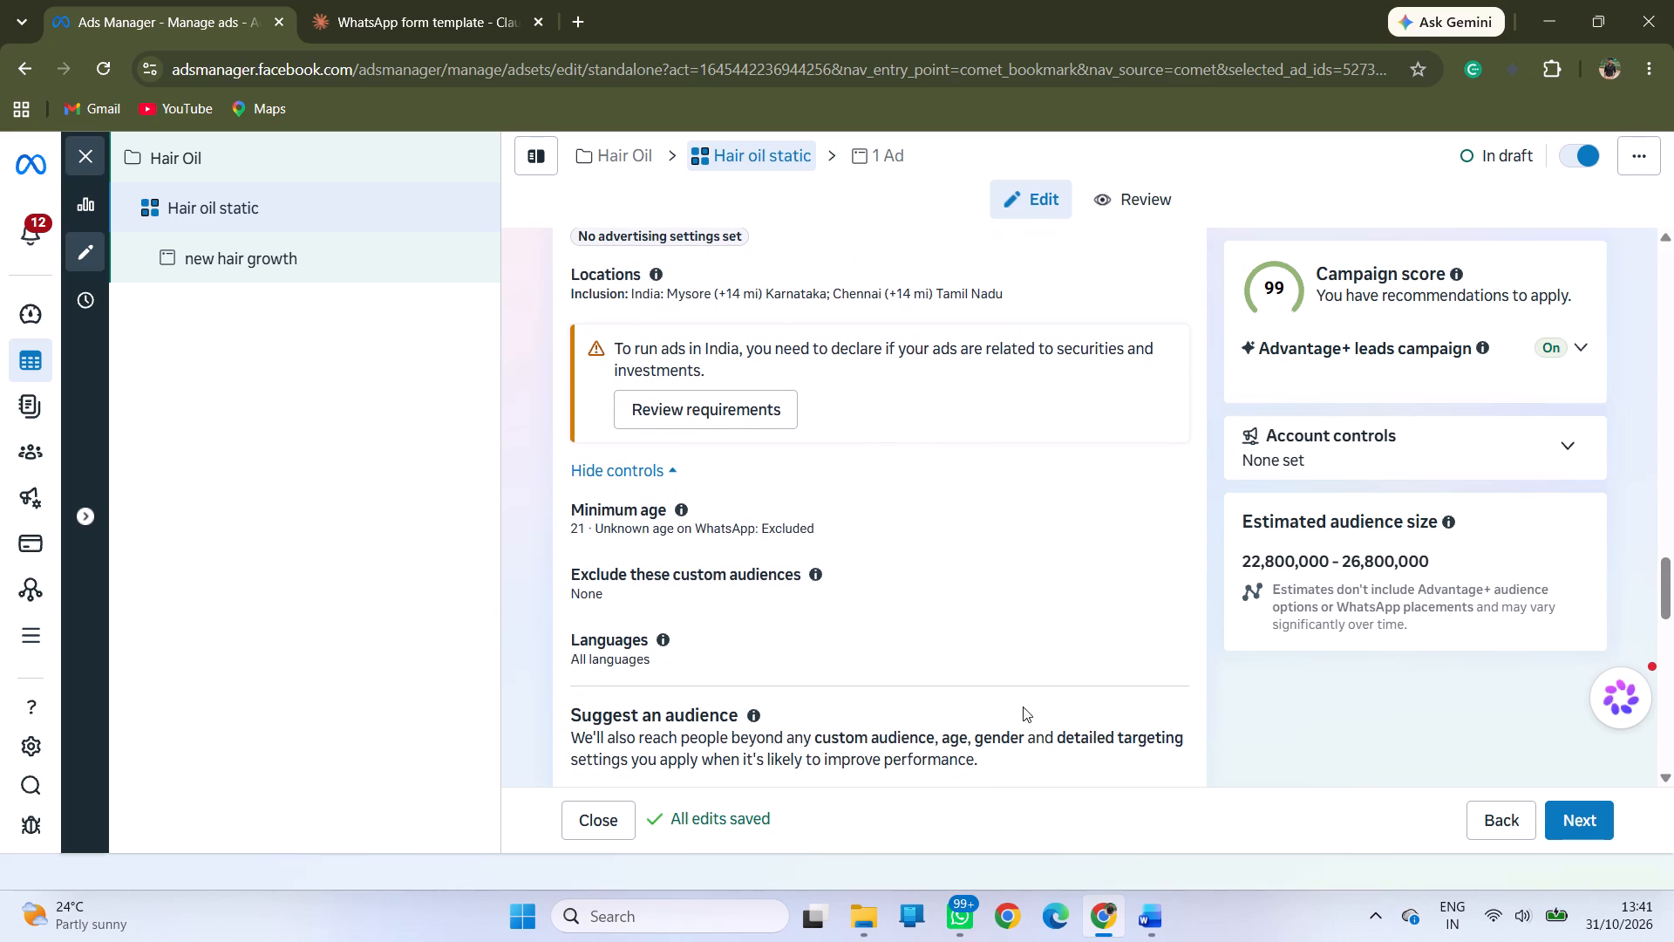
{"action": "left_click", "coordinate": [1173, 660]}
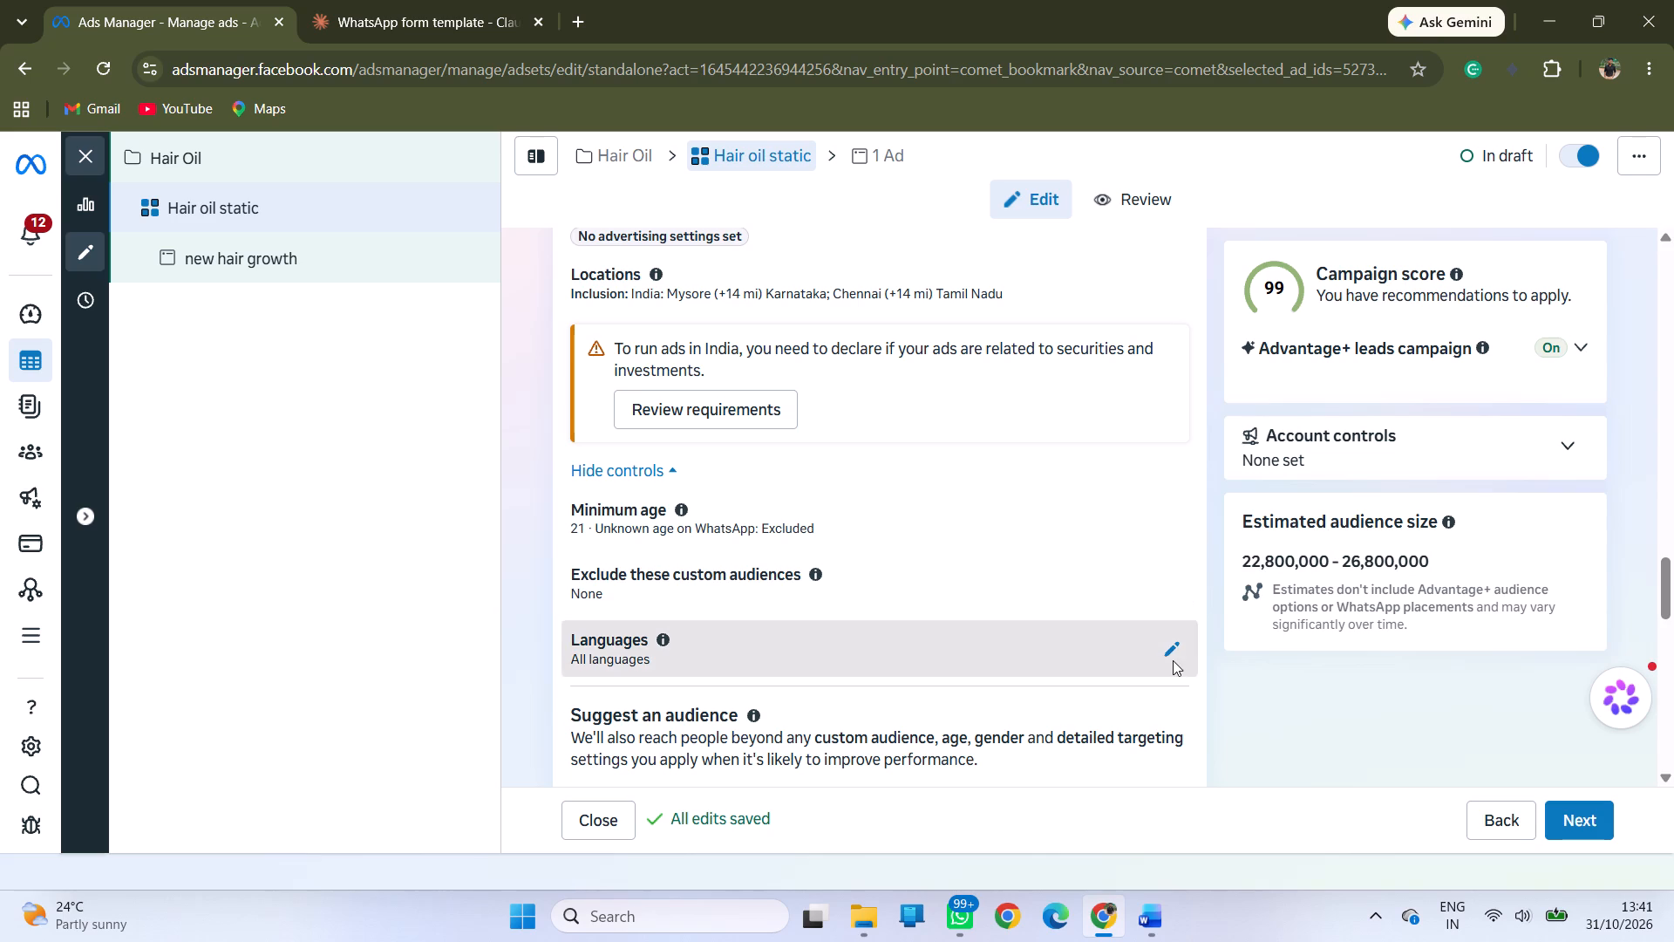
{"action": "scroll", "coordinate": [902, 698], "scroll_direction": "down", "scroll_amount": 3}
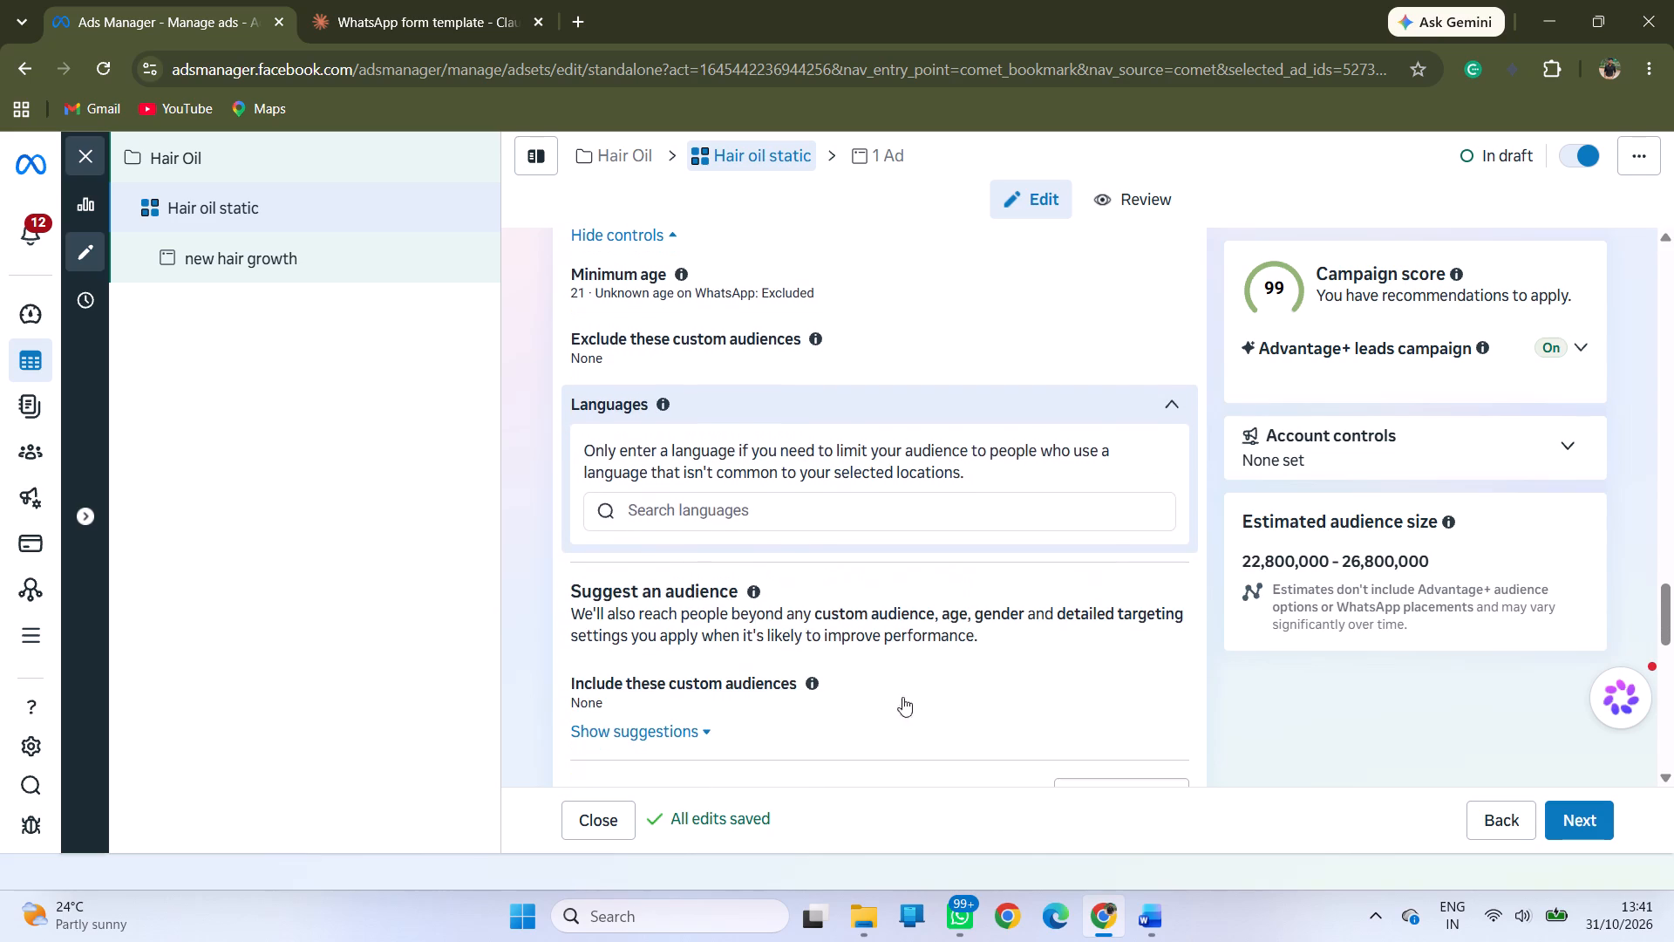
{"action": "left_click", "coordinate": [775, 509]}
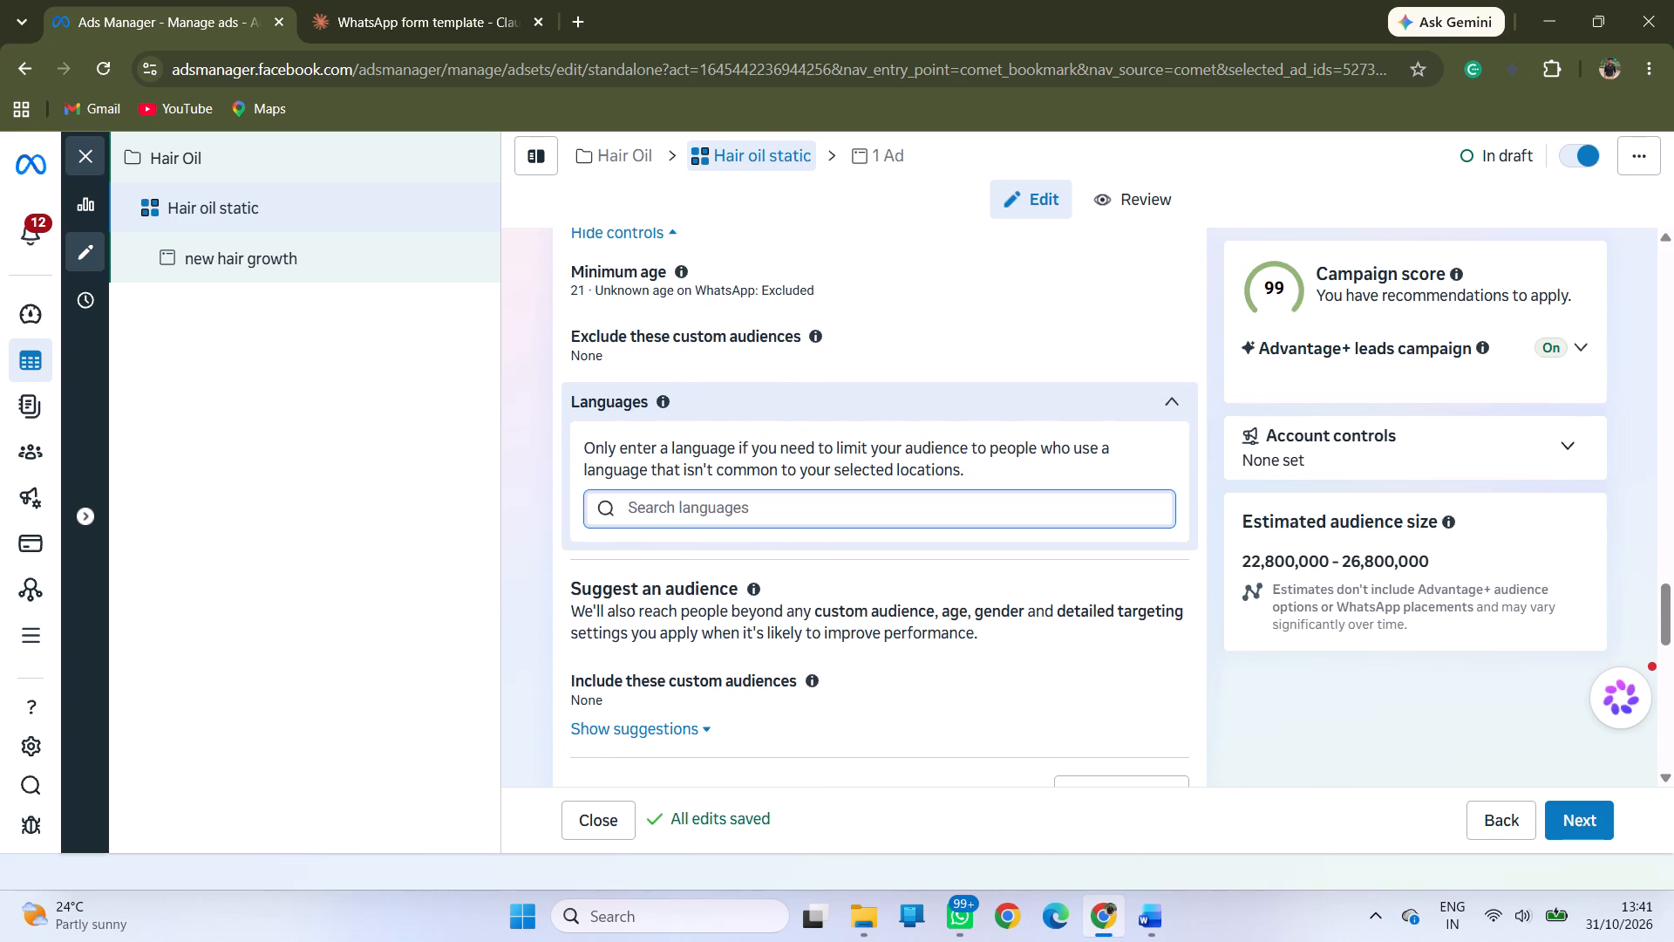
{"action": "type", "text": "hin"}
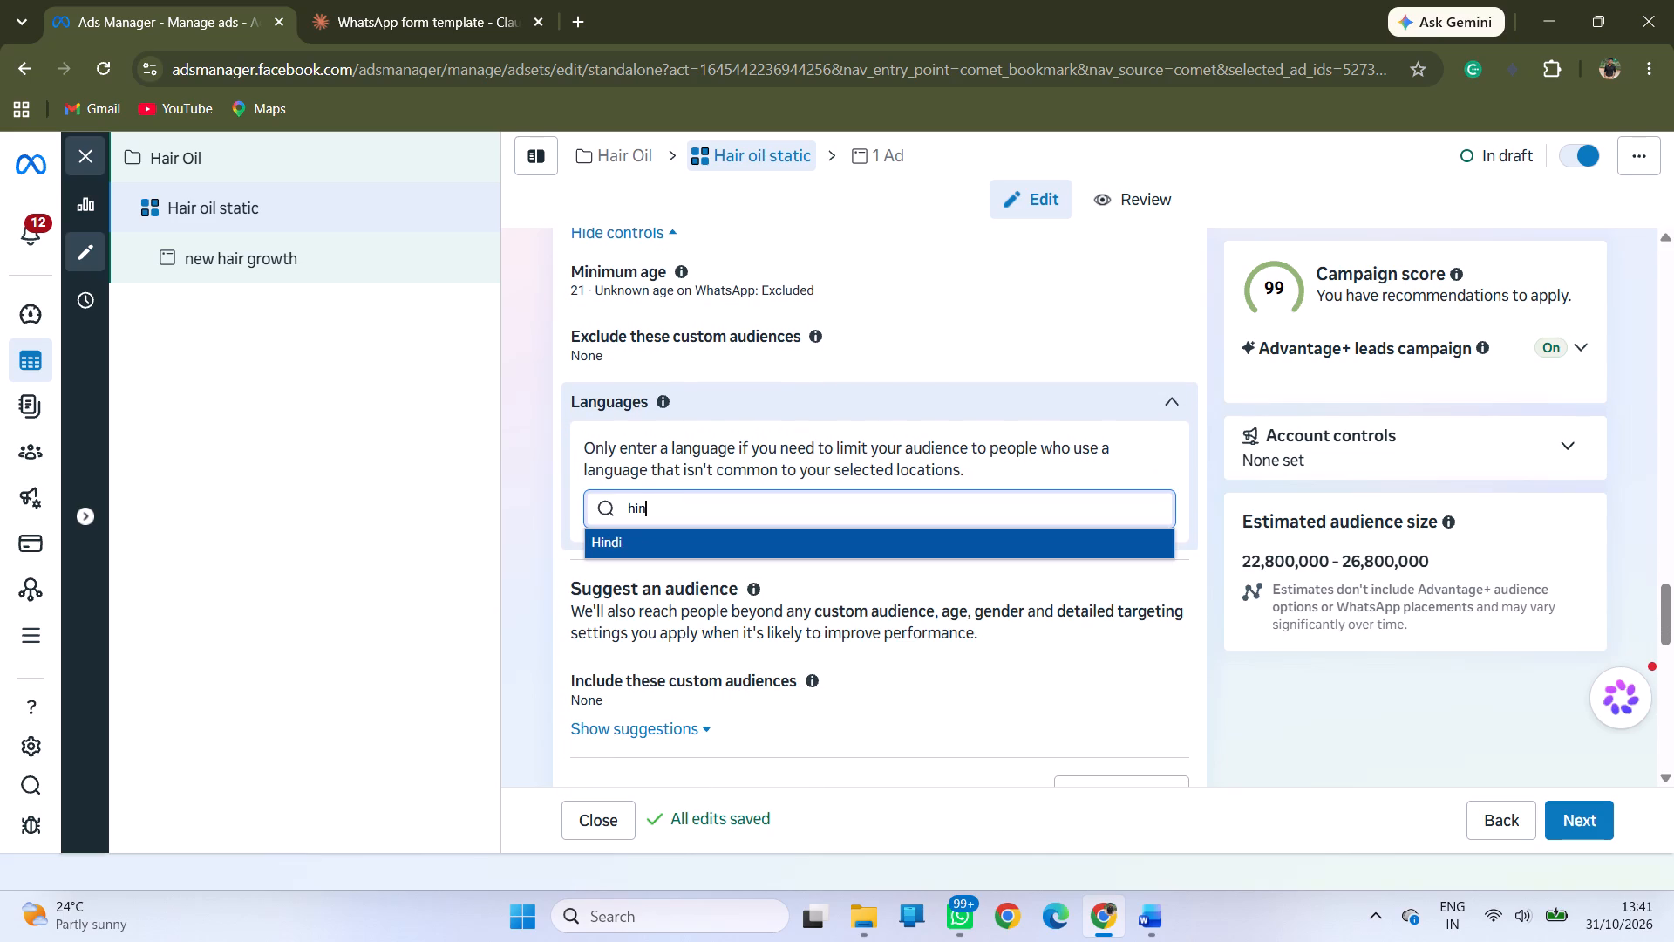
{"action": "left_click", "coordinate": [745, 544]}
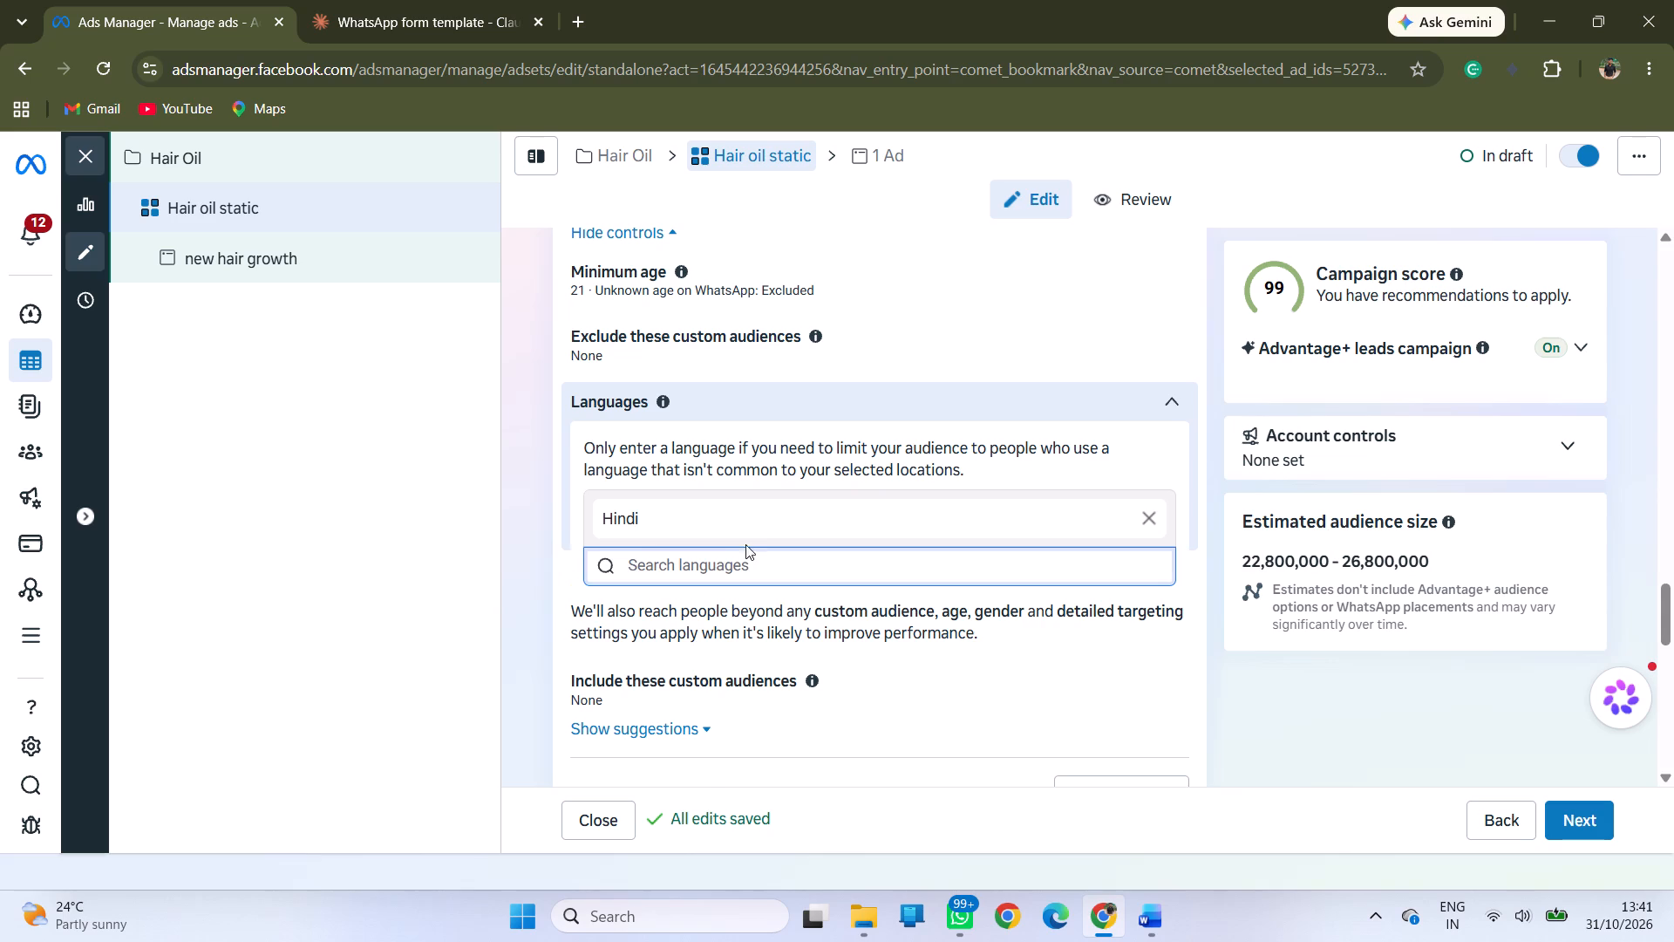
{"action": "left_click", "coordinate": [706, 563]}
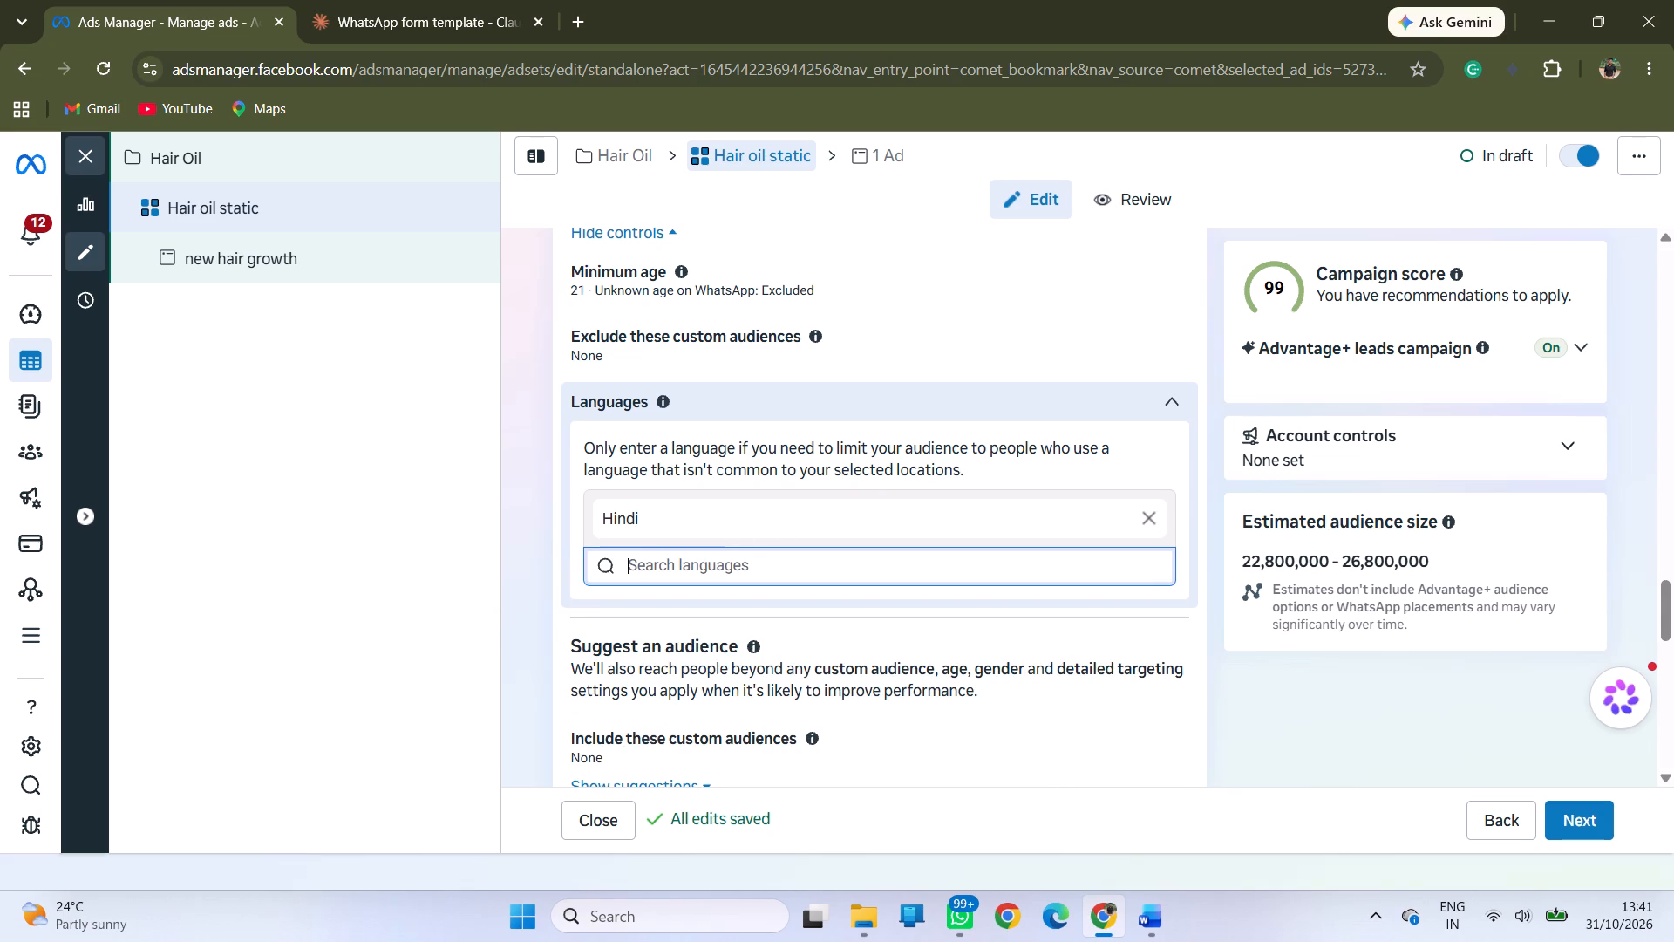
{"action": "type", "text": "english"}
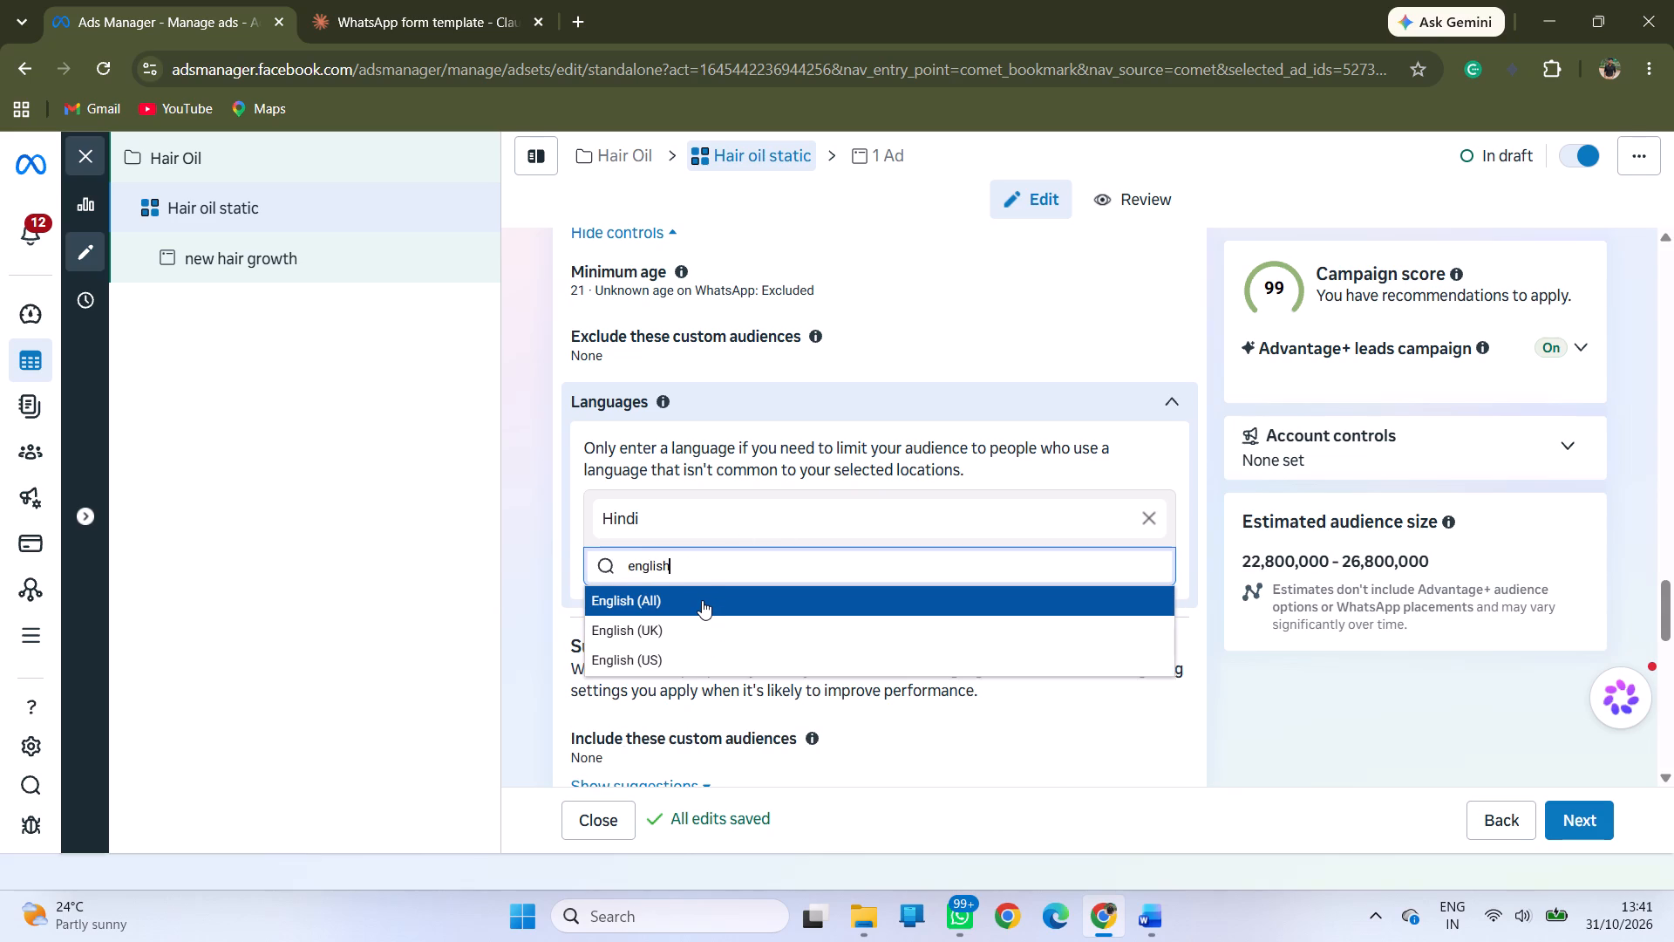
{"action": "left_click", "coordinate": [702, 600]}
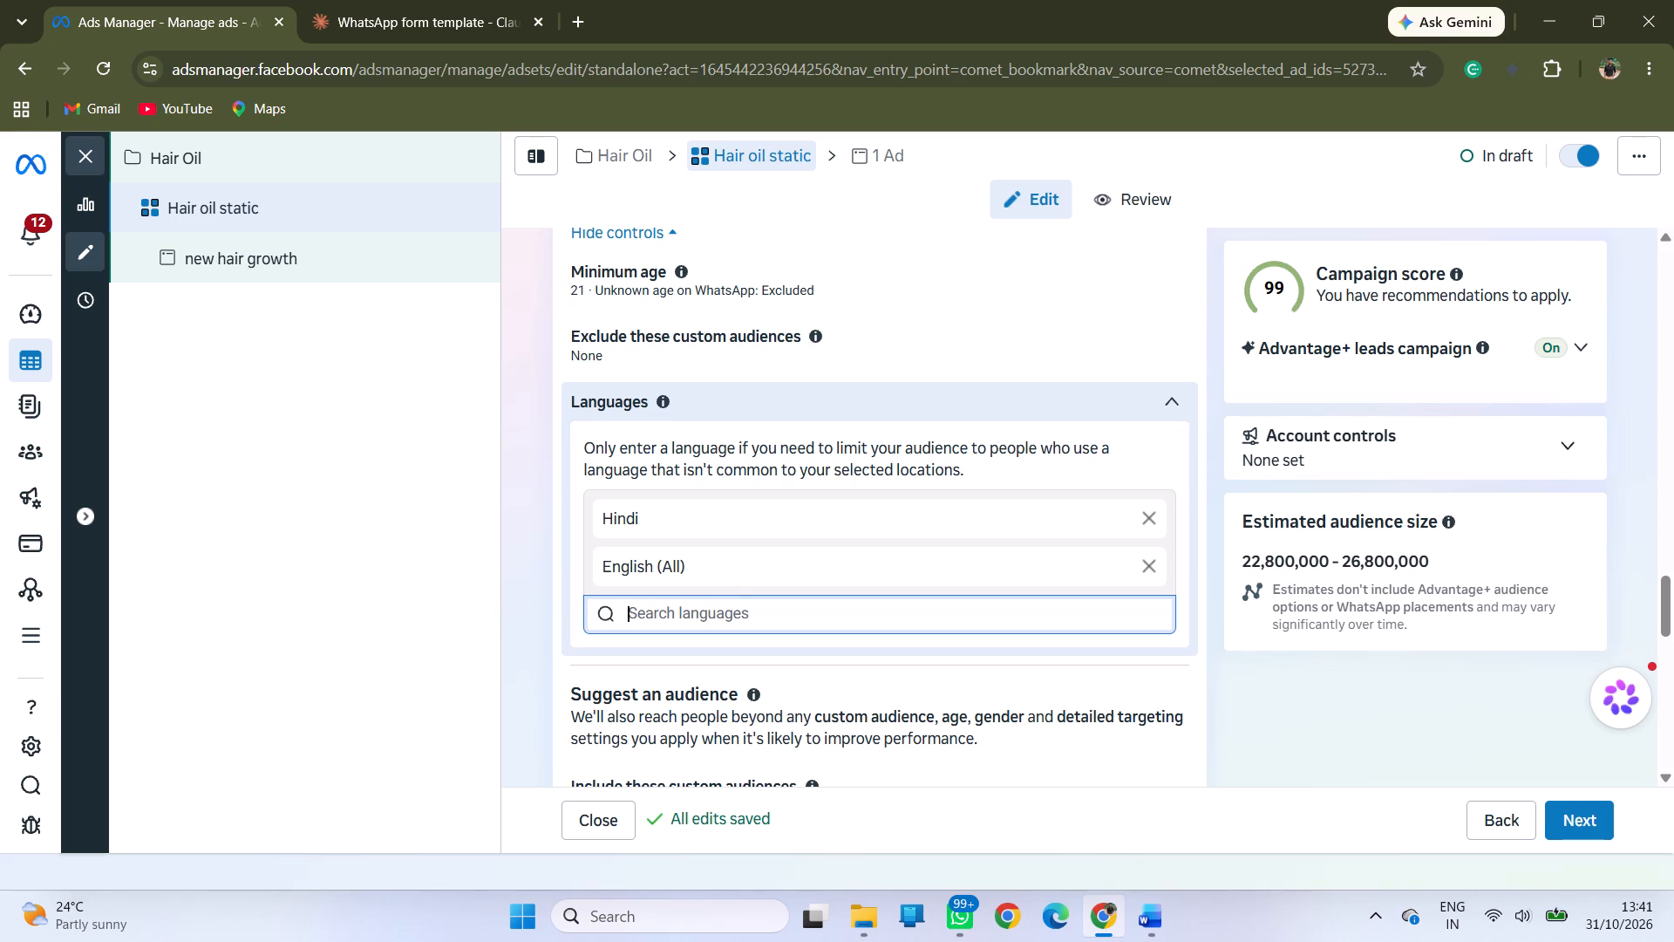
Add Kannada and Tamil to the ad set's audience languages and collapse the Languages section.
{"action": "left_click", "coordinate": [710, 620]}
{"action": "type", "text": "kana"}
{"action": "key", "text": "BackSpace"}
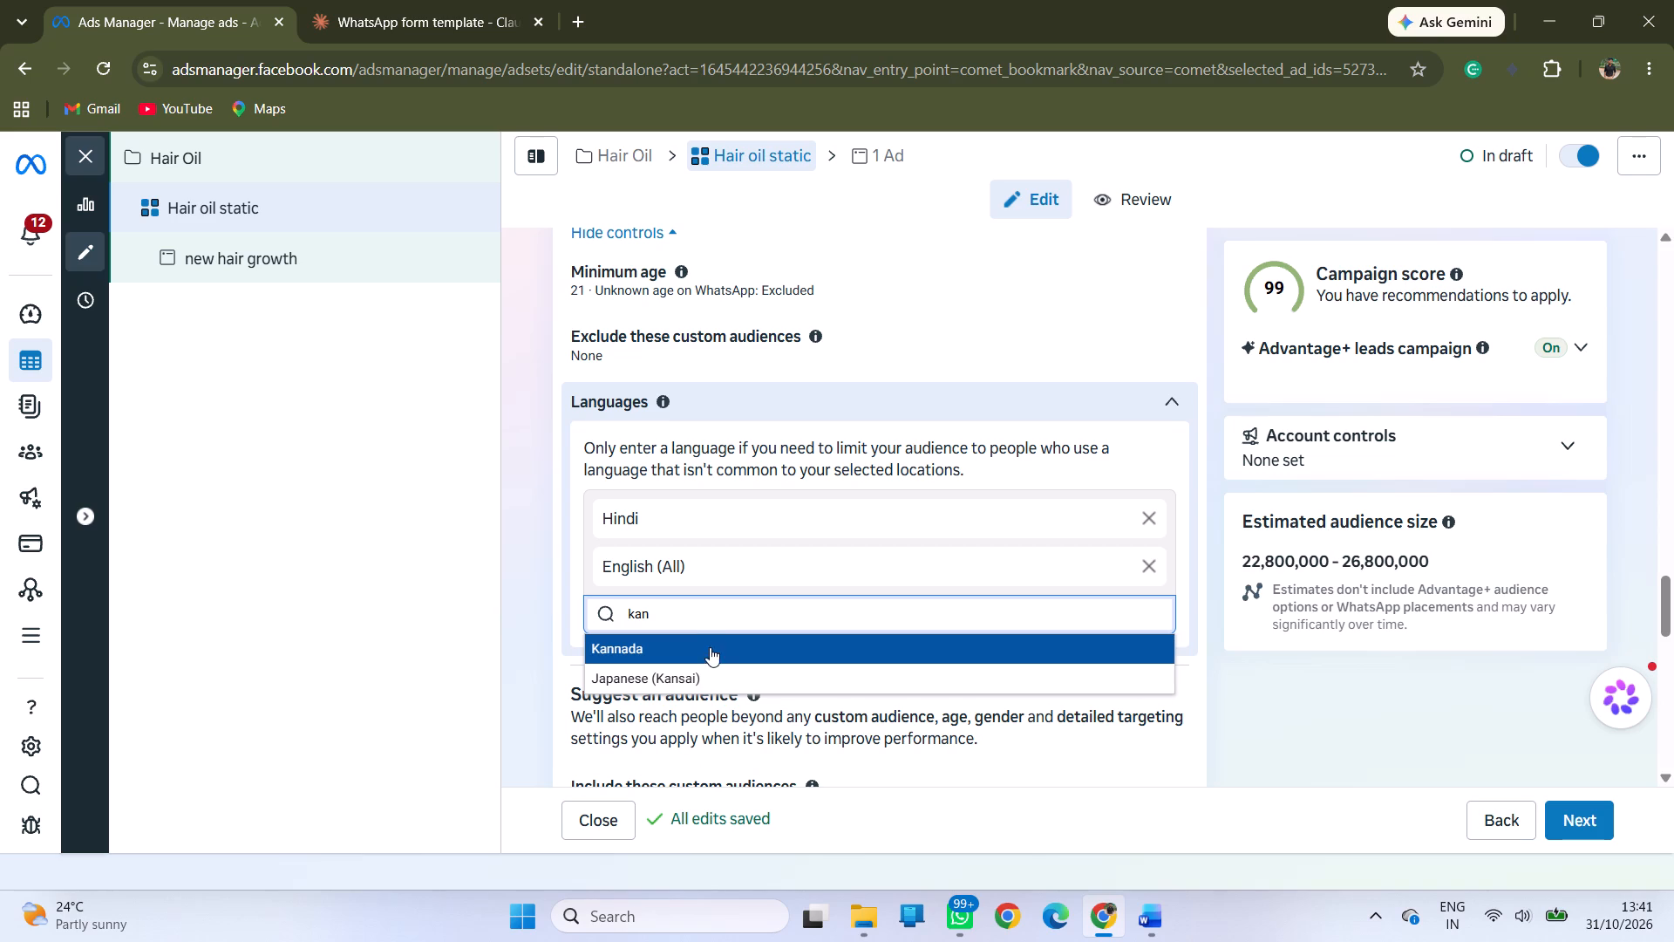
{"action": "left_click", "coordinate": [705, 651]}
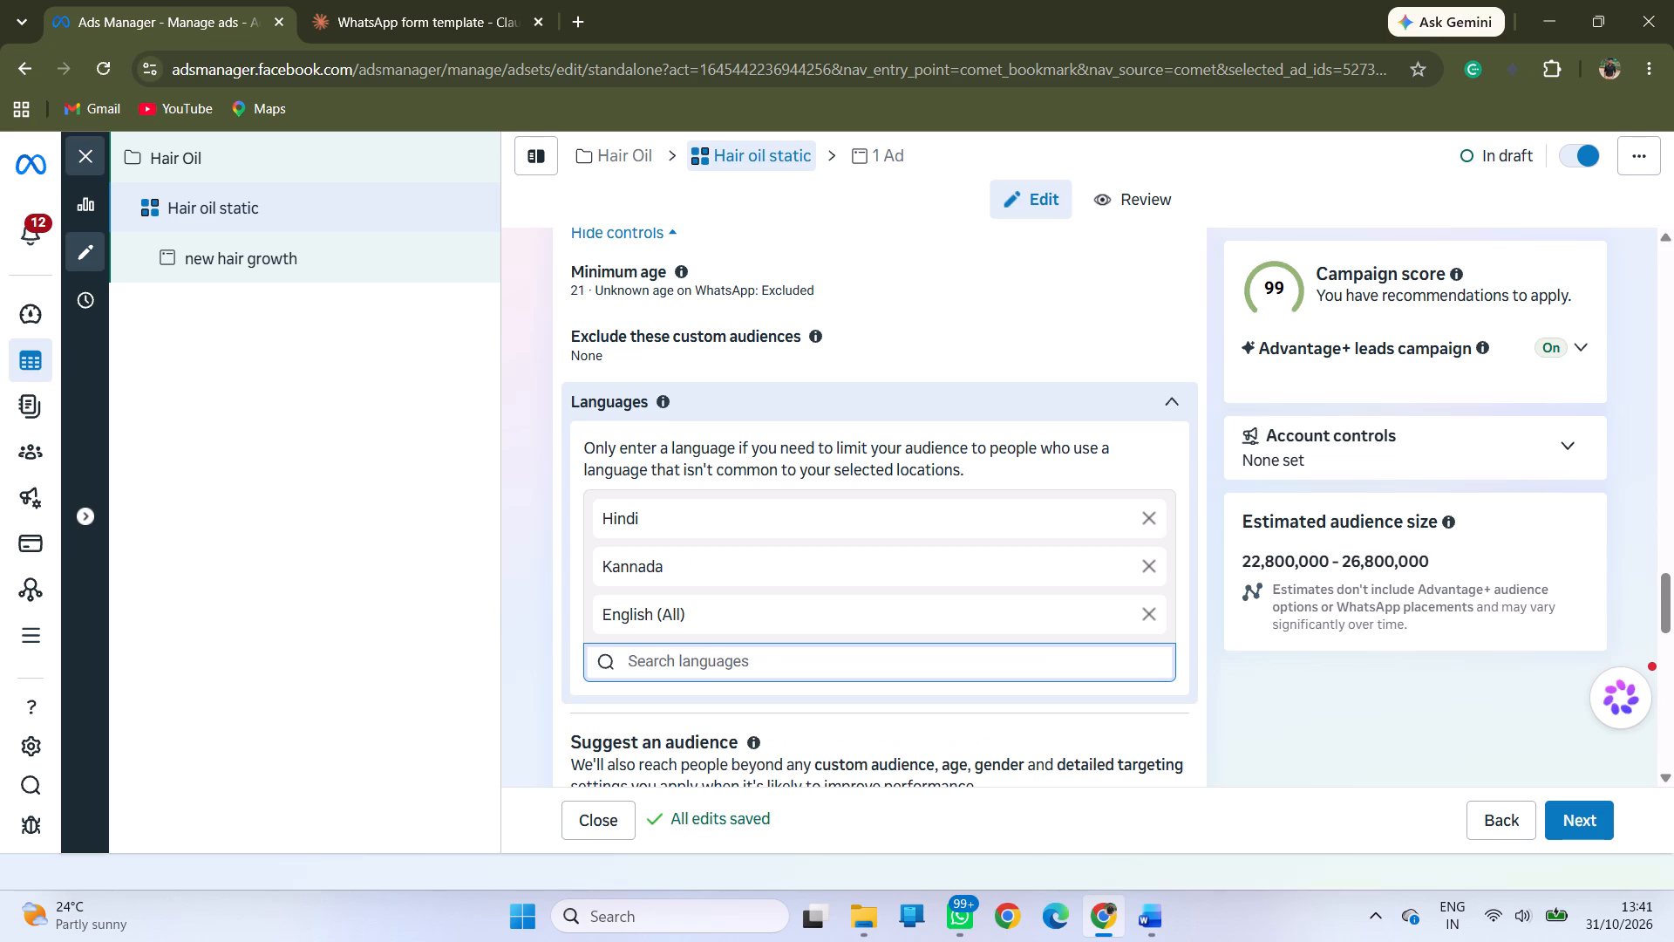
{"action": "left_click", "coordinate": [684, 667]}
{"action": "type", "text": "tami"}
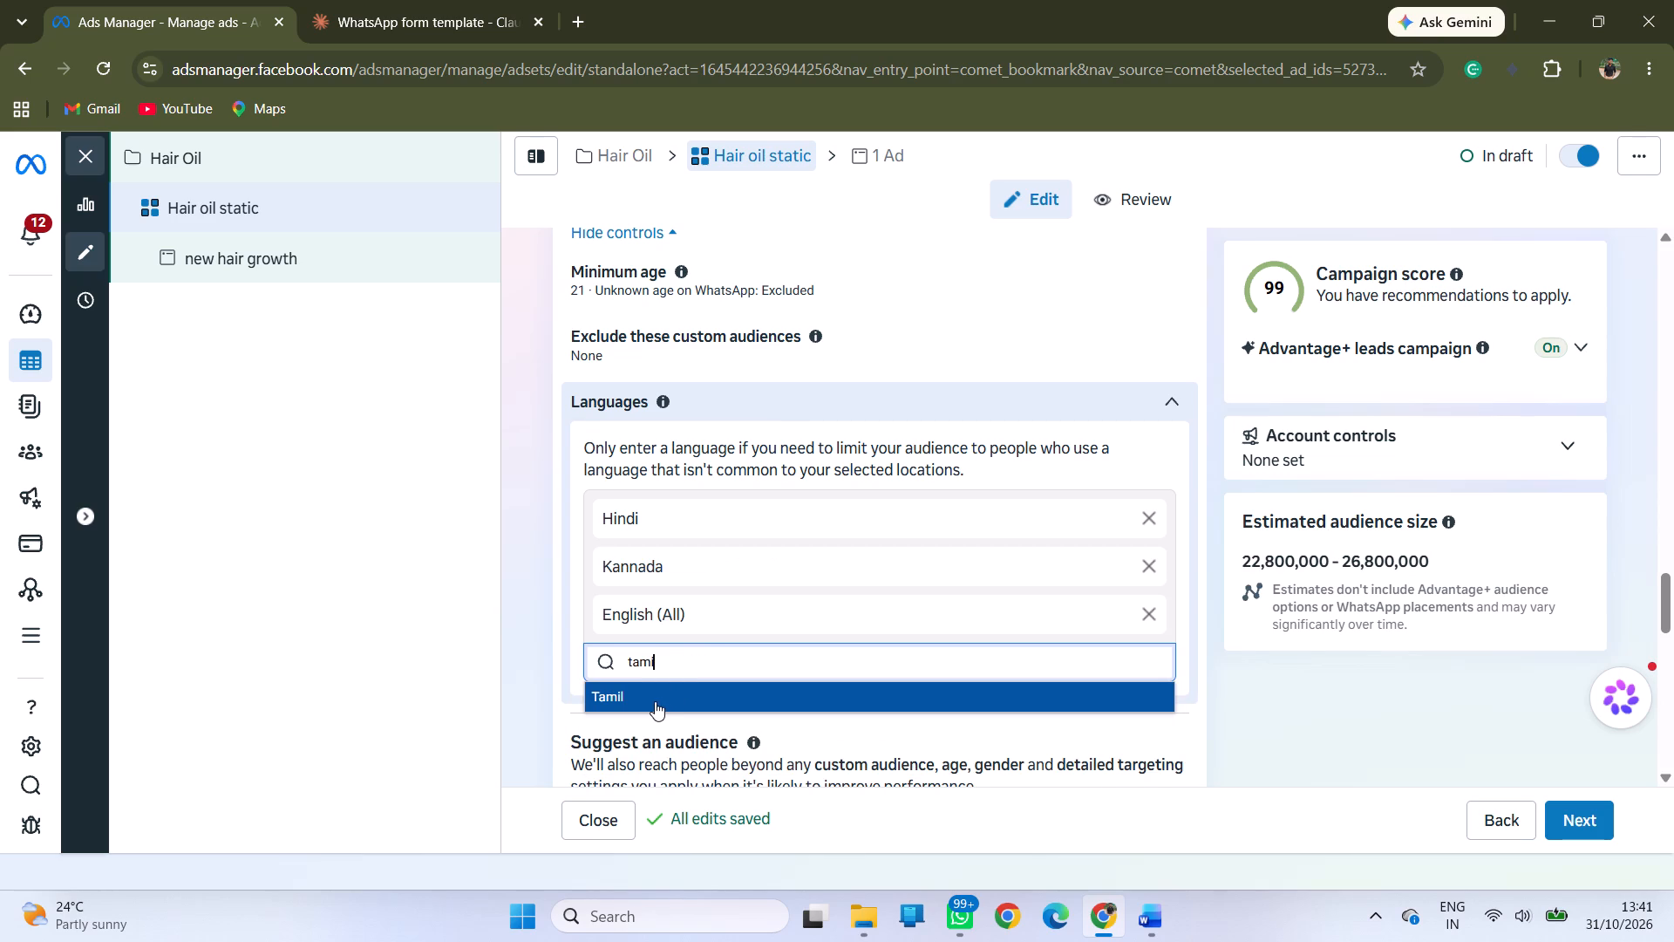
{"action": "left_click", "coordinate": [649, 695]}
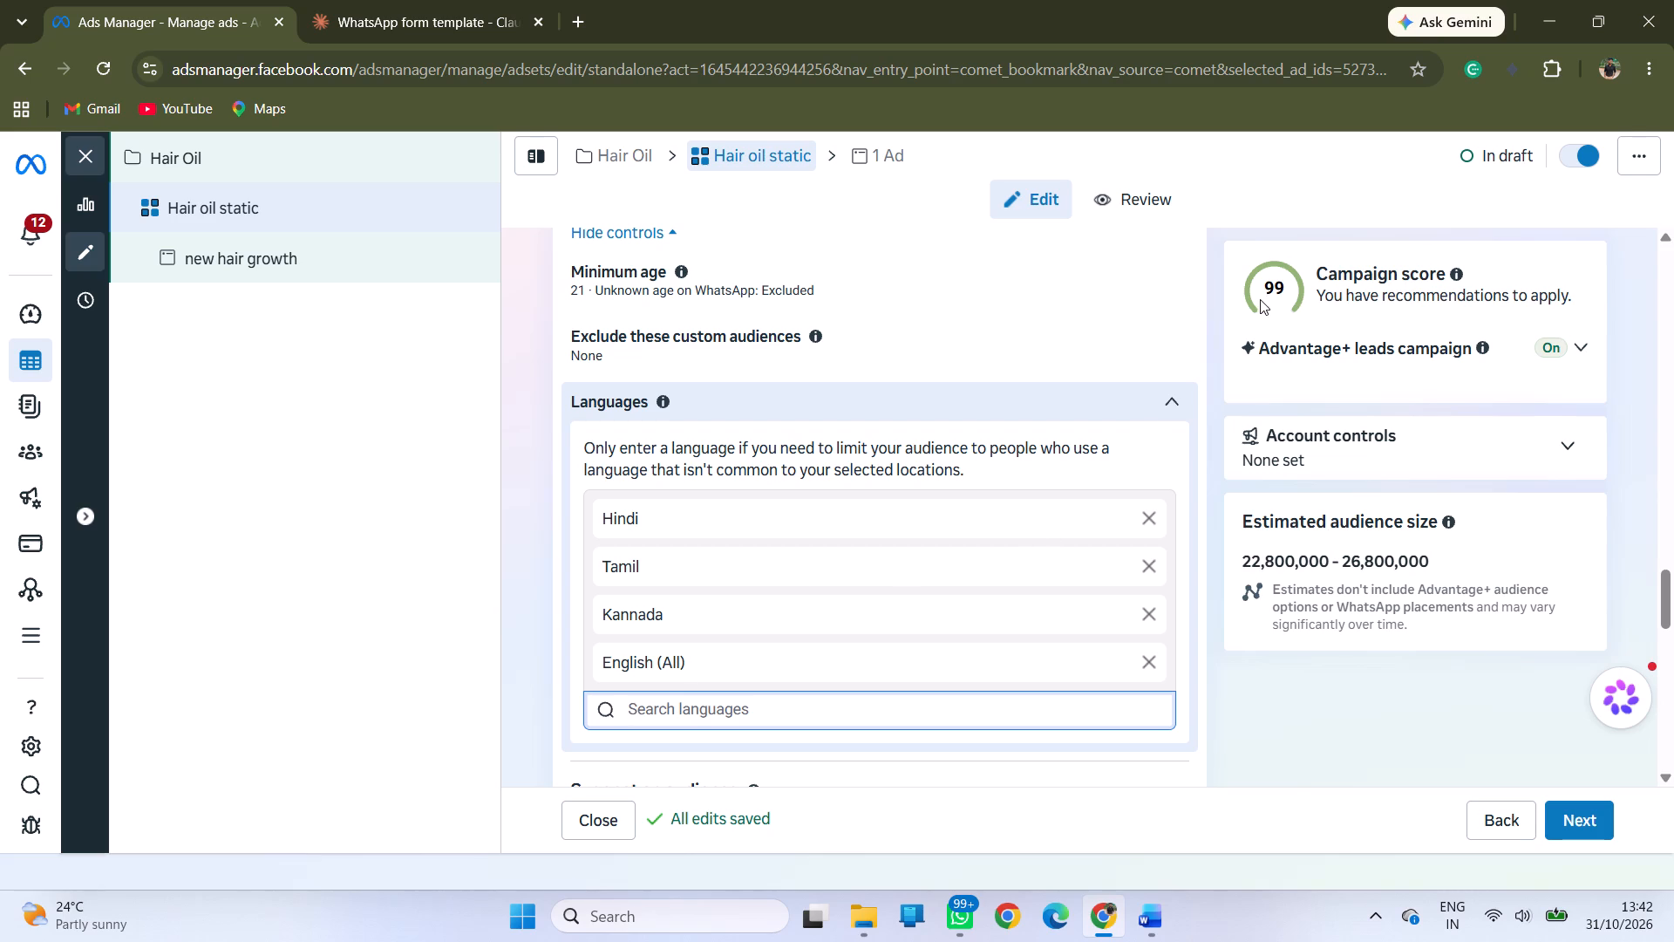
{"action": "left_click", "coordinate": [1179, 406]}
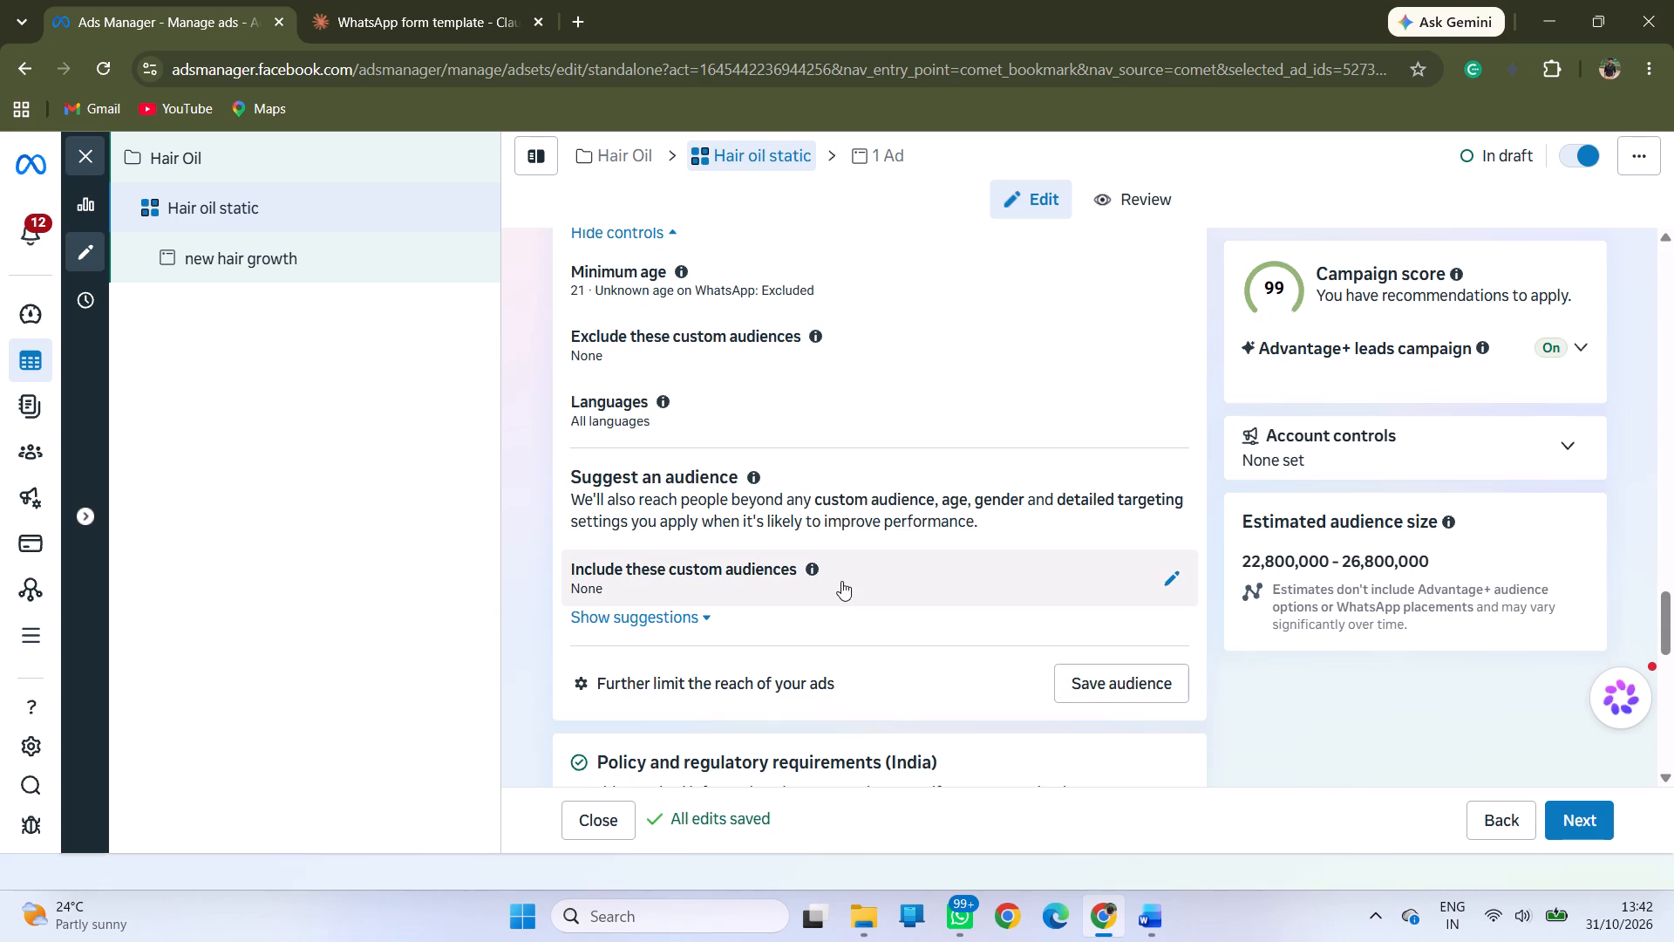
Show the Hair oil static ad set's audience suggestions and examine the suggested age, gender and detailed targeting.
{"action": "scroll", "coordinate": [841, 581], "scroll_direction": "down", "scroll_amount": 2}
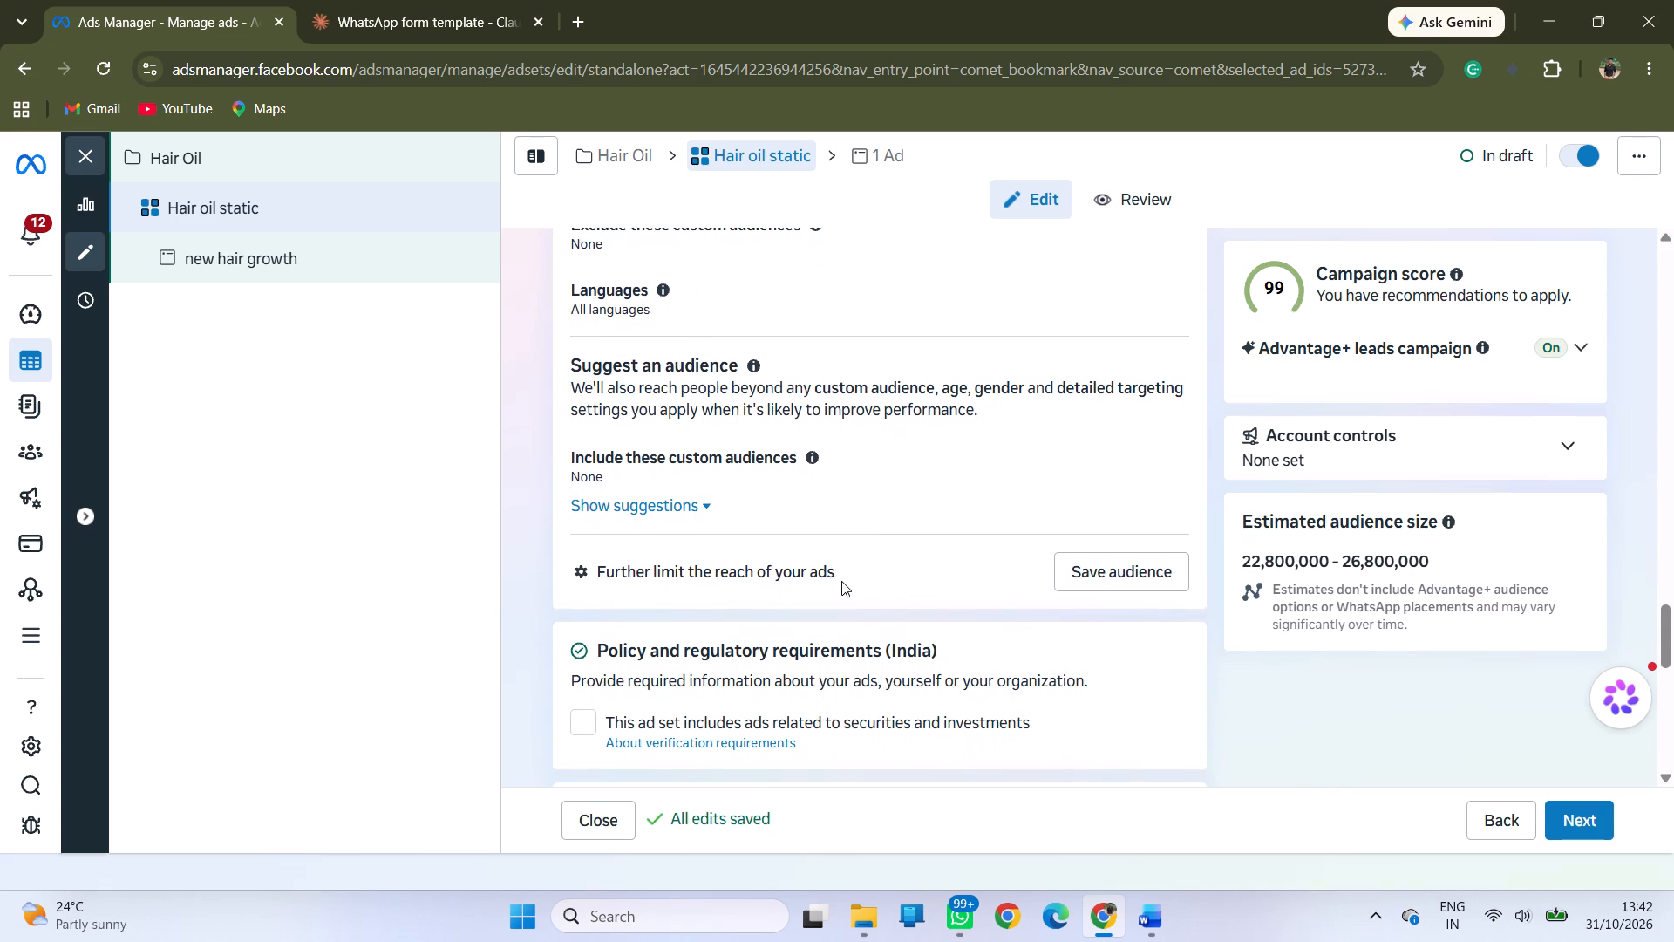
{"action": "left_click", "coordinate": [701, 514]}
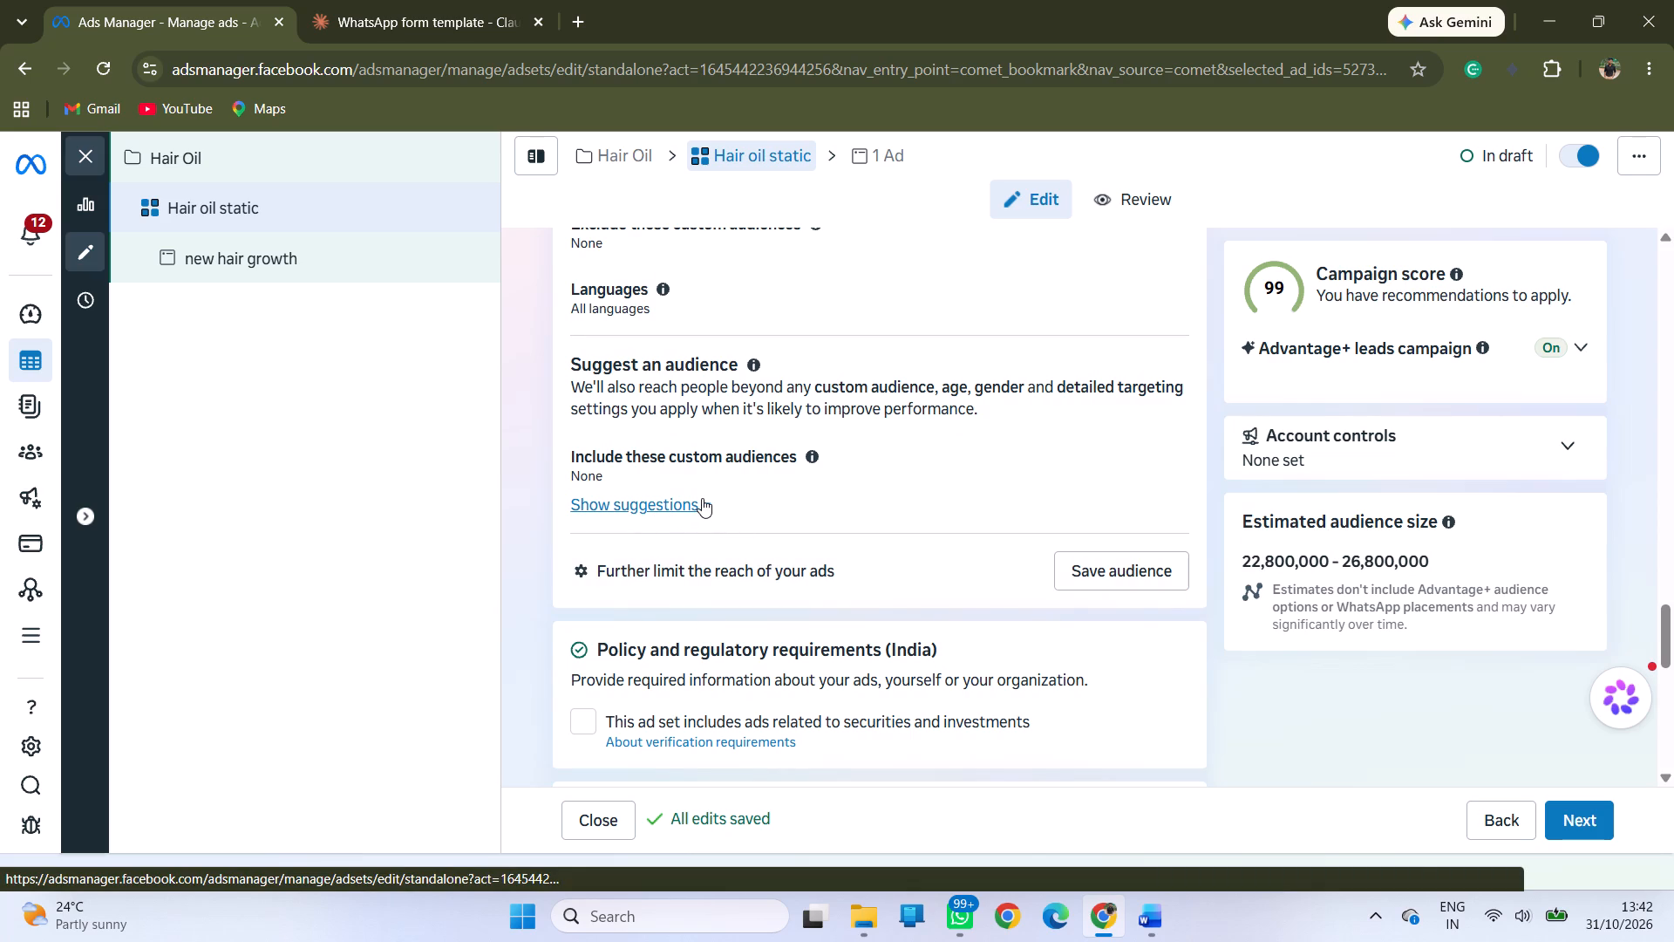
{"action": "left_click", "coordinate": [702, 501]}
{"action": "scroll", "coordinate": [706, 559], "scroll_direction": "down", "scroll_amount": 7}
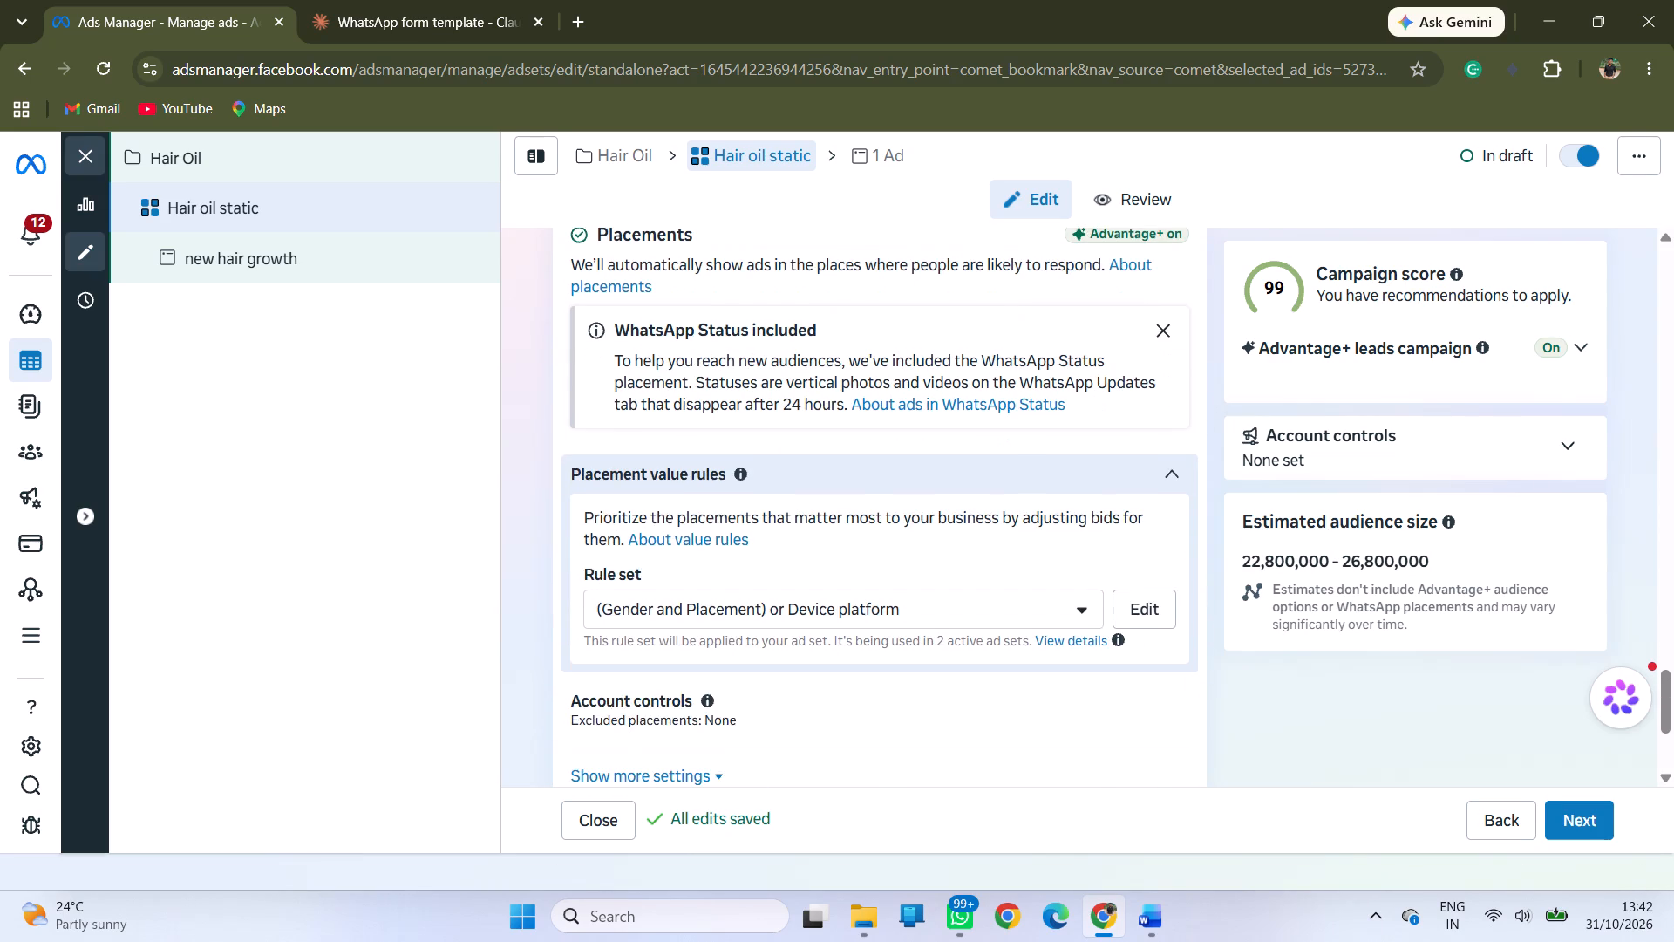
{"action": "scroll", "coordinate": [713, 542], "scroll_direction": "up", "scroll_amount": 5}
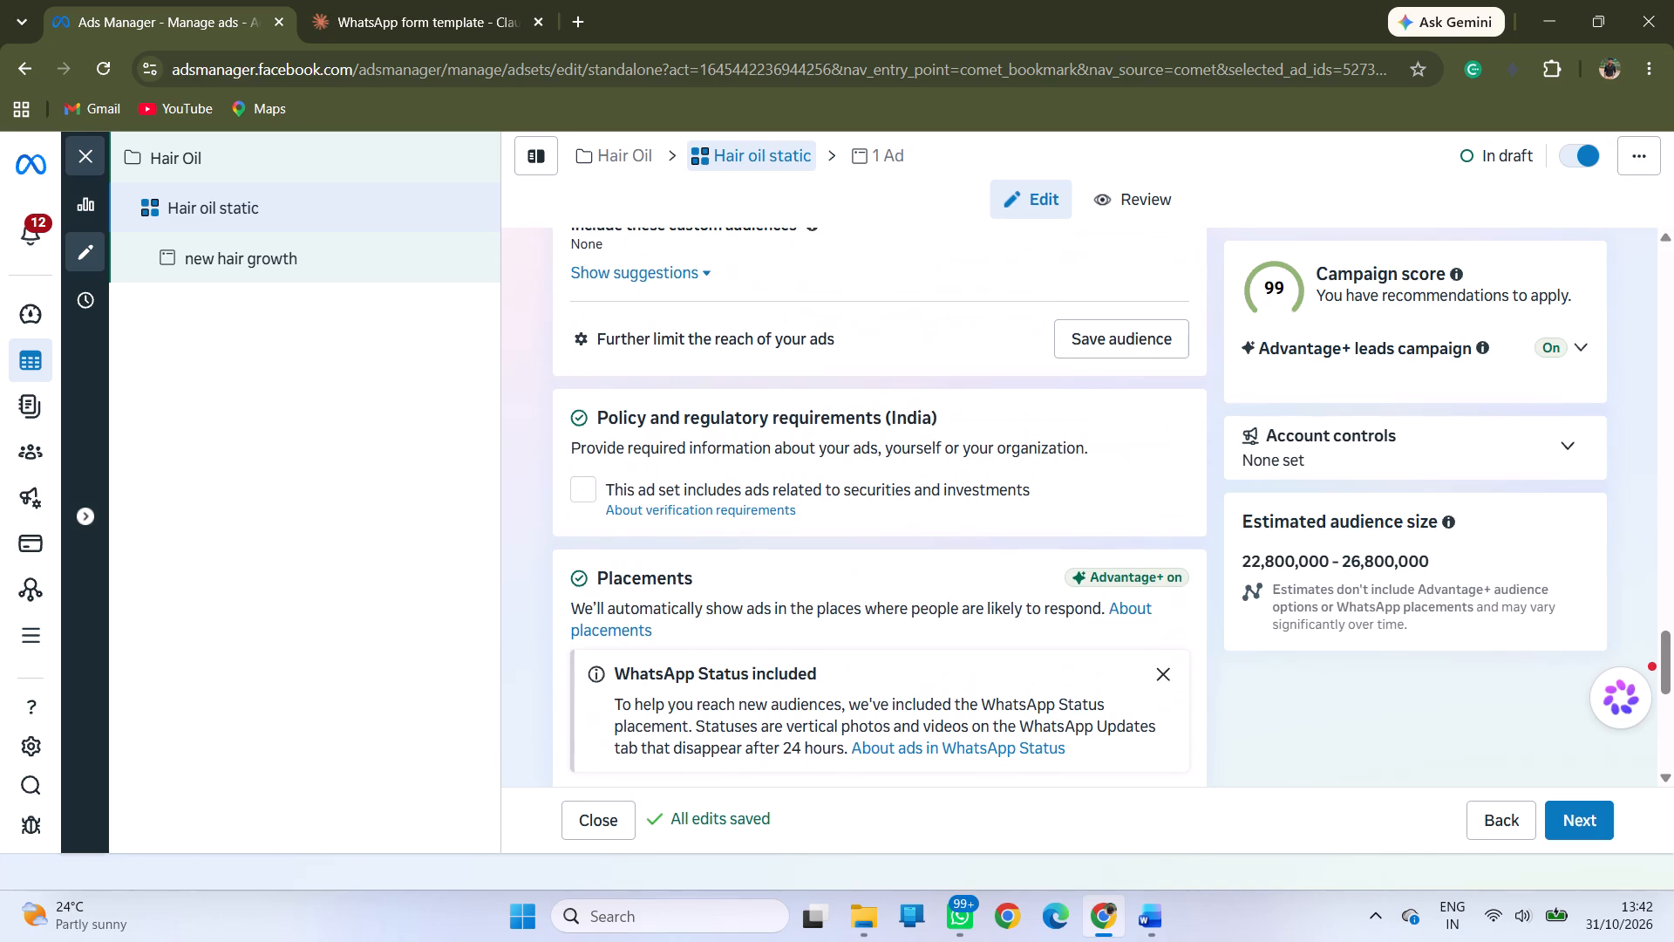
{"action": "scroll", "coordinate": [713, 542], "scroll_direction": "up", "scroll_amount": 3}
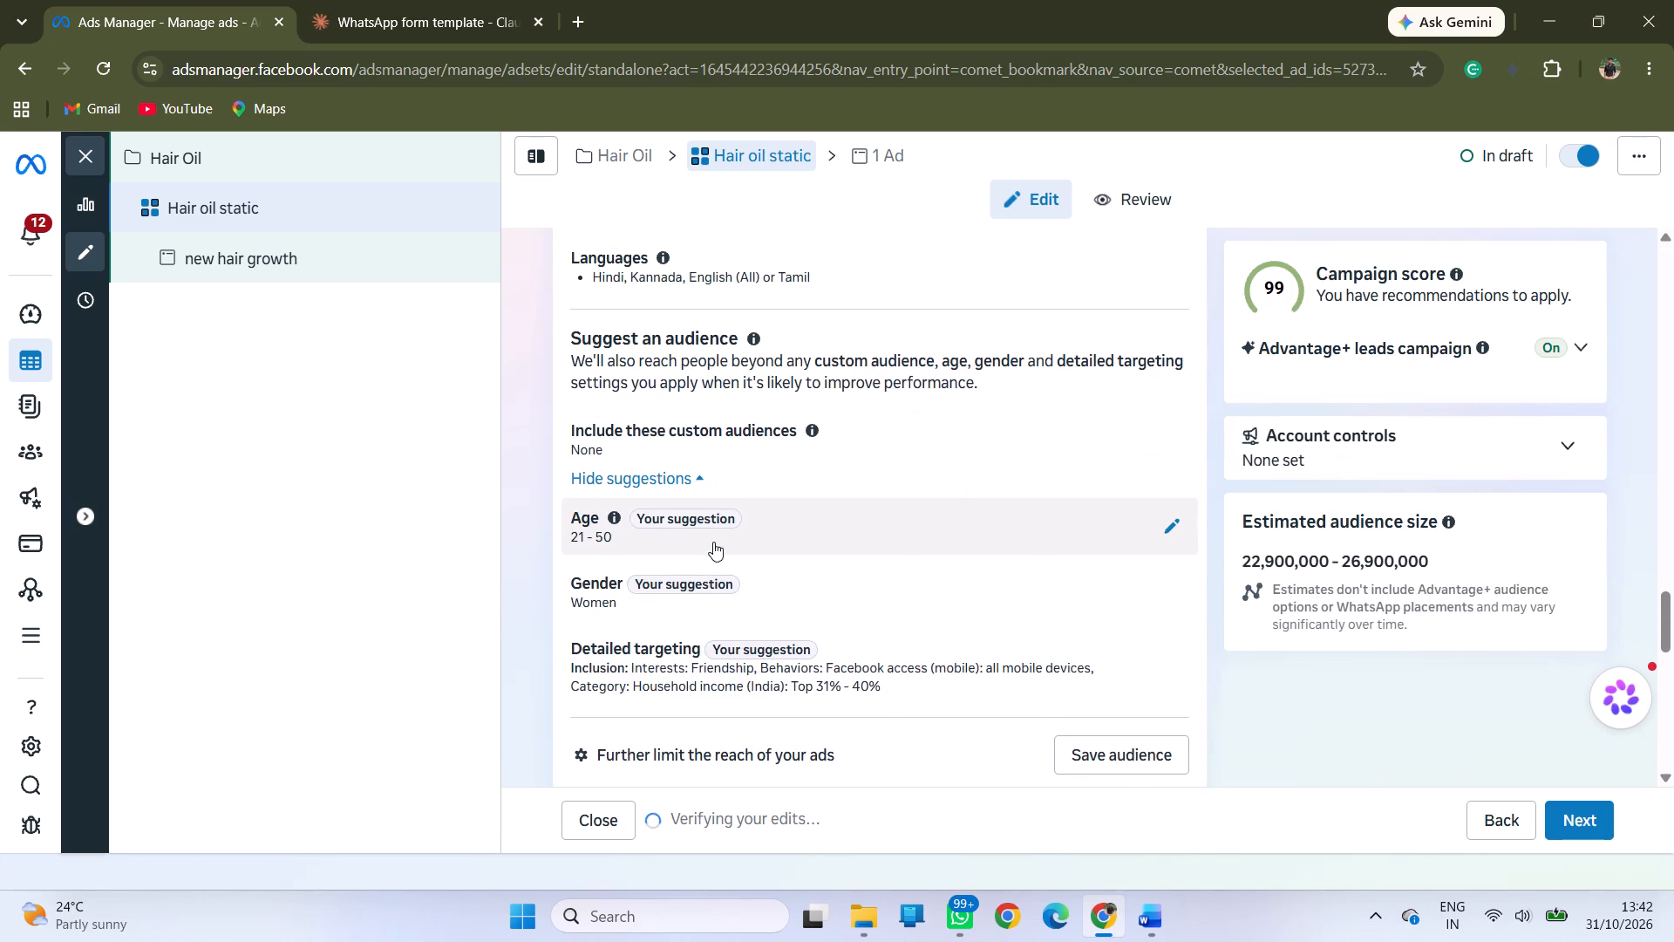
Examine the ad set's India policy requirements, placements, placement value rules and brand safety settings against the suggested audience.
{"action": "scroll", "coordinate": [704, 589], "scroll_direction": "down", "scroll_amount": 6}
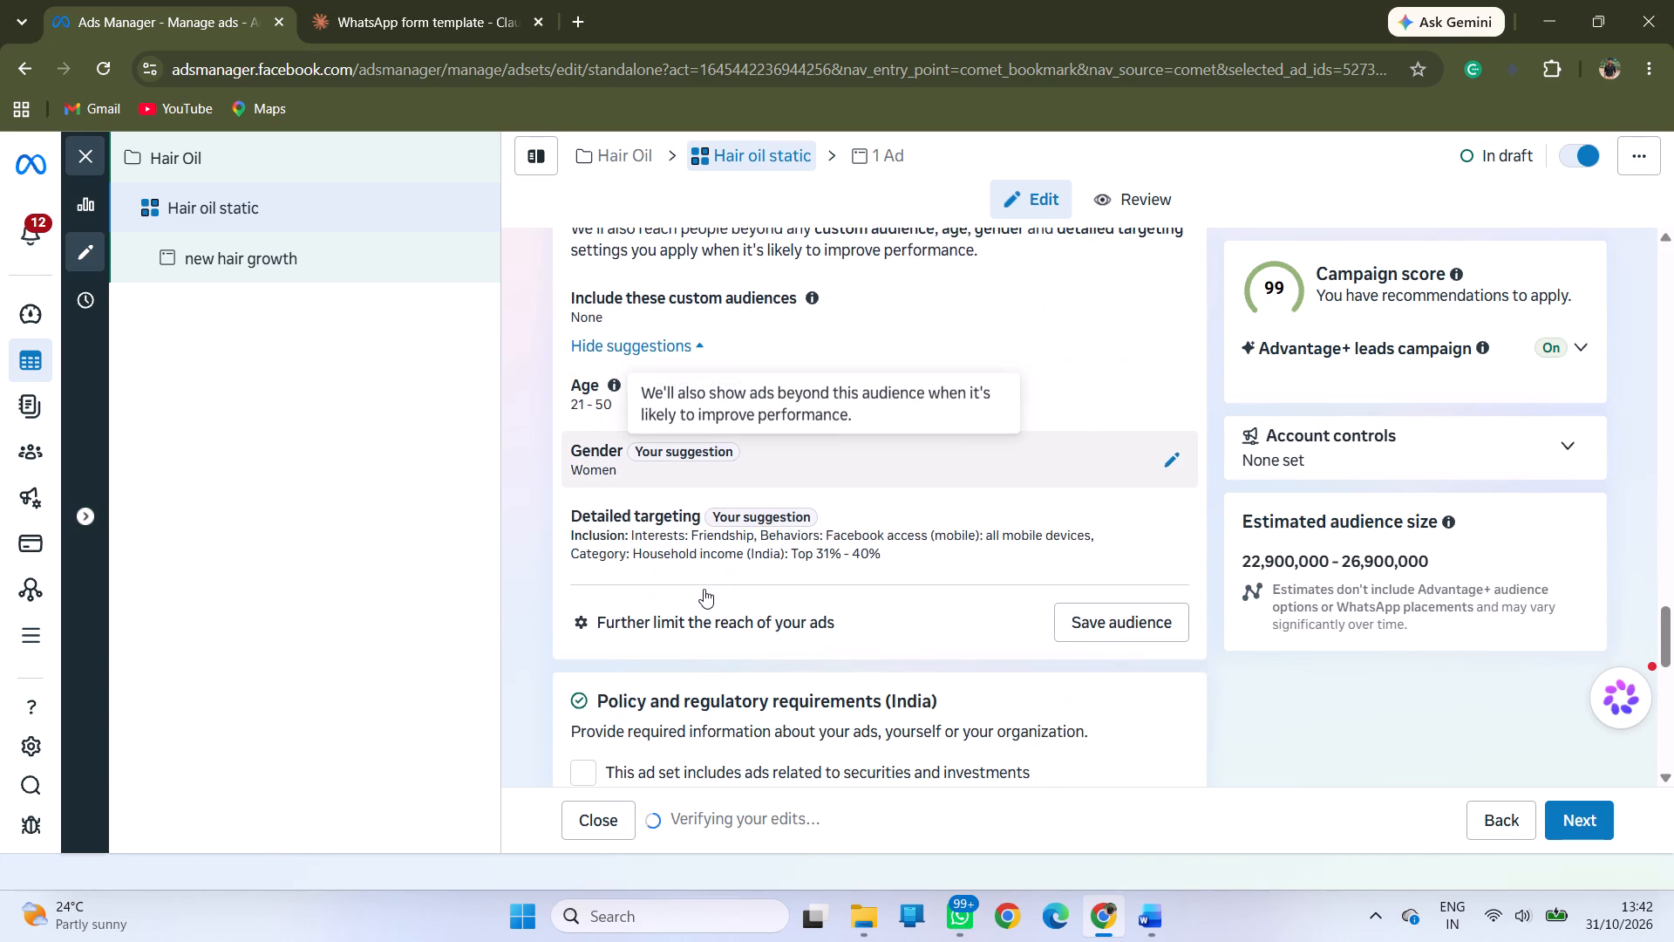
{"action": "scroll", "coordinate": [704, 589], "scroll_direction": "down", "scroll_amount": 15}
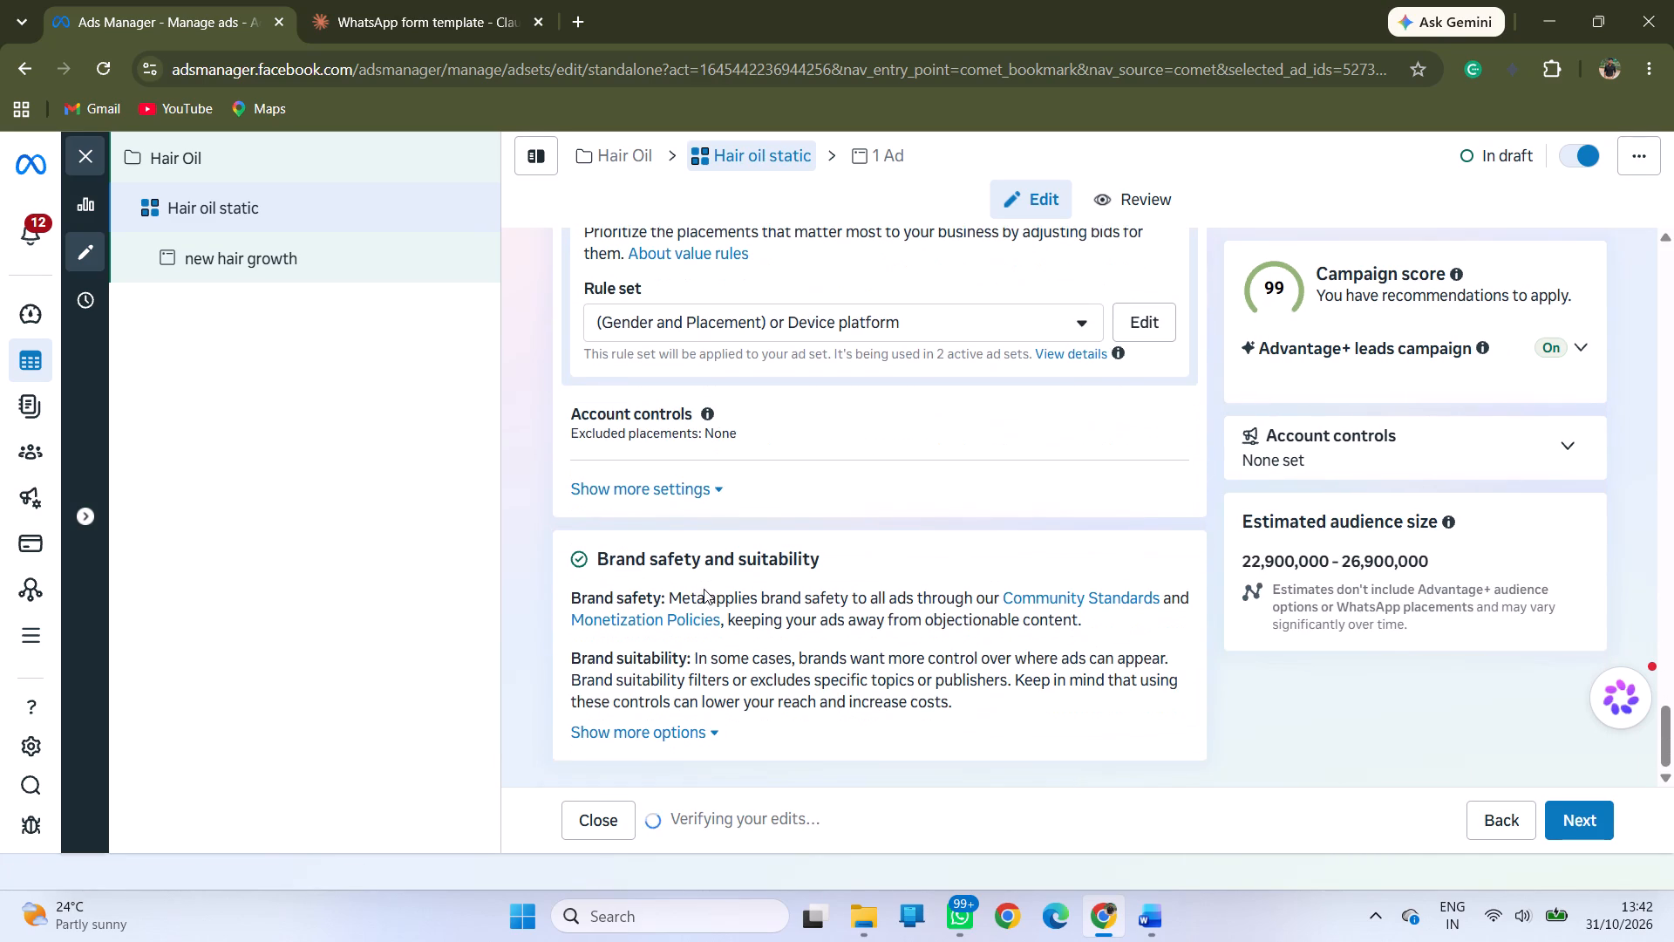
{"action": "scroll", "coordinate": [704, 589], "scroll_direction": "down", "scroll_amount": 3}
{"action": "scroll", "coordinate": [704, 589], "scroll_direction": "up", "scroll_amount": 9}
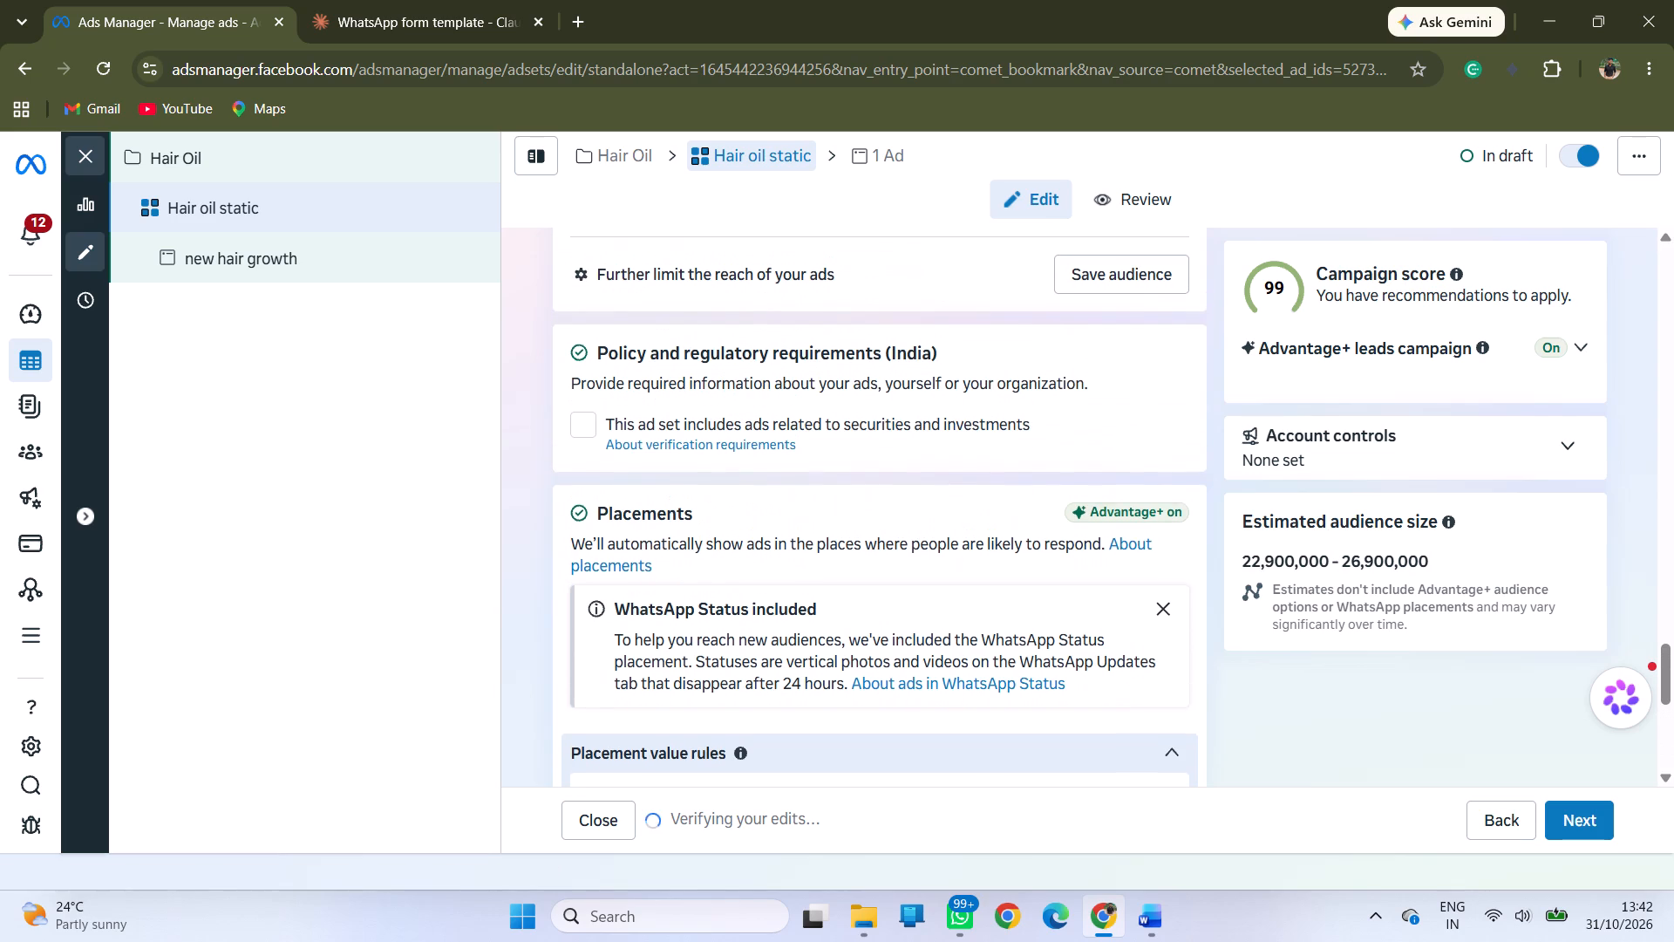
{"action": "scroll", "coordinate": [704, 589], "scroll_direction": "up", "scroll_amount": 5}
{"action": "scroll", "coordinate": [704, 589], "scroll_direction": "down", "scroll_amount": 1}
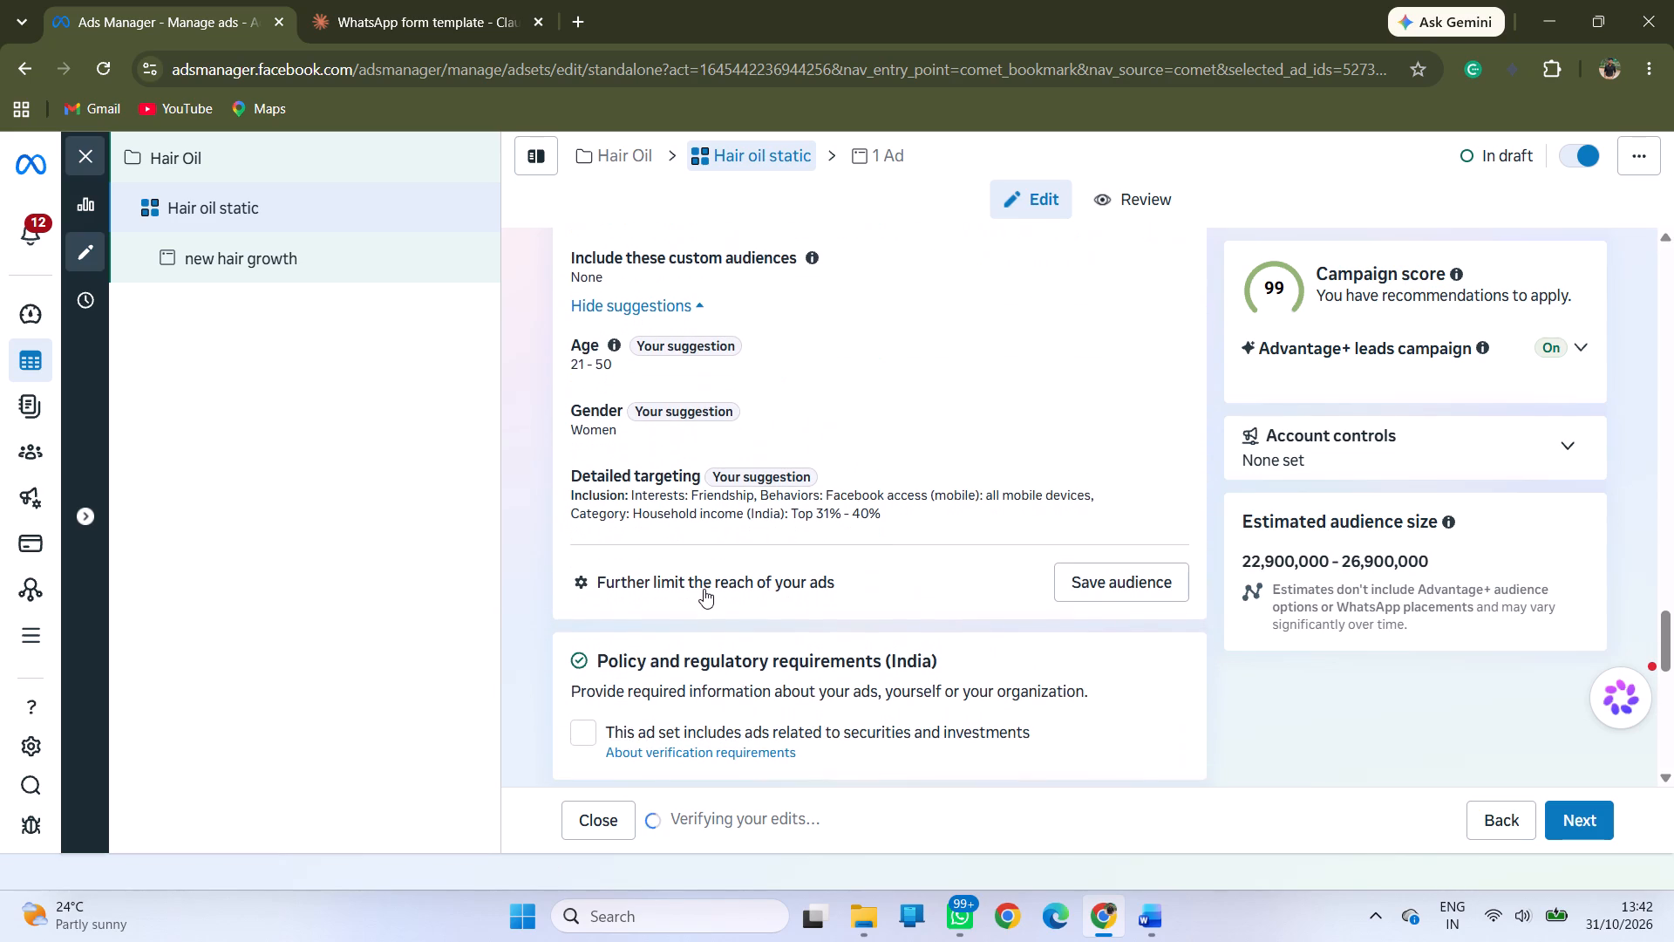
{"action": "scroll", "coordinate": [773, 683], "scroll_direction": "down", "scroll_amount": 1}
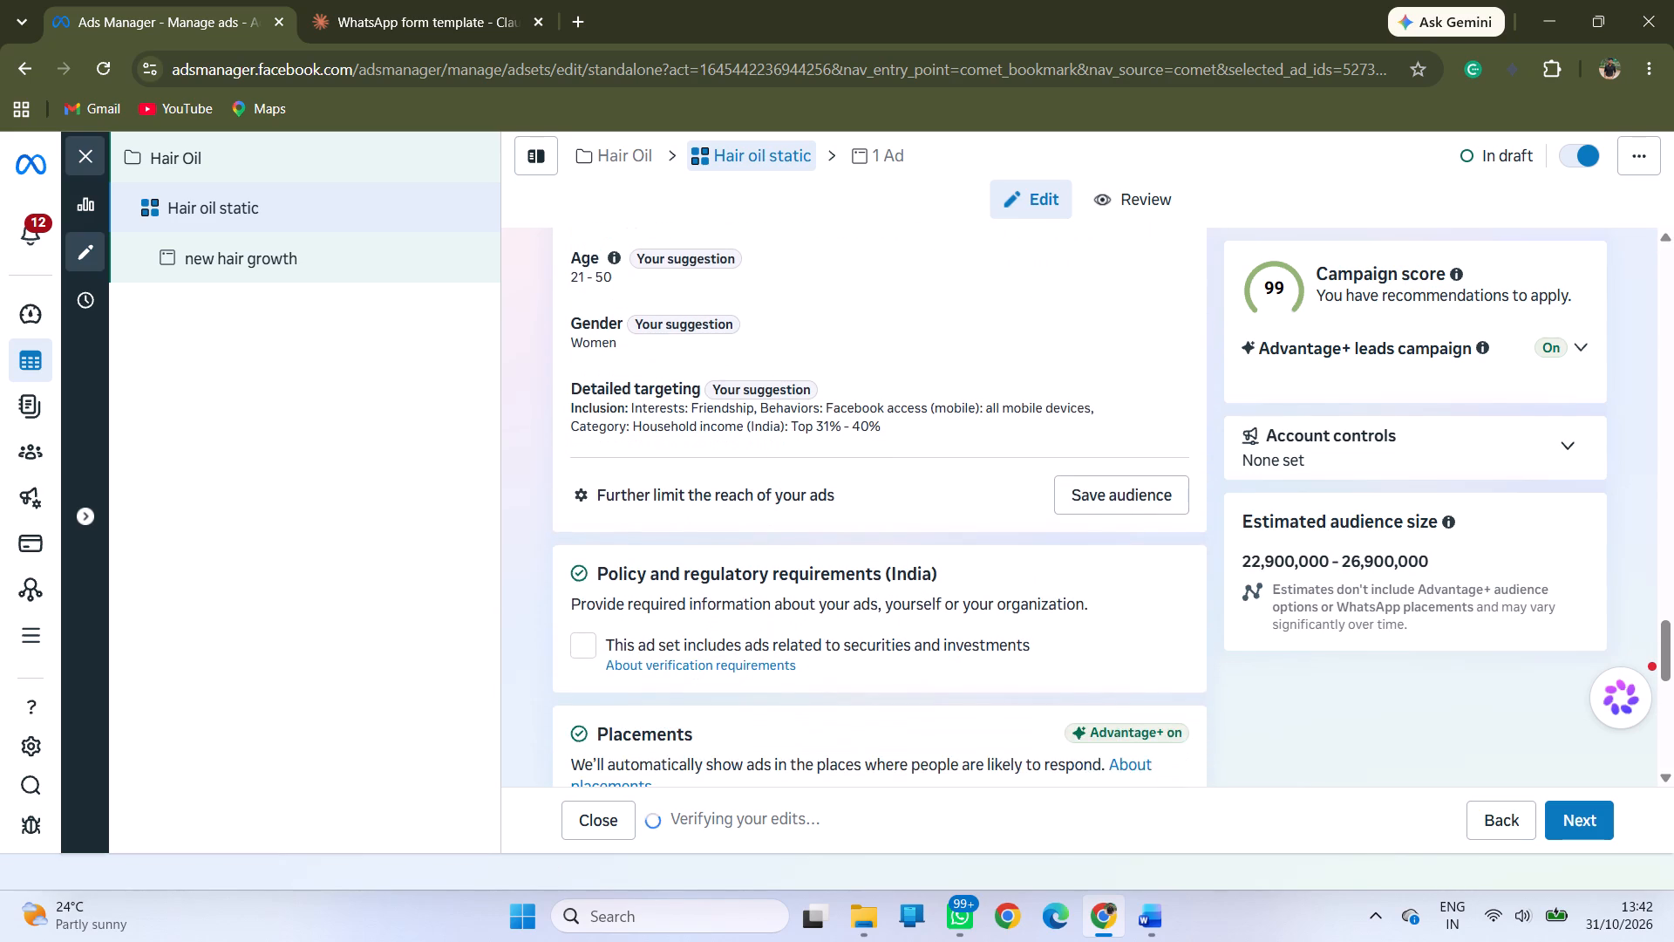
{"action": "scroll", "coordinate": [773, 683], "scroll_direction": "down", "scroll_amount": 1}
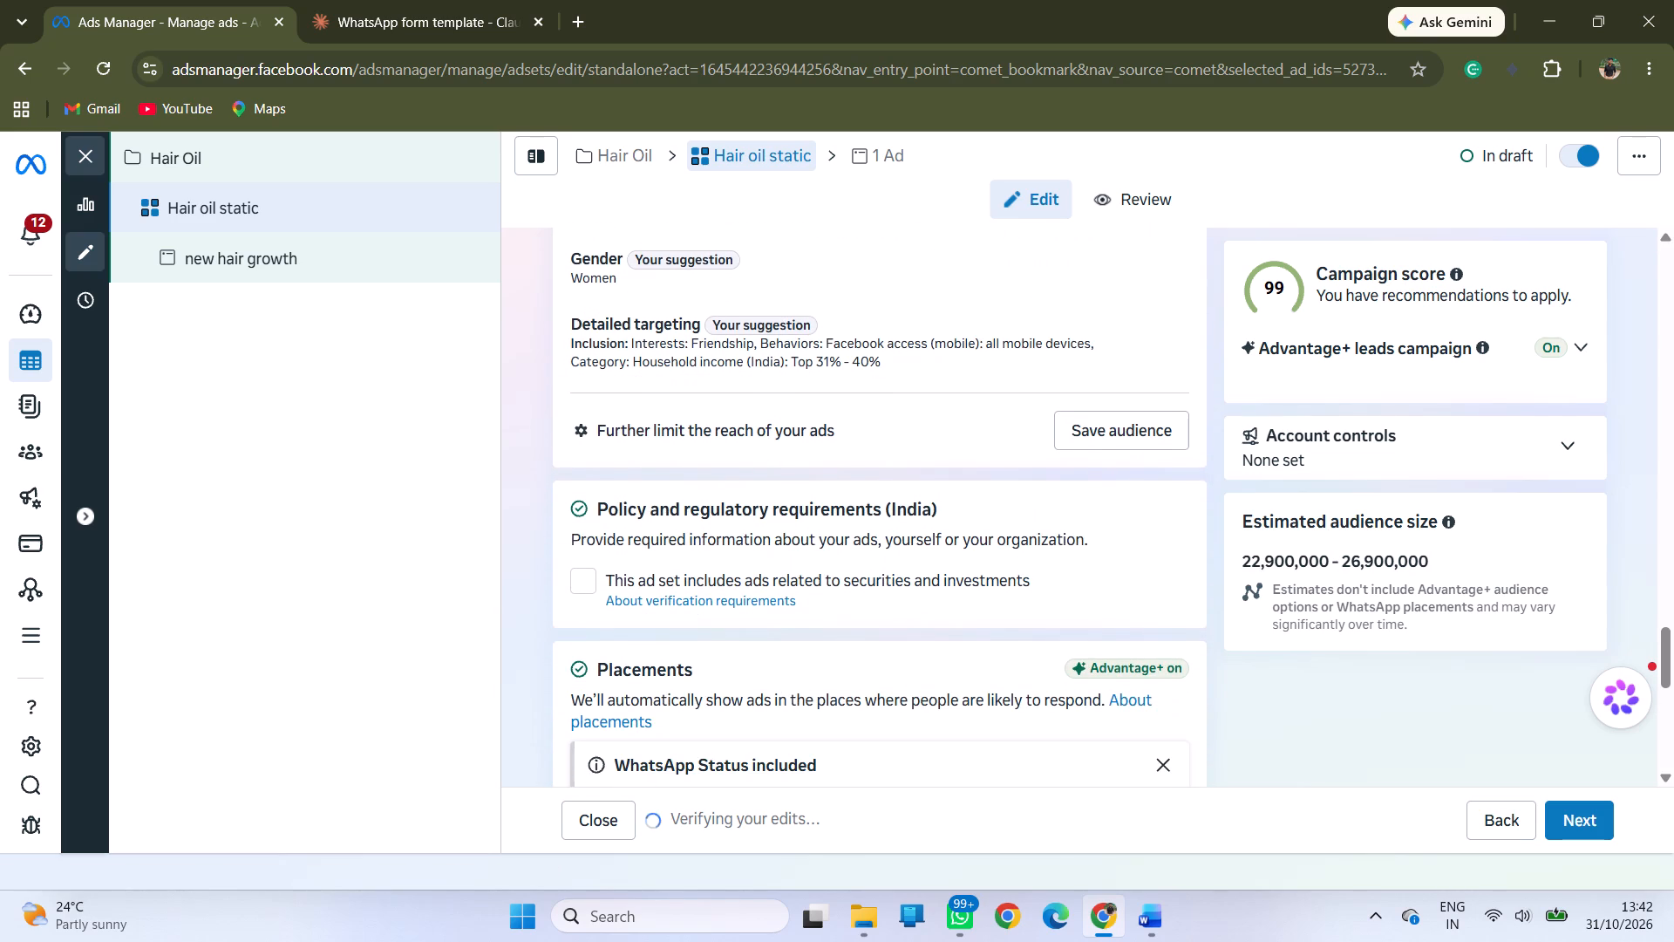
Review the ad set's audience controls, schedule and daily budget, working back to the ad set name and conversion location.
{"action": "scroll", "coordinate": [666, 534], "scroll_direction": "up", "scroll_amount": 4}
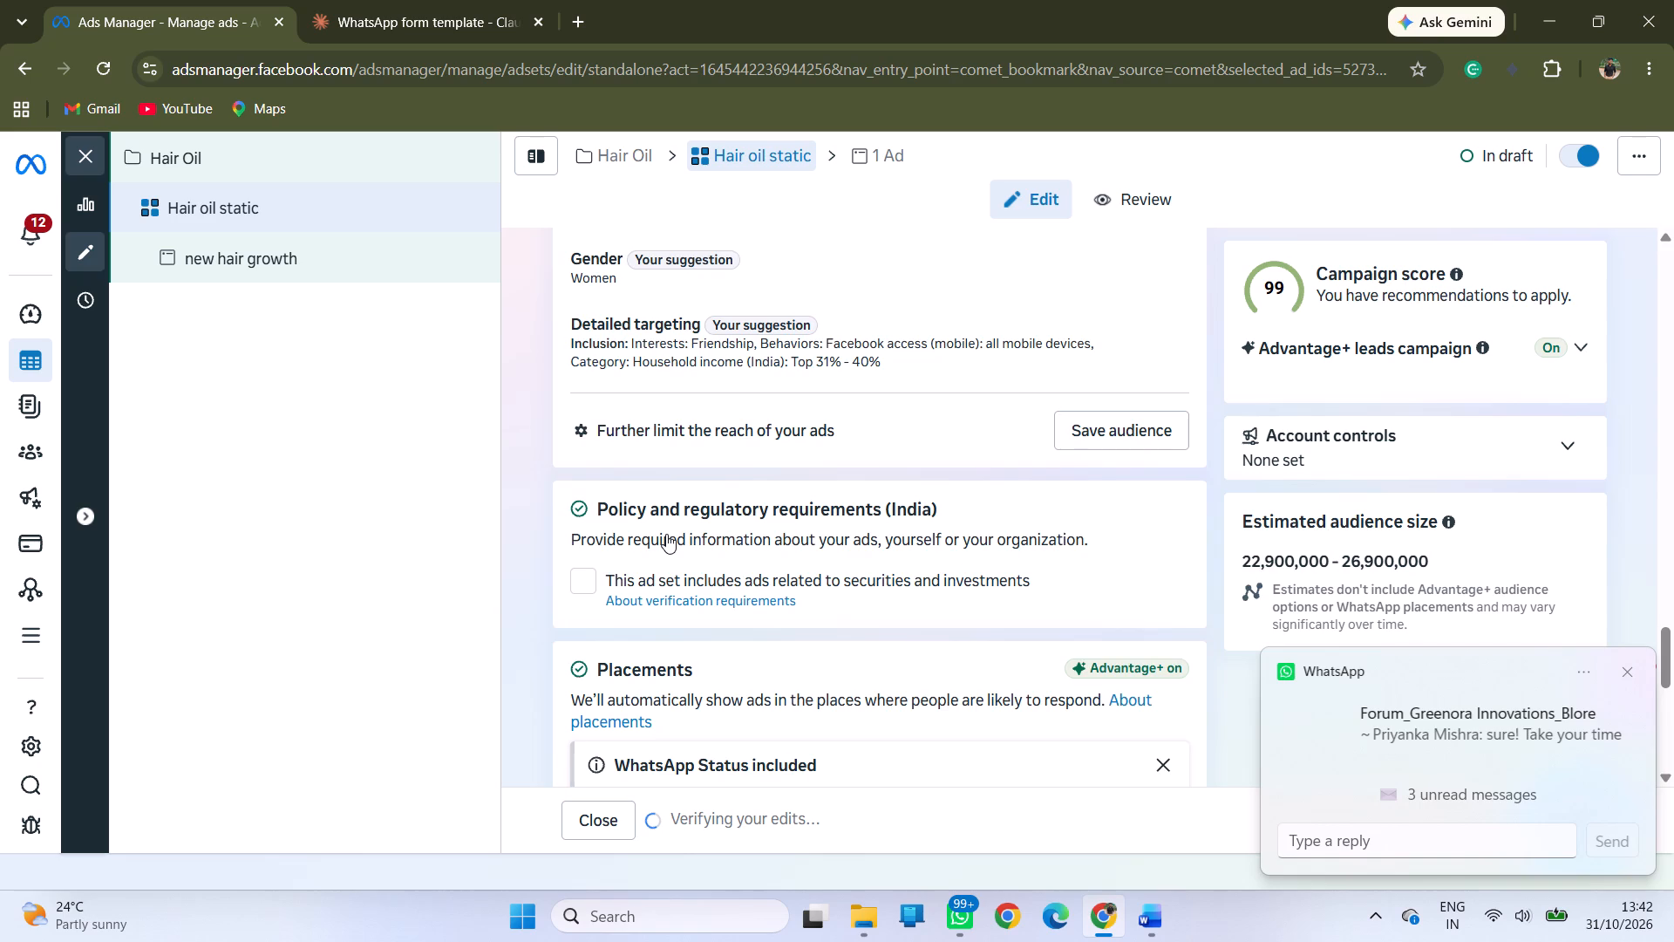
{"action": "scroll", "coordinate": [666, 534], "scroll_direction": "up", "scroll_amount": 5}
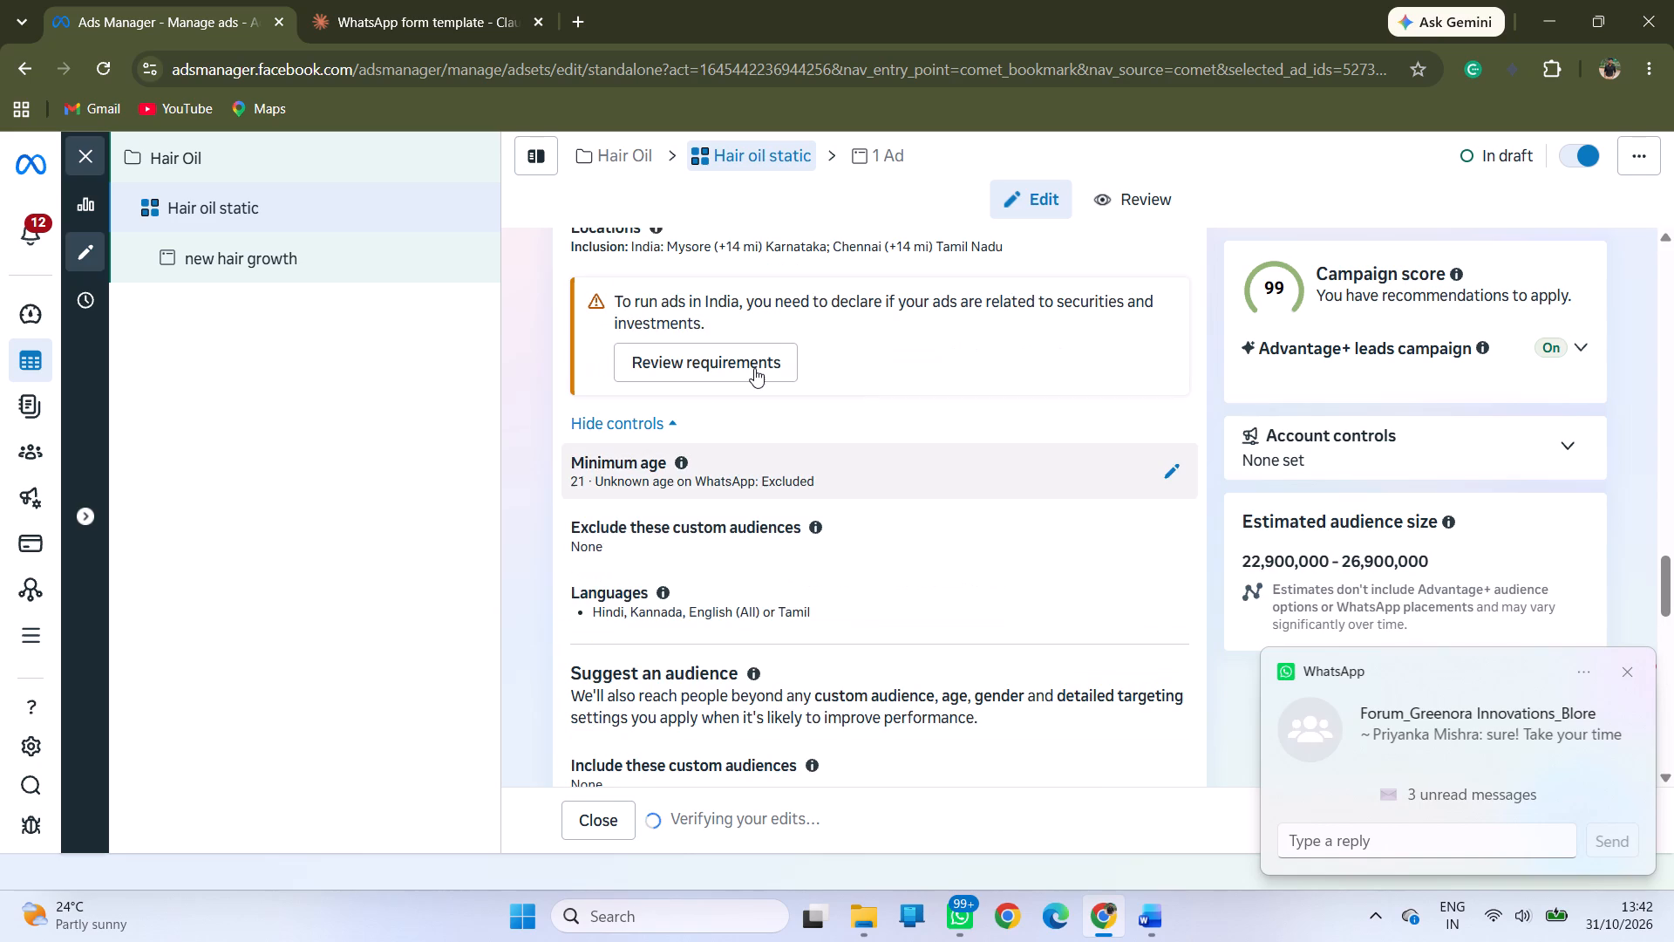
{"action": "scroll", "coordinate": [754, 368], "scroll_direction": "up", "scroll_amount": 9}
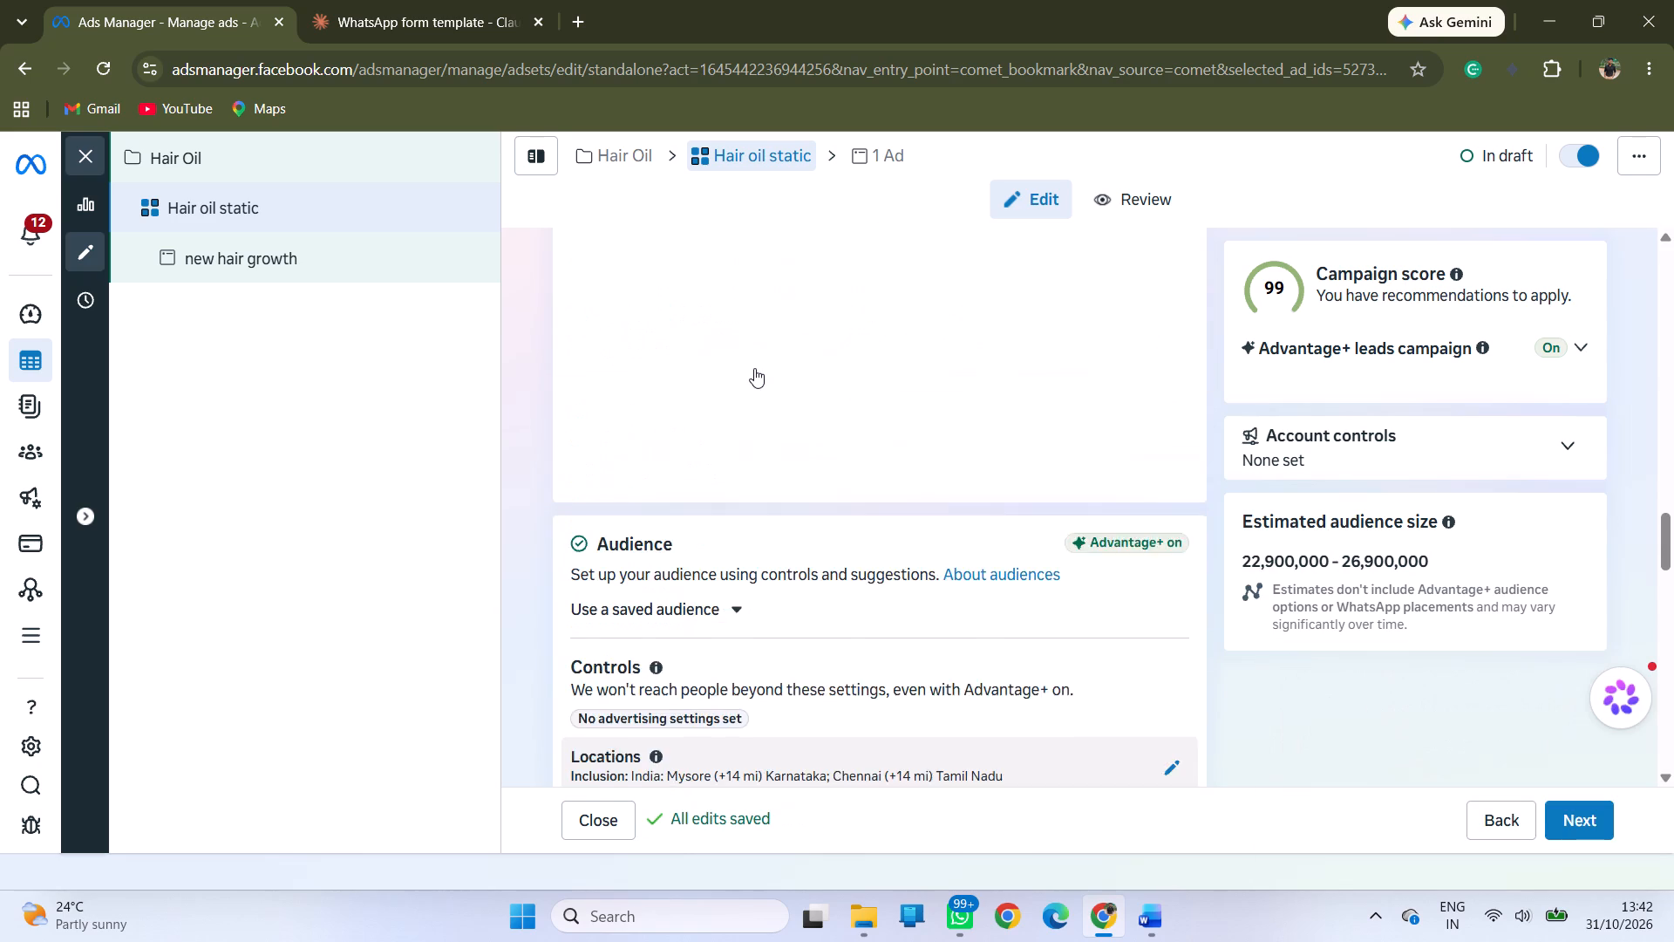
{"action": "scroll", "coordinate": [754, 368], "scroll_direction": "up", "scroll_amount": 5}
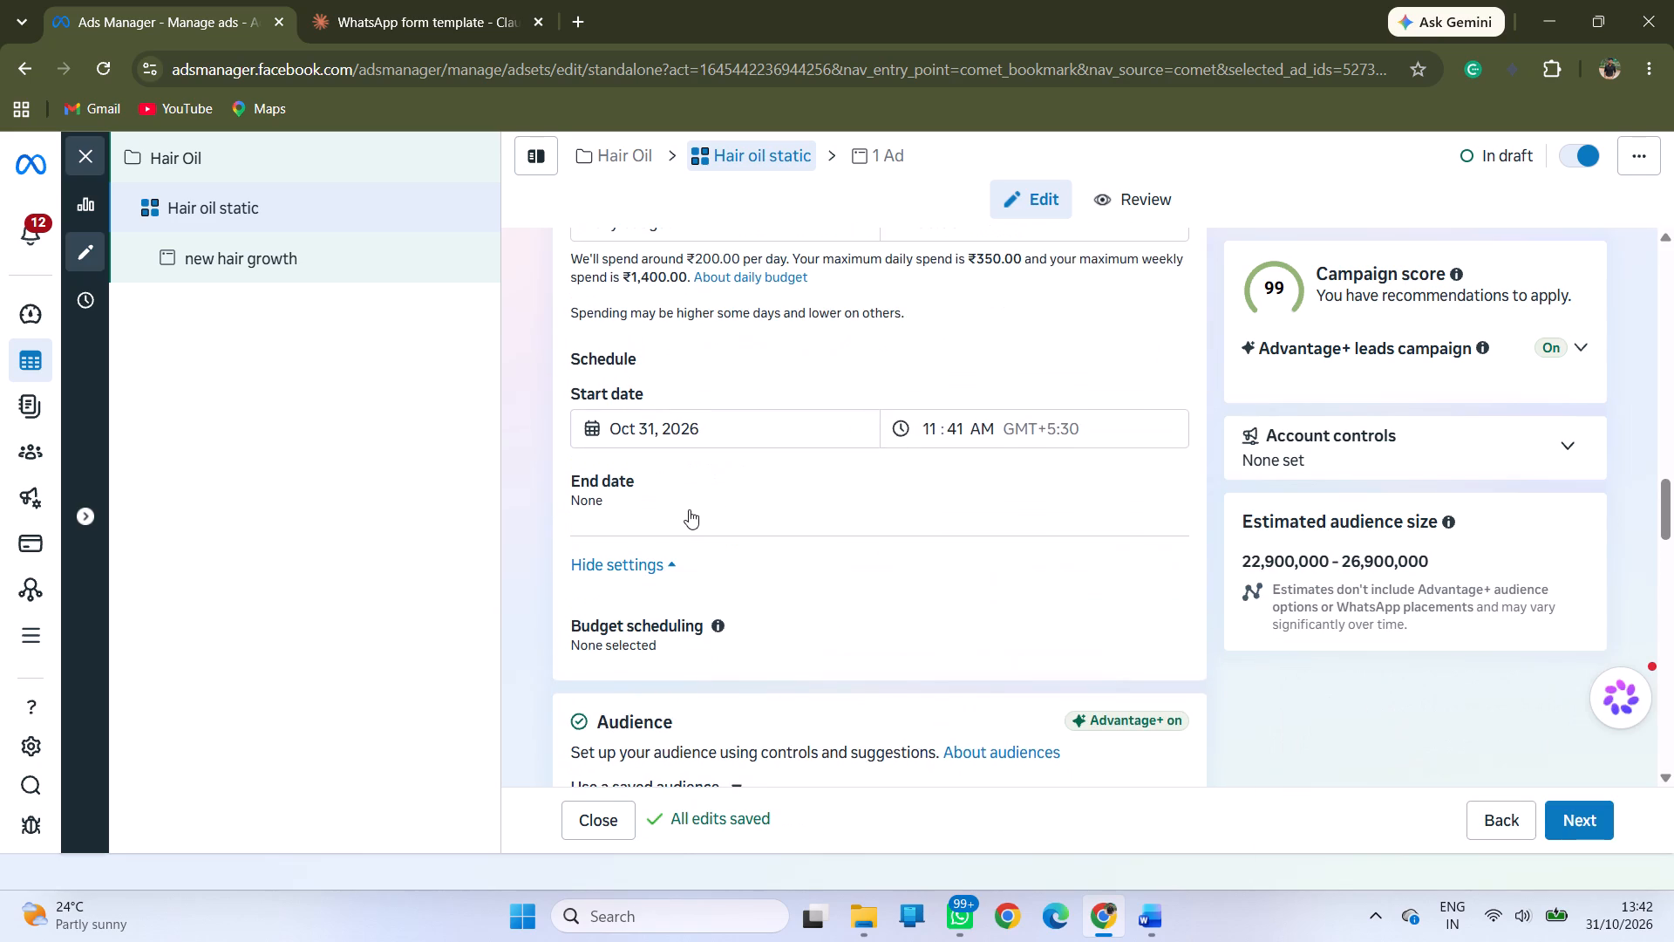
{"action": "scroll", "coordinate": [821, 520], "scroll_direction": "up", "scroll_amount": 4}
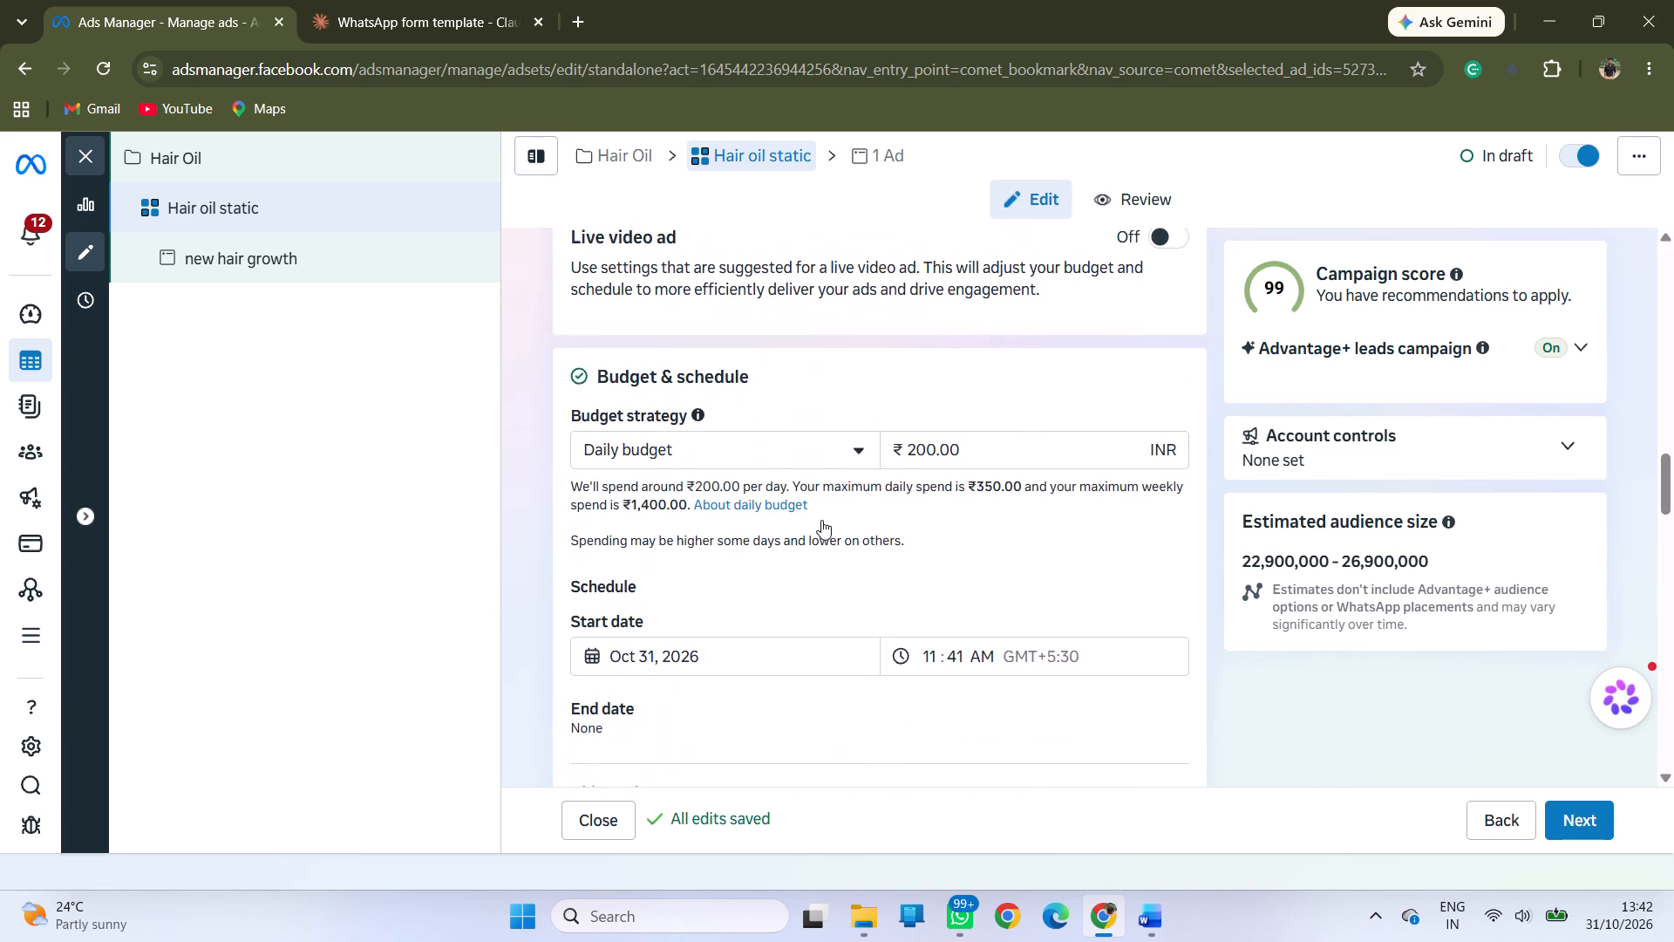
{"action": "scroll", "coordinate": [821, 520], "scroll_direction": "up", "scroll_amount": 11}
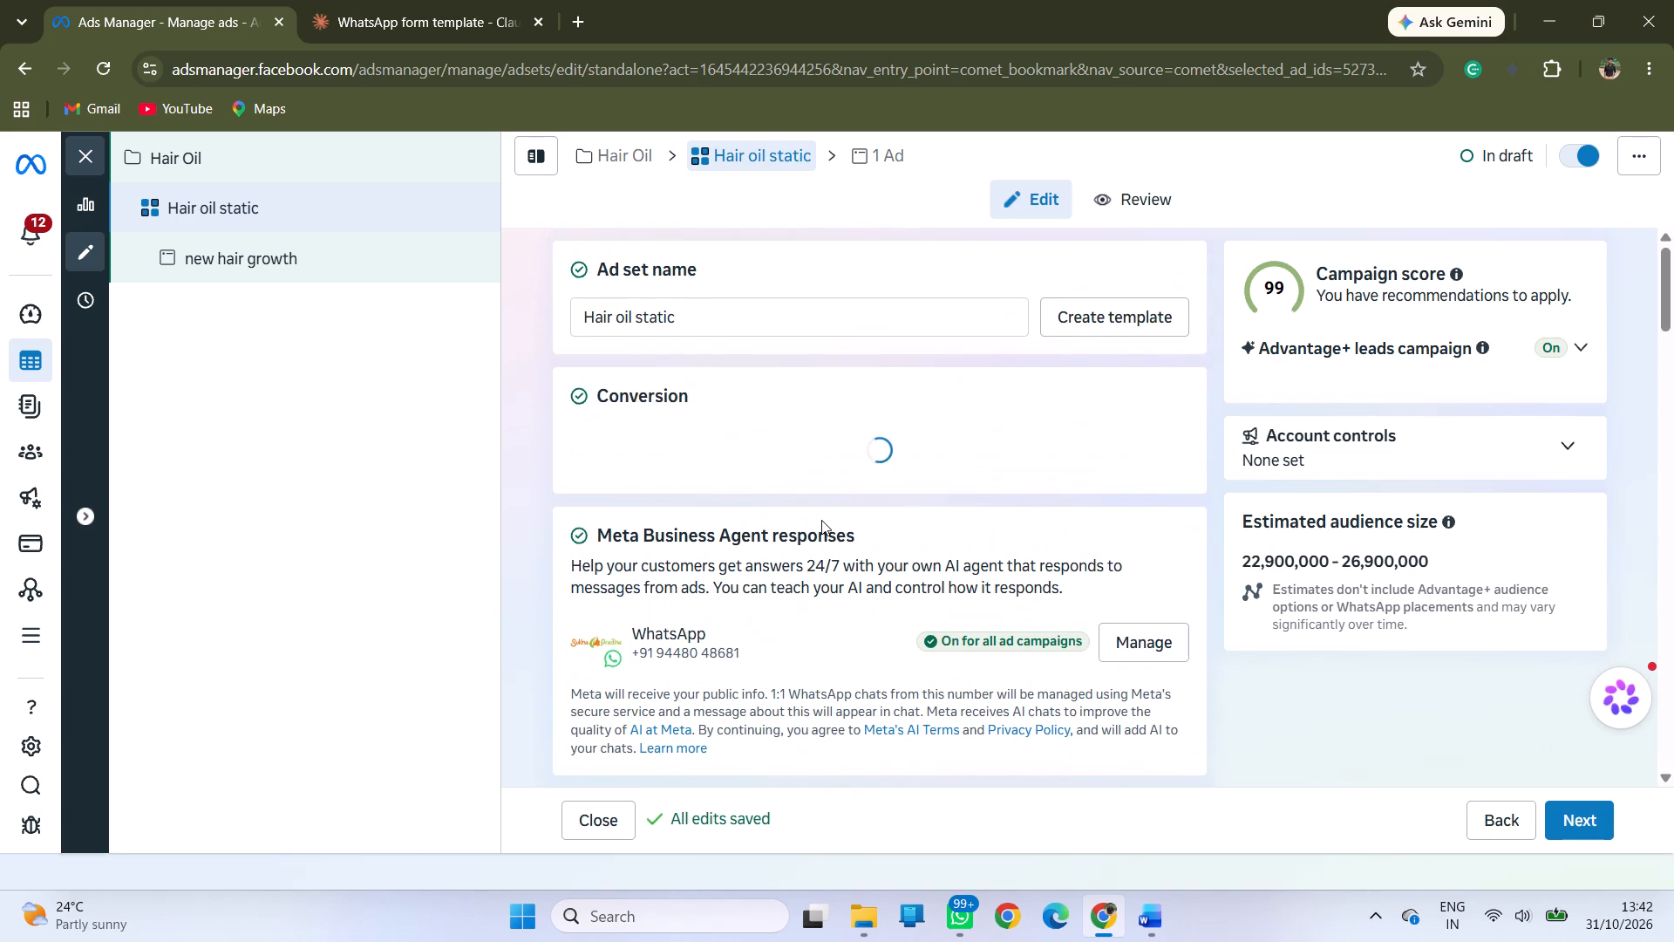
{"action": "scroll", "coordinate": [821, 520], "scroll_direction": "up", "scroll_amount": 4}
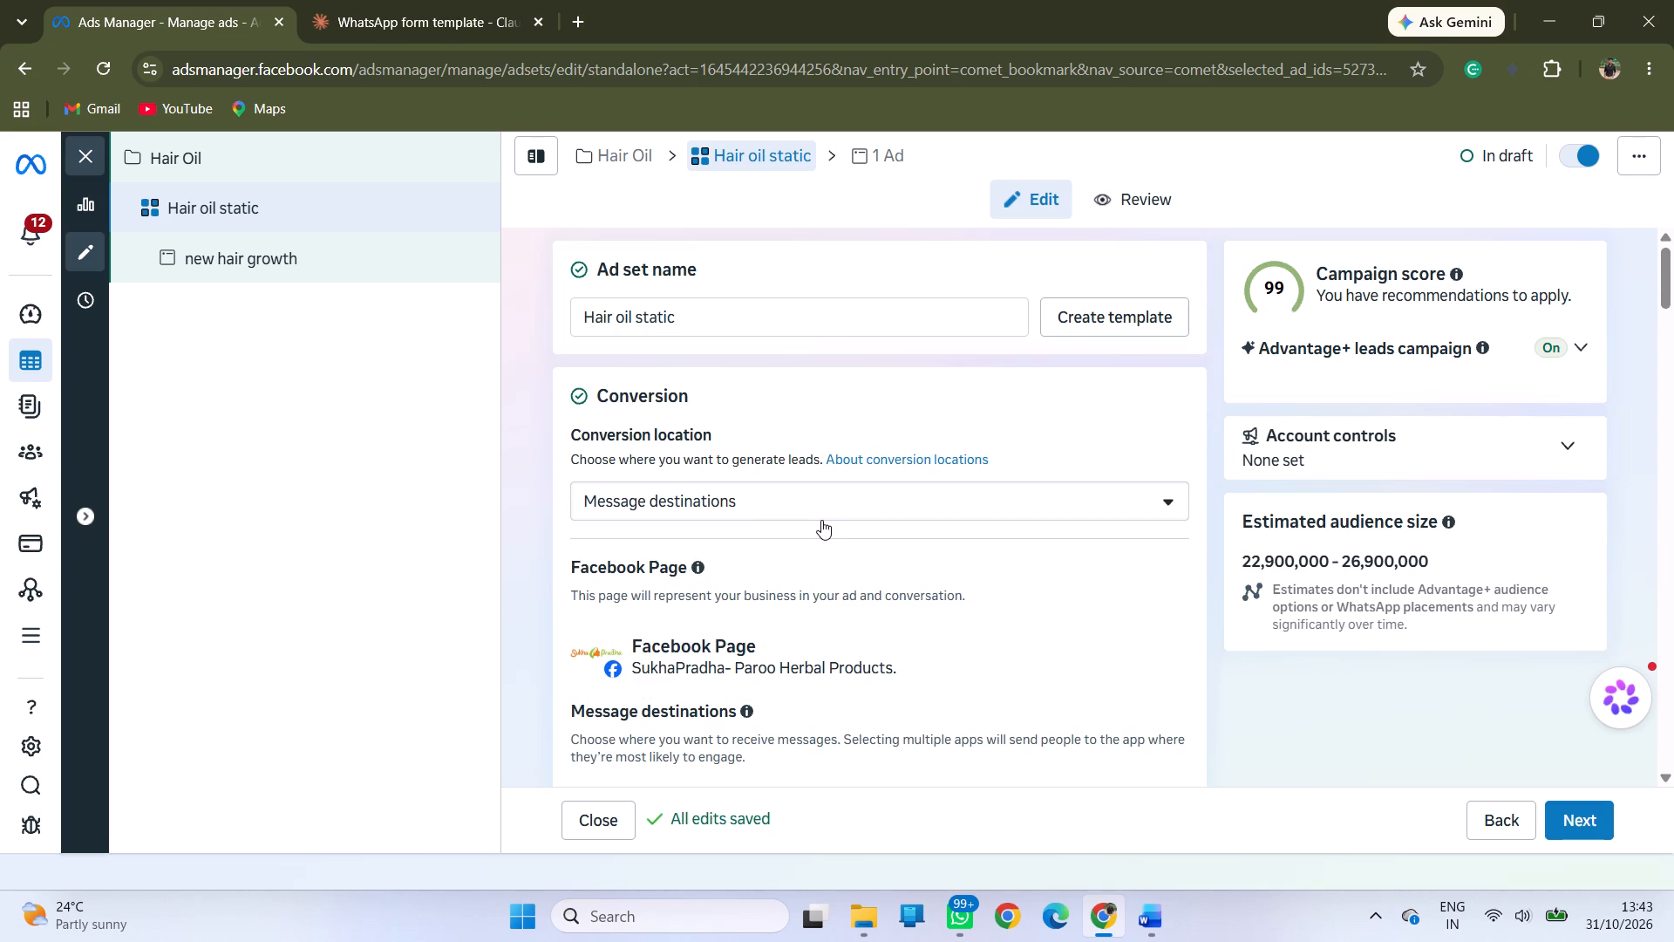
Check the ad set's WhatsApp destination, performance goal, value rules, Meta Business Agent responses, budget, schedule and audience locations.
{"action": "scroll", "coordinate": [863, 611], "scroll_direction": "down", "scroll_amount": 10}
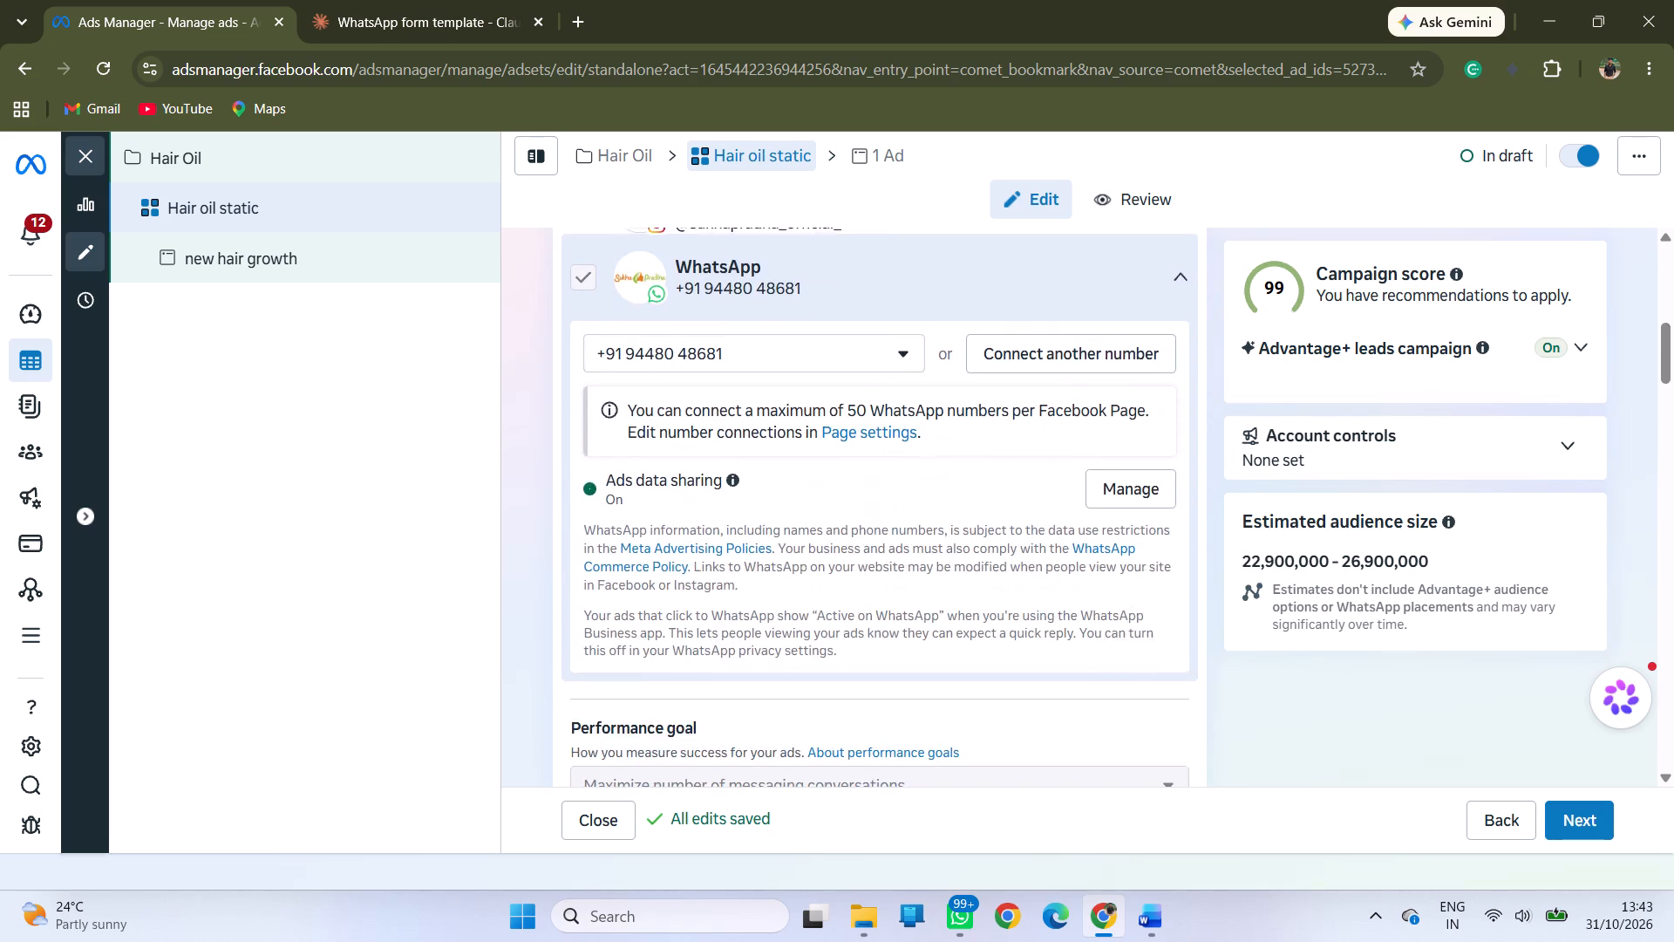
{"action": "scroll", "coordinate": [863, 619], "scroll_direction": "down", "scroll_amount": 10}
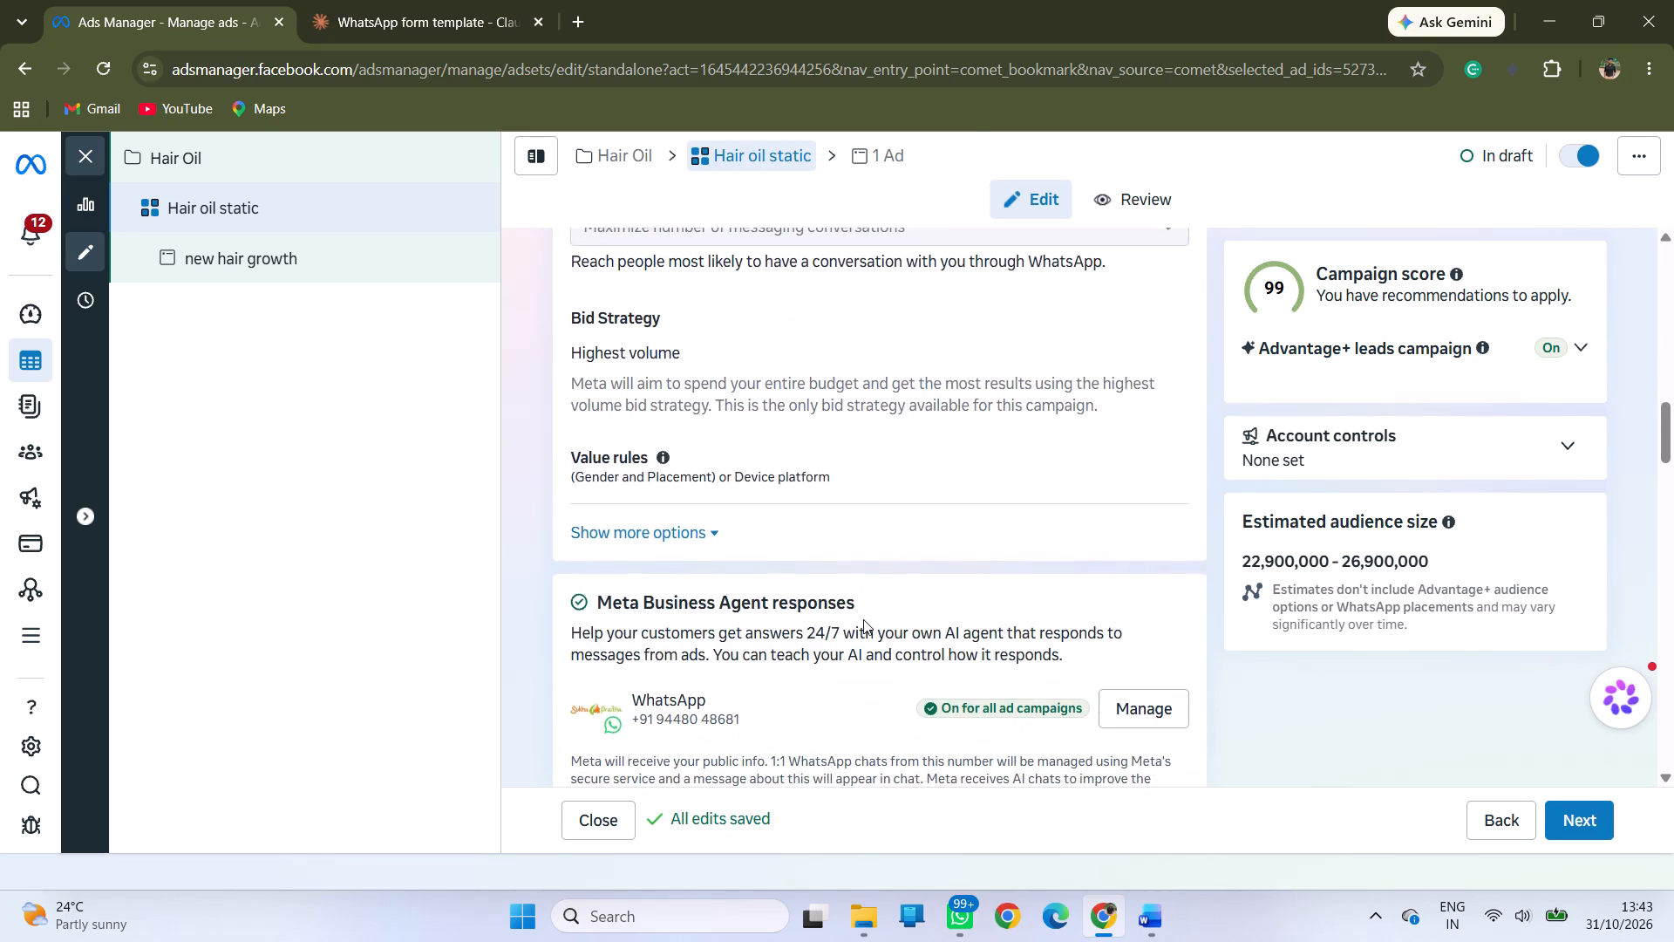
{"action": "scroll", "coordinate": [863, 619], "scroll_direction": "down", "scroll_amount": 8}
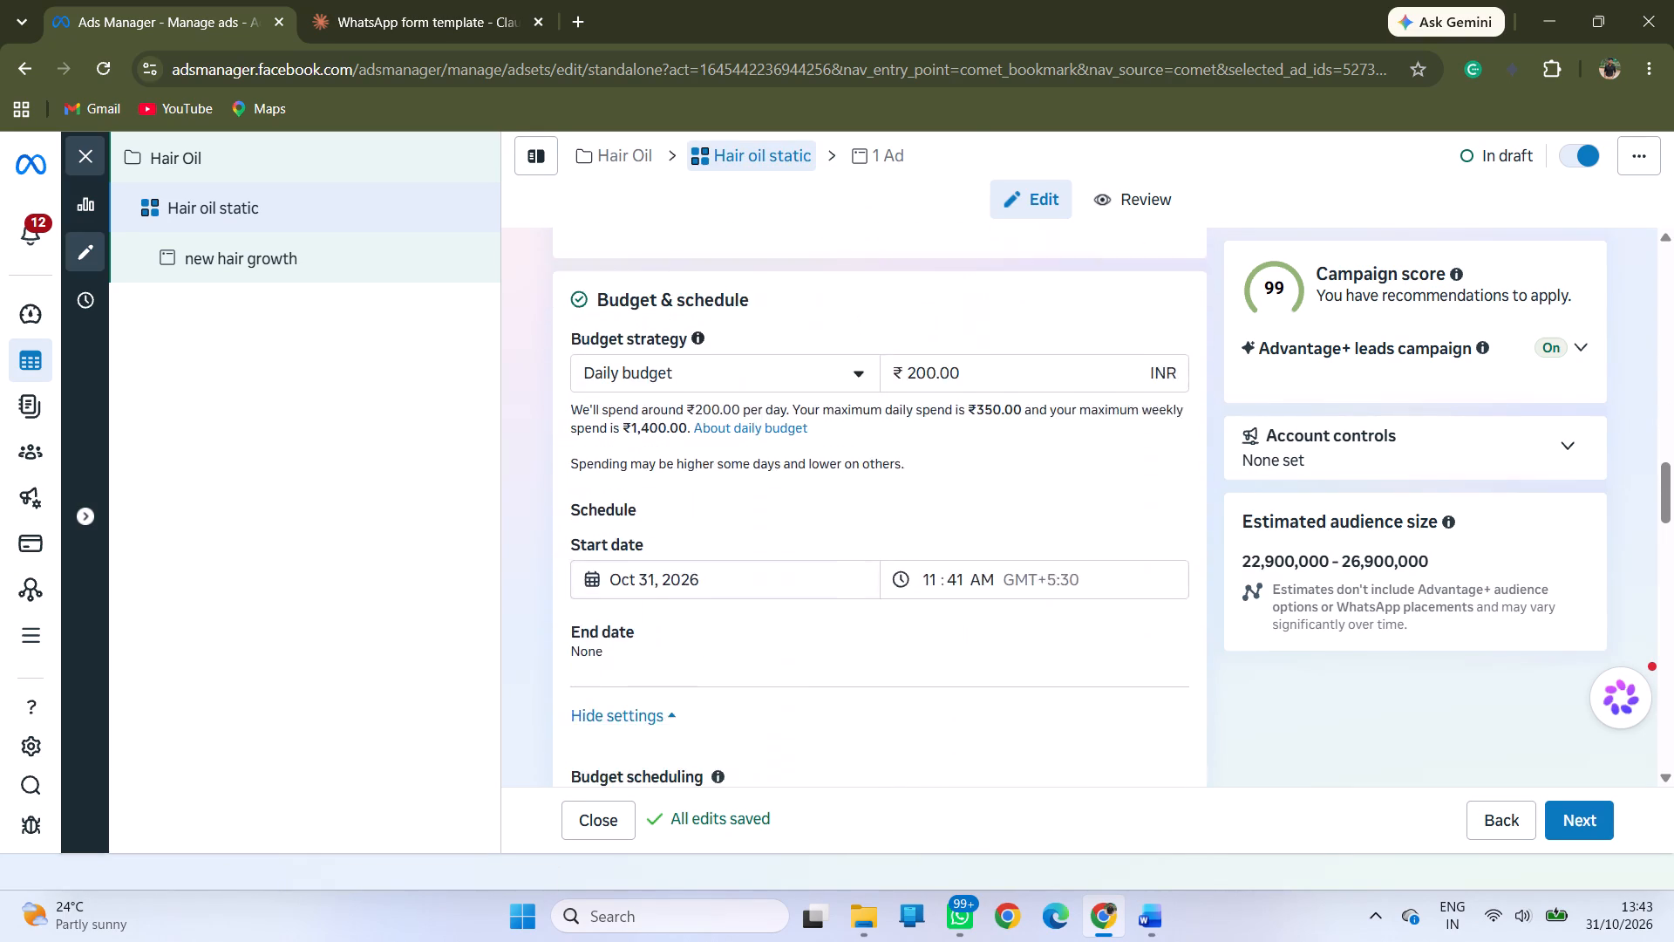
{"action": "scroll", "coordinate": [863, 619], "scroll_direction": "down", "scroll_amount": 3}
{"action": "scroll", "coordinate": [743, 693], "scroll_direction": "down", "scroll_amount": 3}
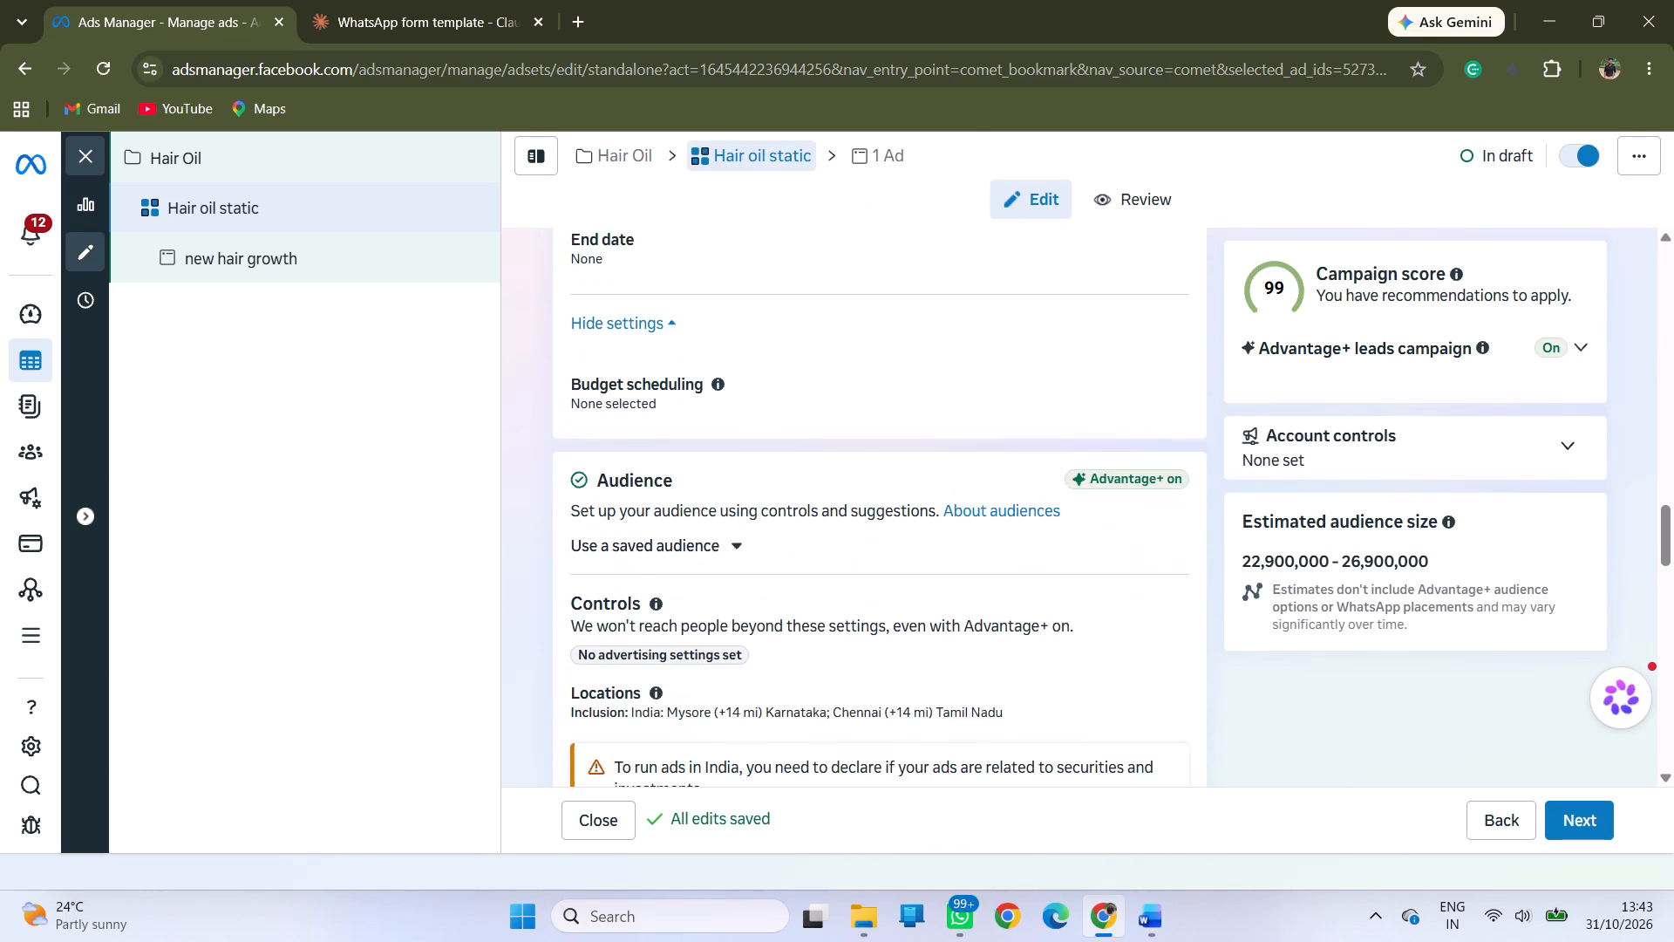
{"action": "scroll", "coordinate": [743, 701], "scroll_direction": "down", "scroll_amount": 4}
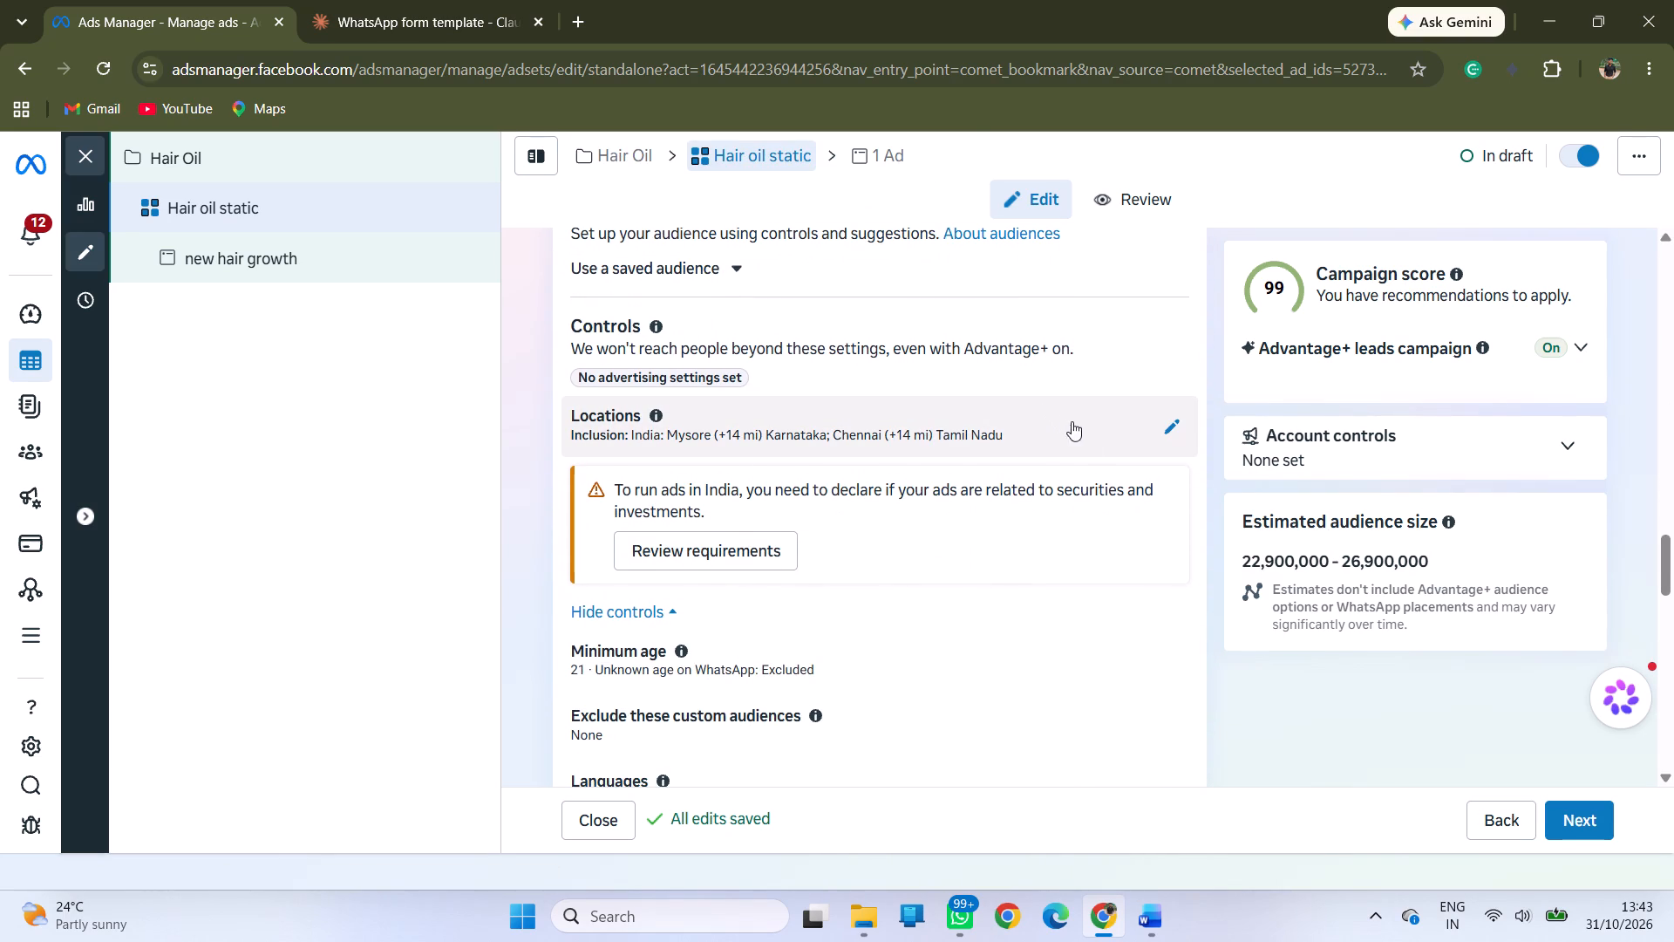
Check the audience languages and suggestions, and open Detailed targeting to examine its included behaviors, demographics and interests.
{"action": "scroll", "coordinate": [601, 776], "scroll_direction": "down", "scroll_amount": 2}
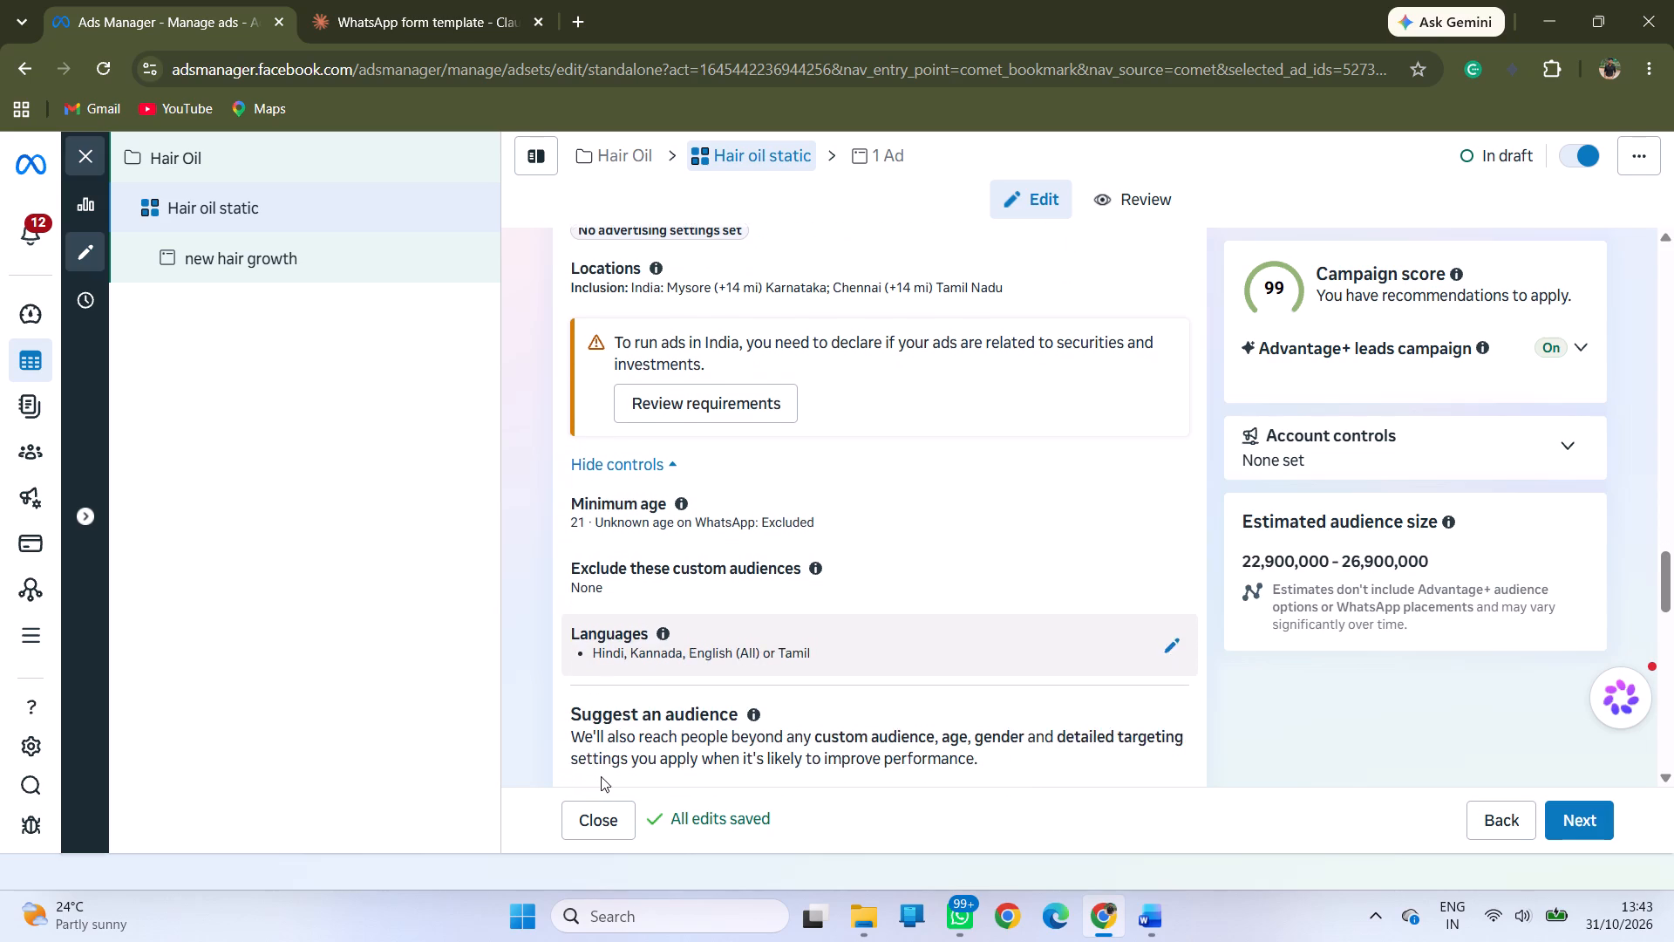
{"action": "scroll", "coordinate": [601, 776], "scroll_direction": "down", "scroll_amount": 2}
{"action": "scroll", "coordinate": [737, 676], "scroll_direction": "down", "scroll_amount": 2}
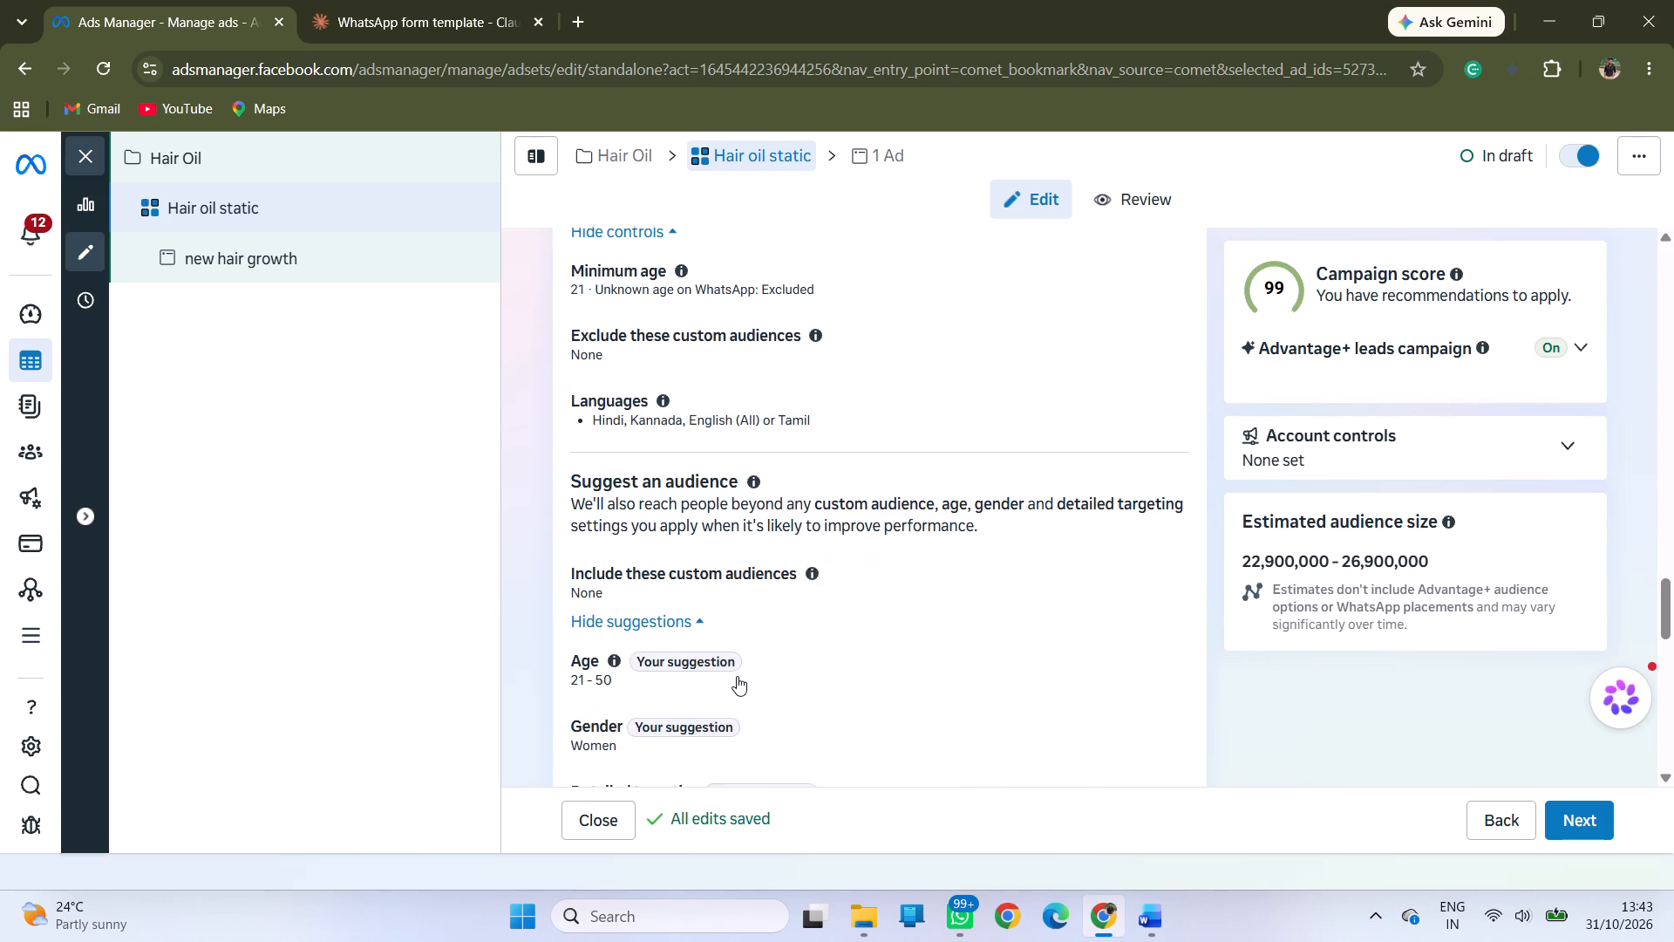
{"action": "scroll", "coordinate": [737, 676], "scroll_direction": "down", "scroll_amount": 1}
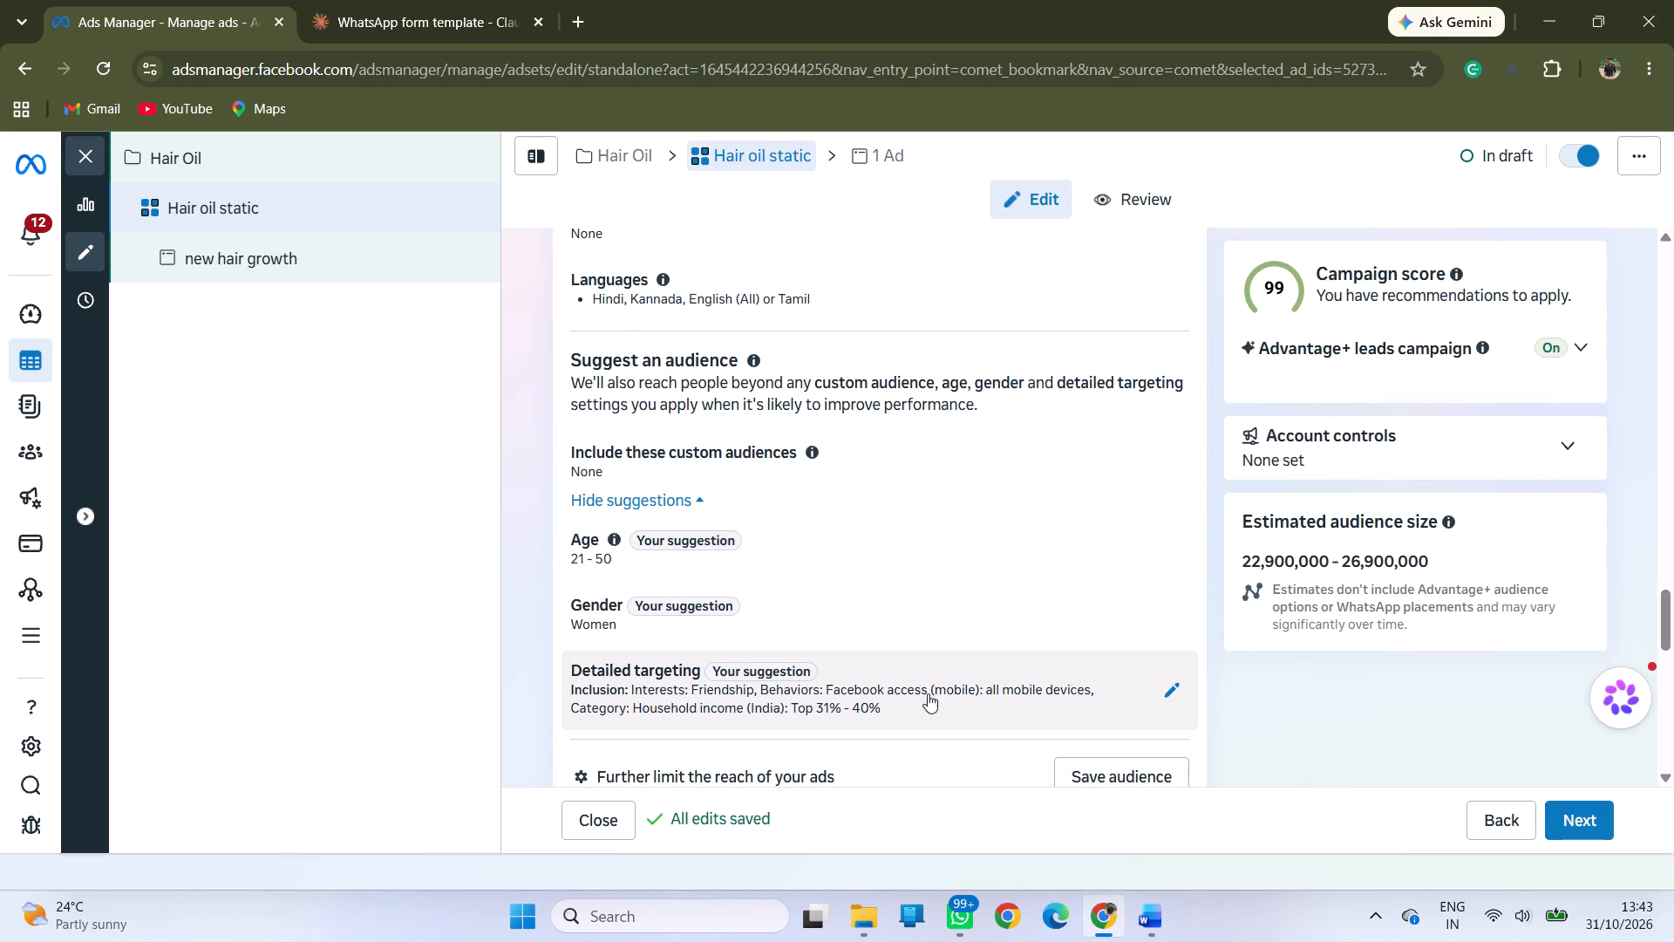
{"action": "scroll", "coordinate": [919, 693], "scroll_direction": "down", "scroll_amount": 2}
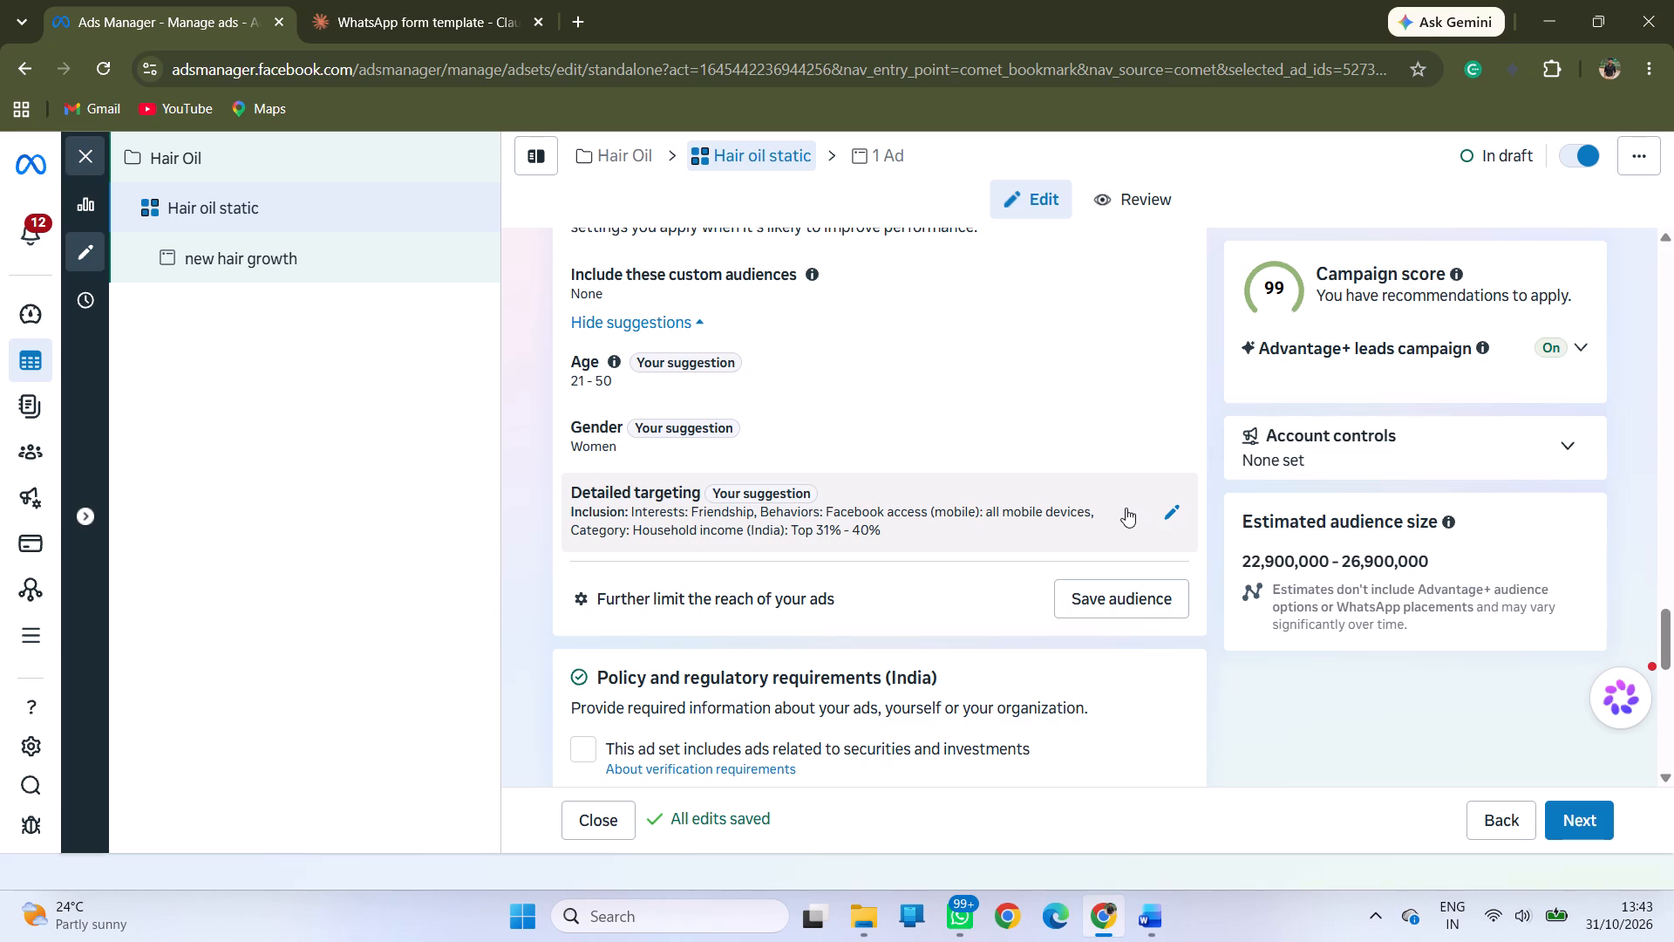
{"action": "left_click", "coordinate": [1171, 519]}
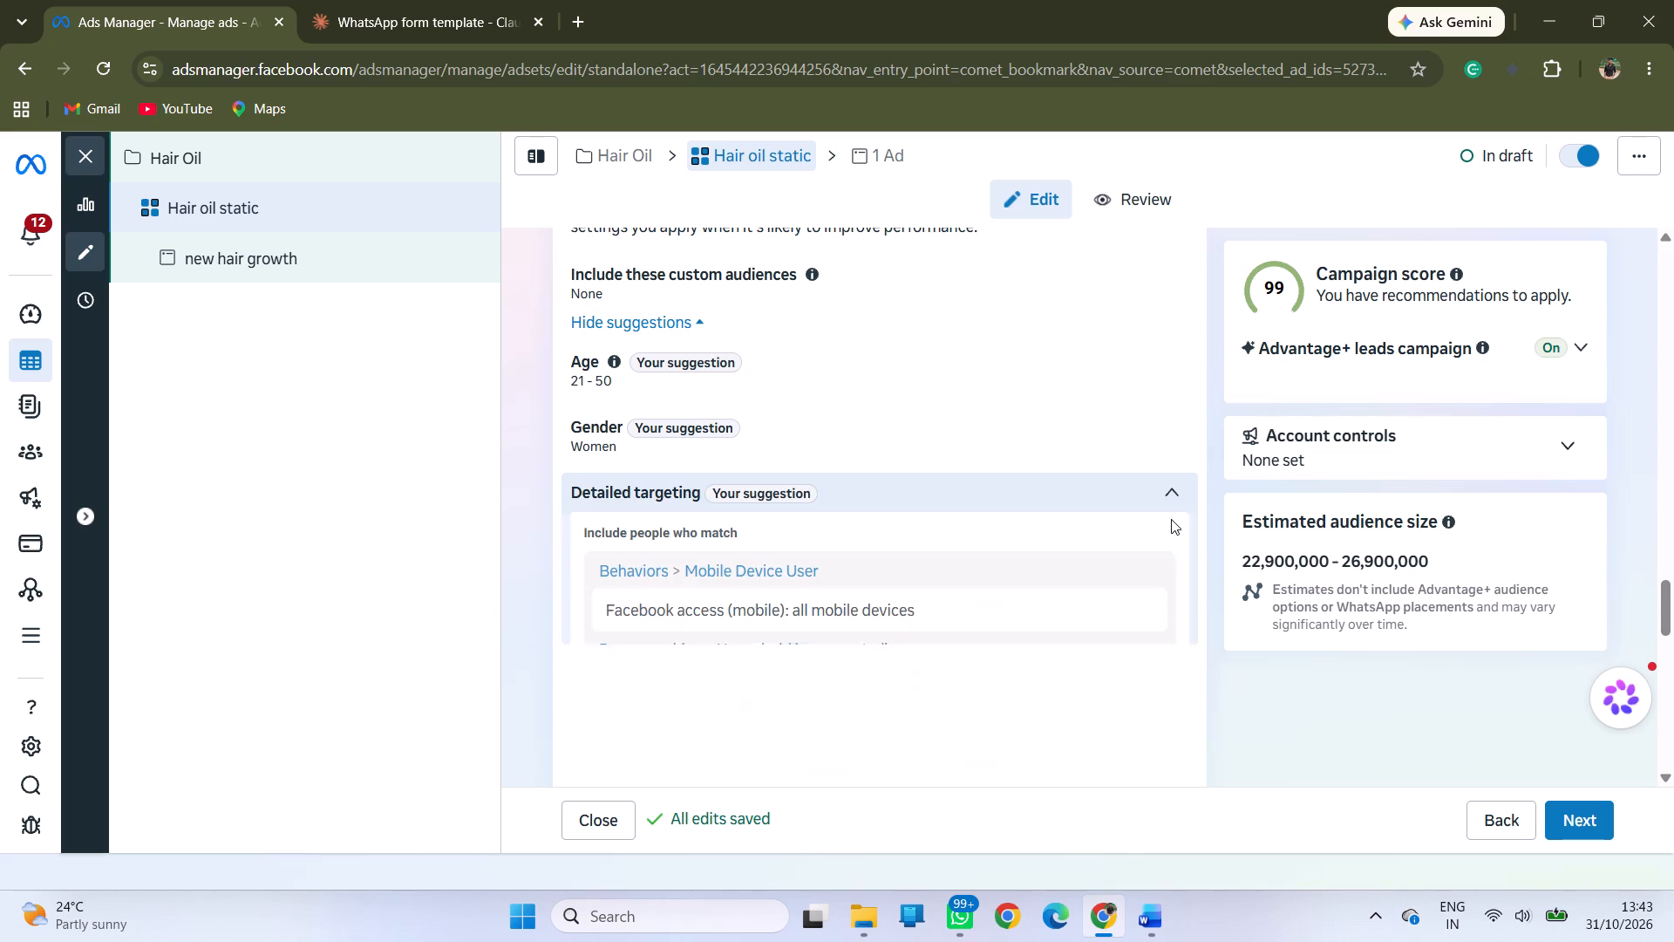
{"action": "scroll", "coordinate": [916, 609], "scroll_direction": "down", "scroll_amount": 1}
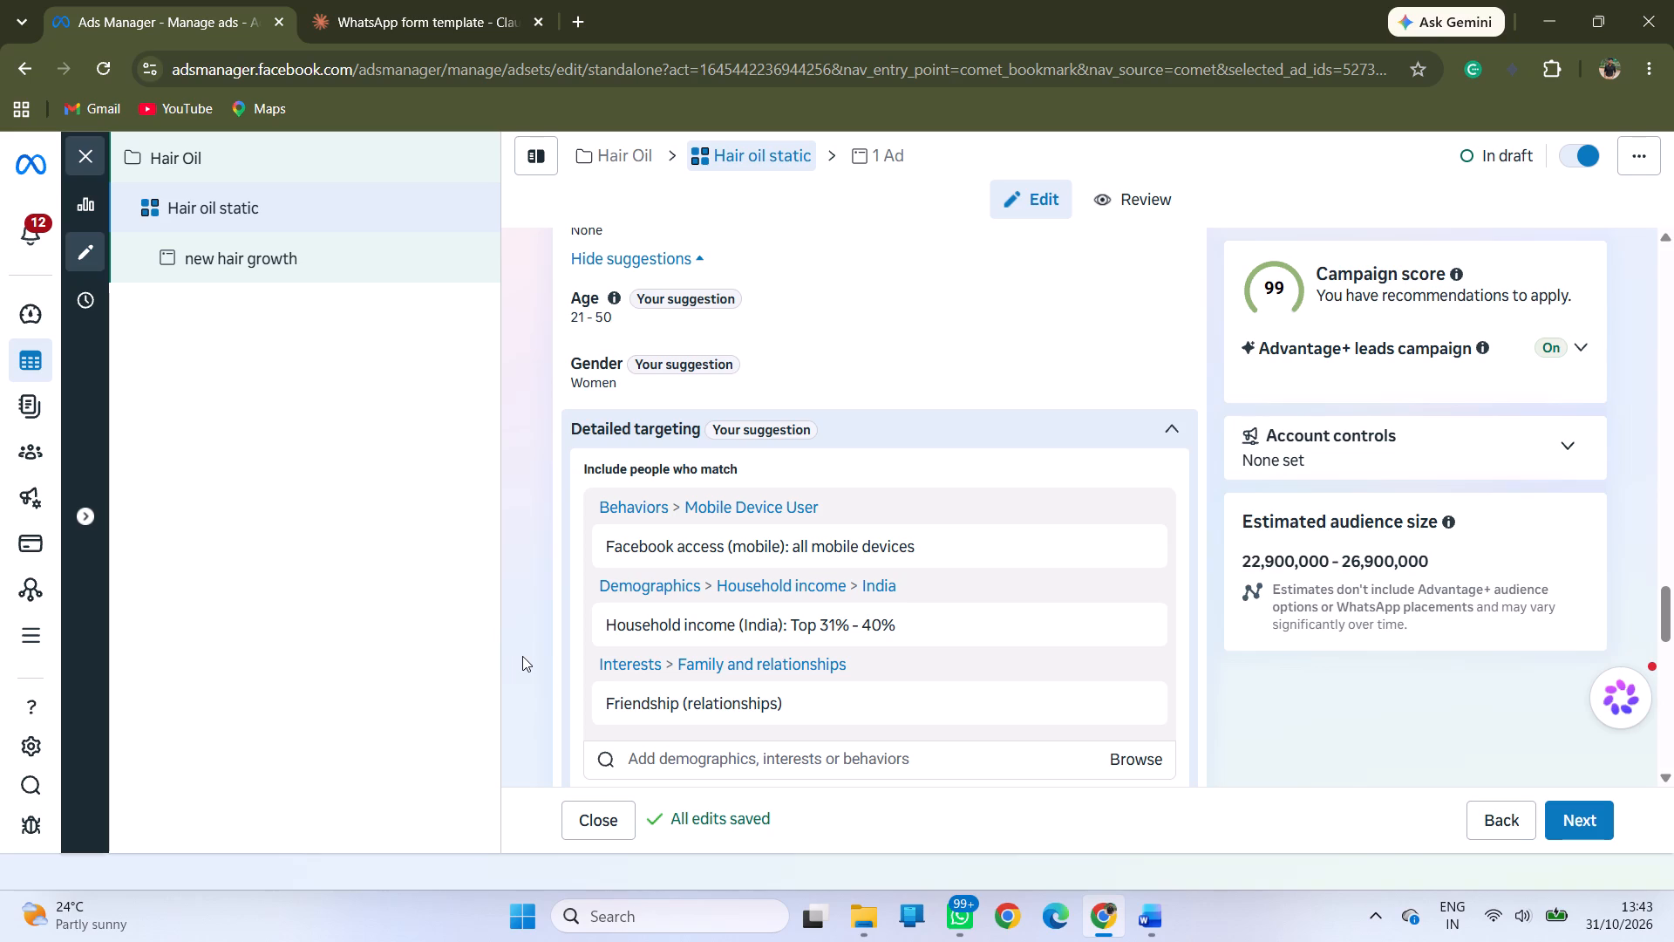
{"action": "scroll", "coordinate": [556, 663], "scroll_direction": "down", "scroll_amount": 2}
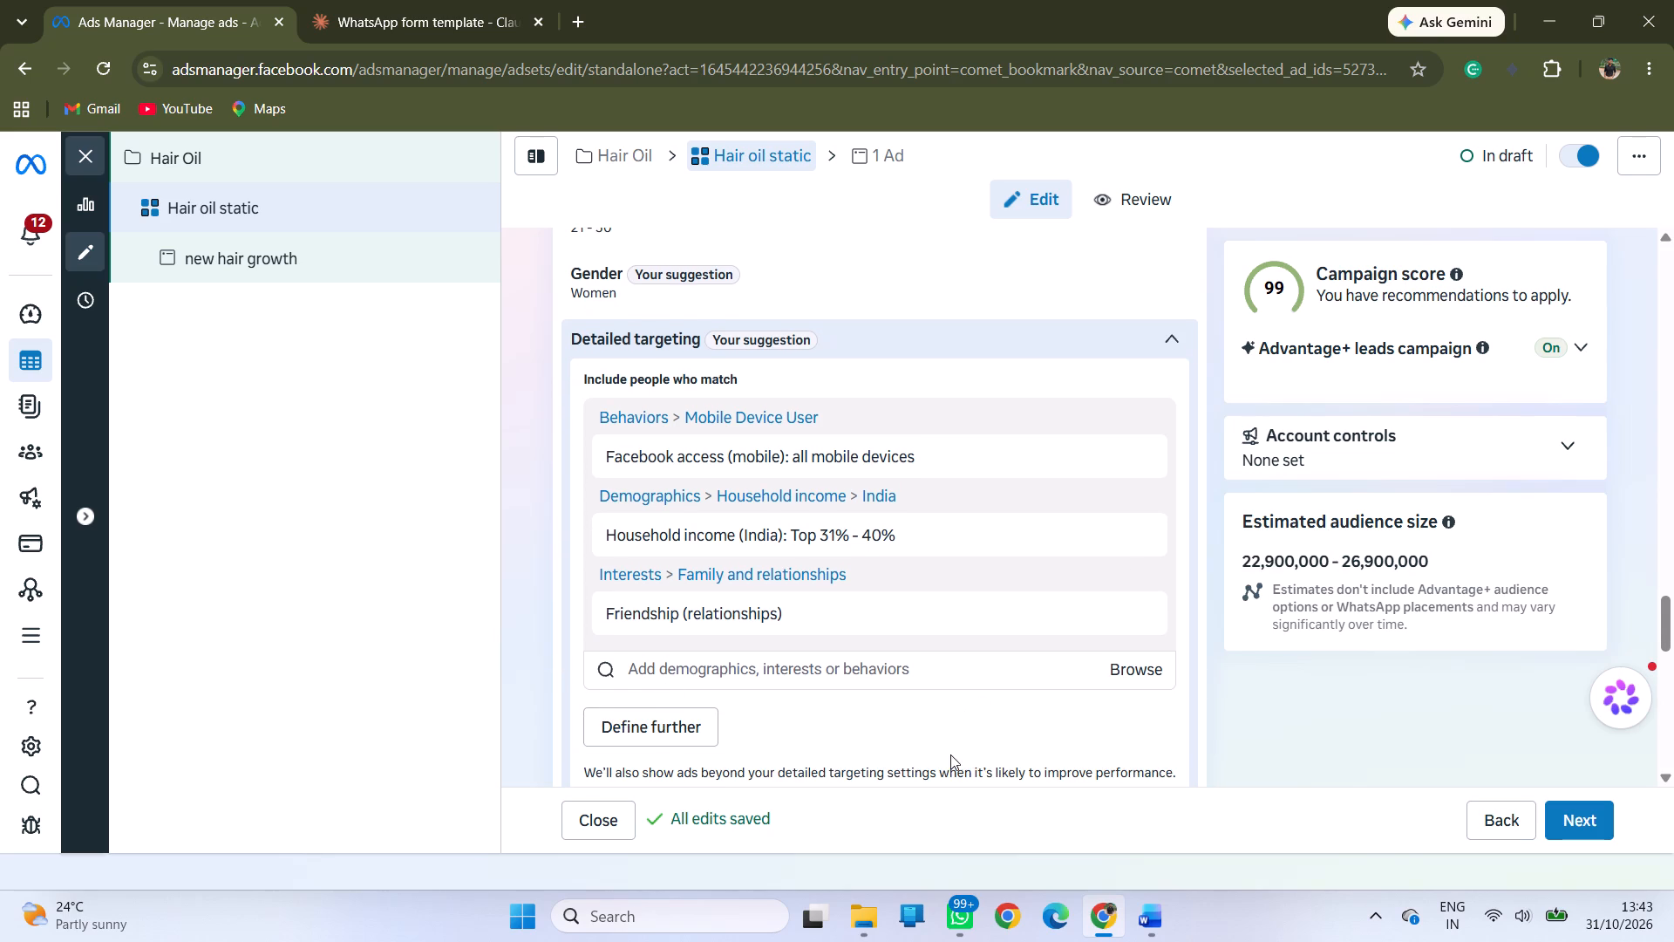
{"action": "scroll", "coordinate": [1029, 727], "scroll_direction": "down", "scroll_amount": 2}
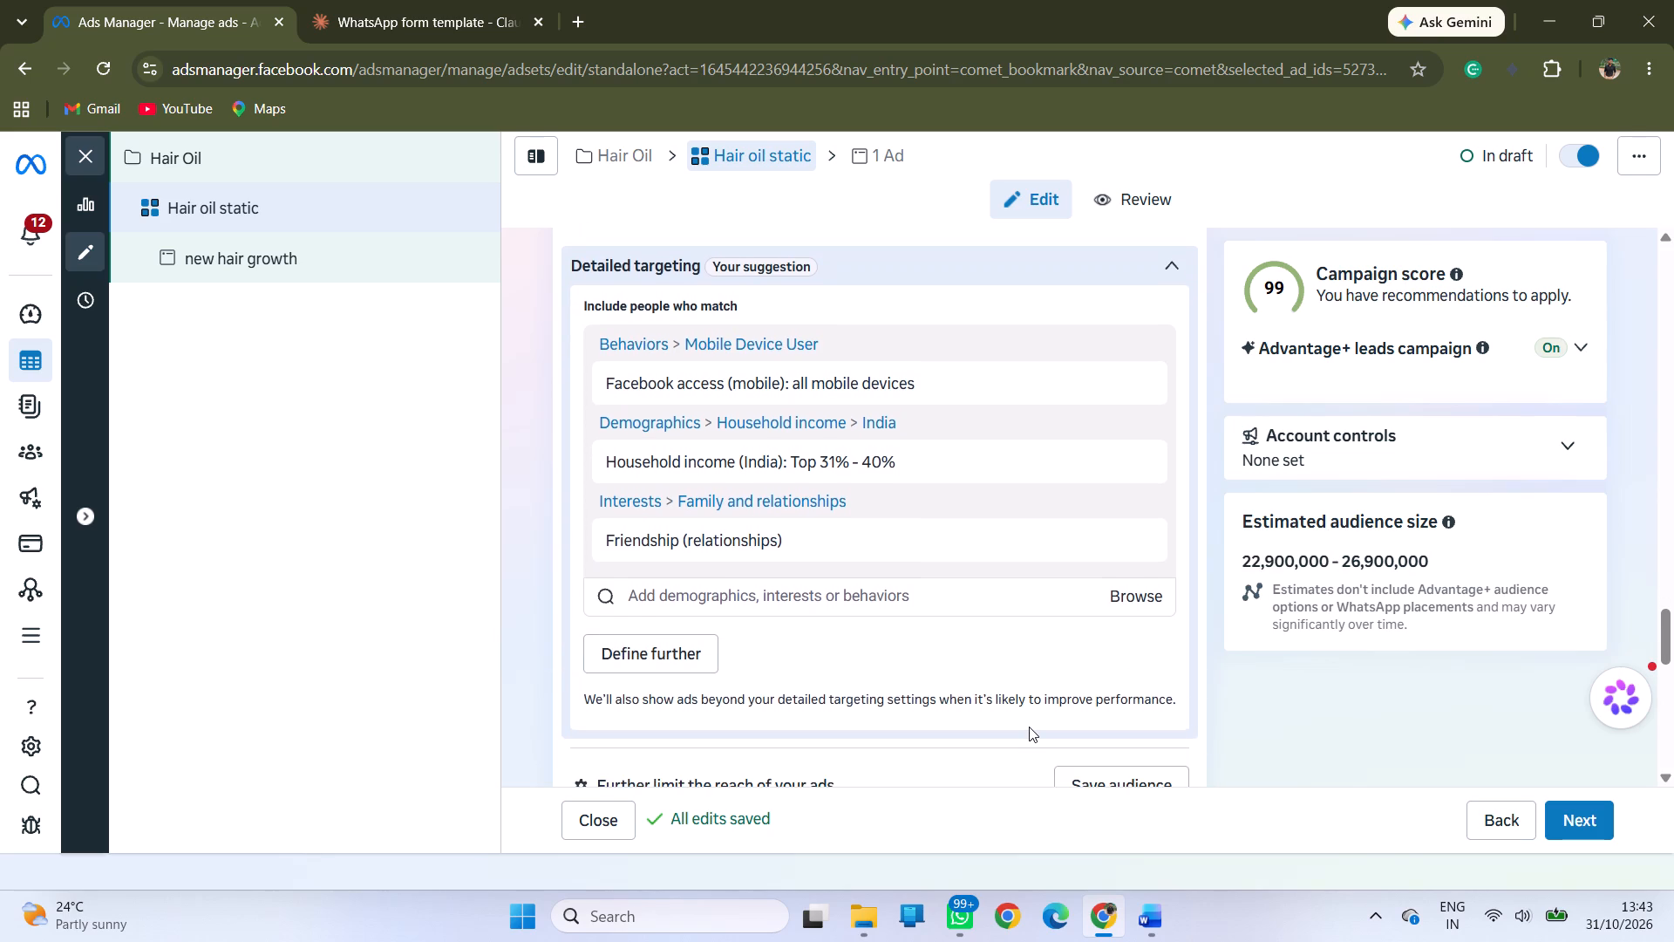
Look over the placement value rules, policy requirements, detailed targeting and schedule of the ad set once more.
{"action": "scroll", "coordinate": [1029, 727], "scroll_direction": "down", "scroll_amount": 14}
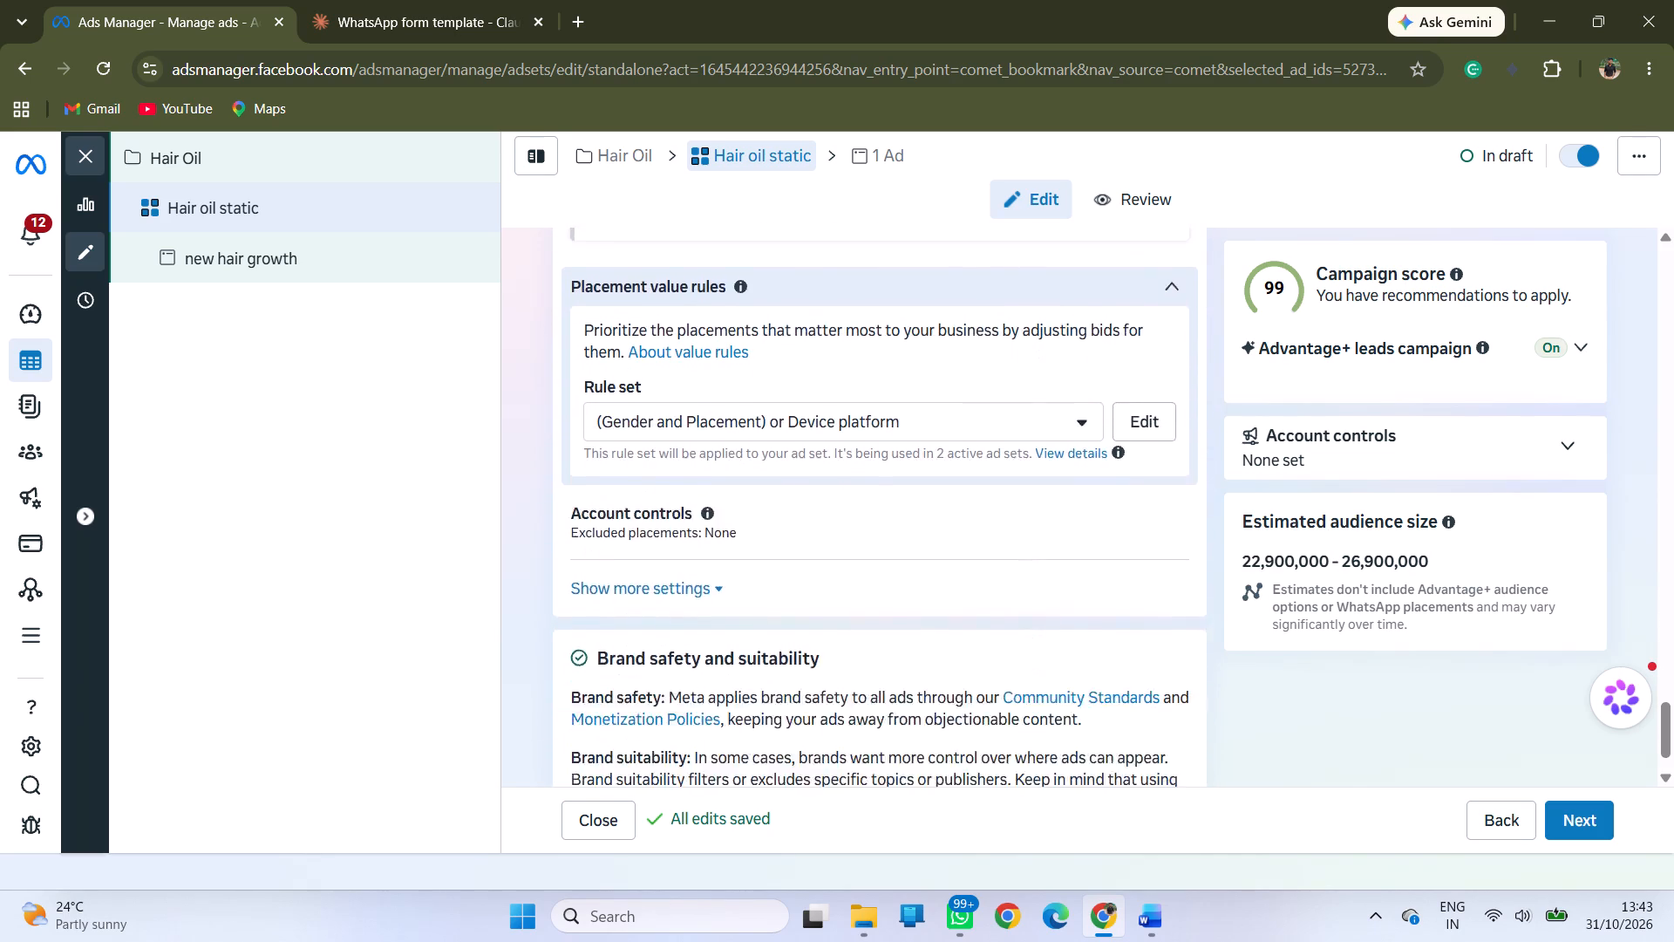
{"action": "scroll", "coordinate": [1029, 727], "scroll_direction": "up", "scroll_amount": 7}
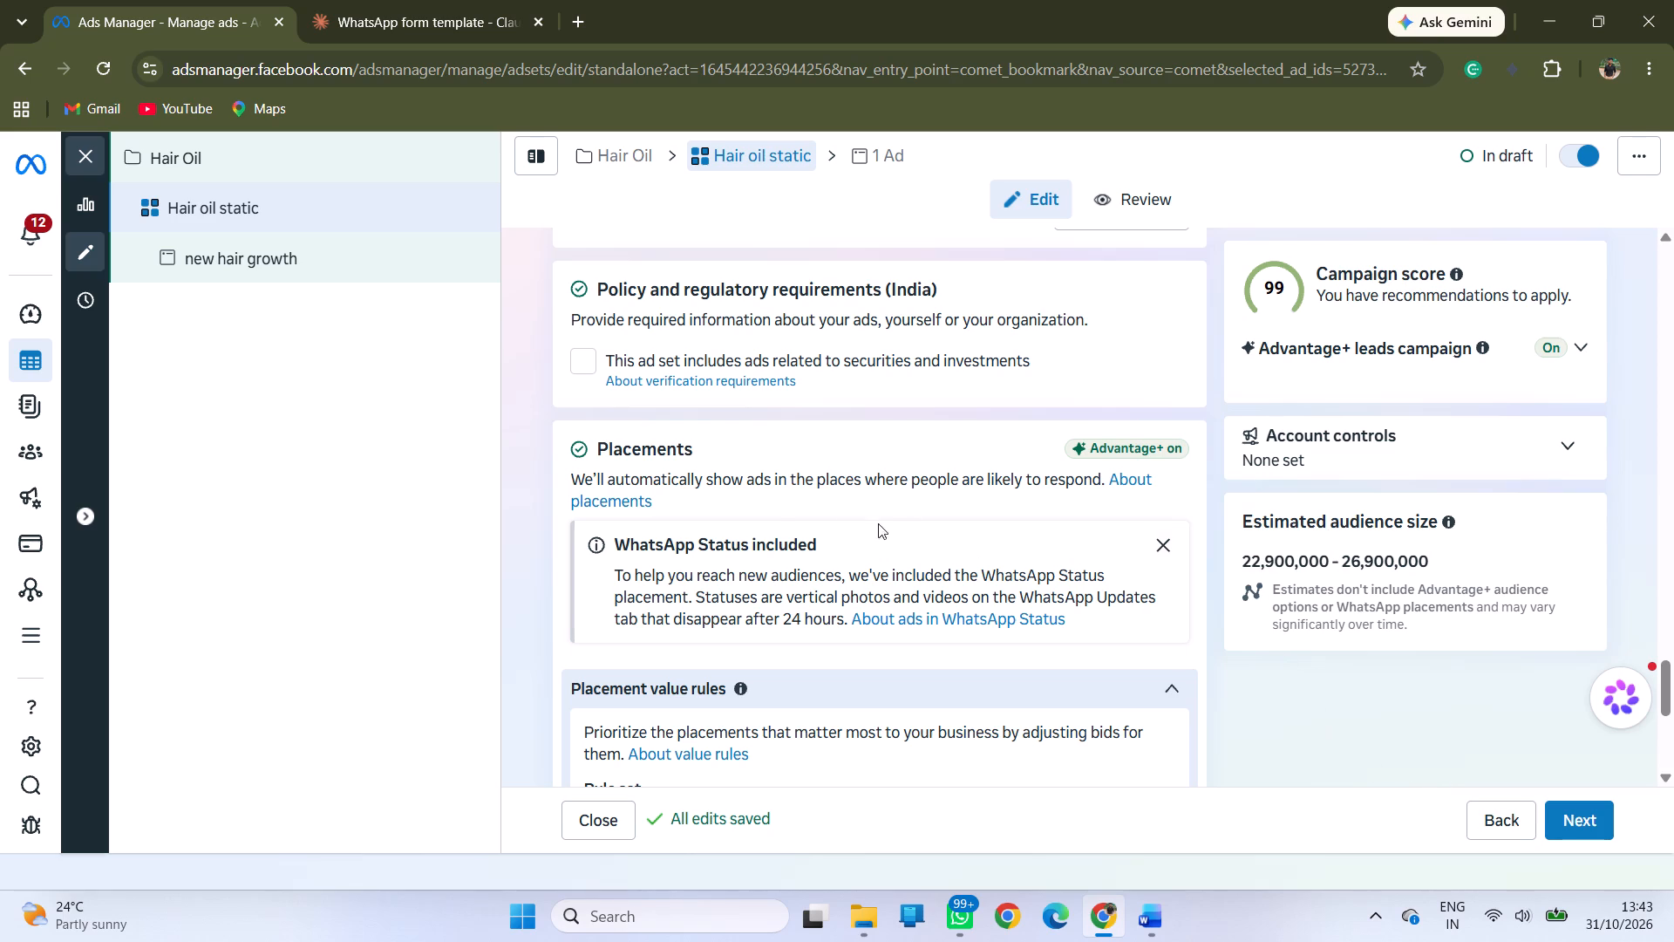
{"action": "scroll", "coordinate": [790, 517], "scroll_direction": "up", "scroll_amount": 10}
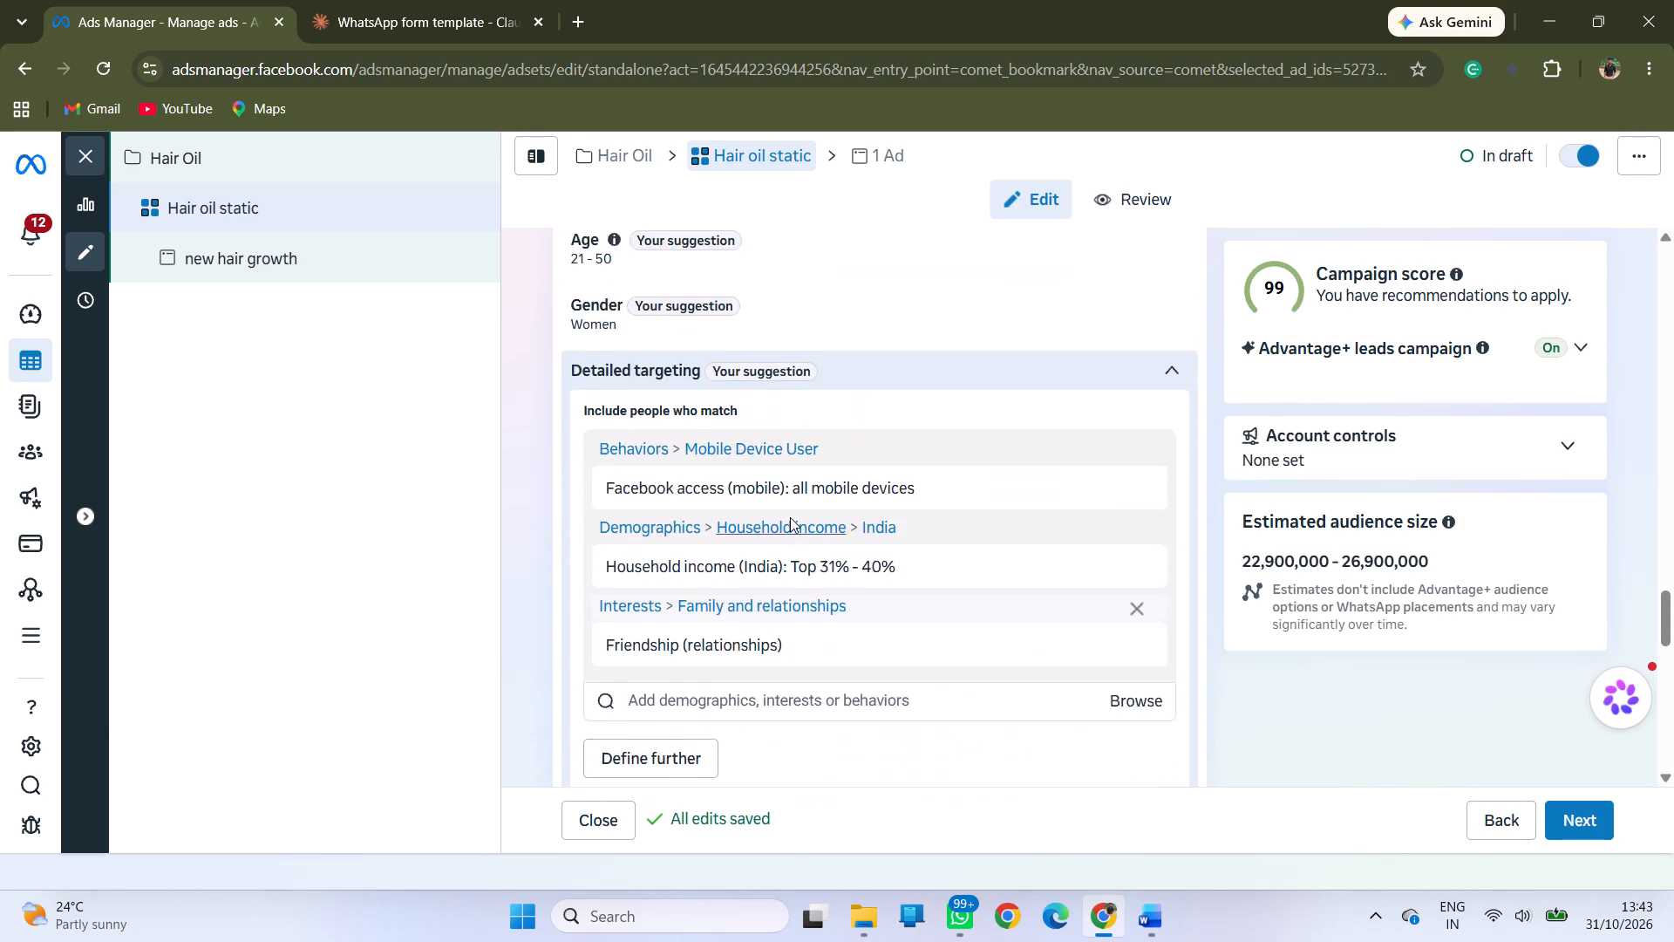
{"action": "scroll", "coordinate": [790, 517], "scroll_direction": "up", "scroll_amount": 16}
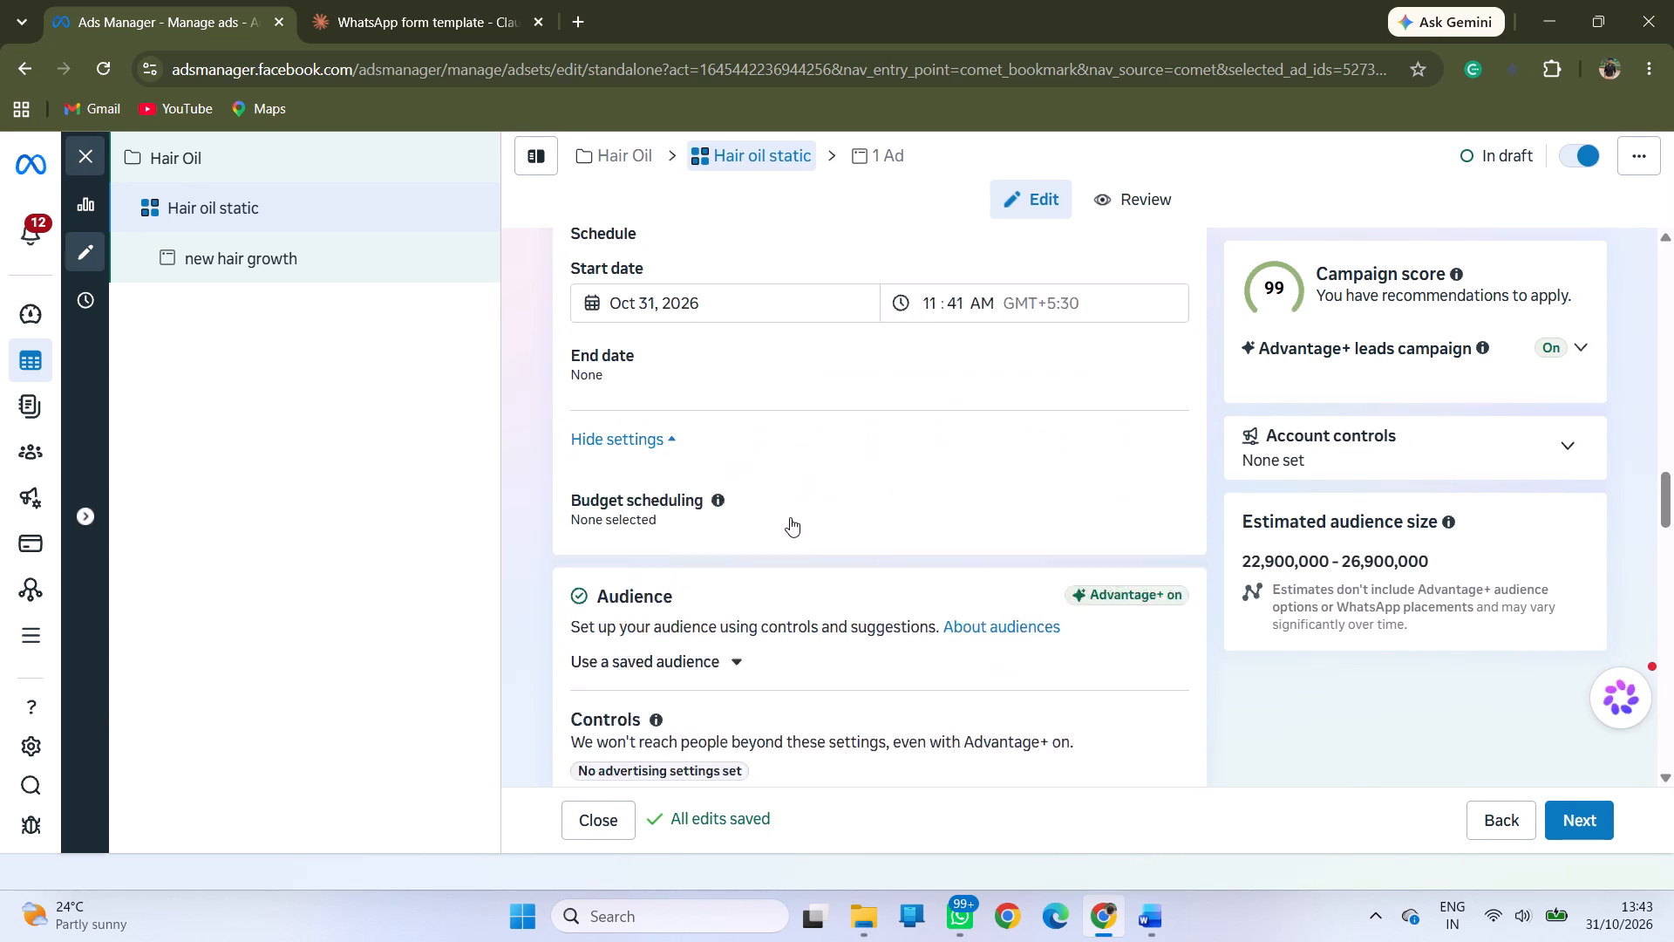
Recheck the ad set from Meta Business Agent responses back through performance goal, message destinations, Facebook Page and conversion location.
{"action": "scroll", "coordinate": [790, 517], "scroll_direction": "up", "scroll_amount": 9}
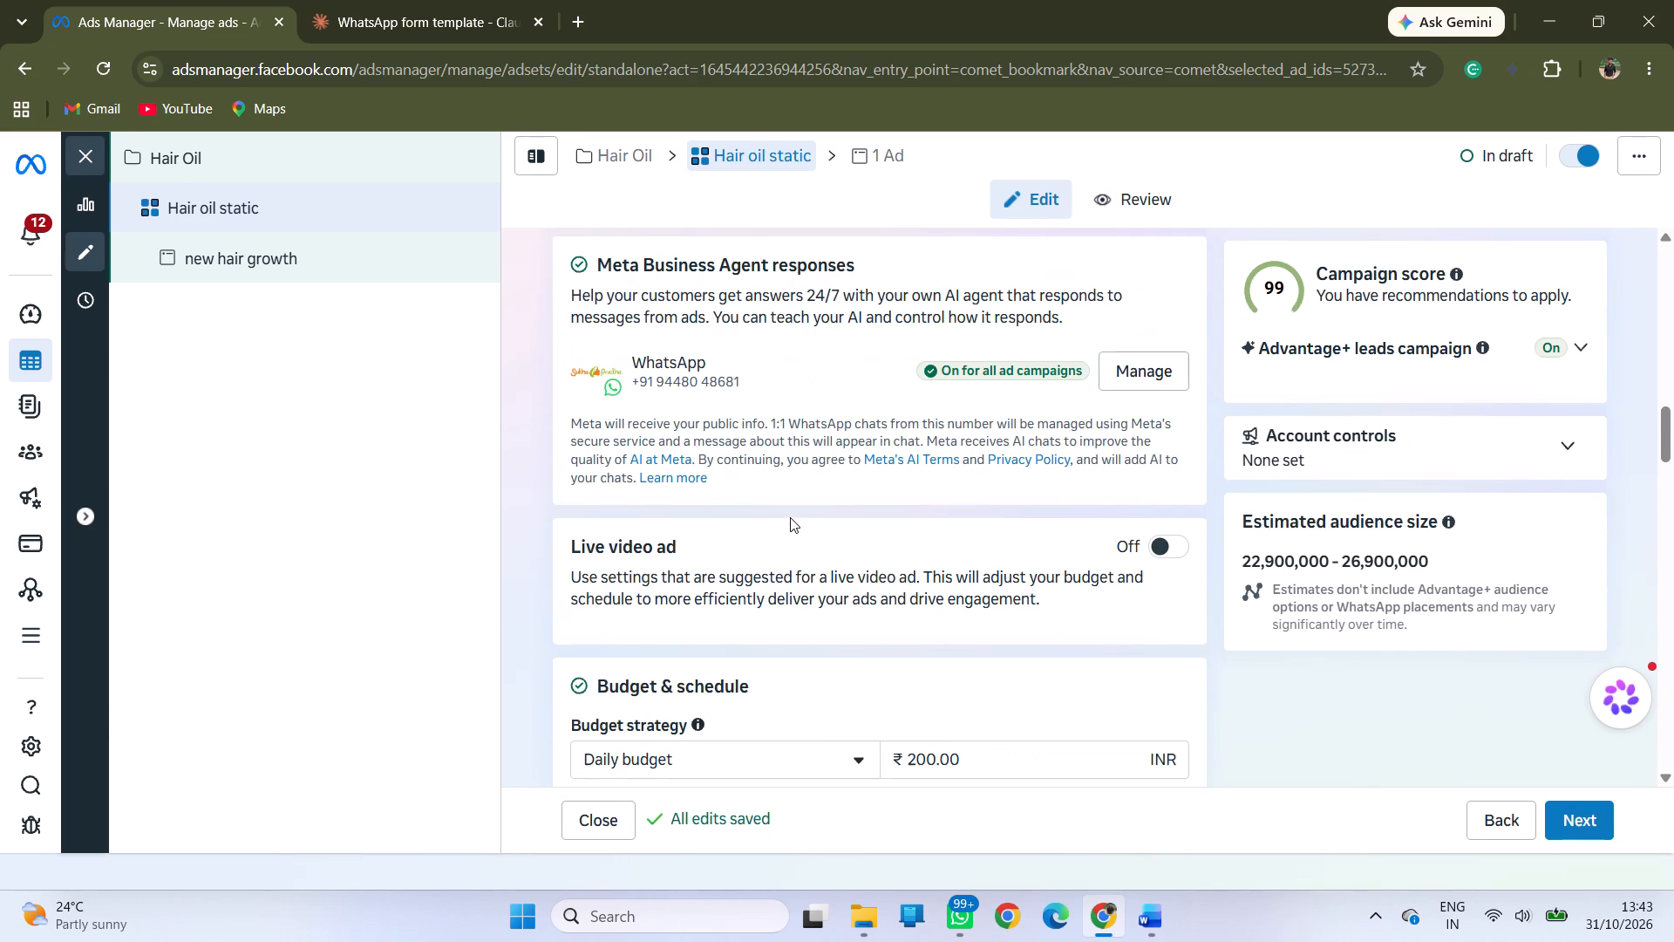
{"action": "scroll", "coordinate": [790, 517], "scroll_direction": "up", "scroll_amount": 7}
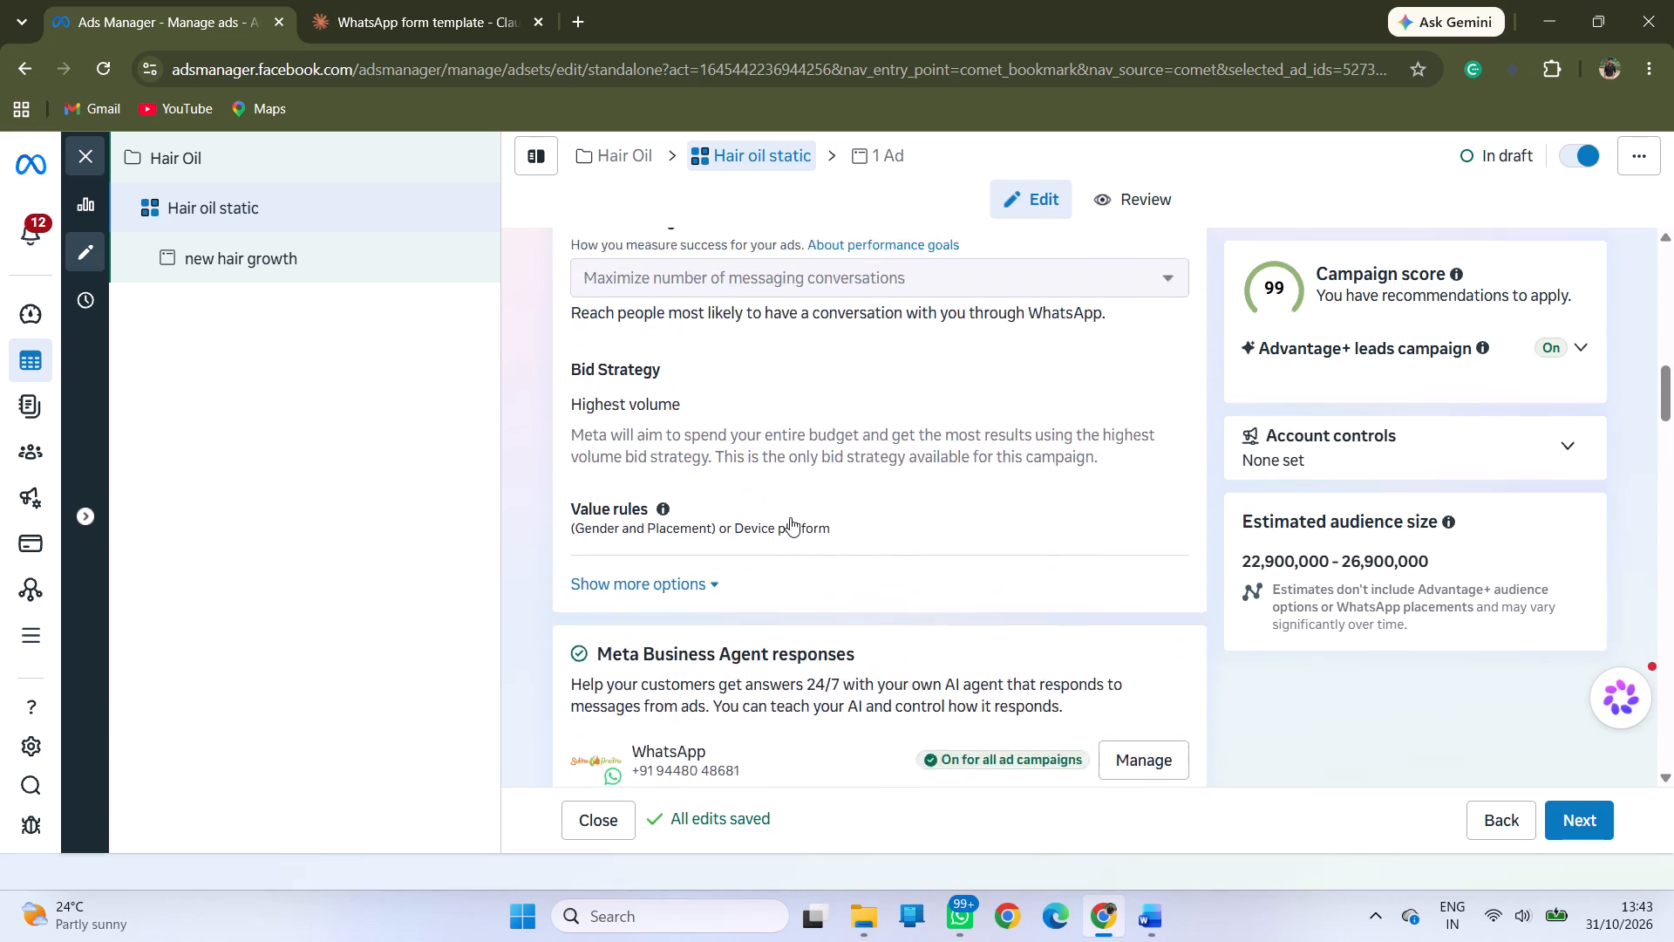
{"action": "scroll", "coordinate": [790, 517], "scroll_direction": "up", "scroll_amount": 10}
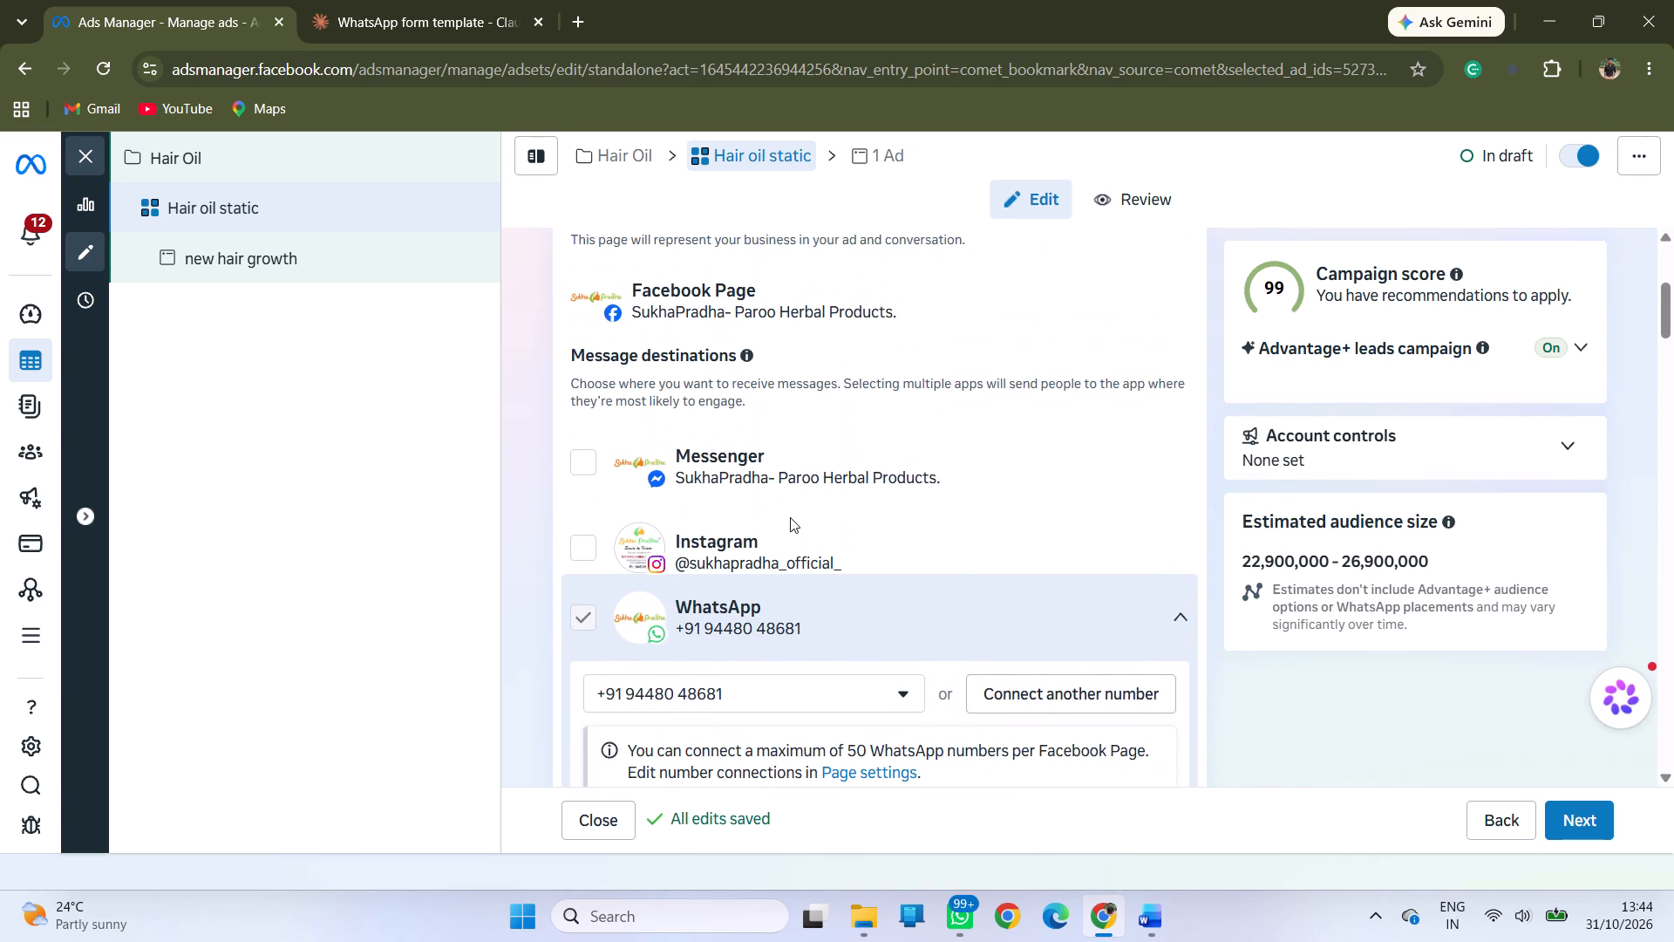
{"action": "scroll", "coordinate": [790, 517], "scroll_direction": "up", "scroll_amount": 1}
{"action": "scroll", "coordinate": [714, 512], "scroll_direction": "up", "scroll_amount": 4}
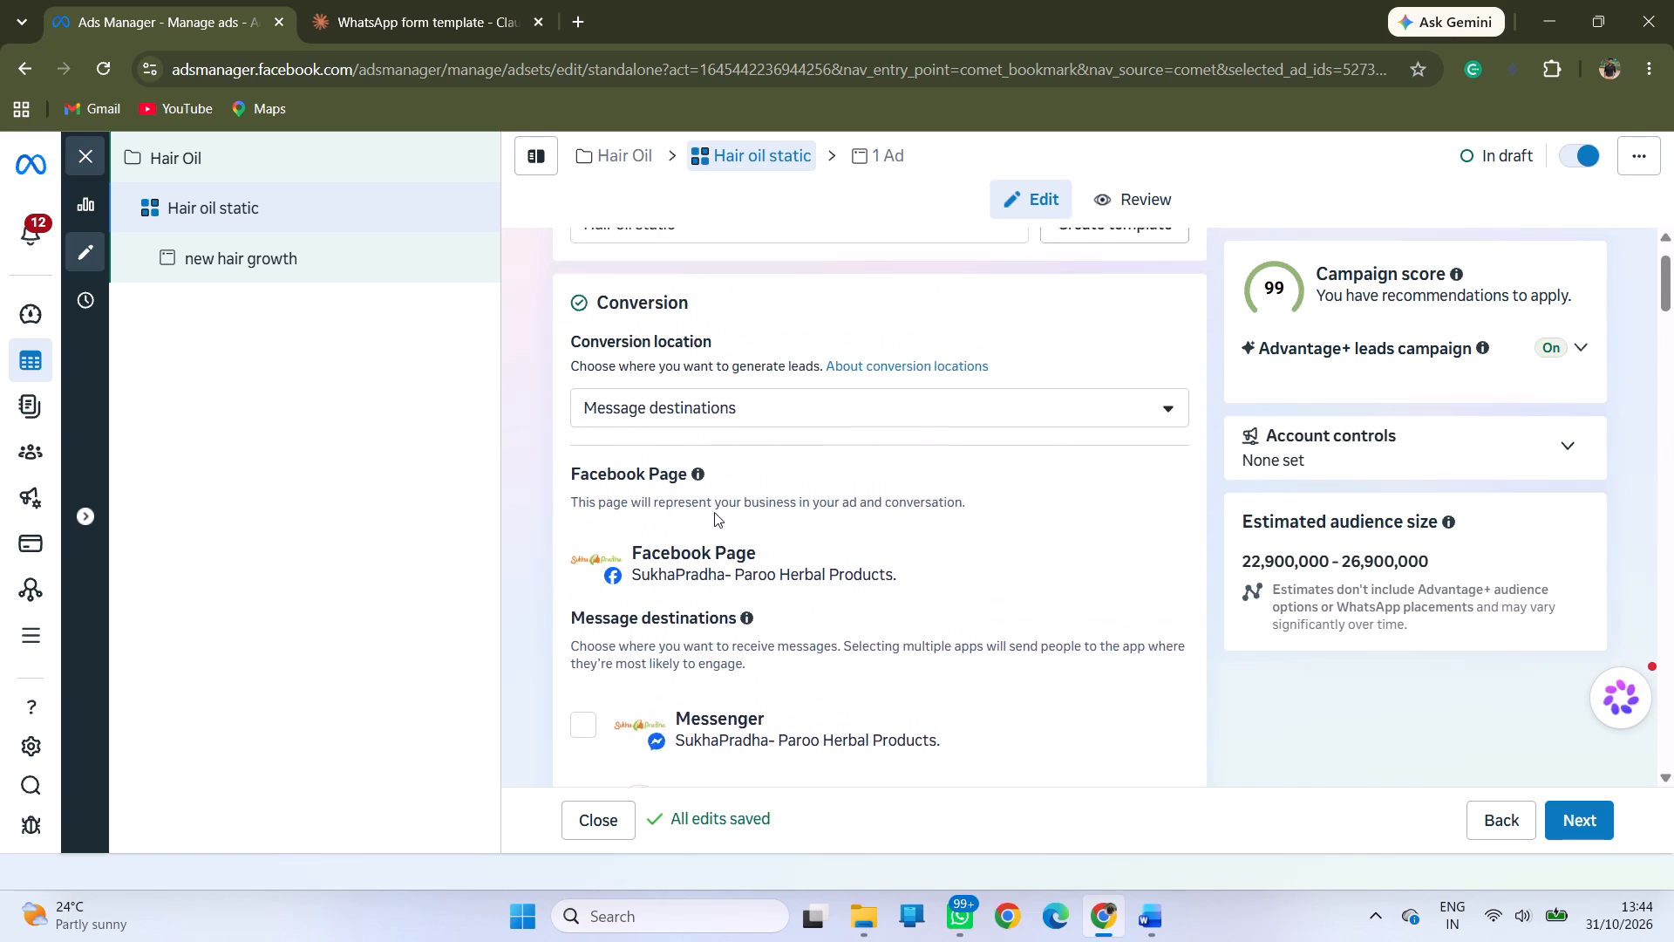
{"action": "scroll", "coordinate": [714, 512], "scroll_direction": "up", "scroll_amount": 7}
{"action": "scroll", "coordinate": [714, 512], "scroll_direction": "down", "scroll_amount": 9}
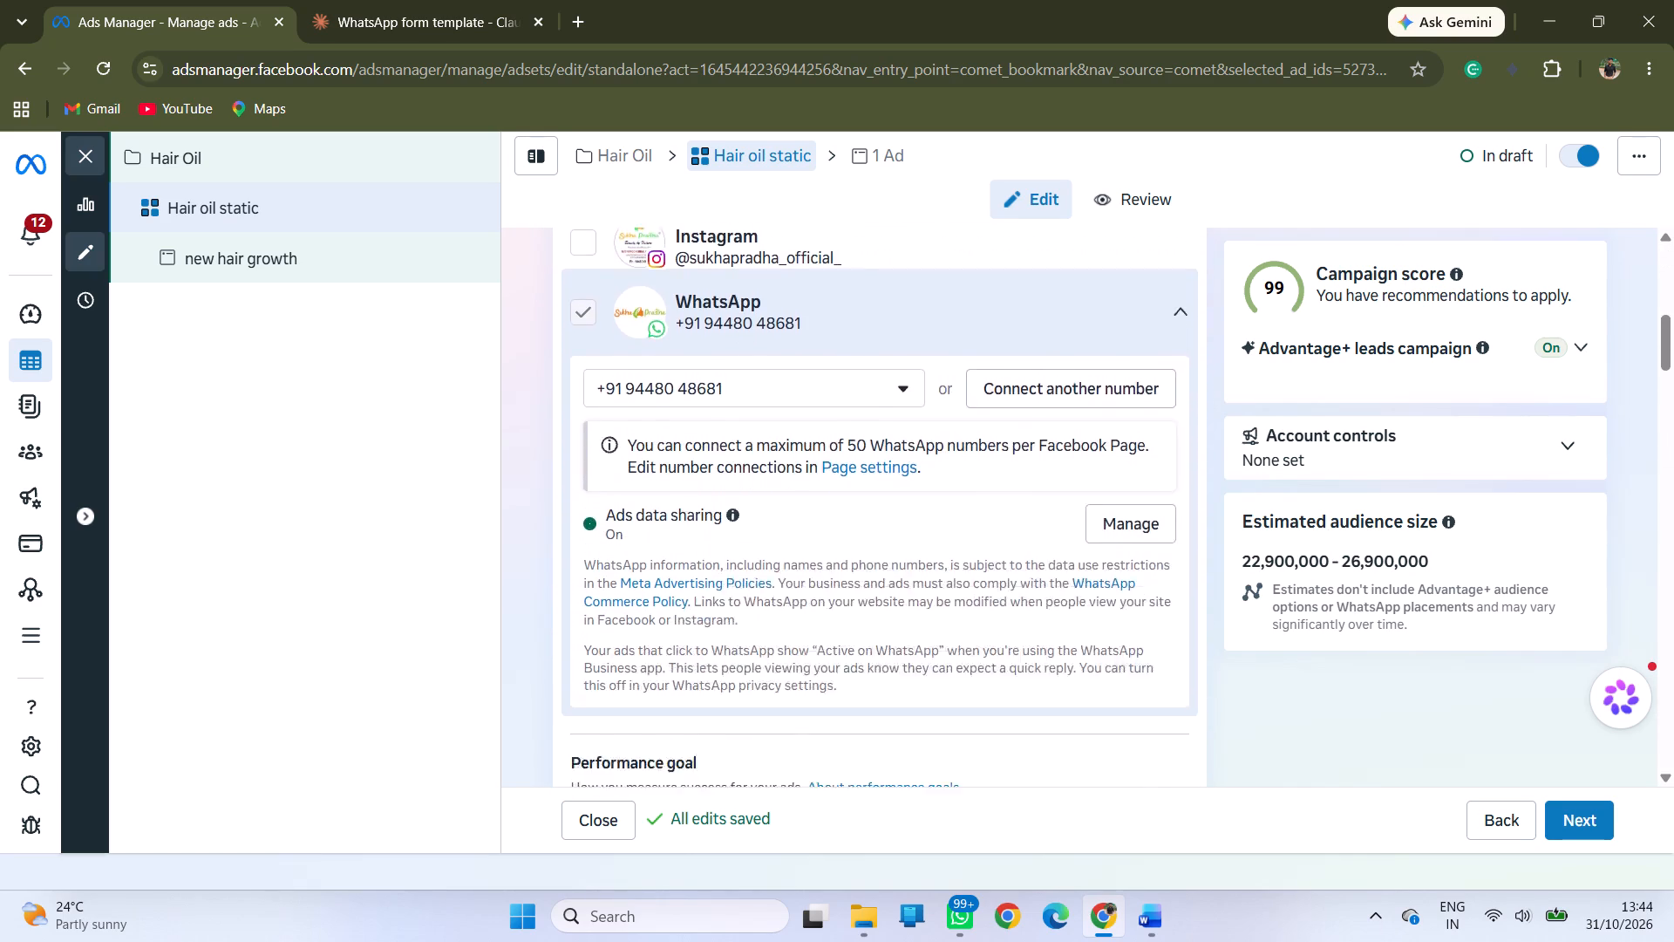
{"action": "scroll", "coordinate": [720, 504], "scroll_direction": "down", "scroll_amount": 4}
{"action": "scroll", "coordinate": [720, 504], "scroll_direction": "up", "scroll_amount": 7}
{"action": "scroll", "coordinate": [720, 504], "scroll_direction": "down", "scroll_amount": 2}
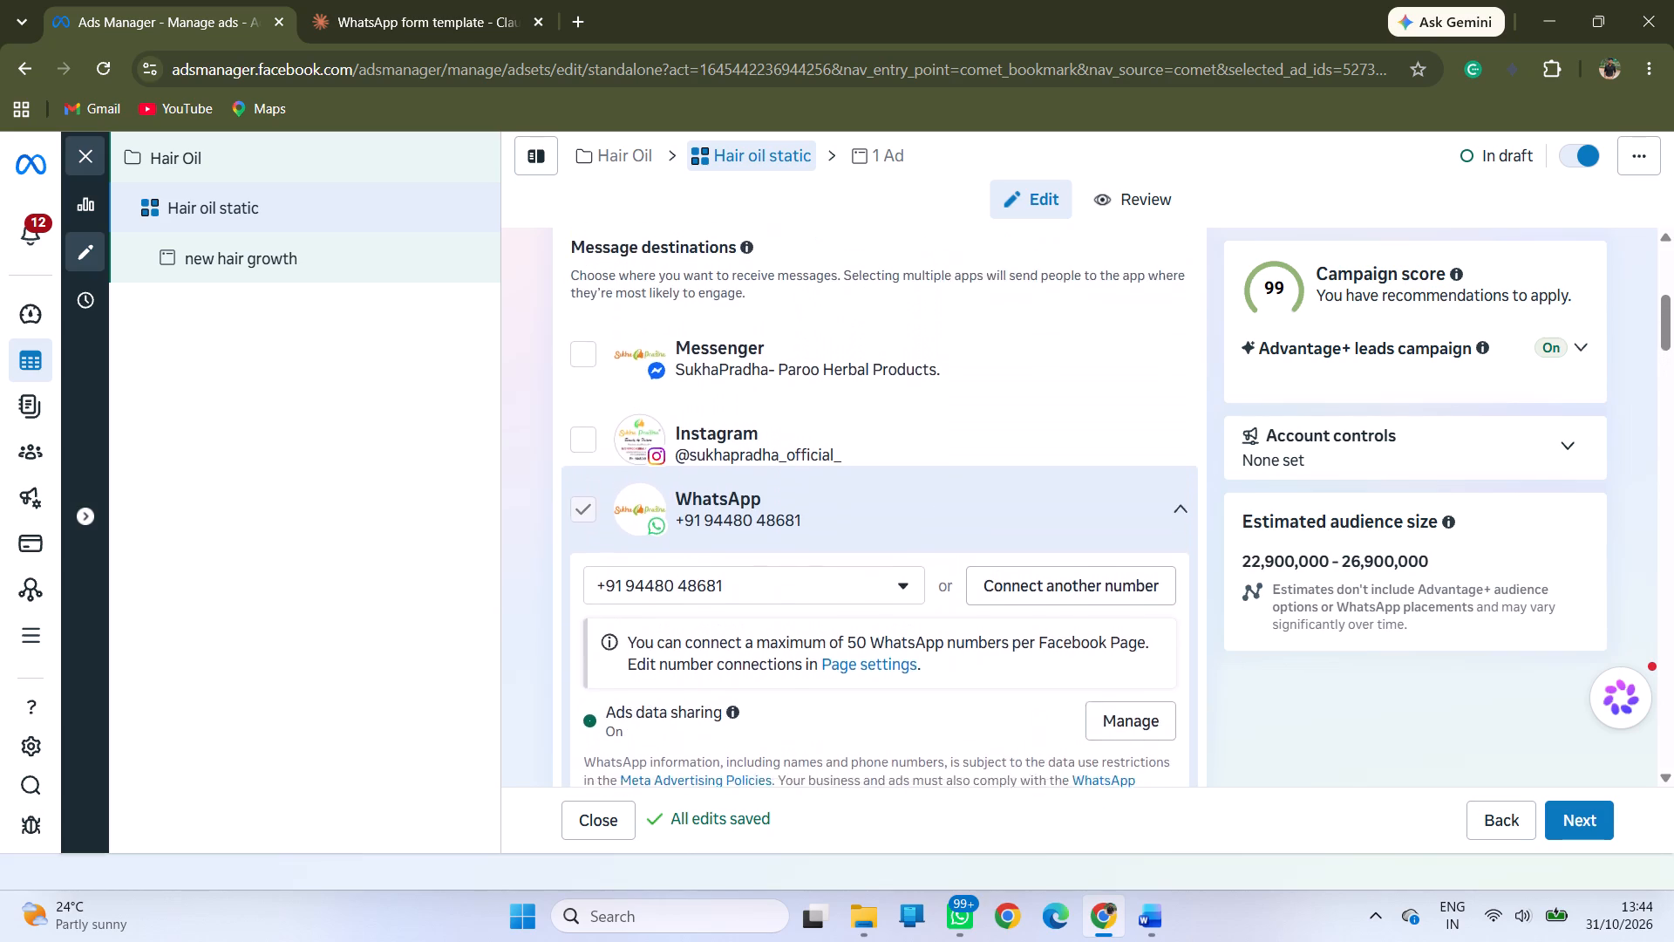
Expand the additional options below the conversion section's value rules to check the delivery type.
{"action": "scroll", "coordinate": [720, 504], "scroll_direction": "down", "scroll_amount": 11}
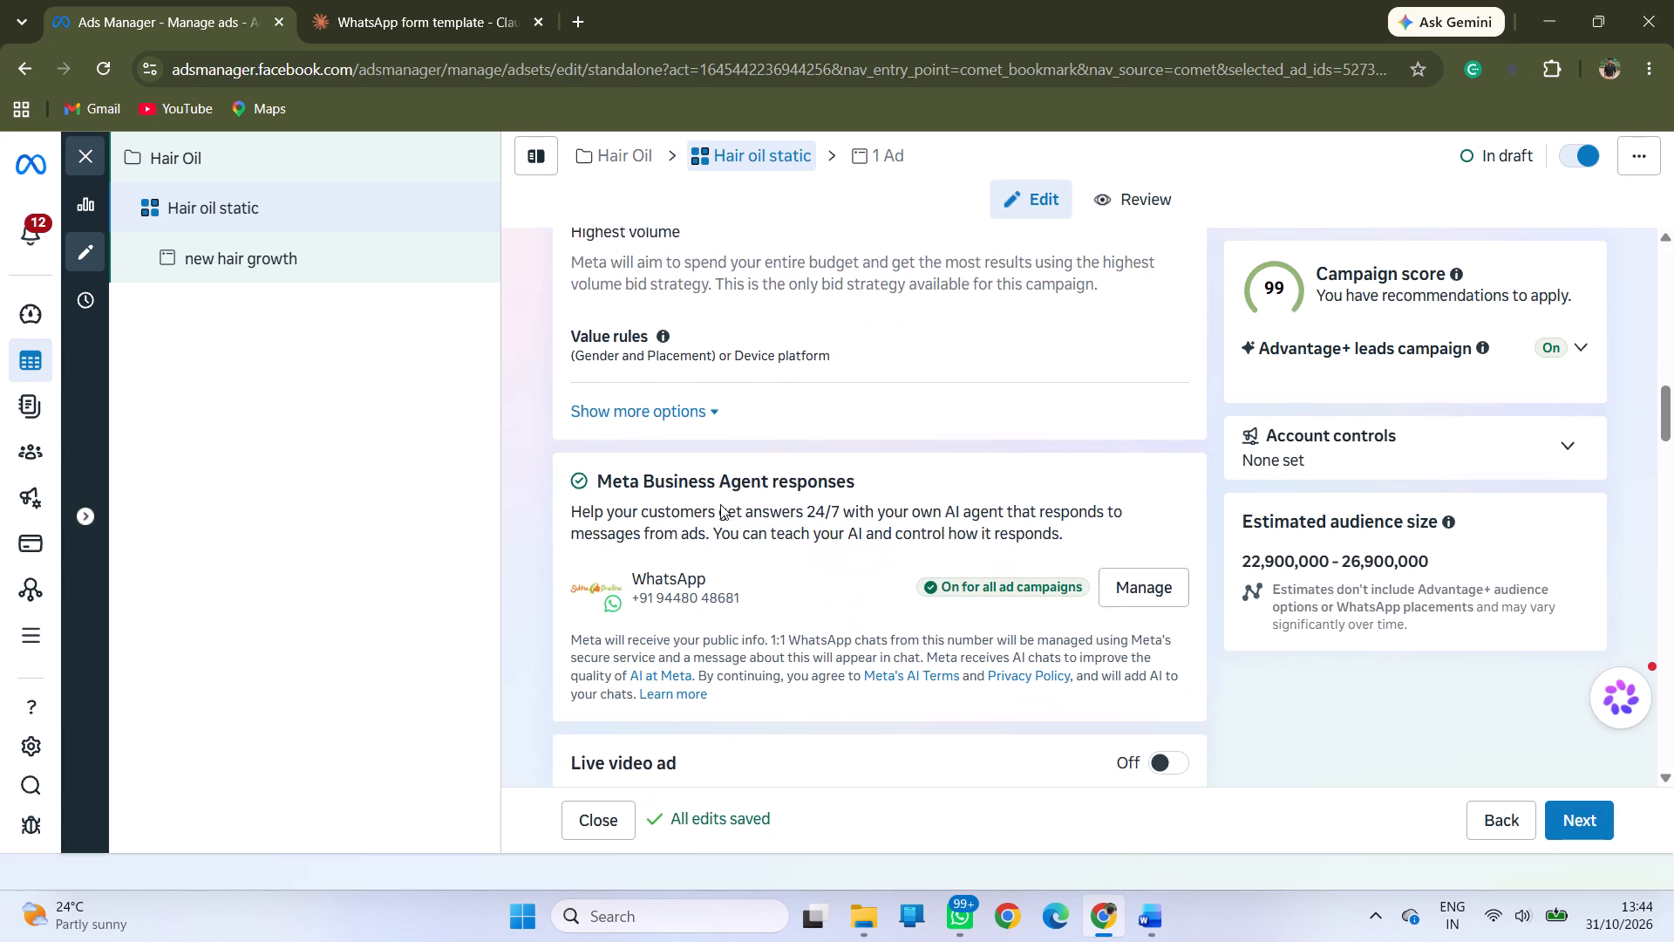
{"action": "left_click", "coordinate": [705, 393]}
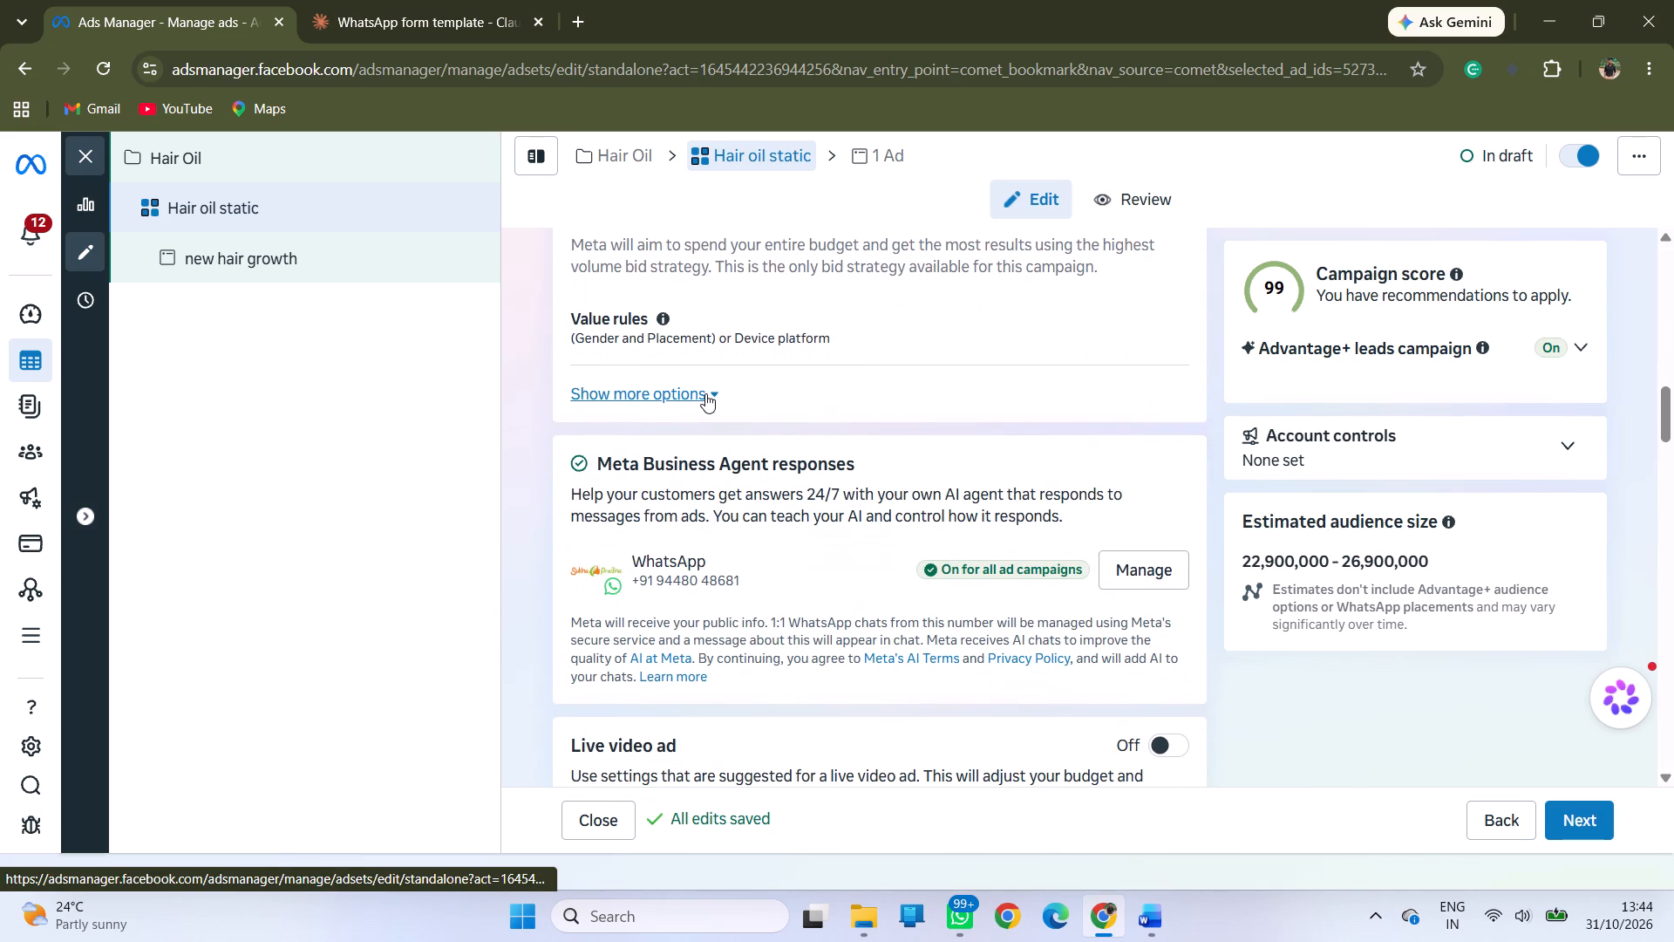
{"action": "scroll", "coordinate": [672, 505], "scroll_direction": "down", "scroll_amount": 2}
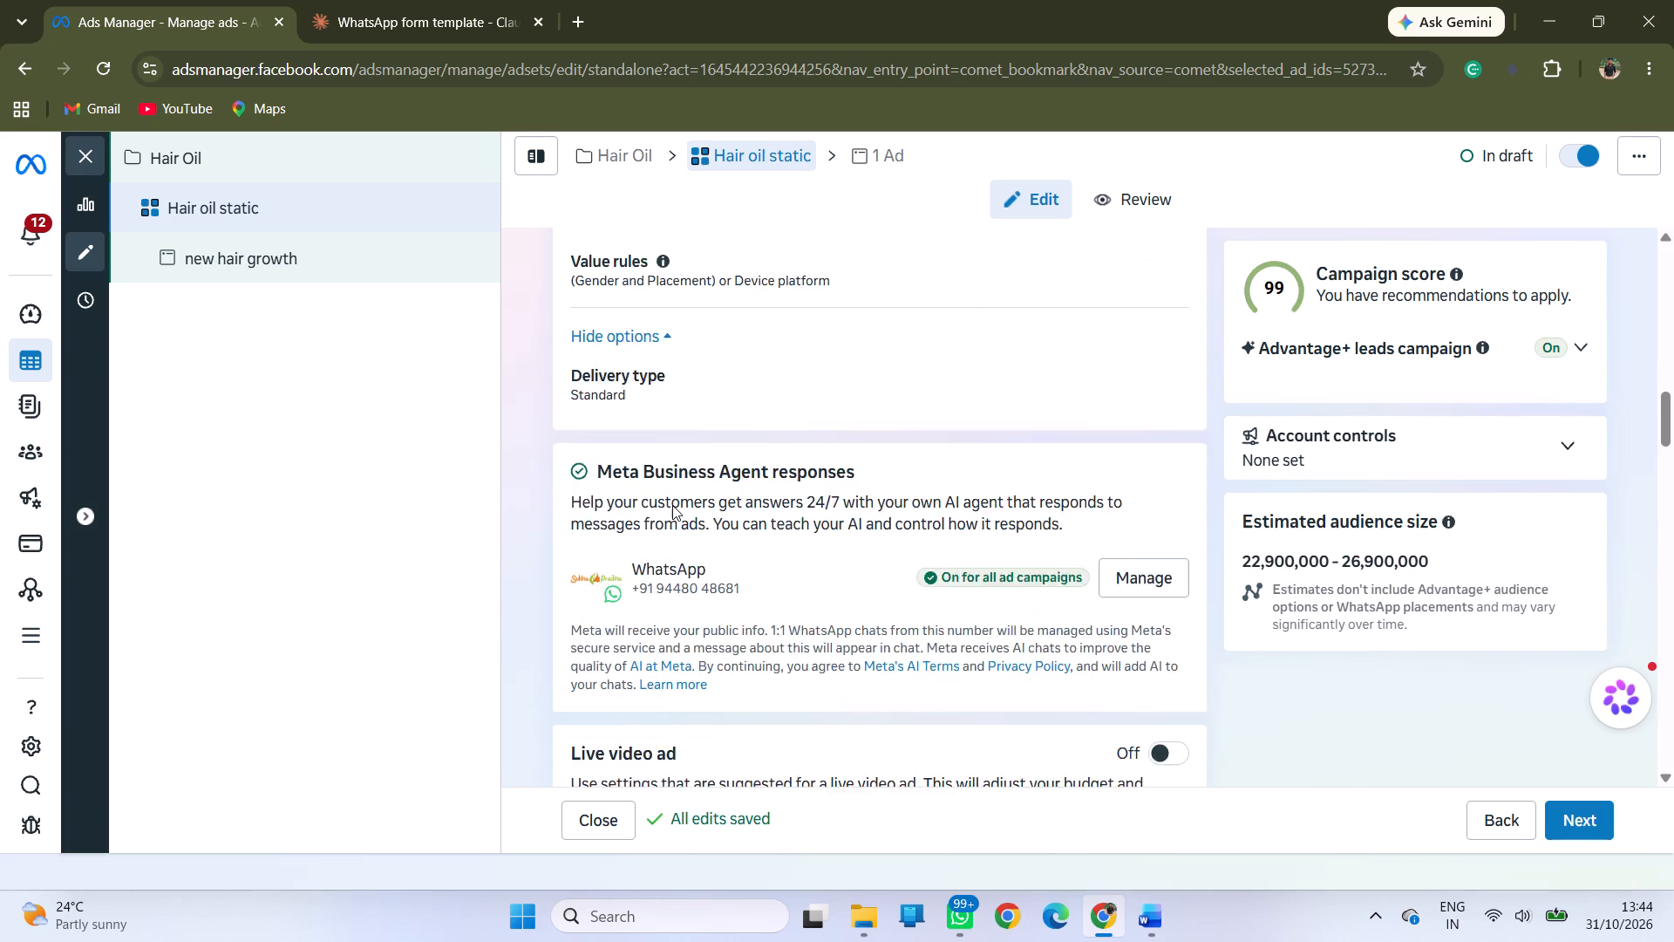
Review the ad set's schedule, audience locations, languages, suggested audience, detailed targeting, India policy requirements, and placements with their value rules.
{"action": "scroll", "coordinate": [672, 505], "scroll_direction": "down", "scroll_amount": 13}
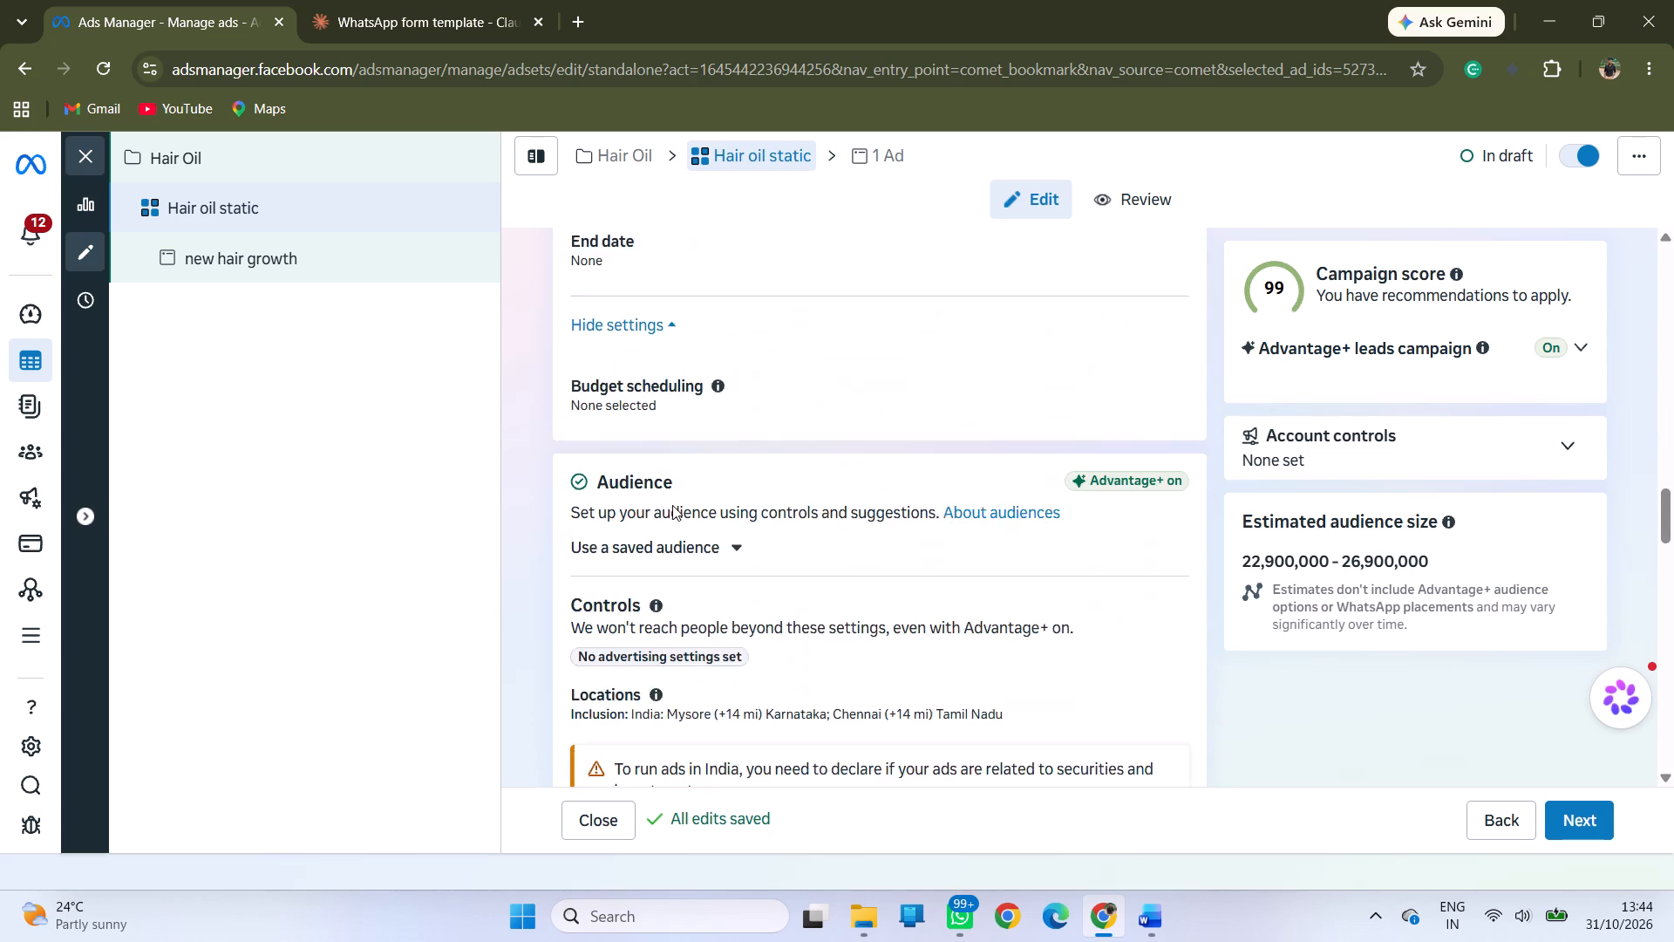
{"action": "scroll", "coordinate": [672, 505], "scroll_direction": "down", "scroll_amount": 11}
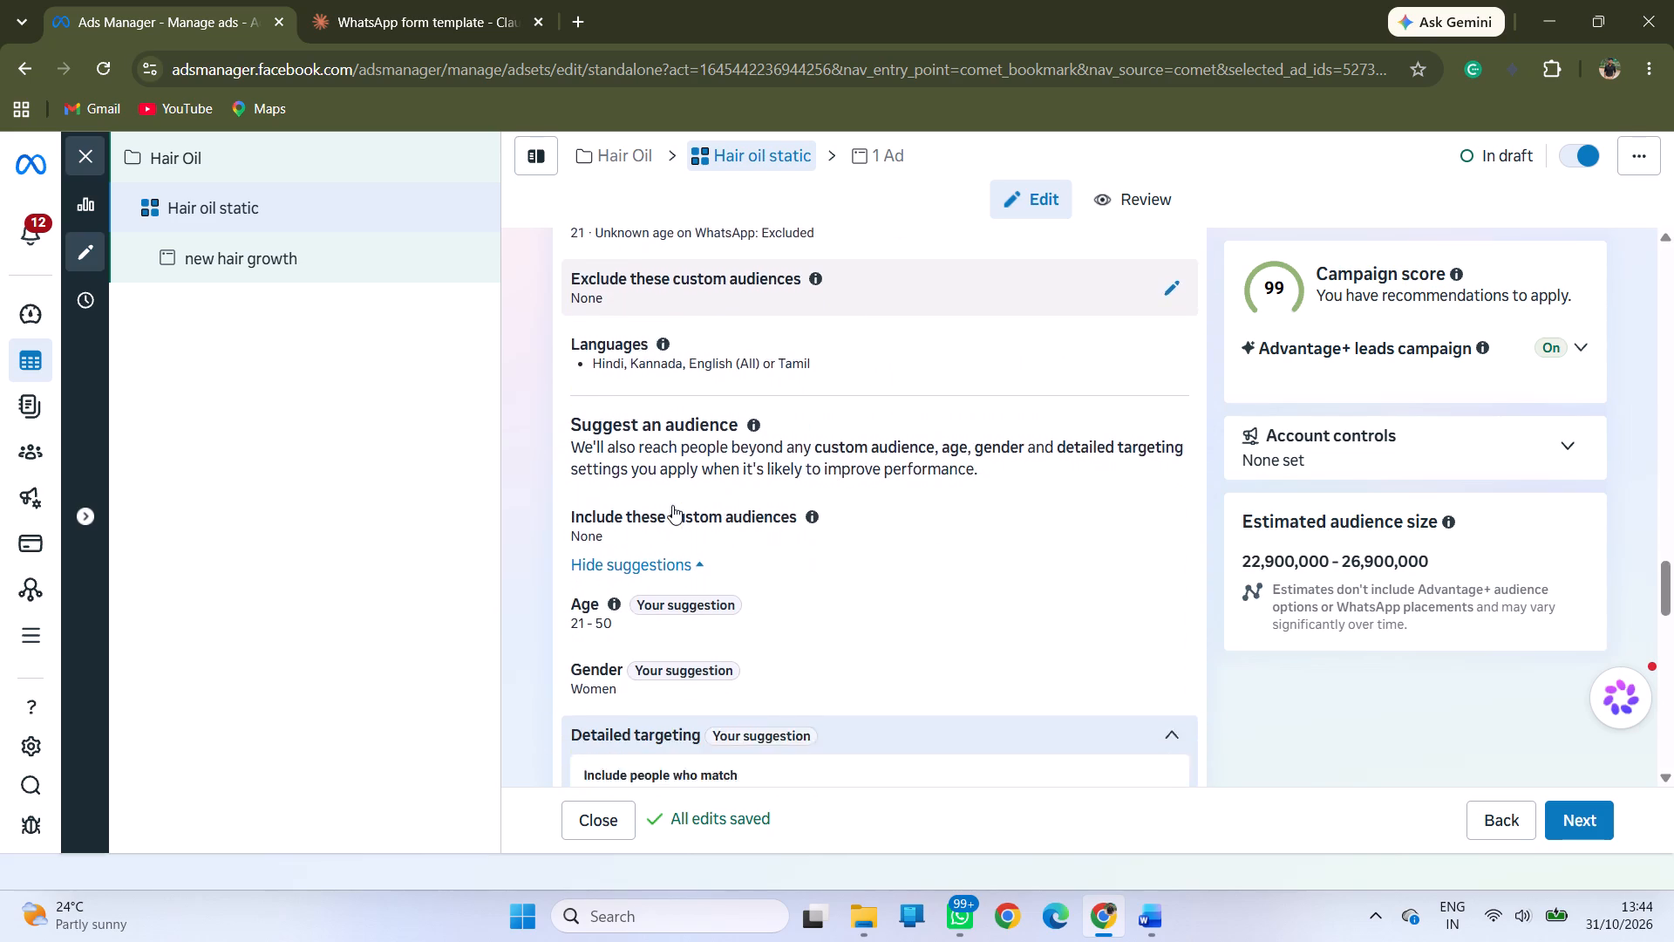
{"action": "scroll", "coordinate": [672, 505], "scroll_direction": "down", "scroll_amount": 11}
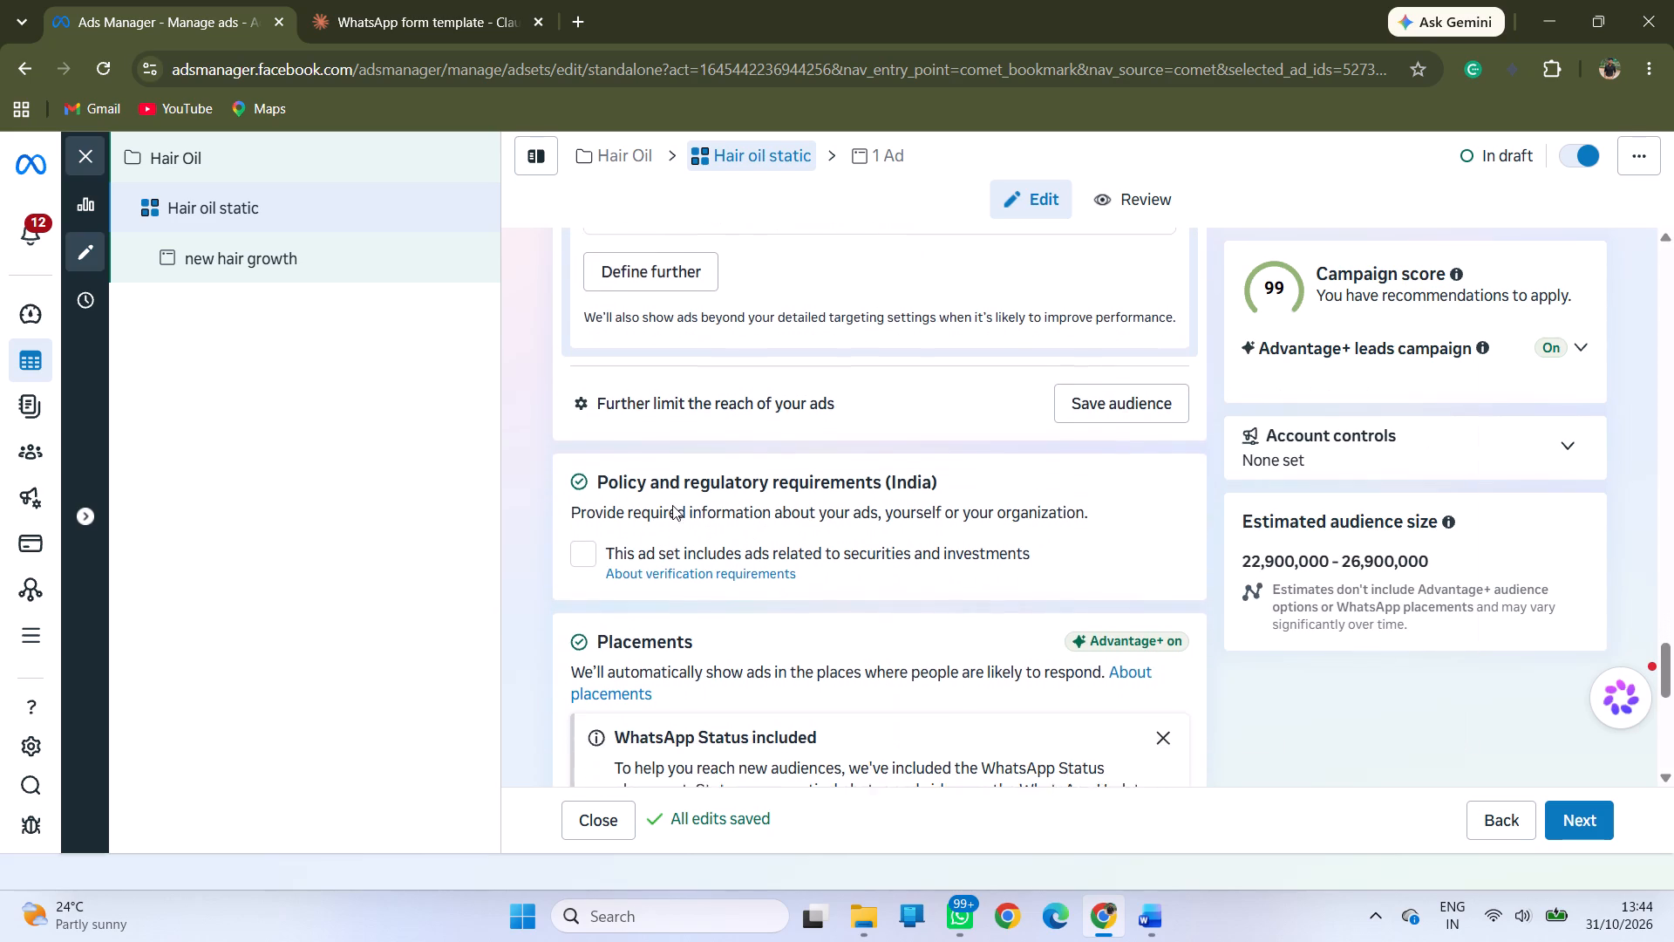
{"action": "scroll", "coordinate": [672, 505], "scroll_direction": "down", "scroll_amount": 4}
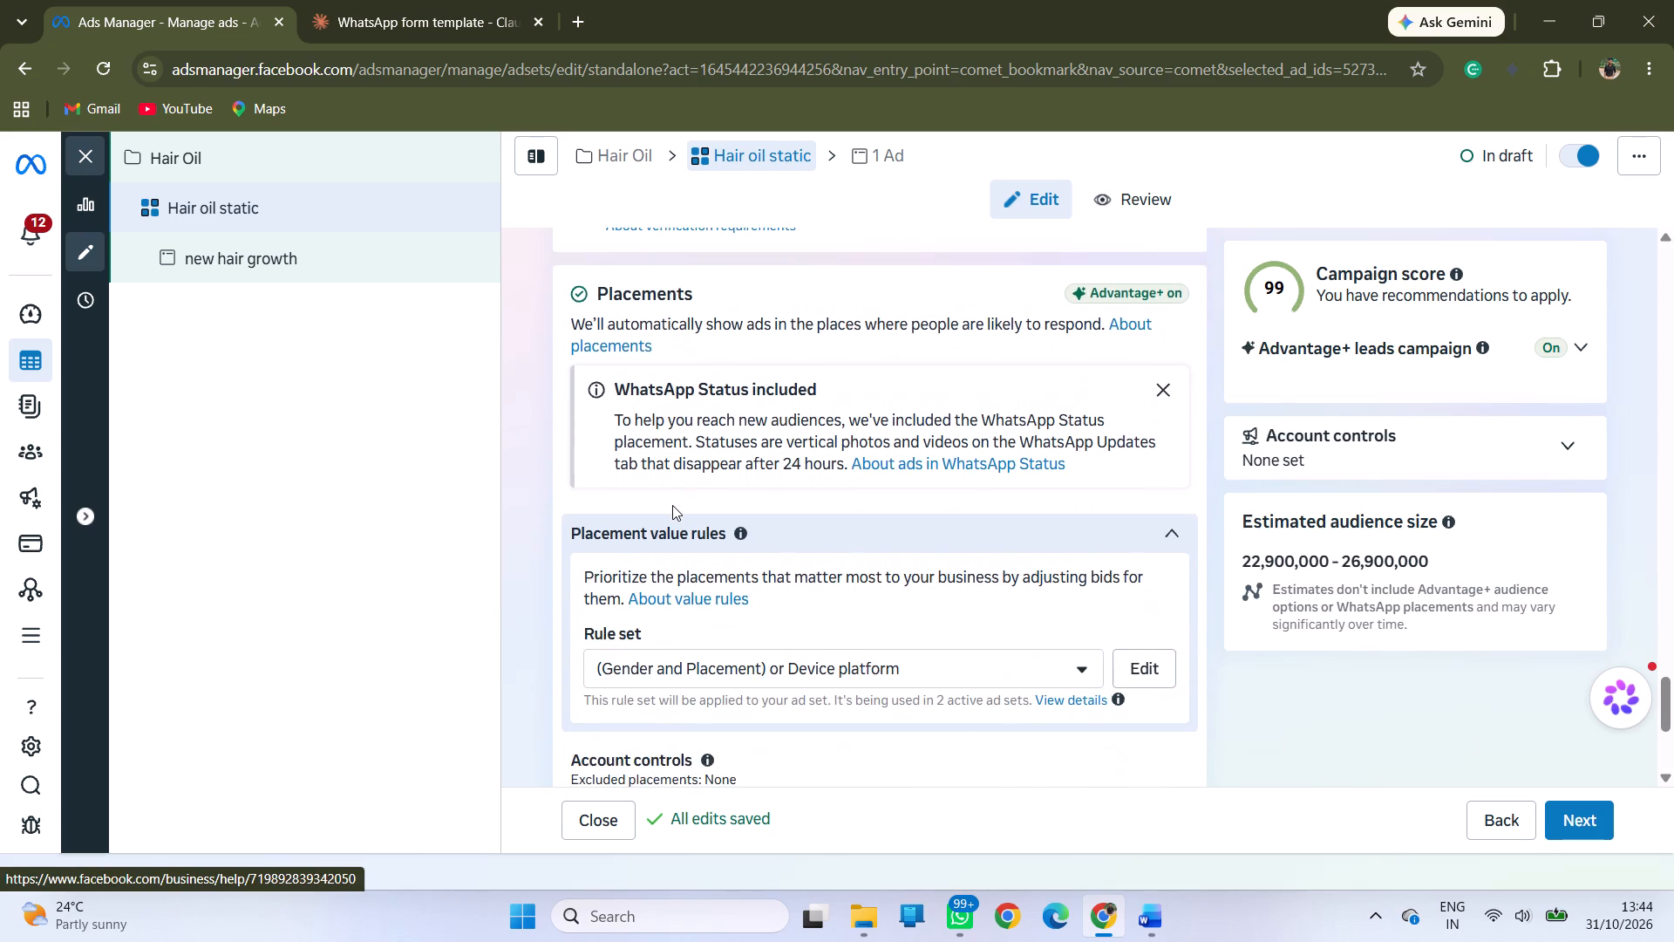
Review the placement settings and the brand safety and suitability section of the Hair oil static ad set.
{"action": "scroll", "coordinate": [672, 505], "scroll_direction": "down", "scroll_amount": 10}
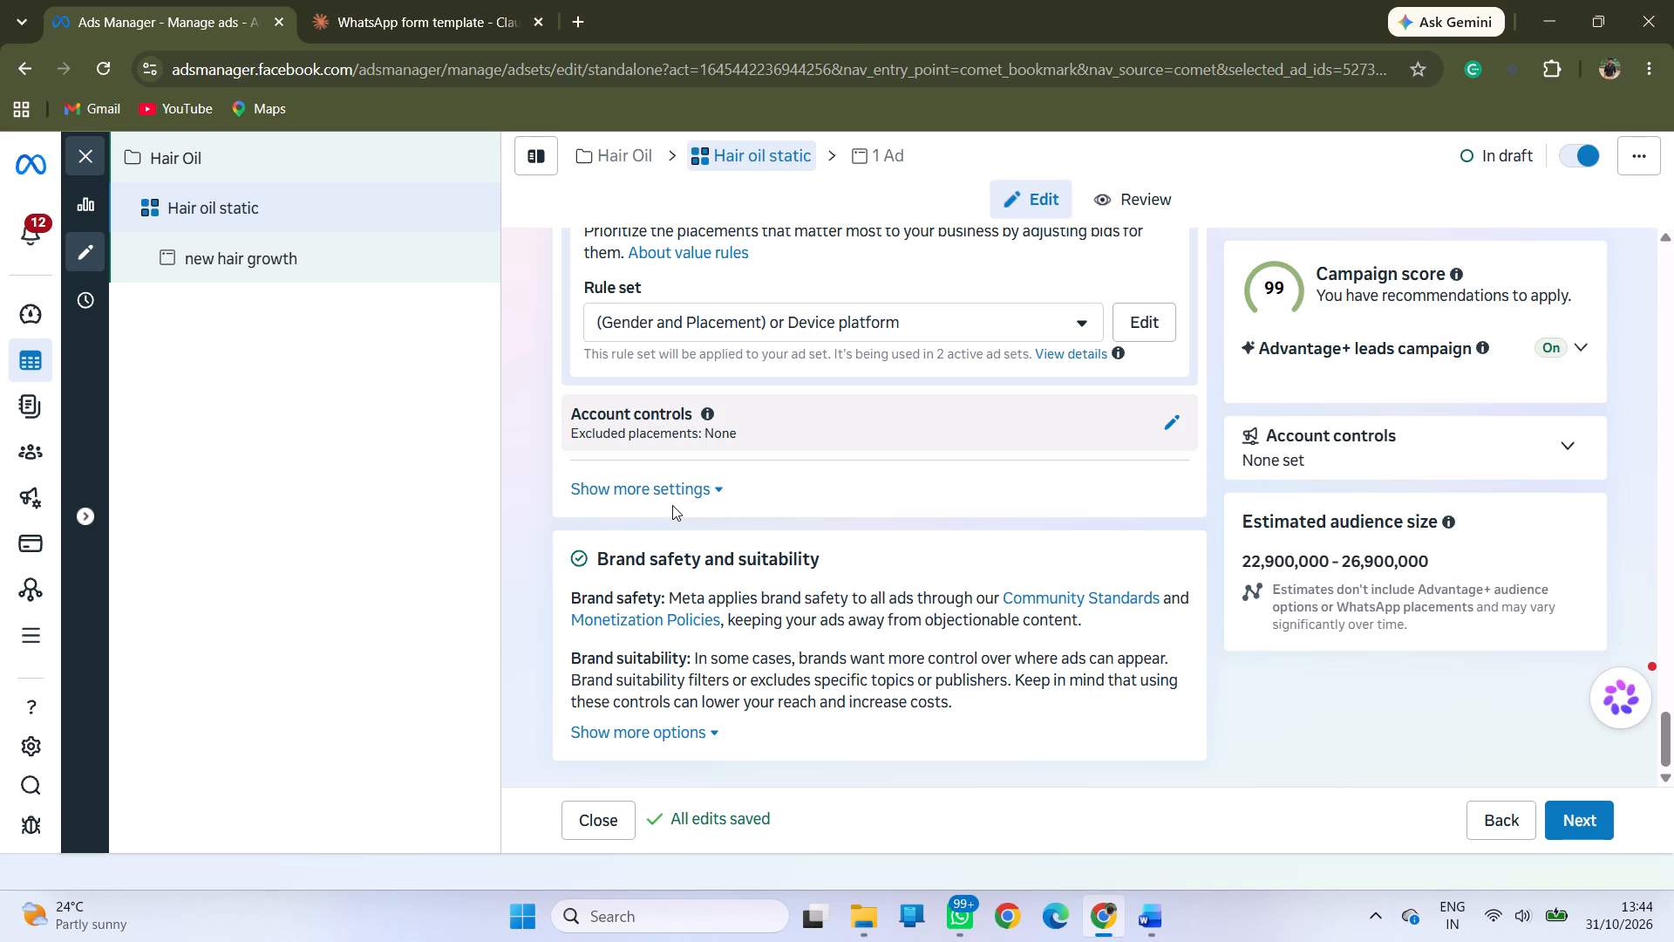
{"action": "scroll", "coordinate": [672, 505], "scroll_direction": "down", "scroll_amount": 1}
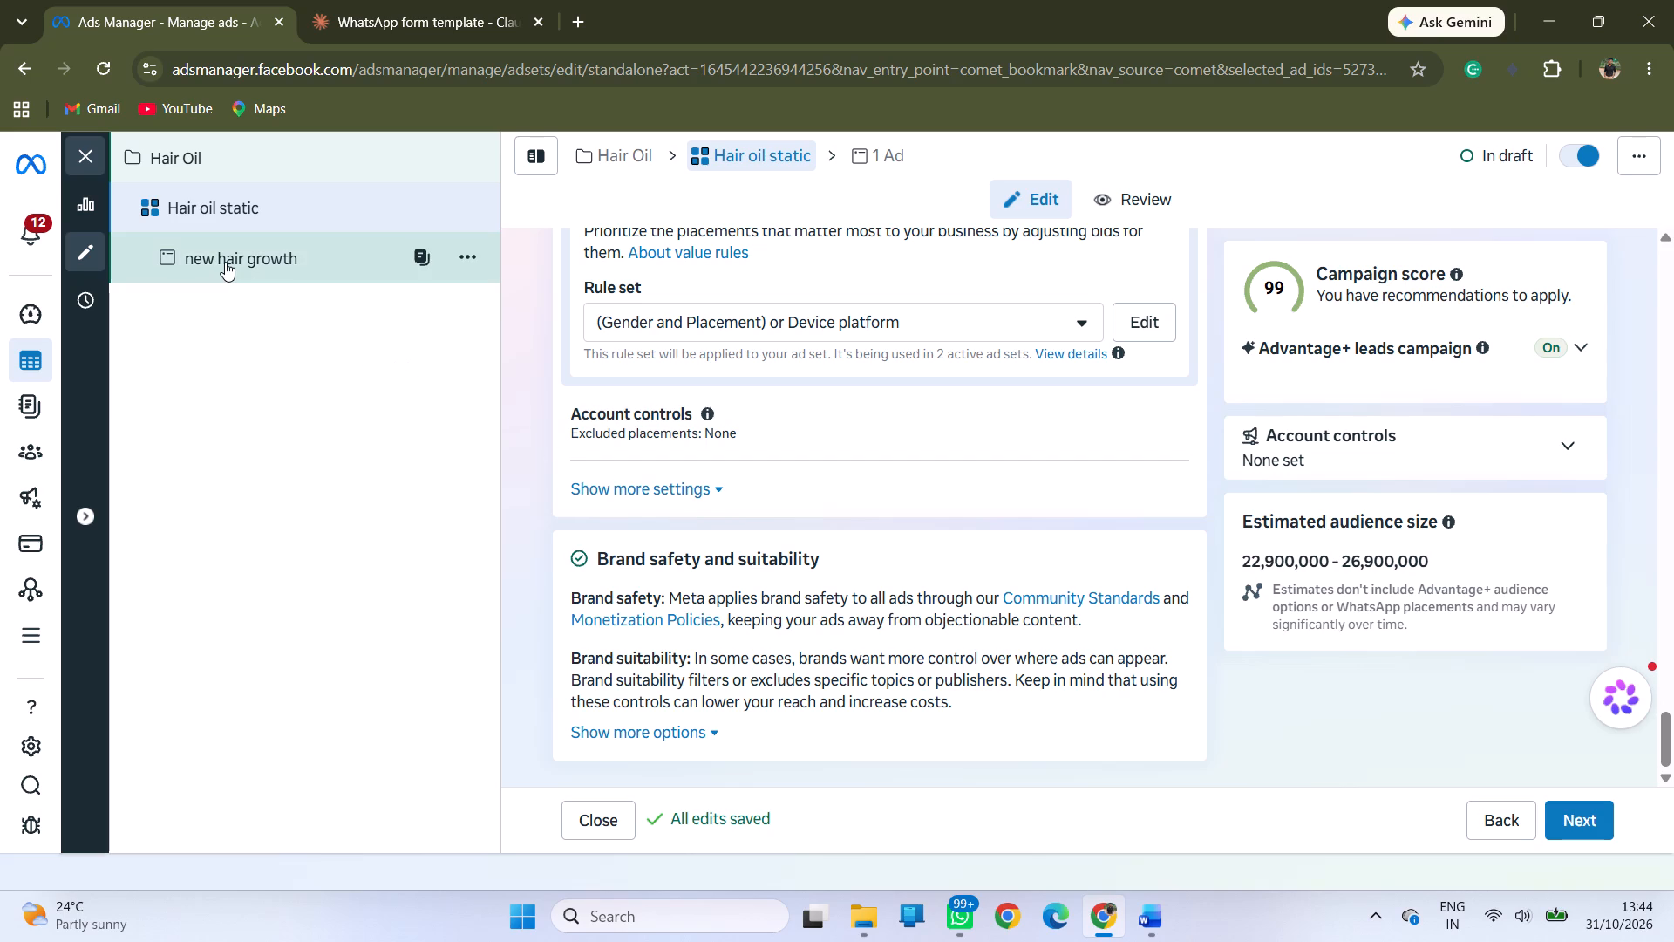
Open the new hair growth ad and review its identity, ad setup, destination and media.
{"action": "left_click", "coordinate": [225, 262]}
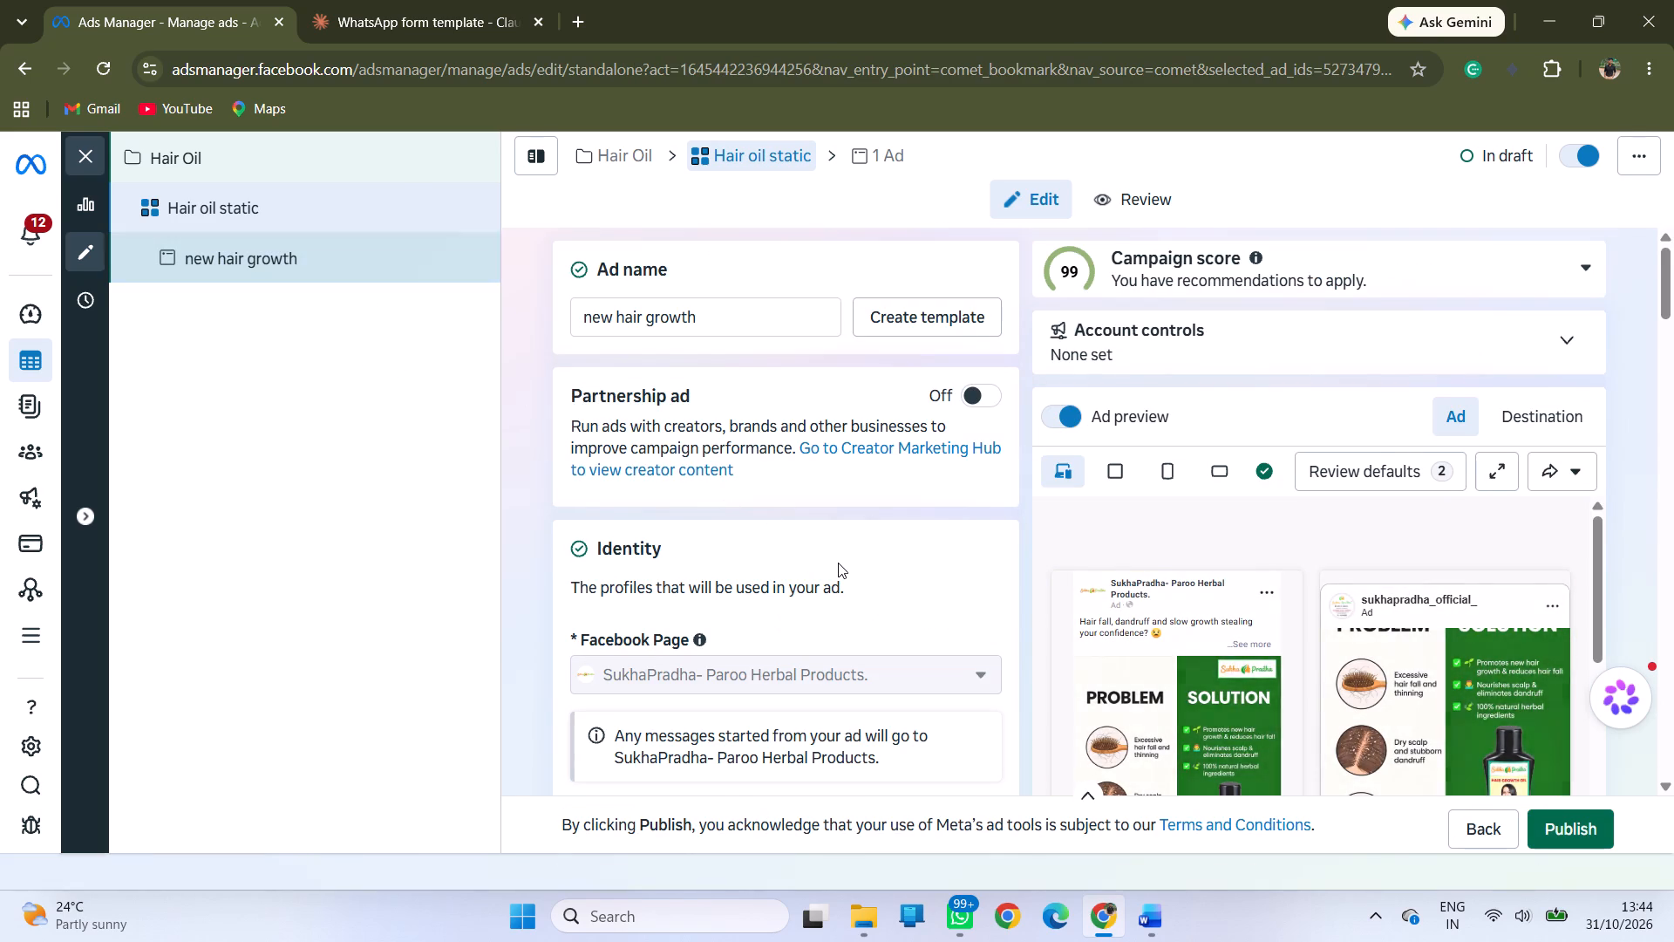
{"action": "scroll", "coordinate": [838, 563], "scroll_direction": "down", "scroll_amount": 2}
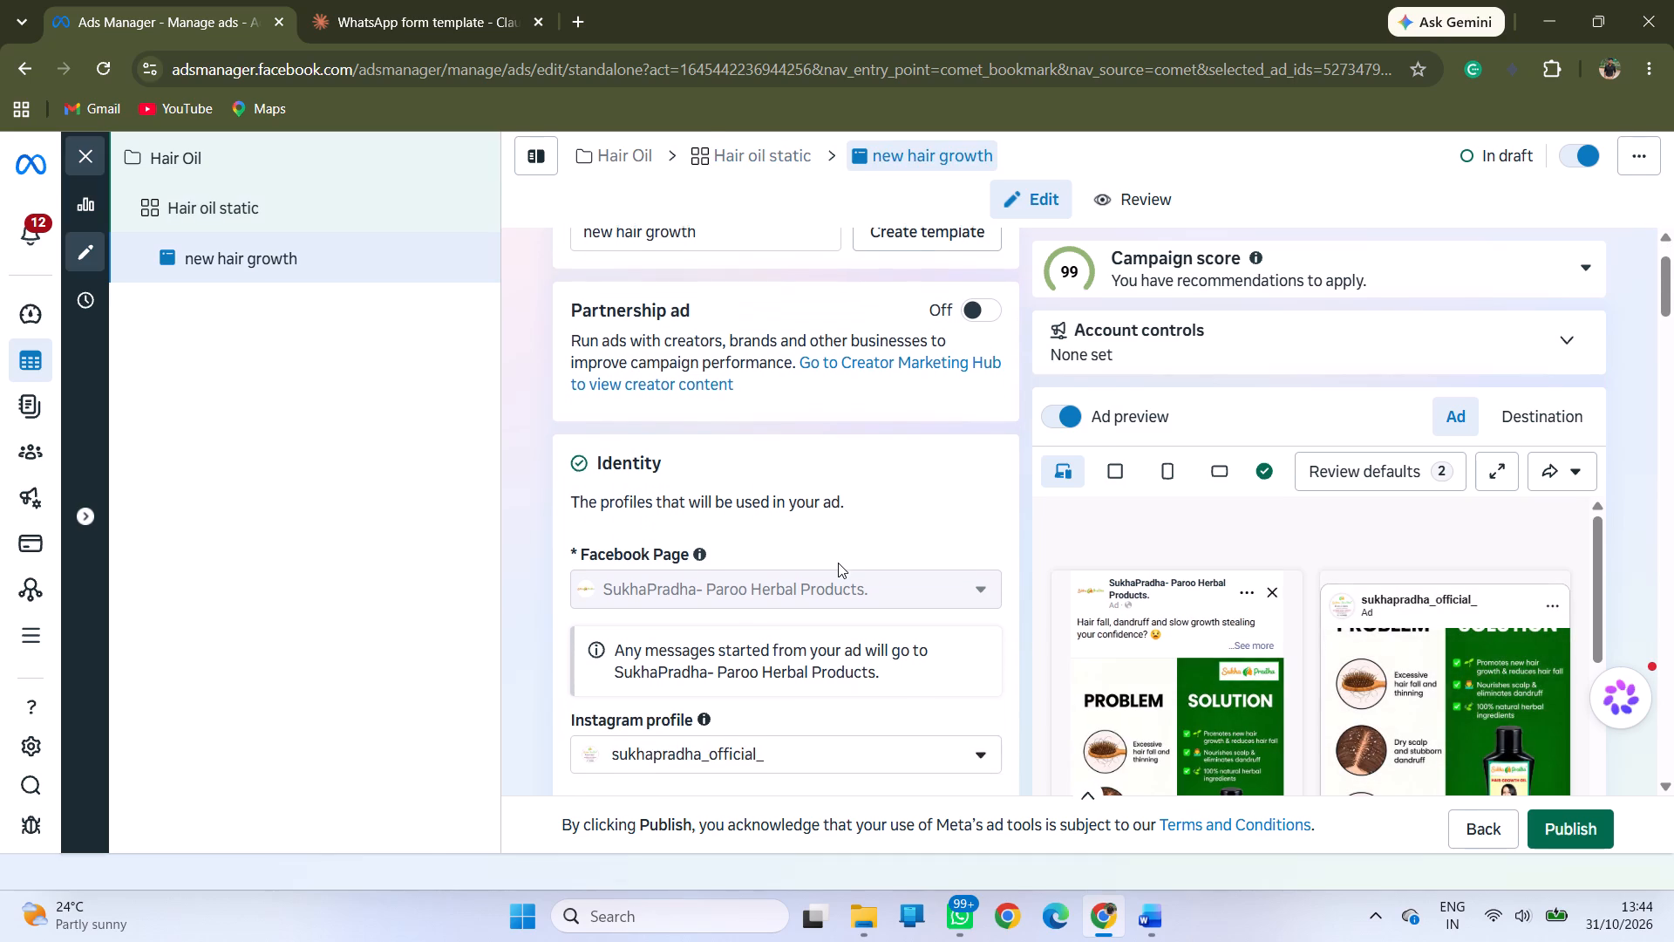
{"action": "scroll", "coordinate": [838, 563], "scroll_direction": "down", "scroll_amount": 7}
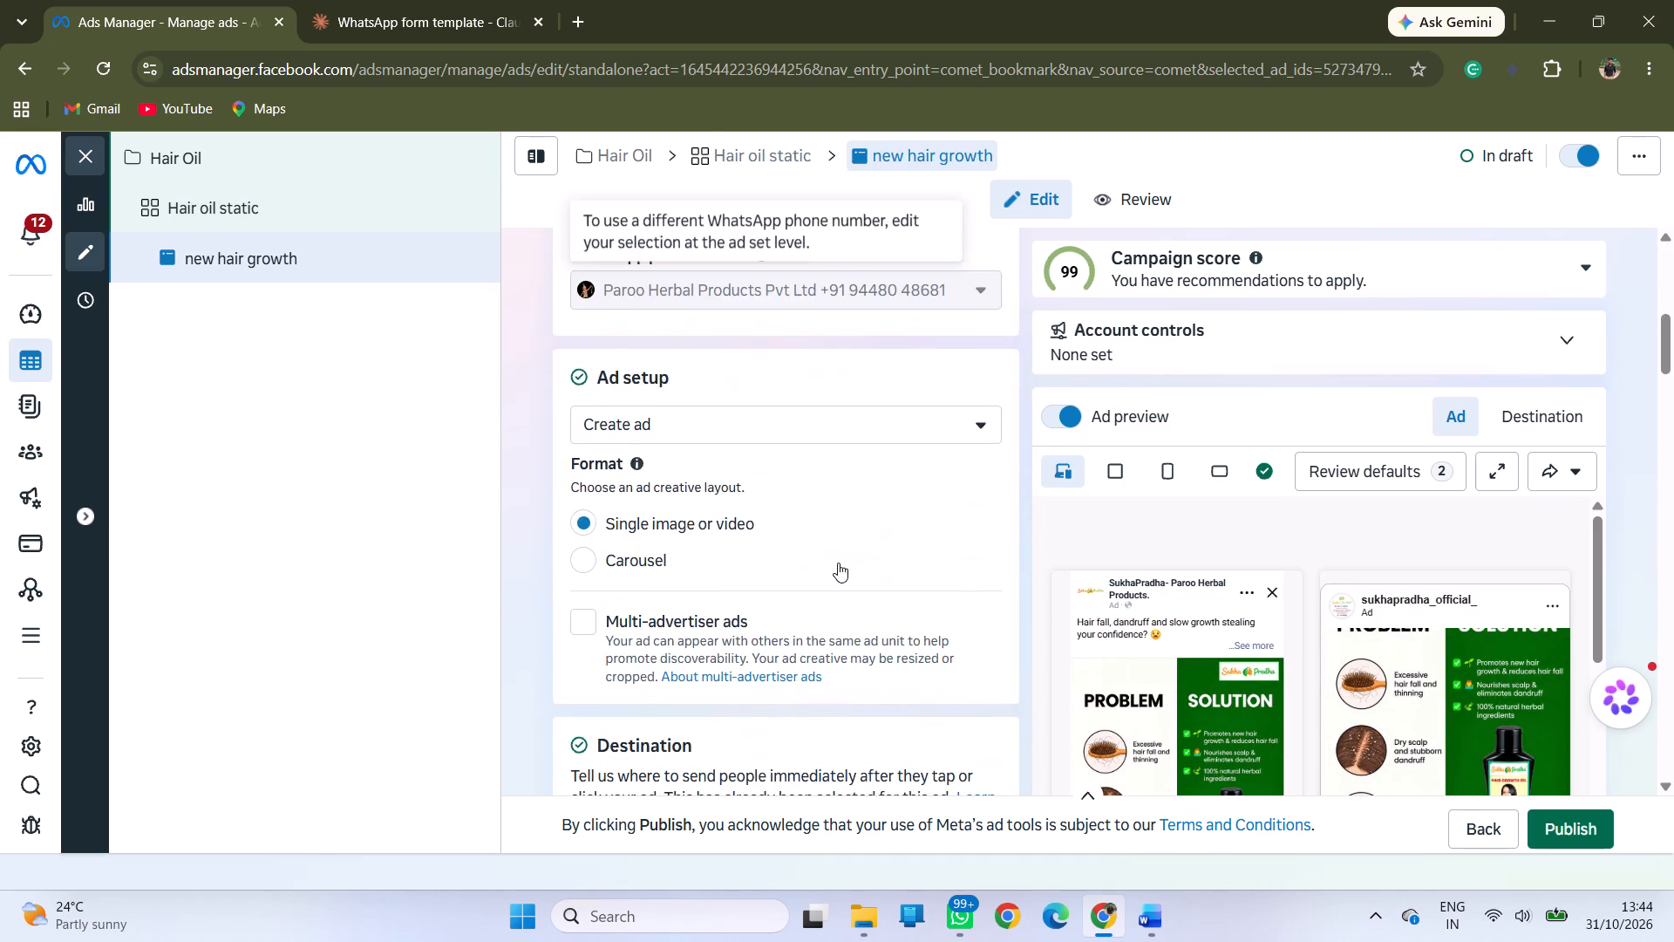
{"action": "scroll", "coordinate": [838, 563], "scroll_direction": "down", "scroll_amount": 6}
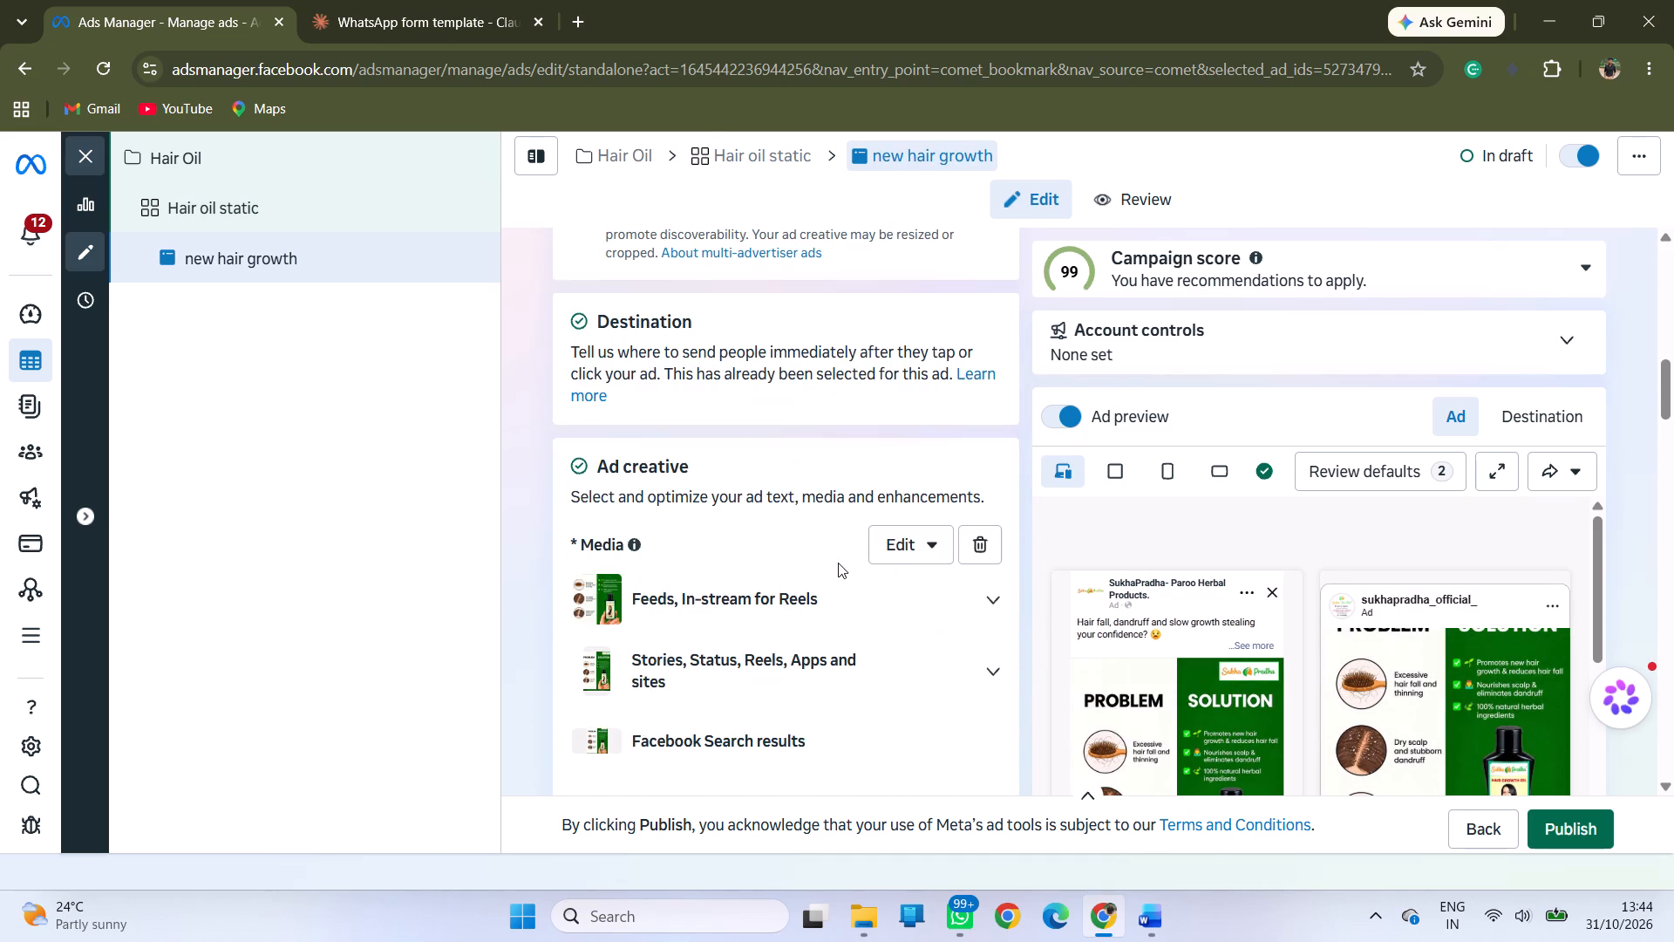
{"action": "scroll", "coordinate": [838, 563], "scroll_direction": "down", "scroll_amount": 2}
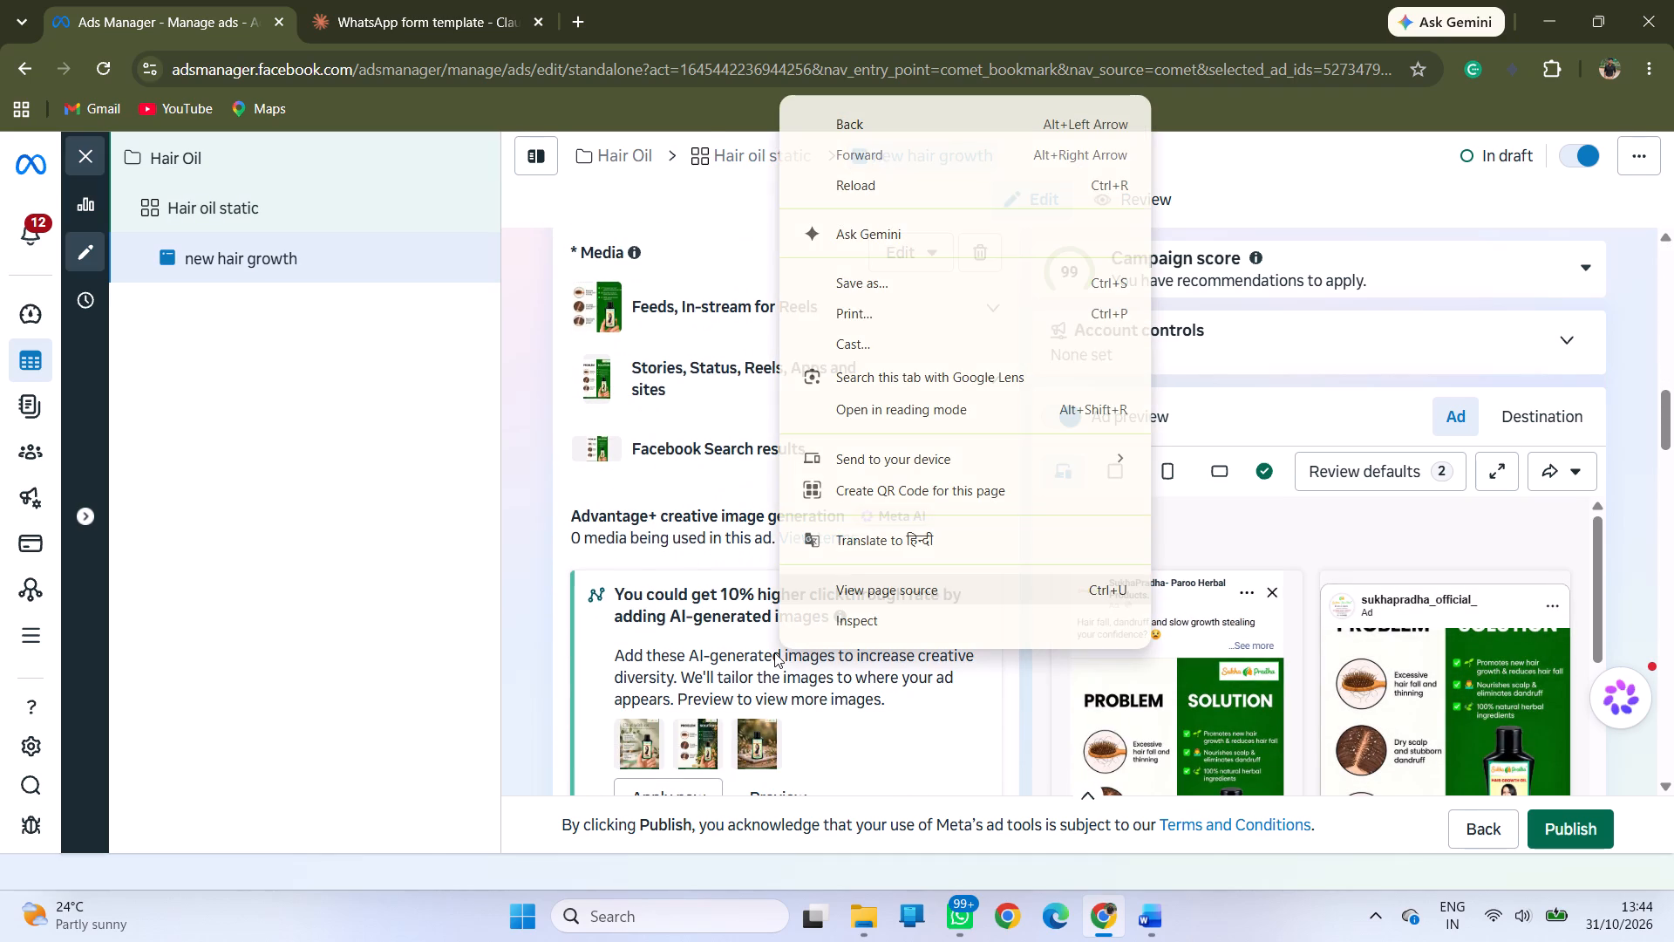
{"action": "left_click", "coordinate": [508, 603]}
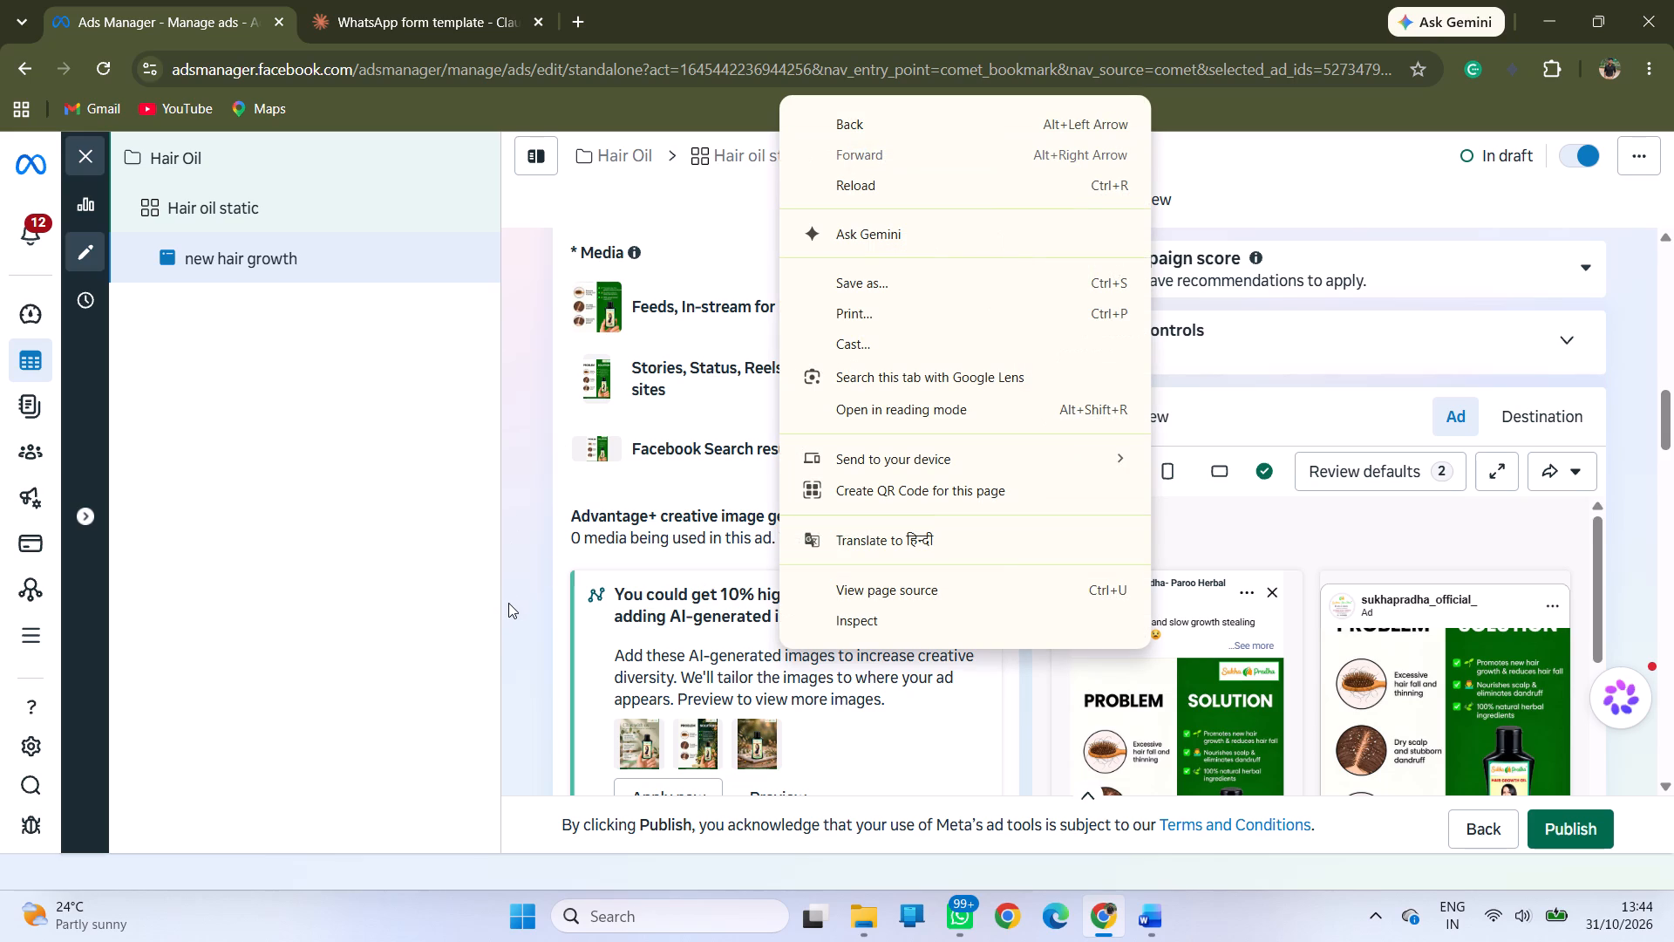
Review the ad's primary text, headline, description, call to action, creative enhancements, chat welcome message and tracking settings.
{"action": "scroll", "coordinate": [681, 577], "scroll_direction": "down", "scroll_amount": 3}
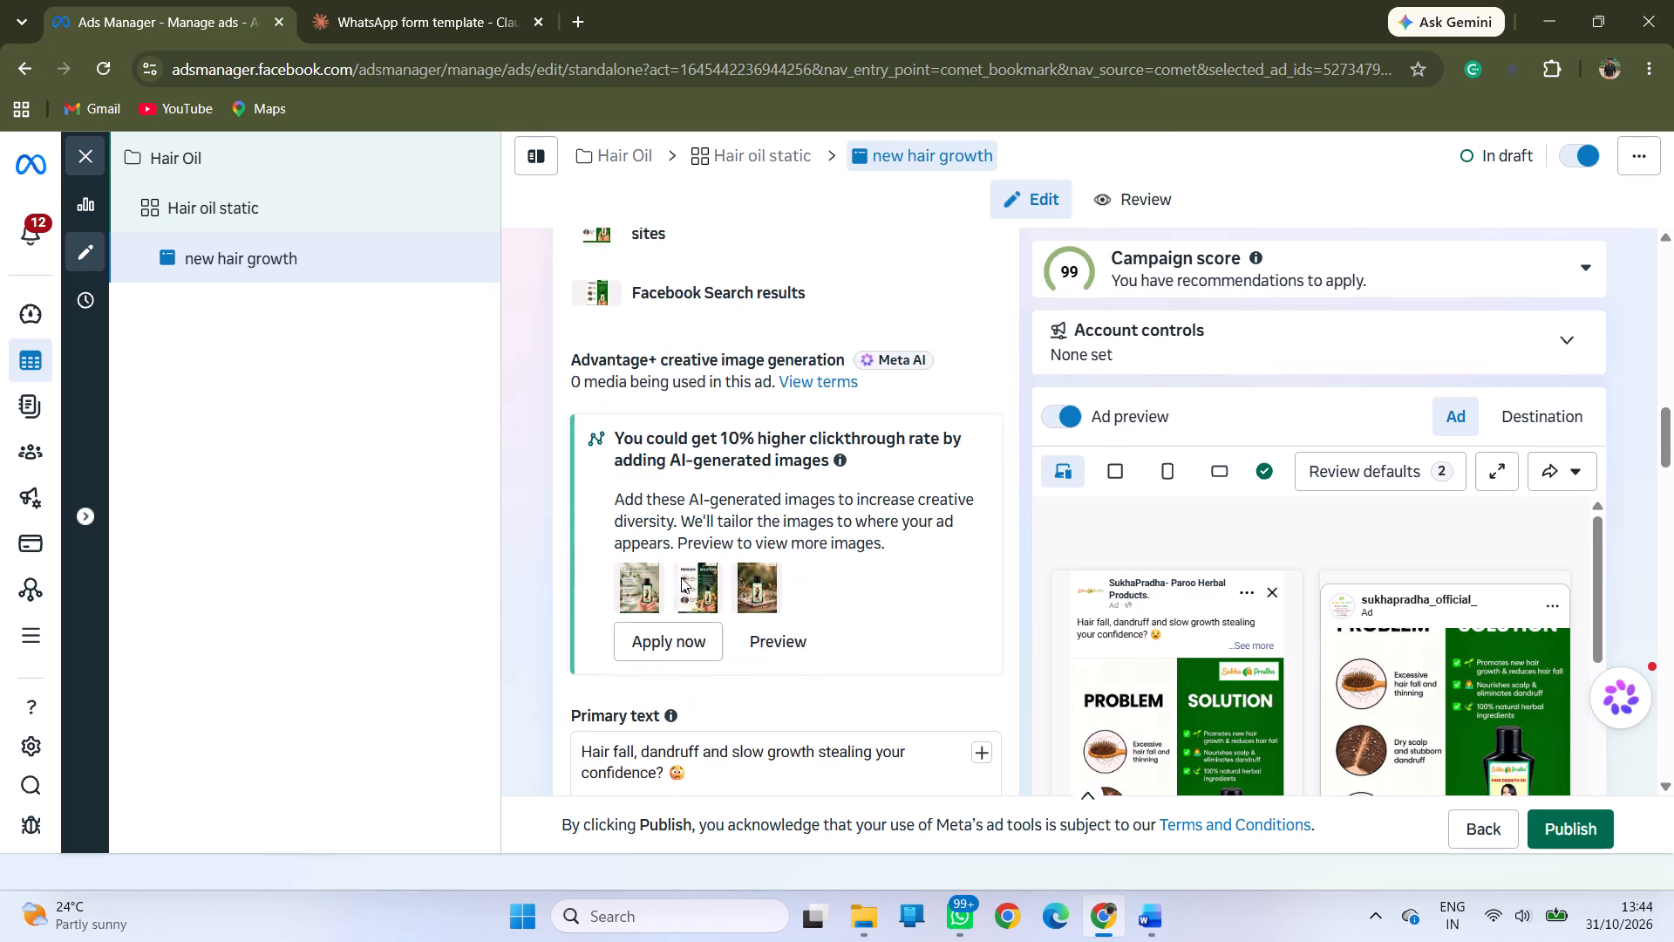
{"action": "scroll", "coordinate": [681, 577], "scroll_direction": "down", "scroll_amount": 12}
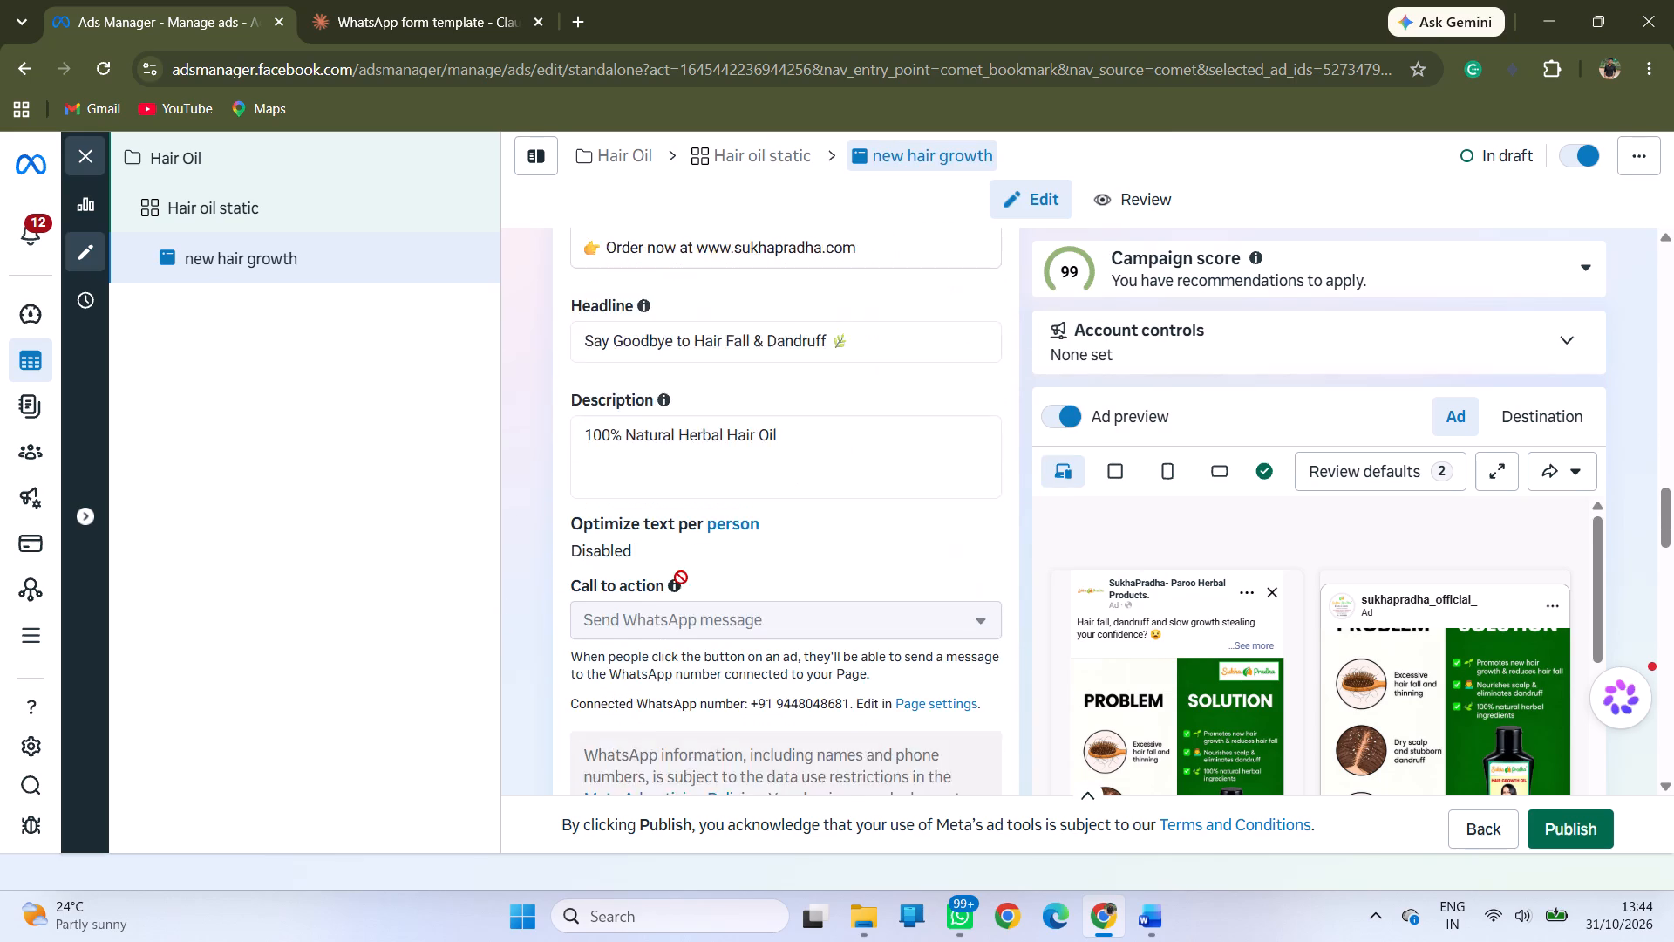
{"action": "scroll", "coordinate": [681, 577], "scroll_direction": "down", "scroll_amount": 12}
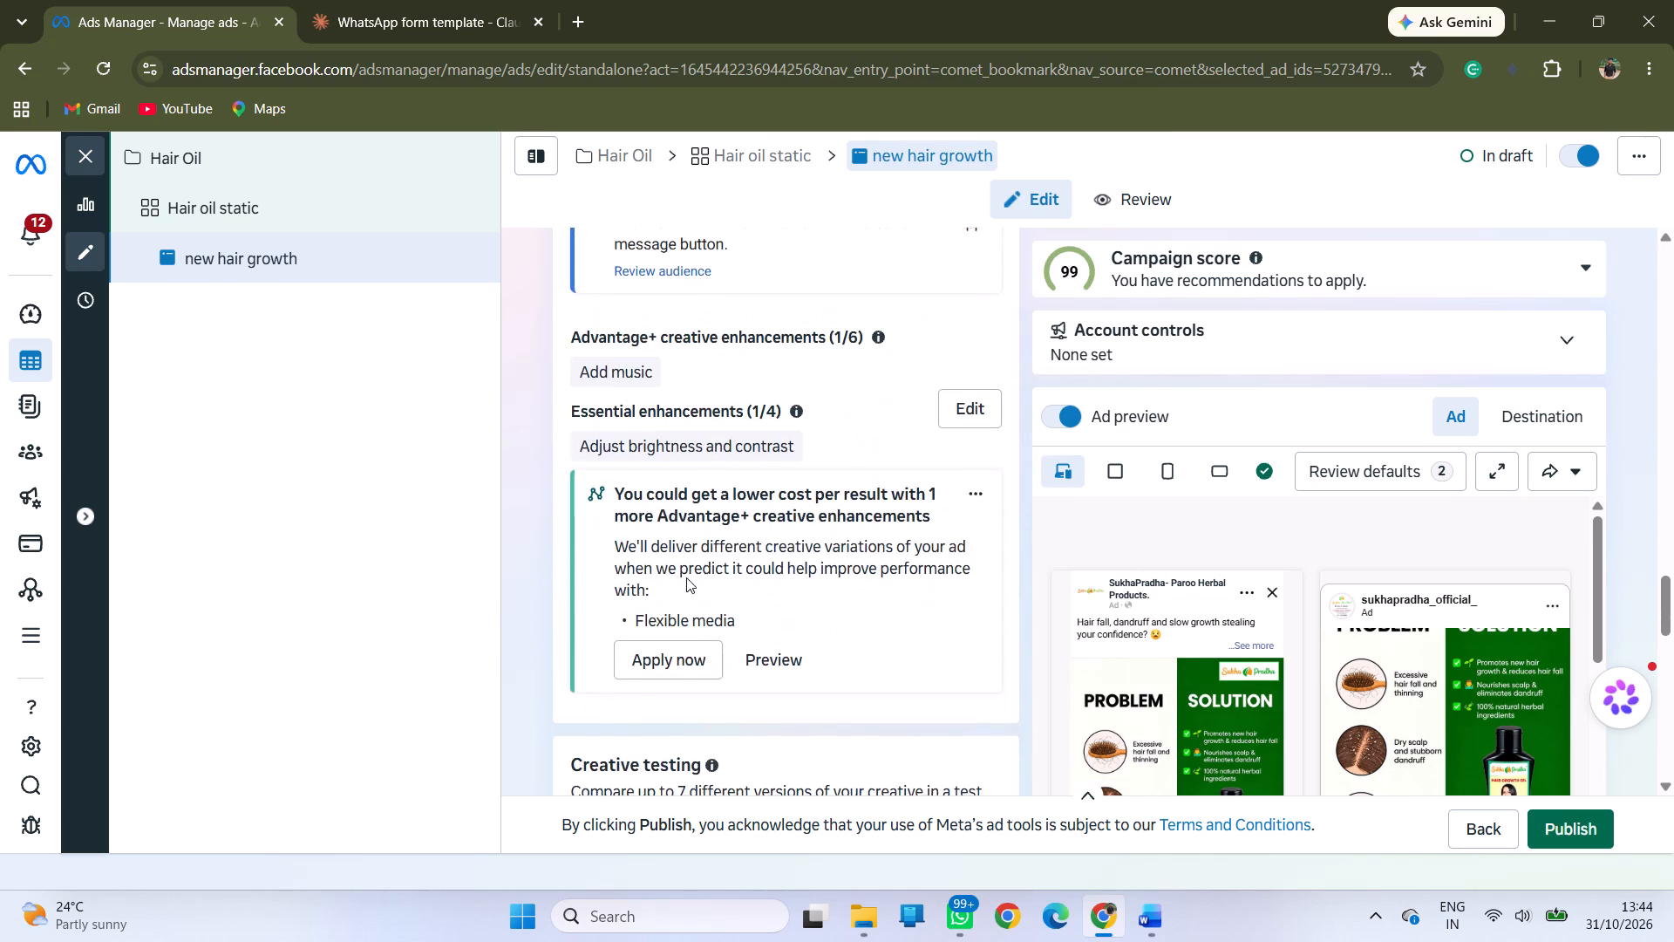
{"action": "scroll", "coordinate": [686, 577], "scroll_direction": "down", "scroll_amount": 11}
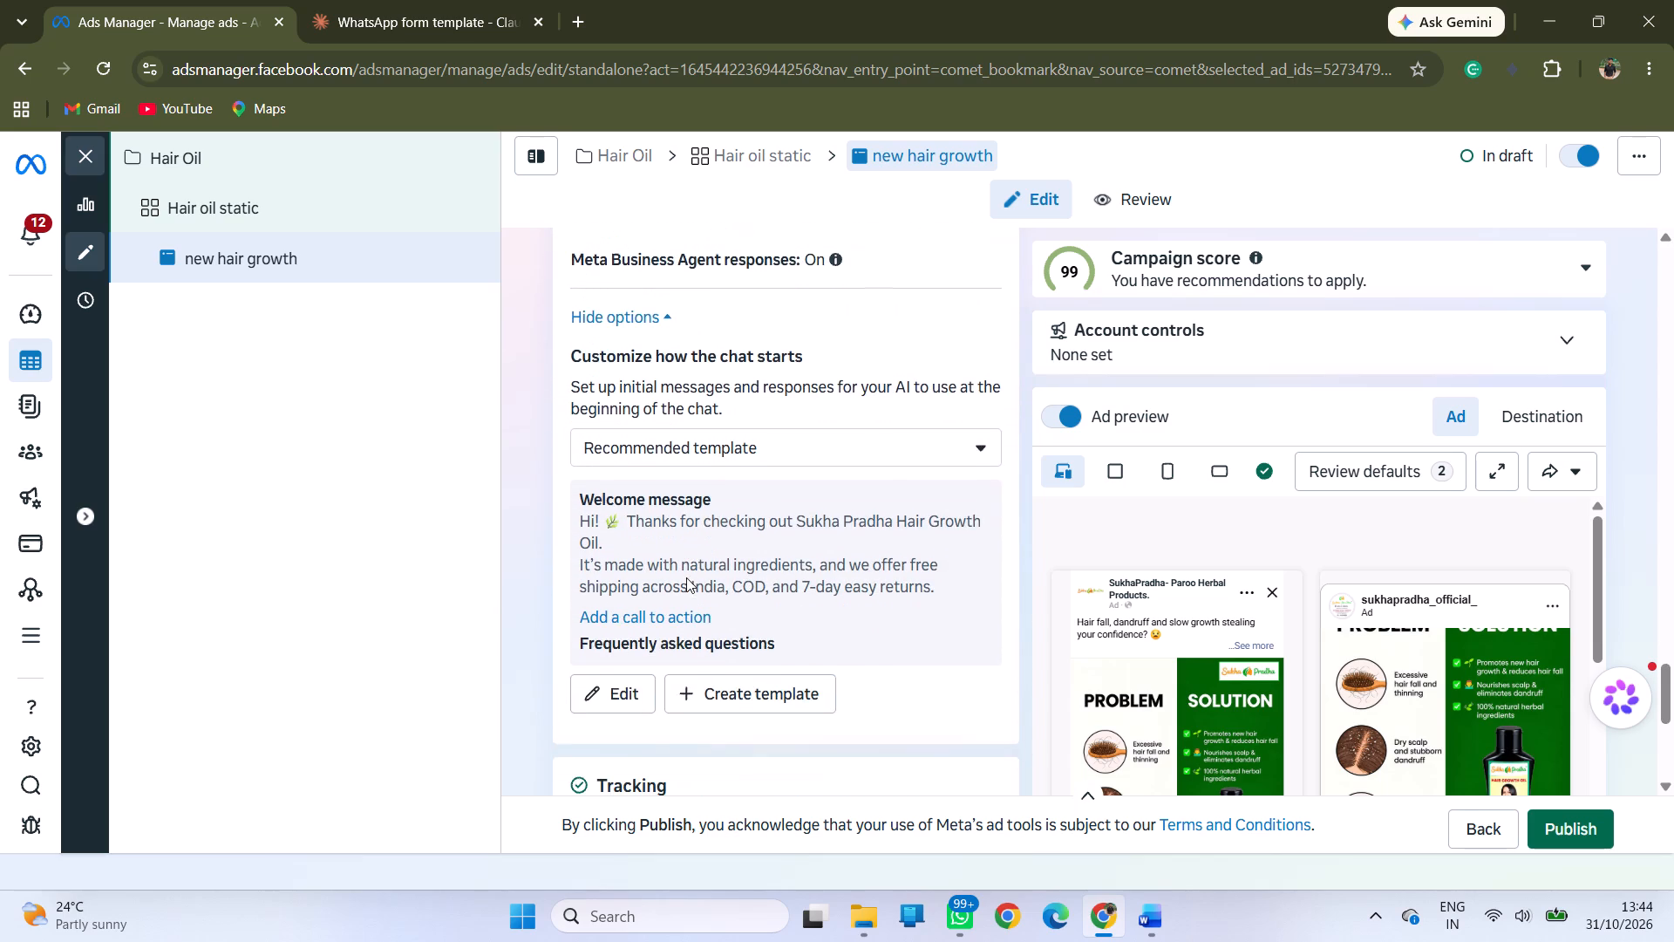
{"action": "scroll", "coordinate": [686, 577], "scroll_direction": "down", "scroll_amount": 5}
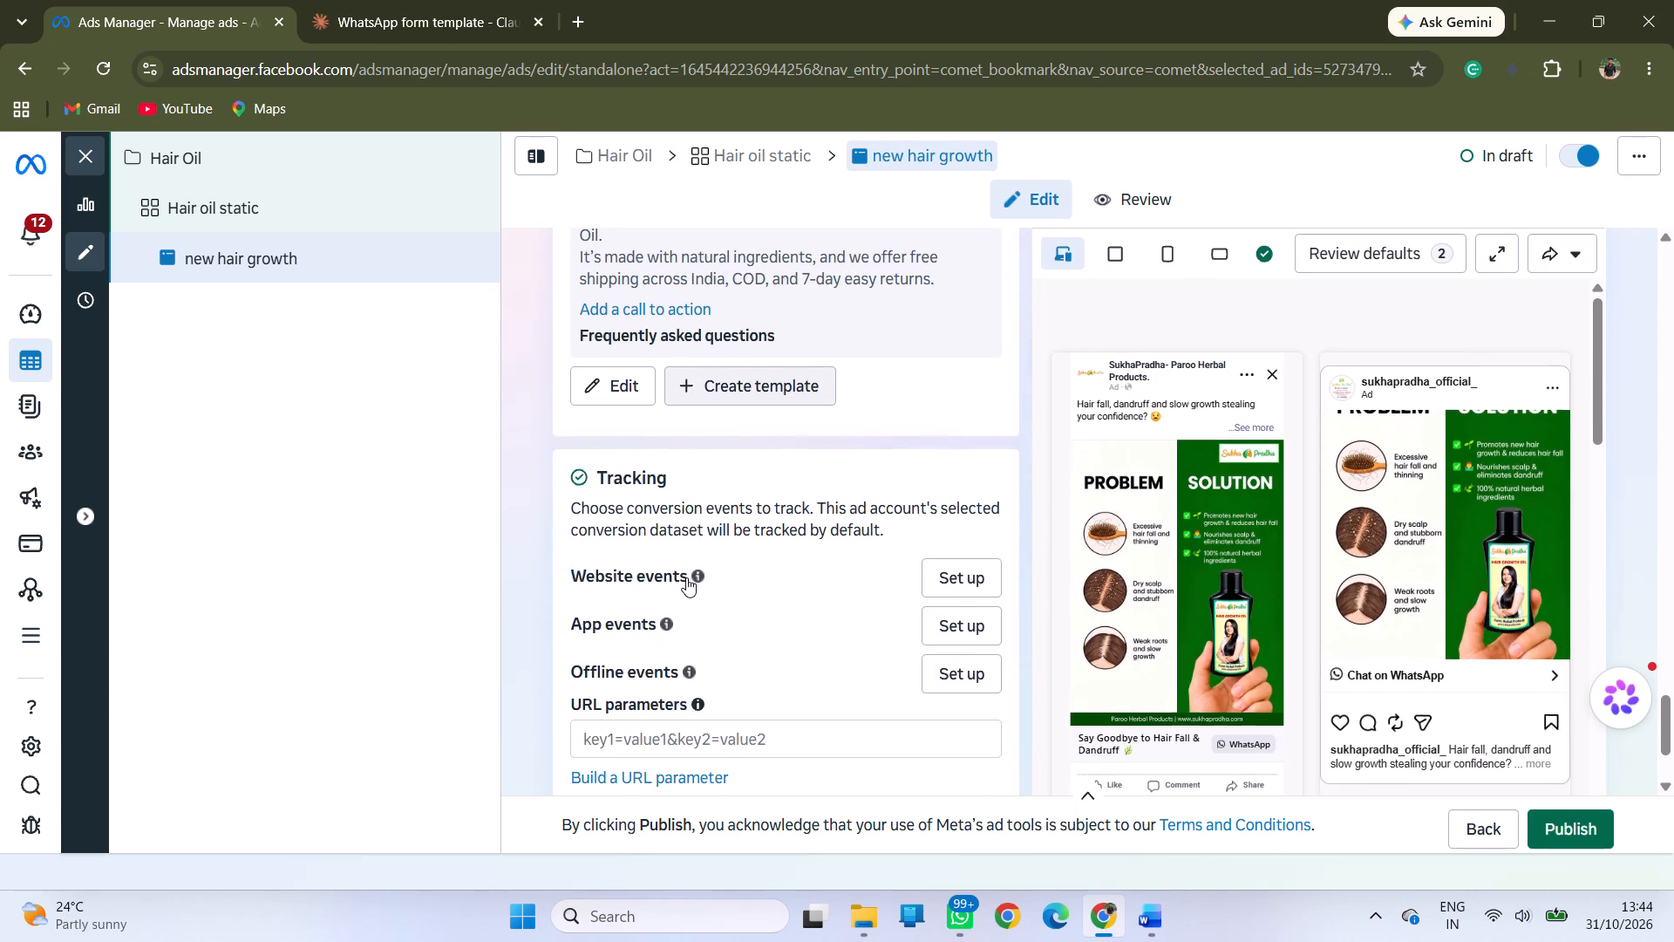
Switch the new hair growth ad off and submit it for publishing.
{"action": "scroll", "coordinate": [686, 577], "scroll_direction": "down", "scroll_amount": 11}
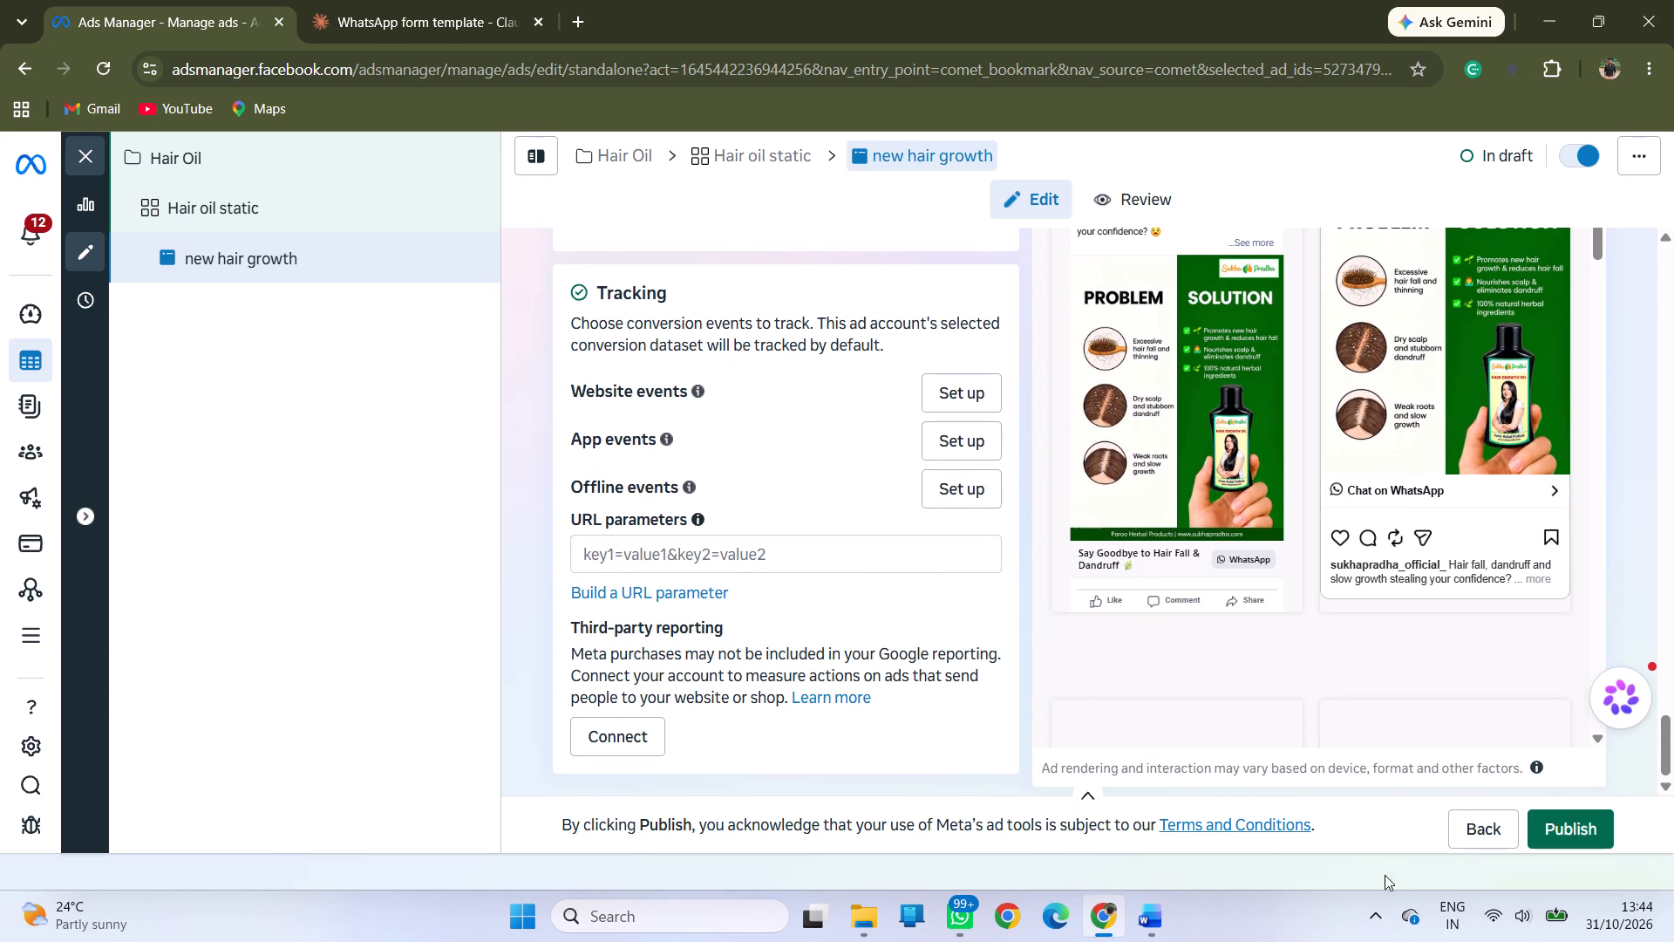
{"action": "left_click", "coordinate": [1567, 824]}
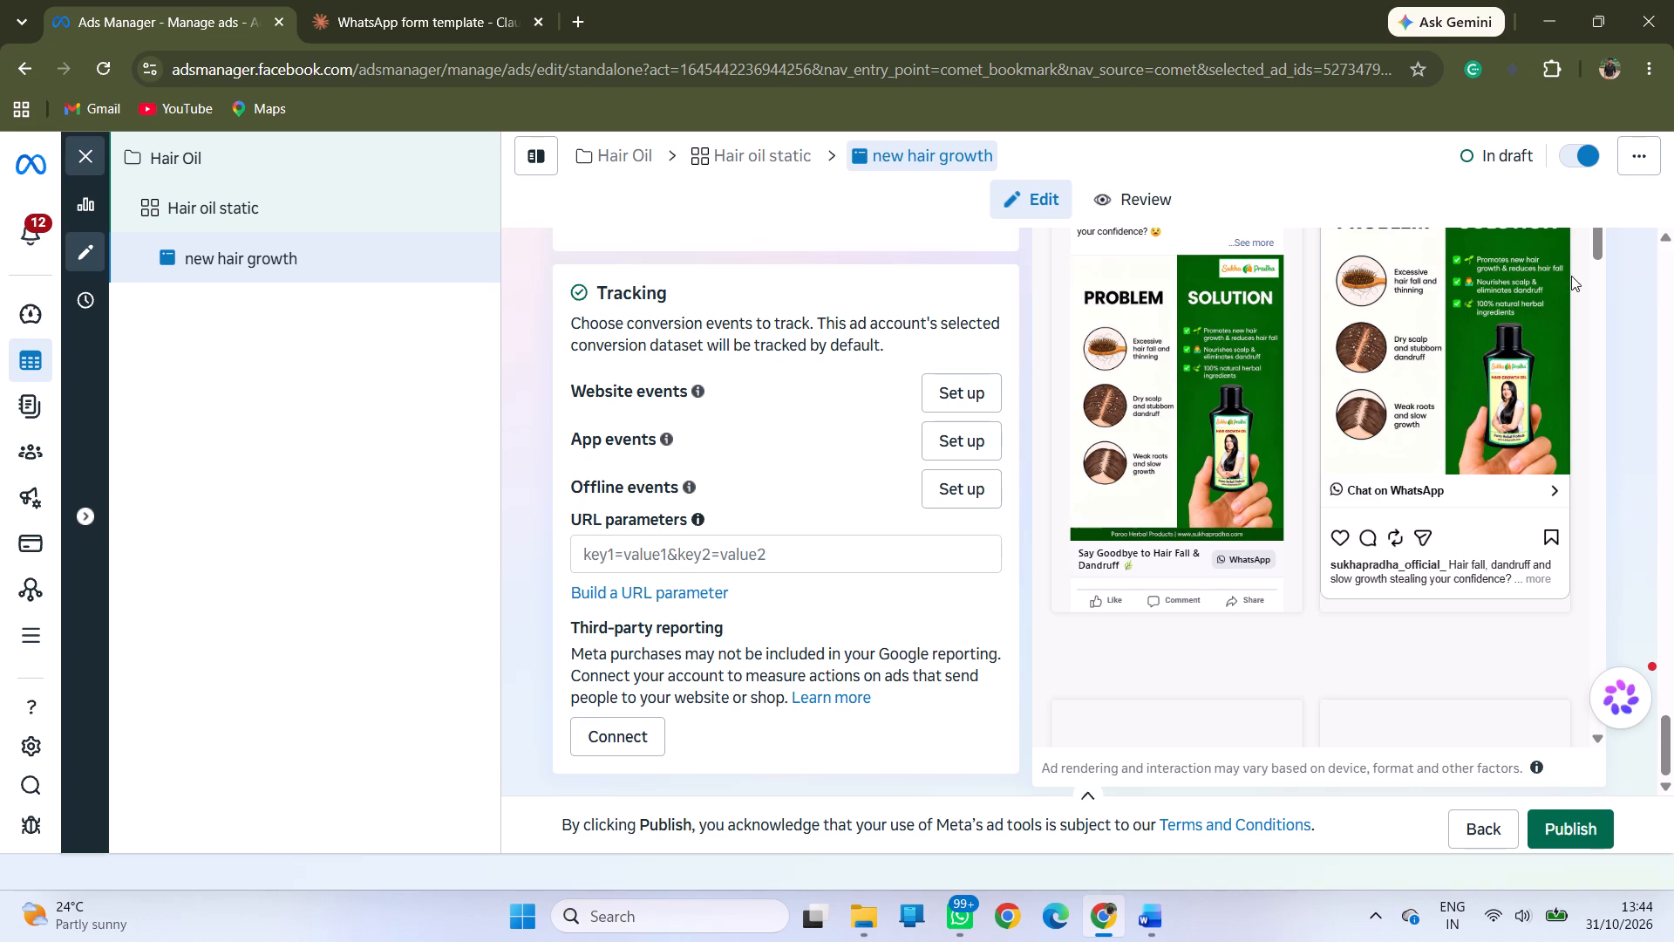
{"action": "left_click", "coordinate": [1578, 160]}
{"action": "left_click", "coordinate": [1565, 831]}
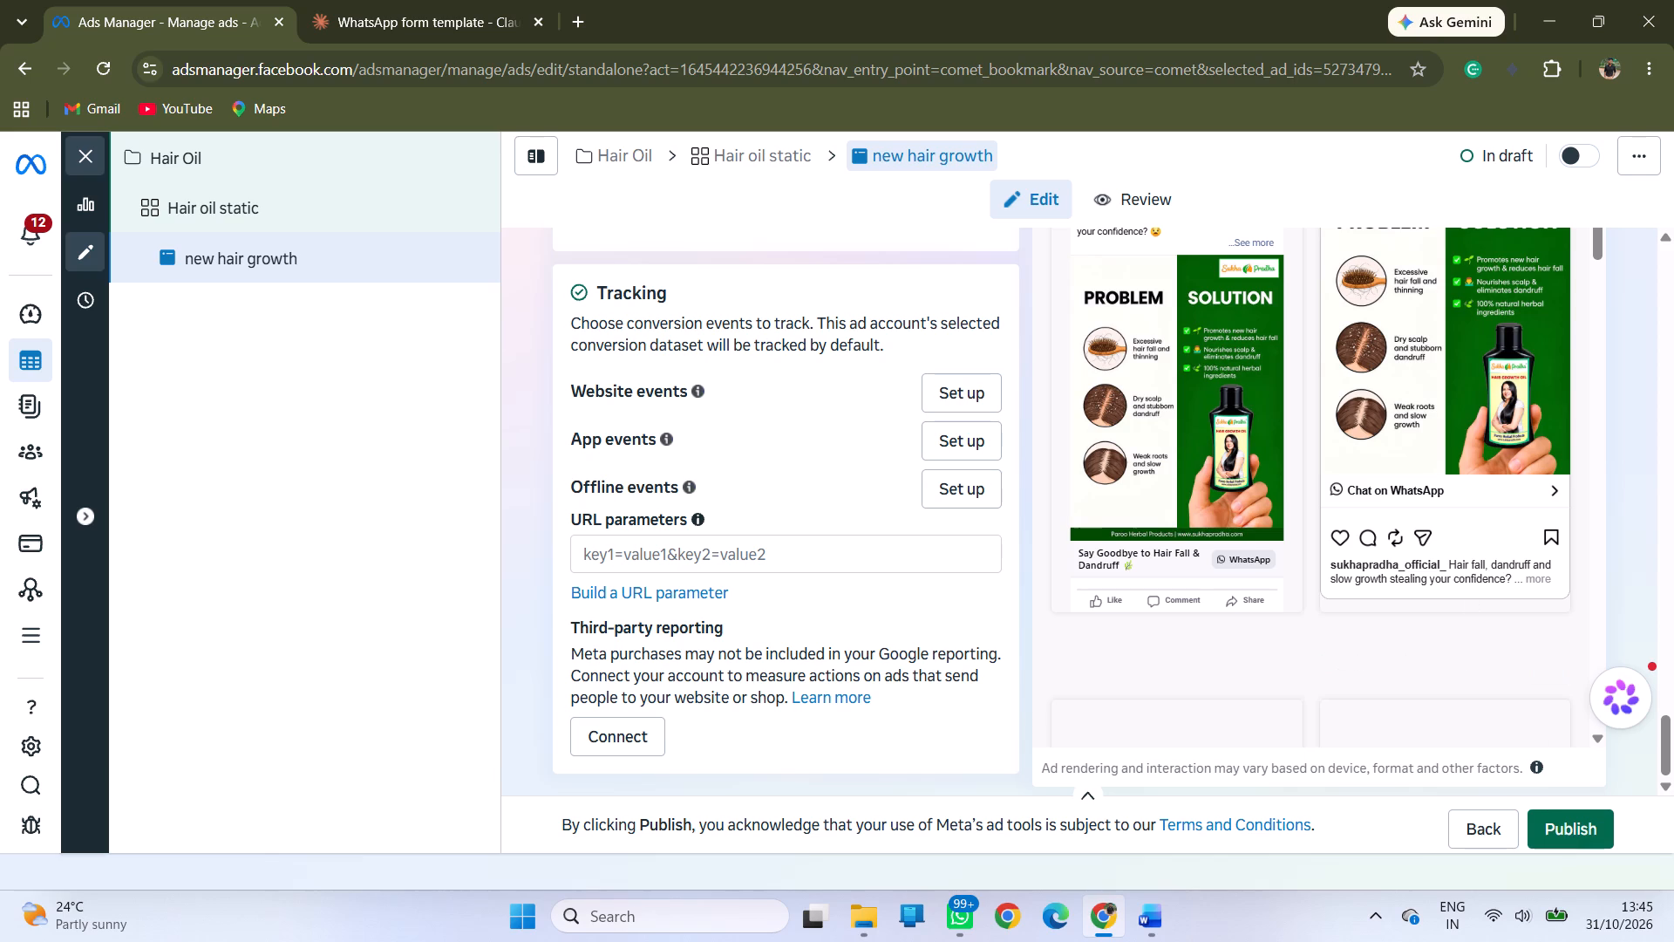
Review the new hair growth ad's placement previews and its summary of name, linked accounts, format and creative enhancements.
{"action": "left_click", "coordinate": [1127, 207]}
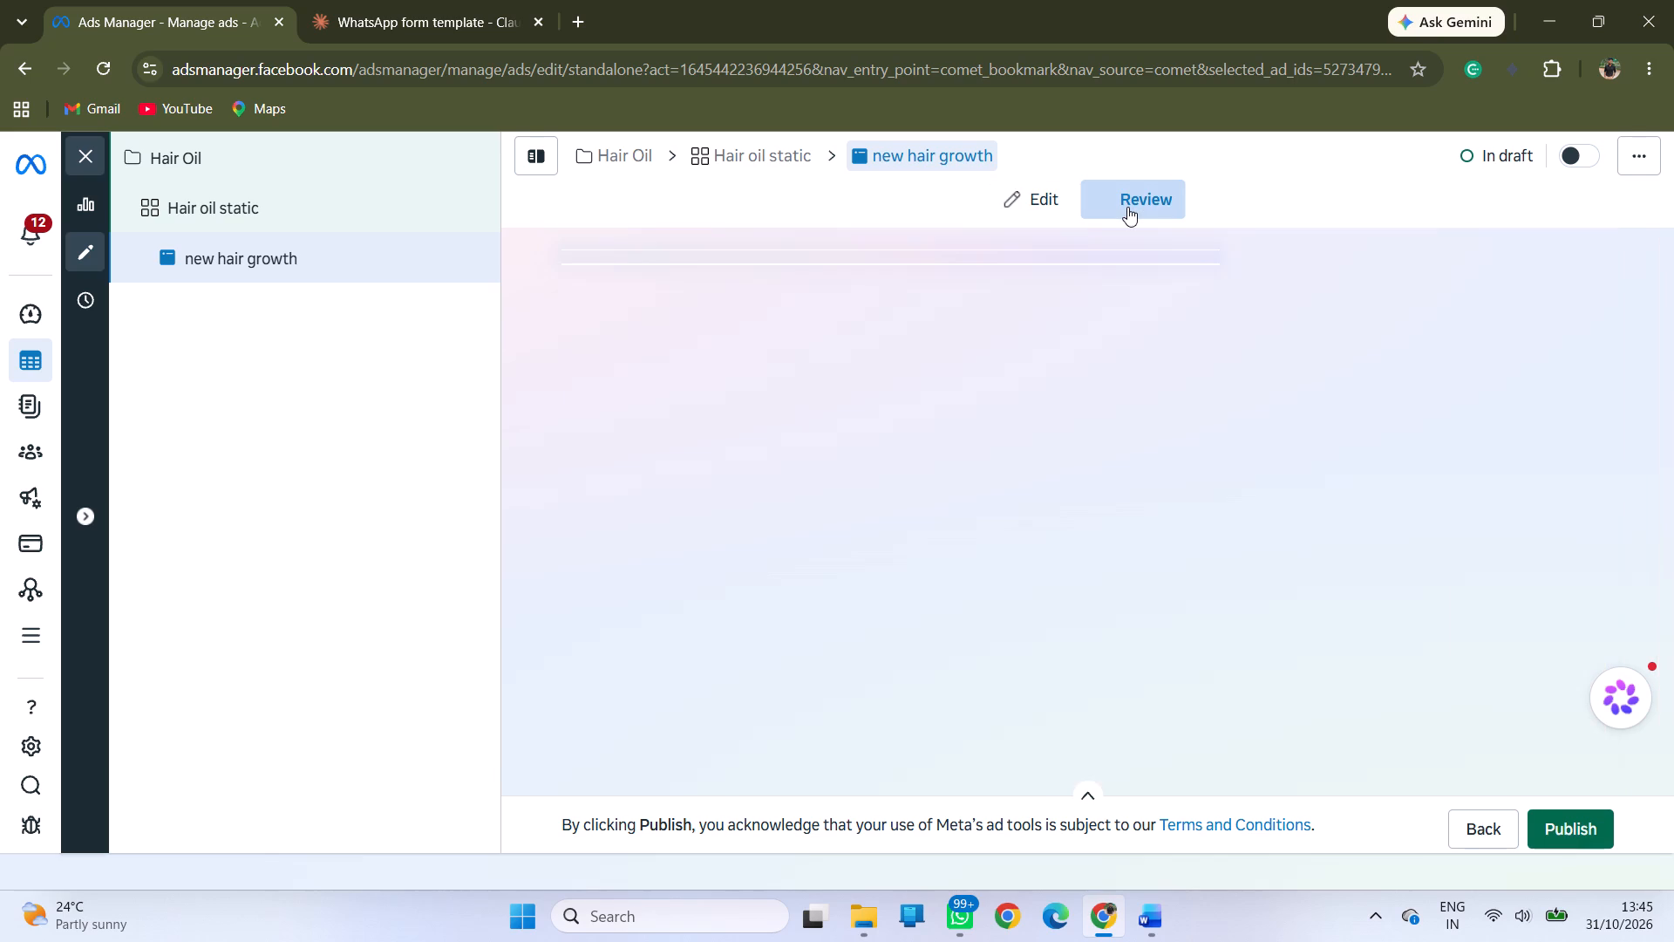
{"action": "scroll", "coordinate": [893, 485], "scroll_direction": "down", "scroll_amount": 2}
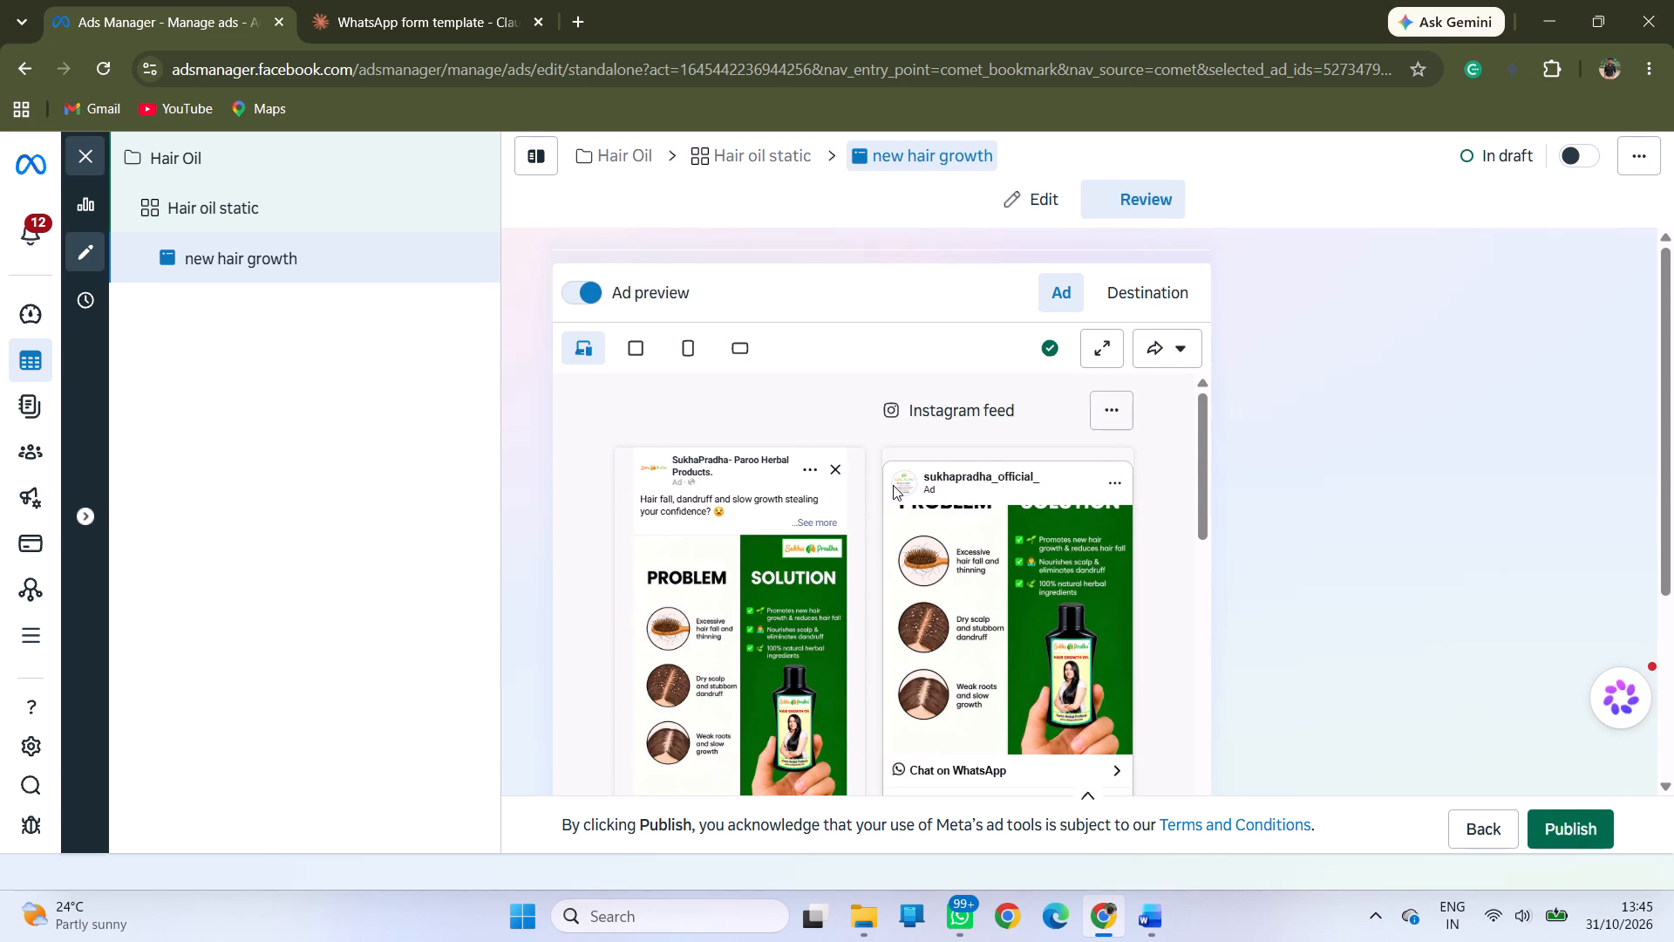
{"action": "scroll", "coordinate": [893, 485], "scroll_direction": "down", "scroll_amount": 10}
{"action": "scroll", "coordinate": [893, 485], "scroll_direction": "up", "scroll_amount": 7}
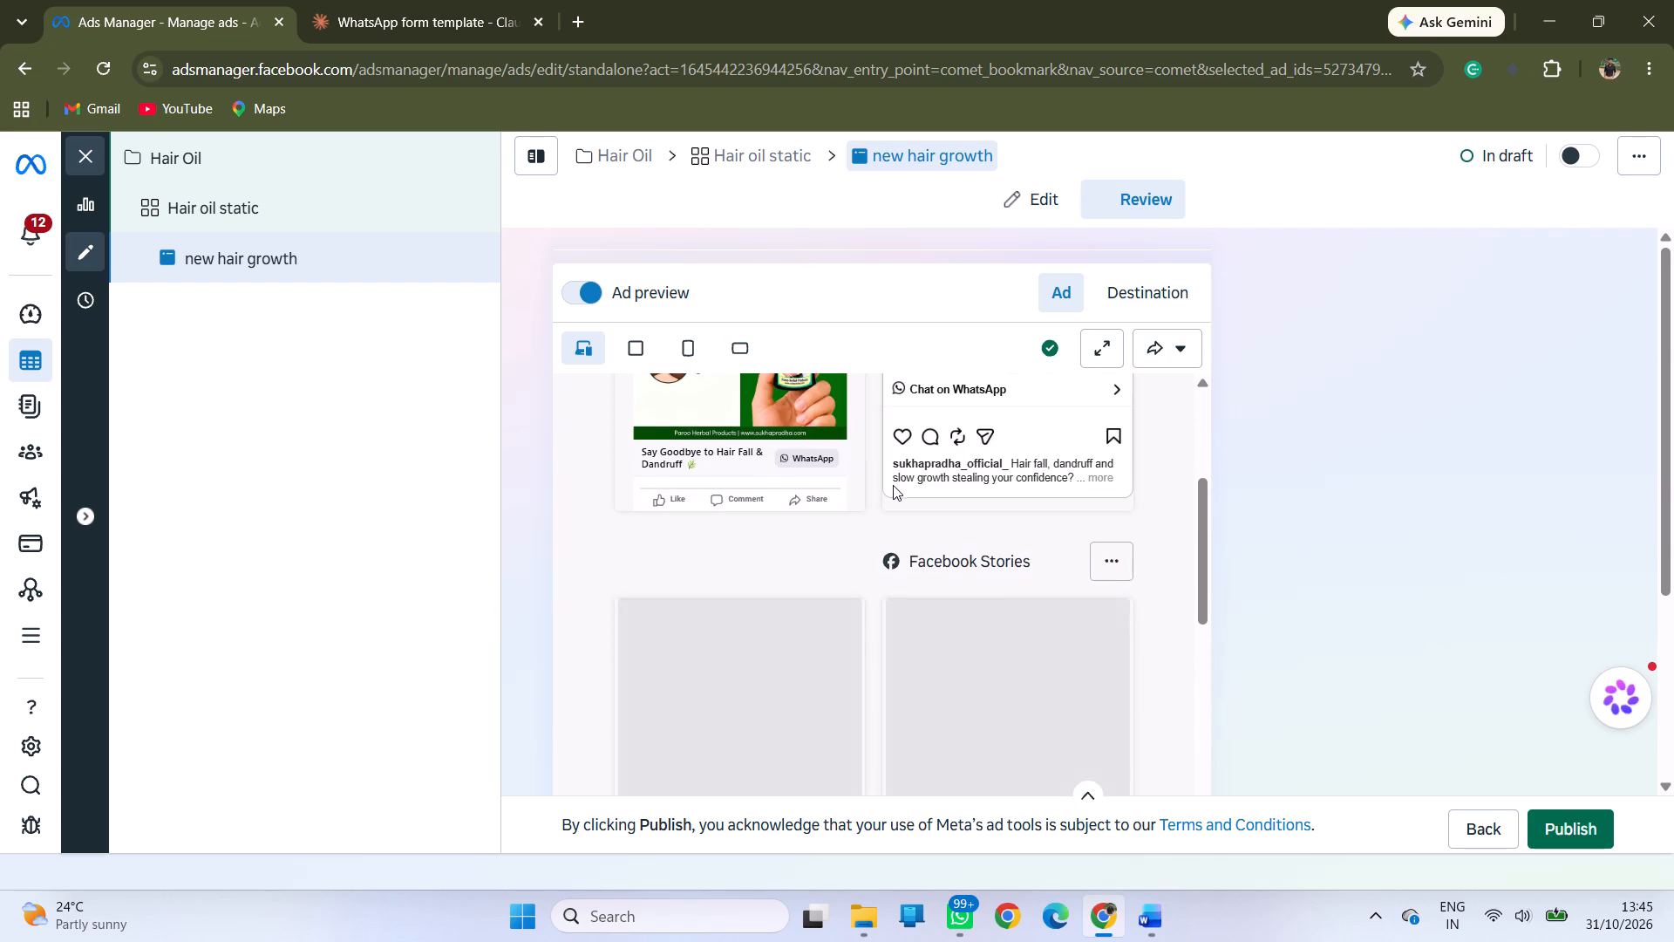
{"action": "scroll", "coordinate": [893, 485], "scroll_direction": "up", "scroll_amount": 5}
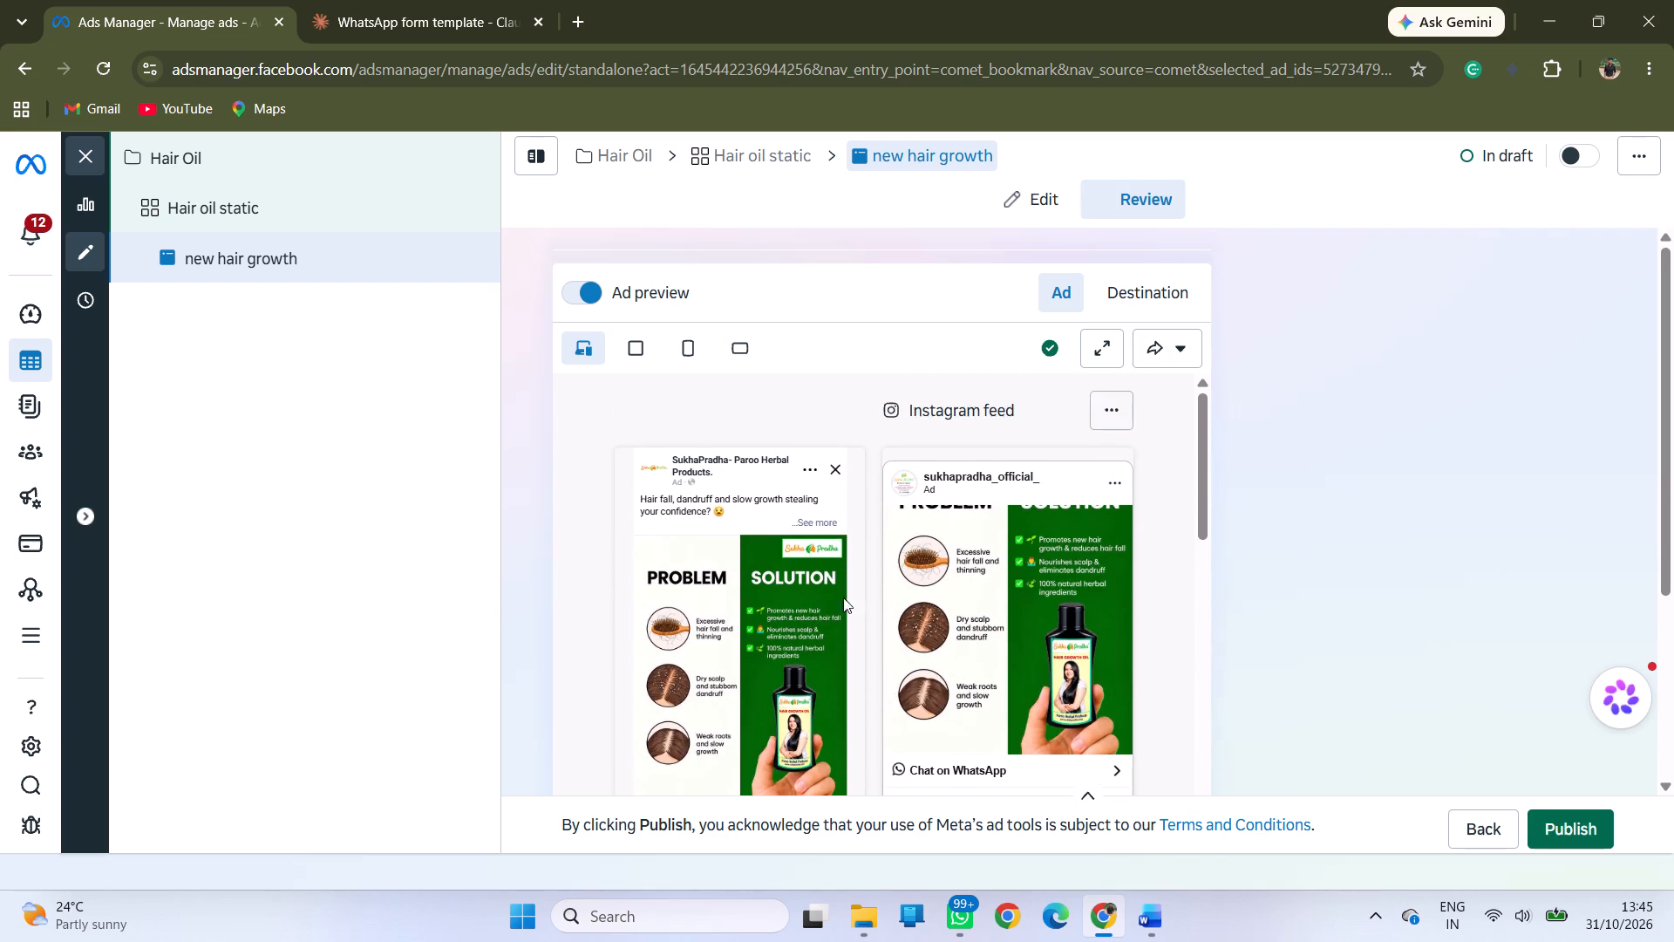
{"action": "scroll", "coordinate": [786, 627], "scroll_direction": "down", "scroll_amount": 6}
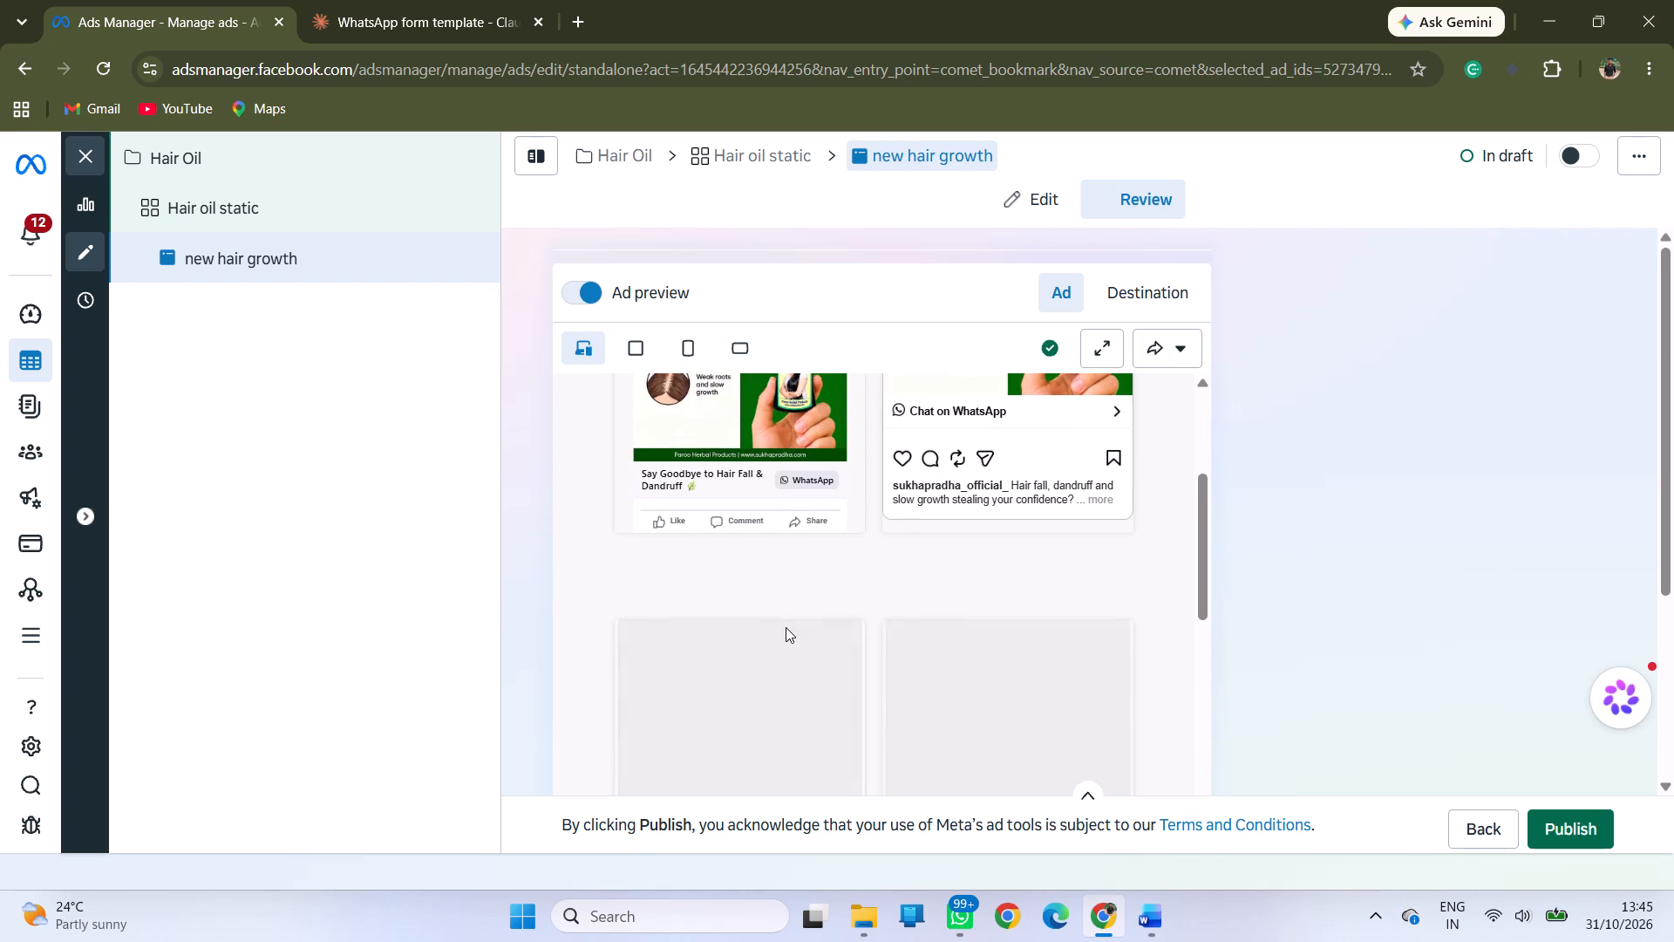
{"action": "scroll", "coordinate": [786, 627], "scroll_direction": "down", "scroll_amount": 1}
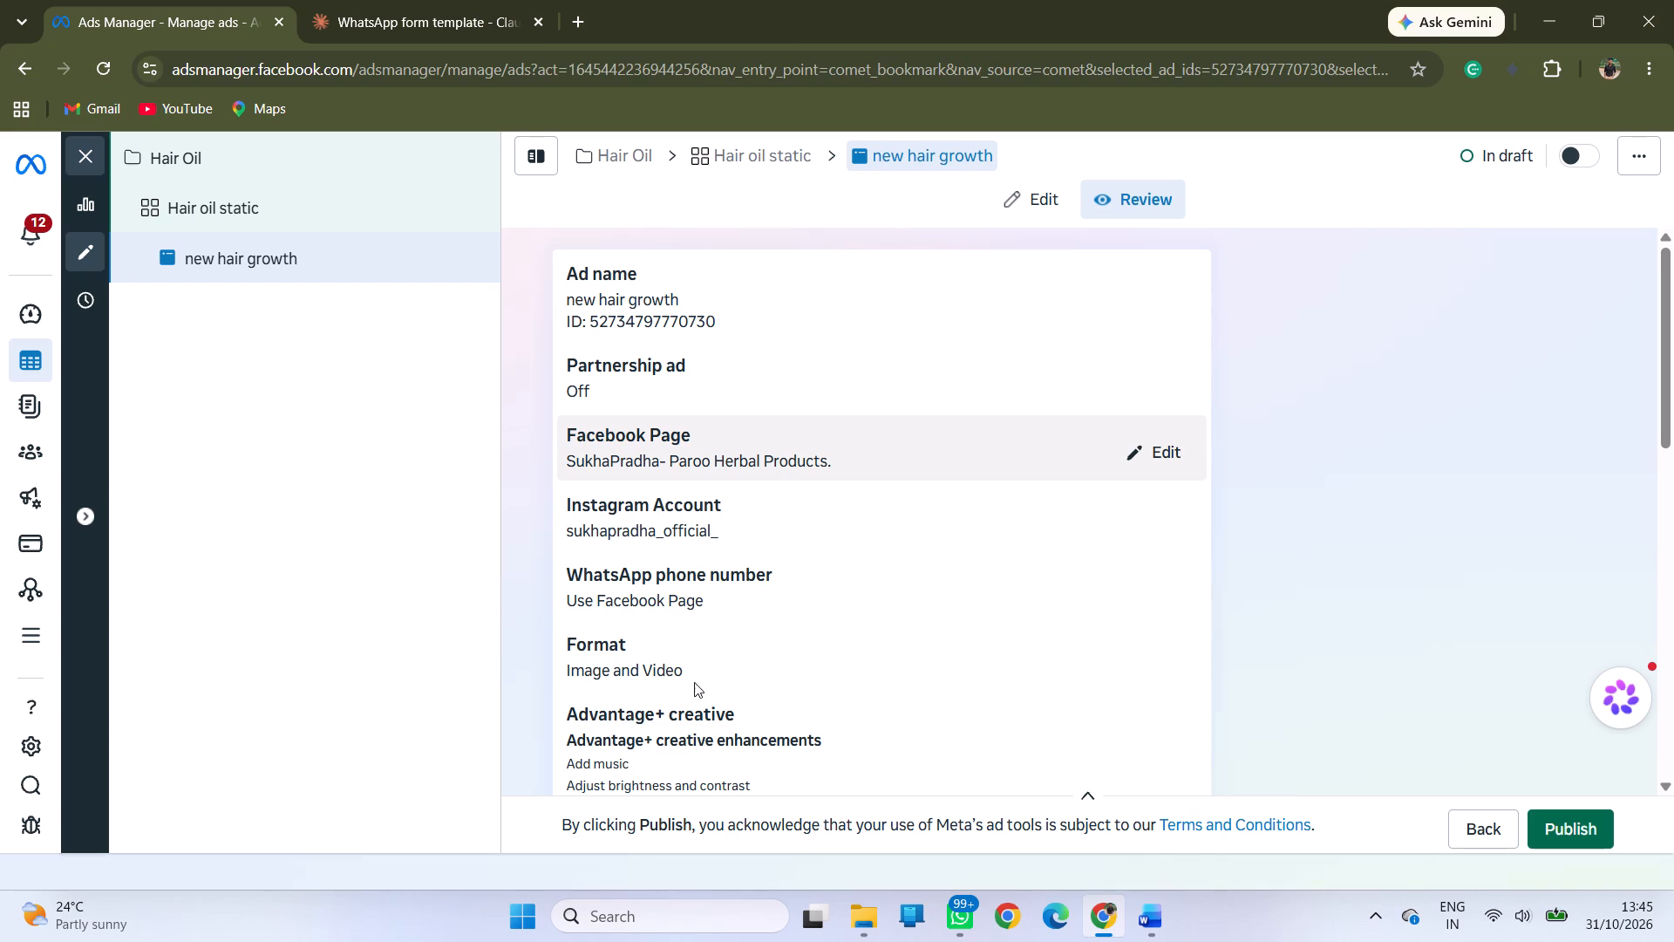
{"action": "scroll", "coordinate": [853, 567], "scroll_direction": "down", "scroll_amount": 2}
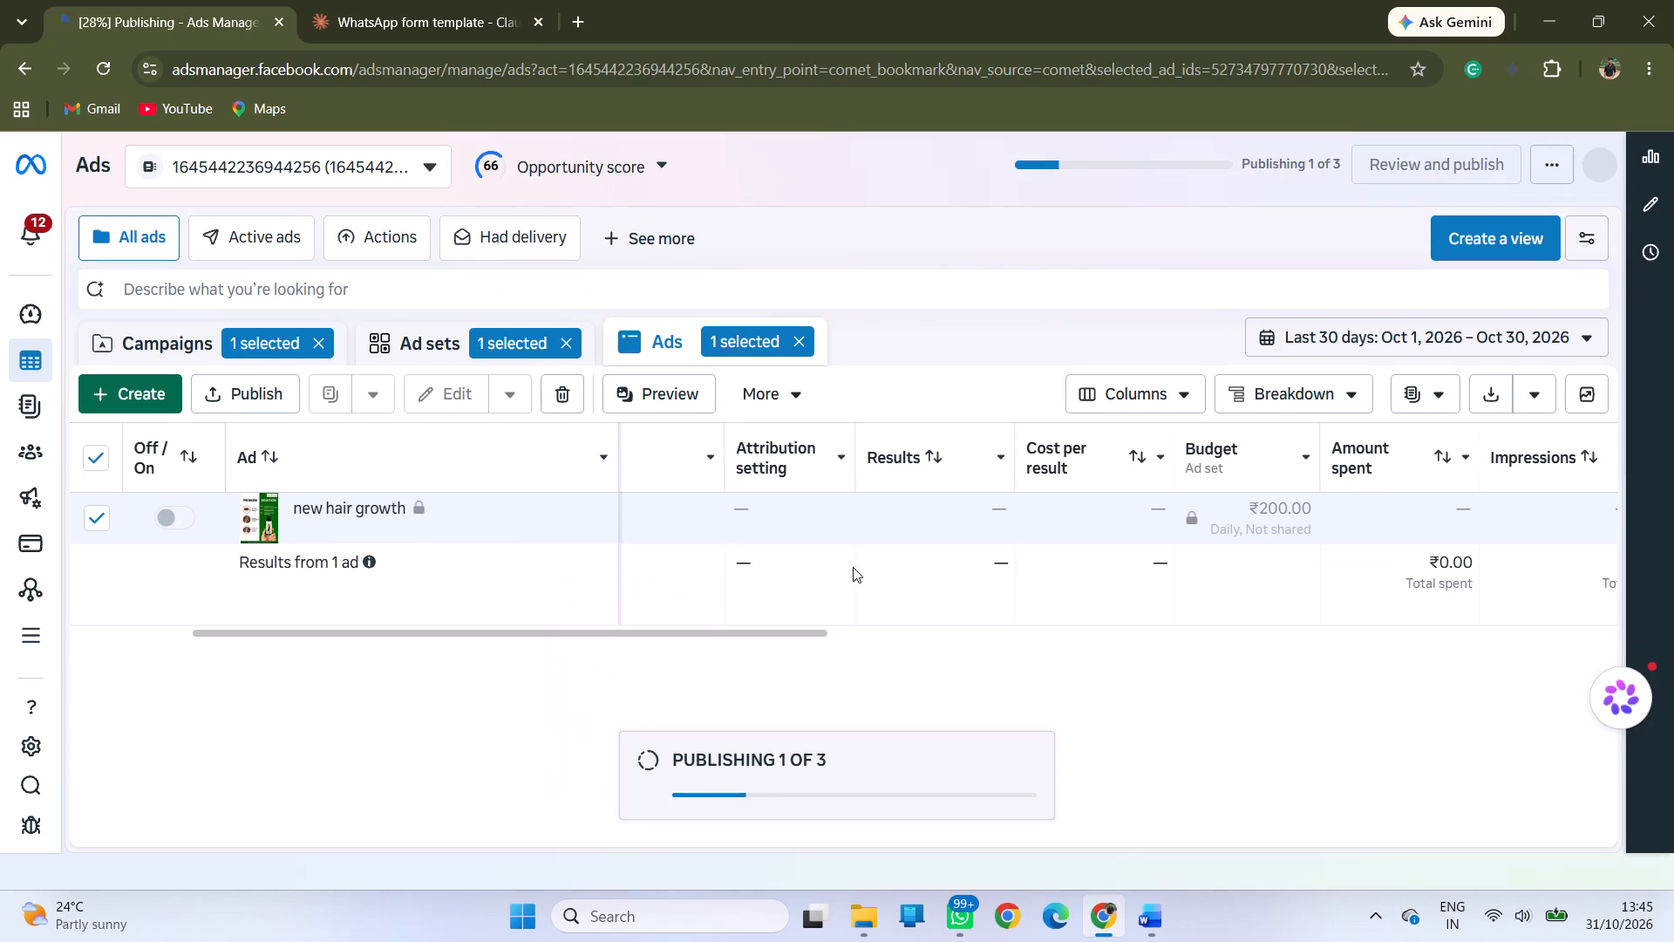
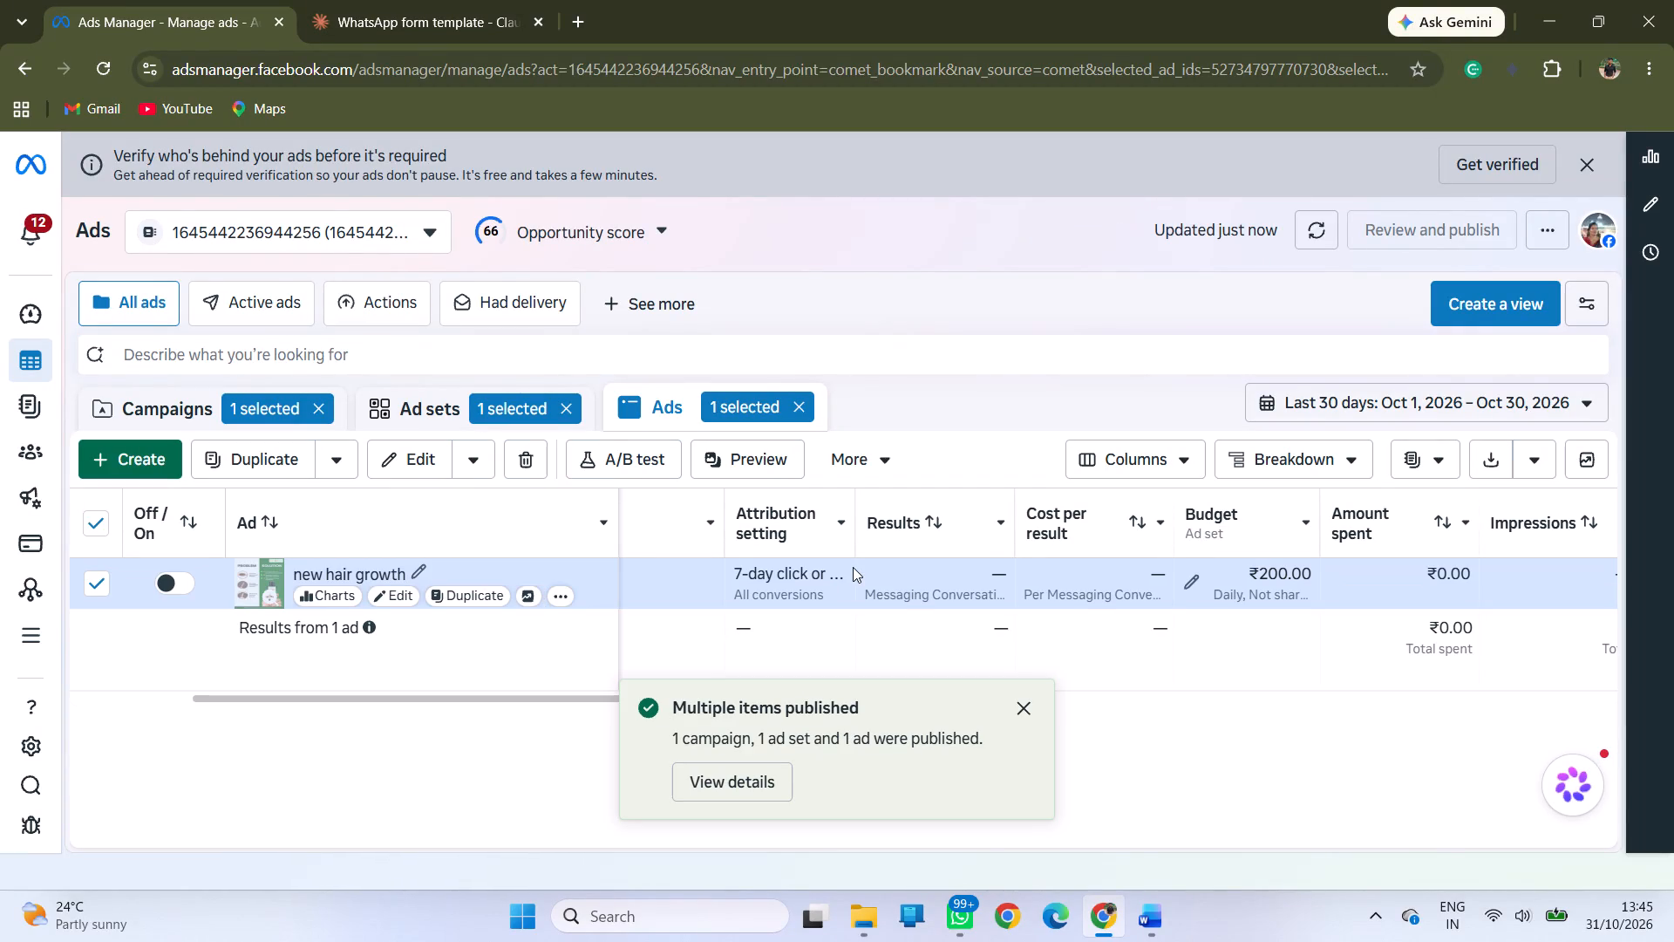
Clear the campaign, ad set and ad selections, and turn on the new hair growth ad.
{"action": "left_click", "coordinate": [323, 407]}
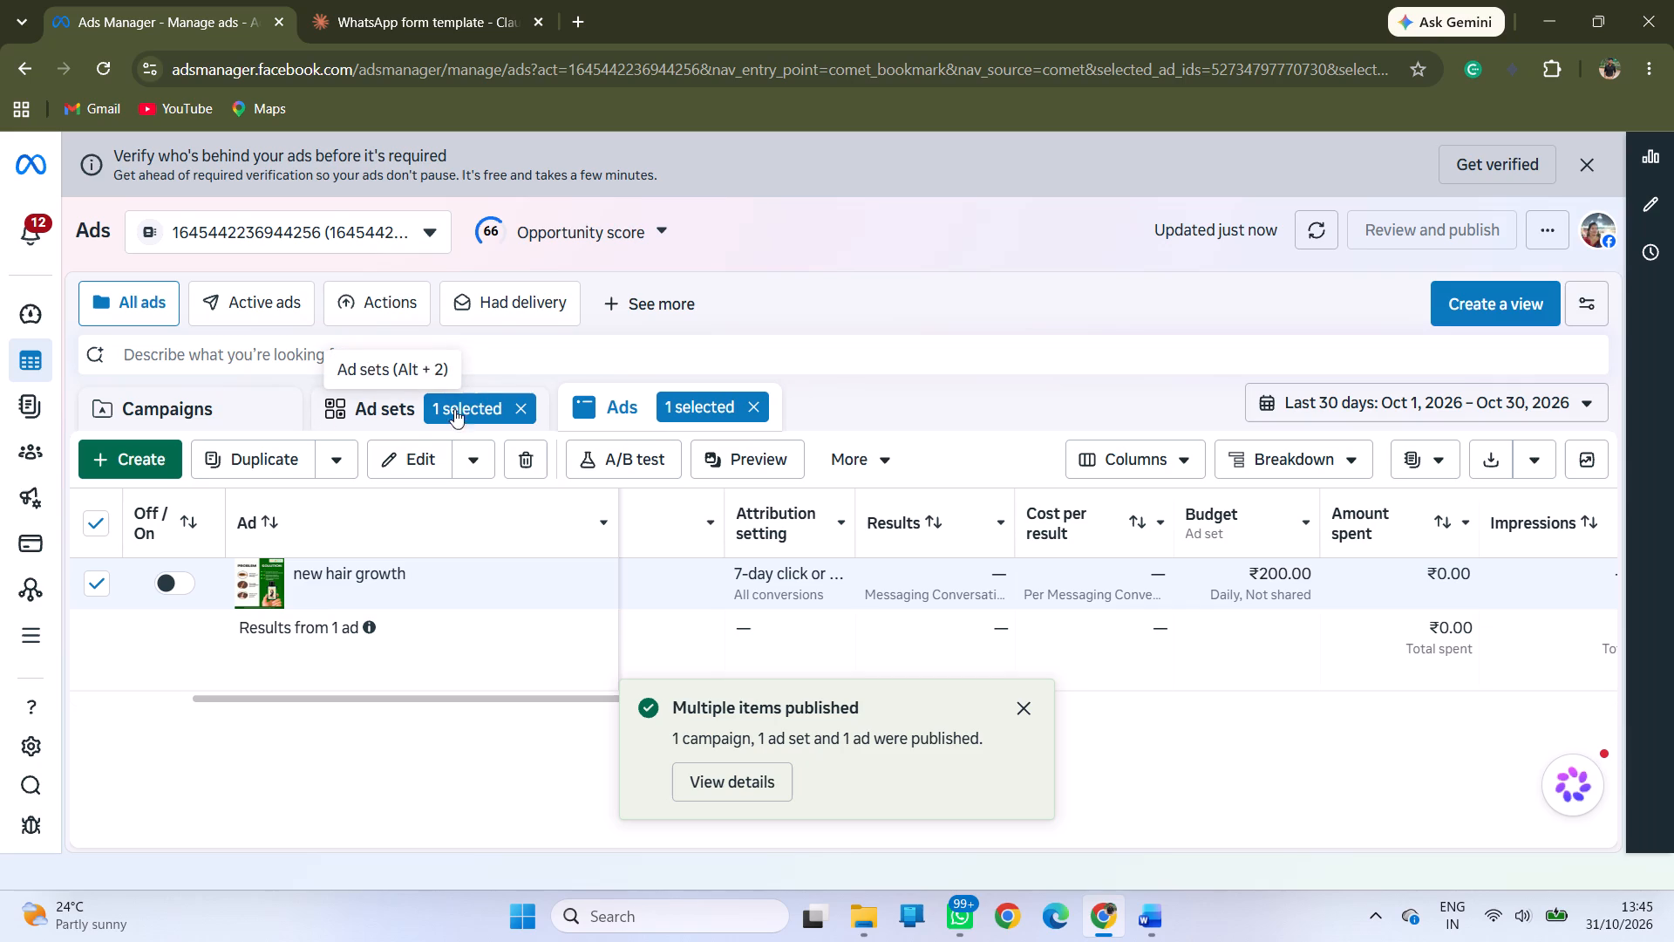
{"action": "left_click", "coordinate": [513, 403]}
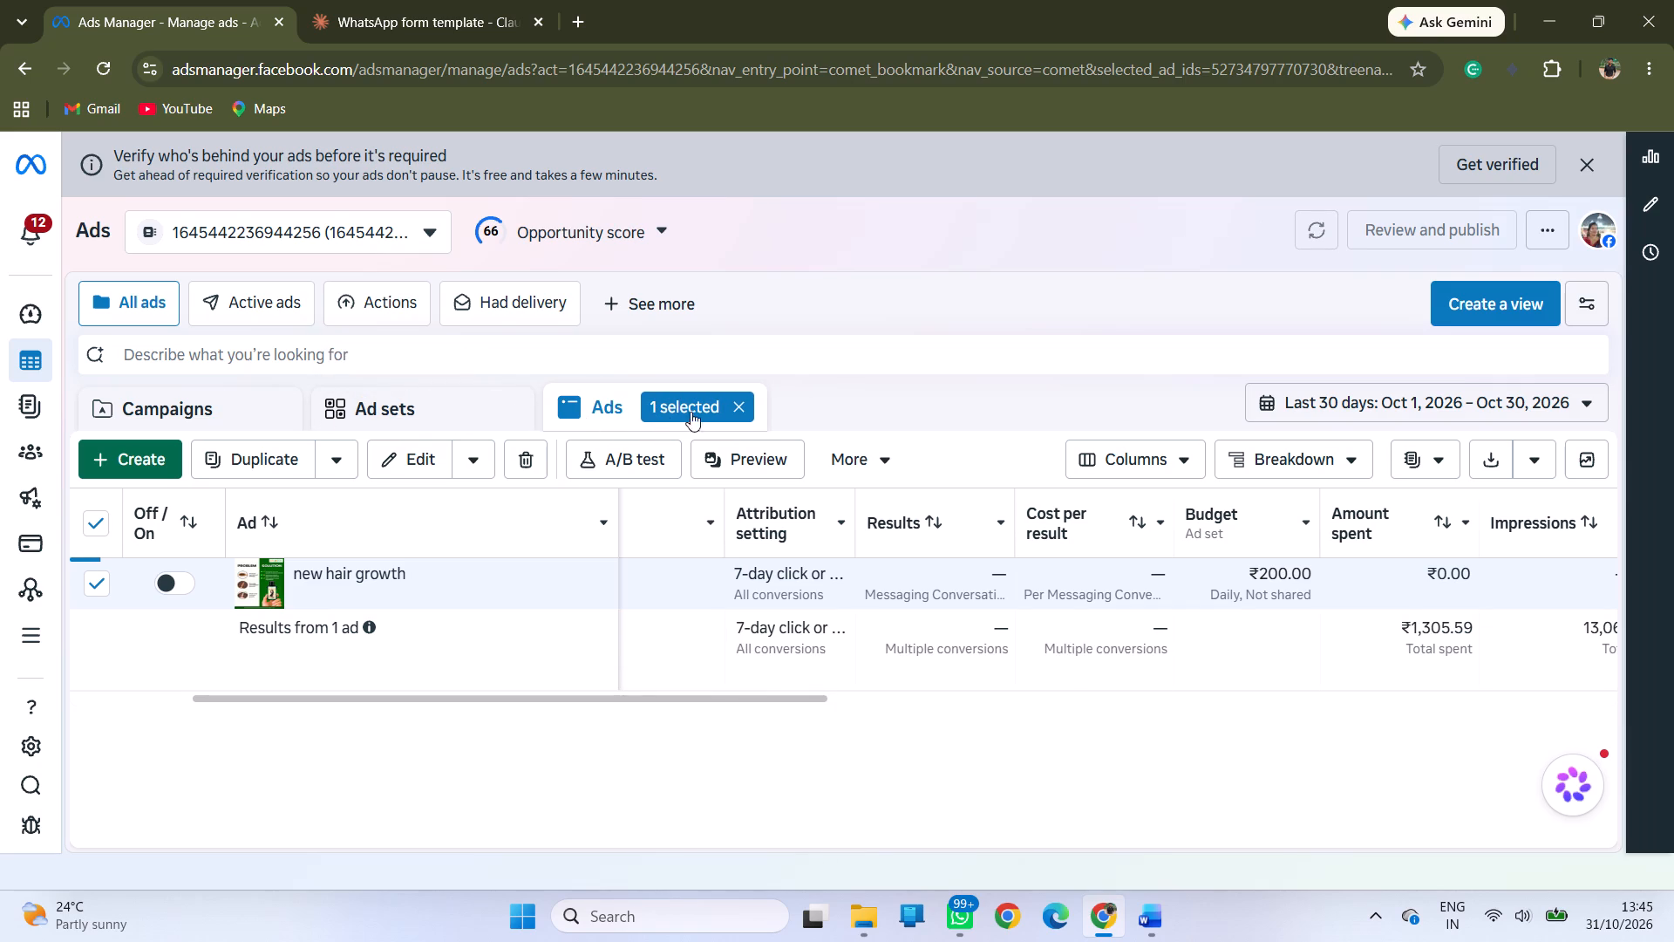
{"action": "left_click", "coordinate": [742, 412]}
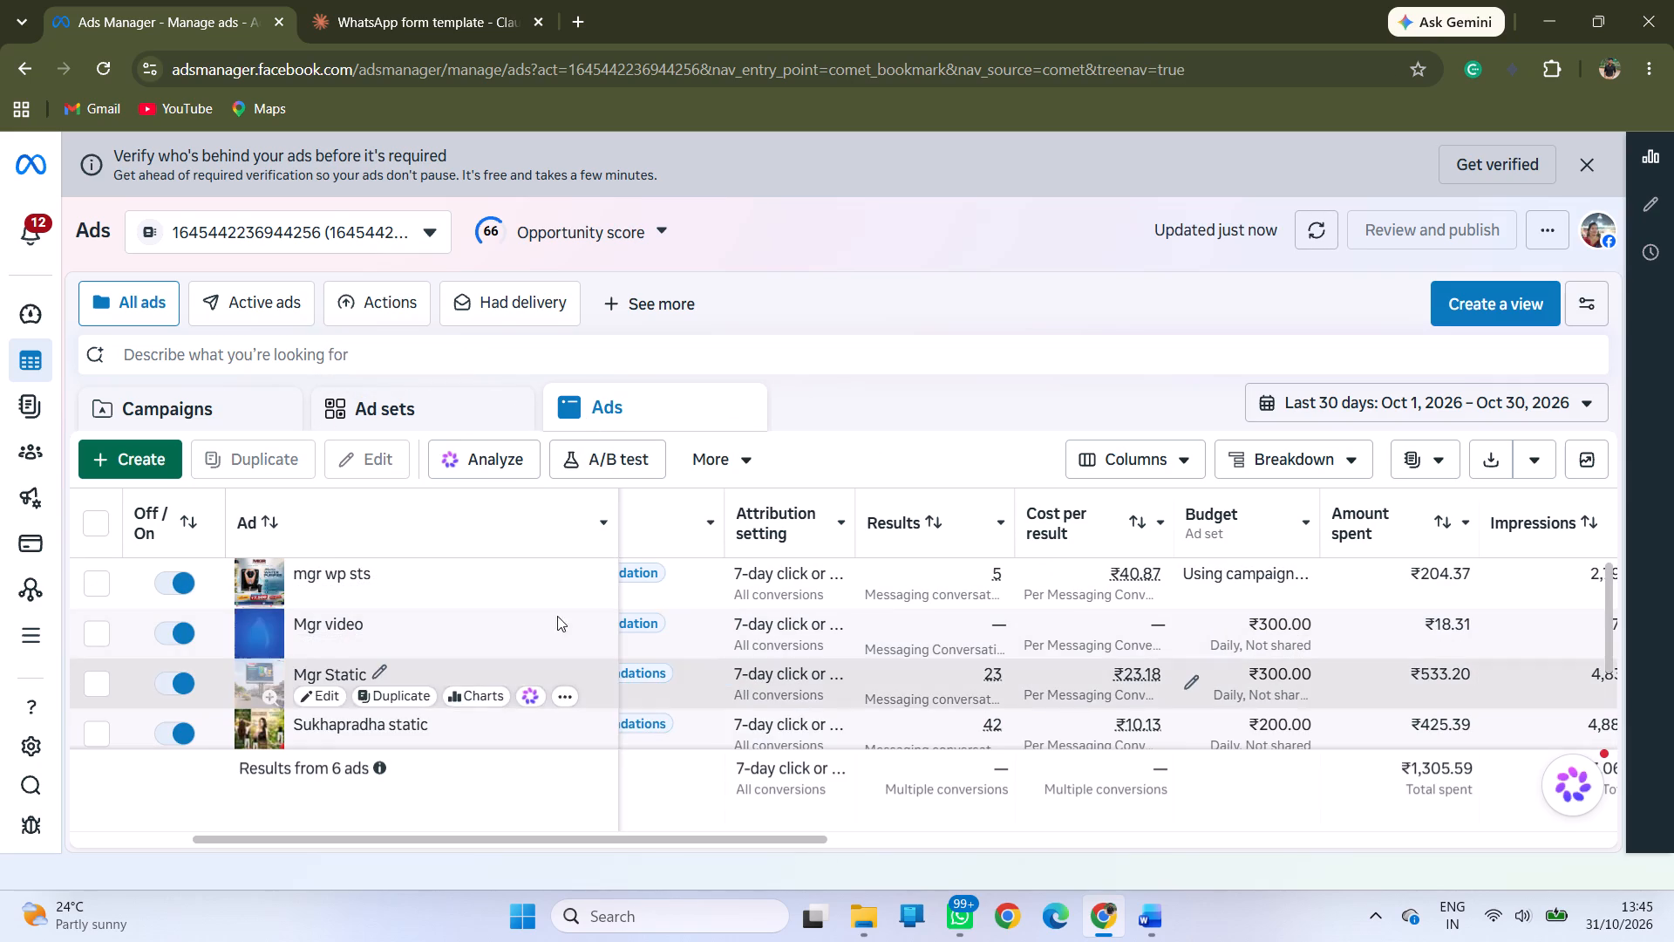
{"action": "scroll", "coordinate": [509, 611], "scroll_direction": "up", "scroll_amount": 1}
{"action": "scroll", "coordinate": [509, 611], "scroll_direction": "down", "scroll_amount": 1}
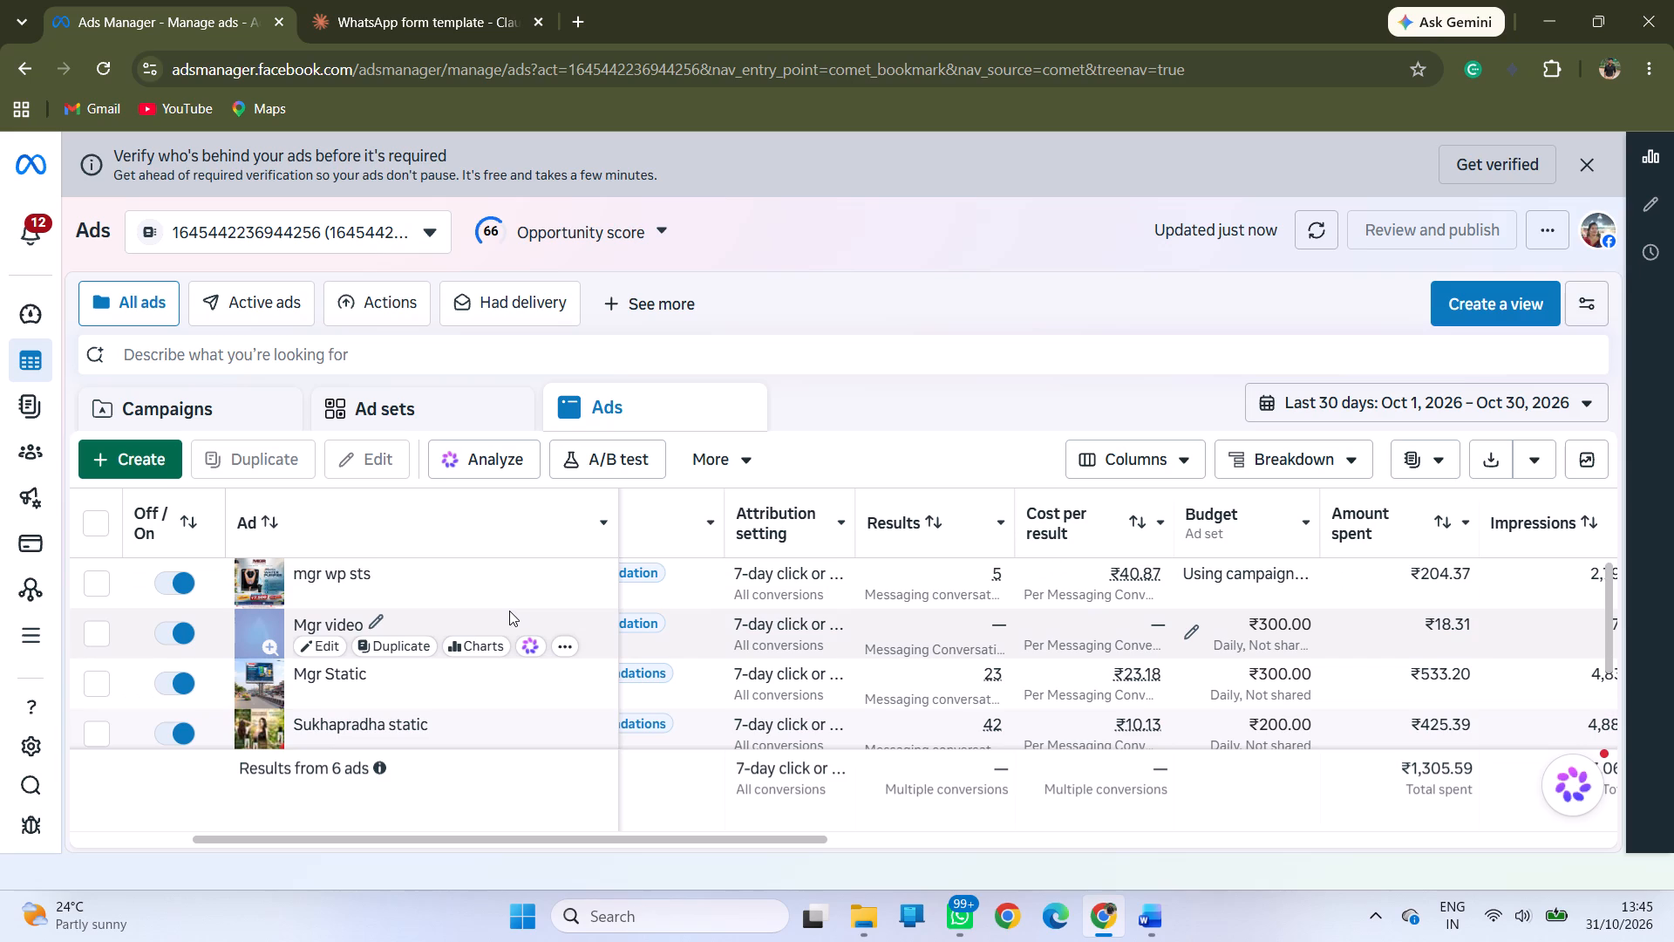
{"action": "scroll", "coordinate": [509, 611], "scroll_direction": "down", "scroll_amount": 1}
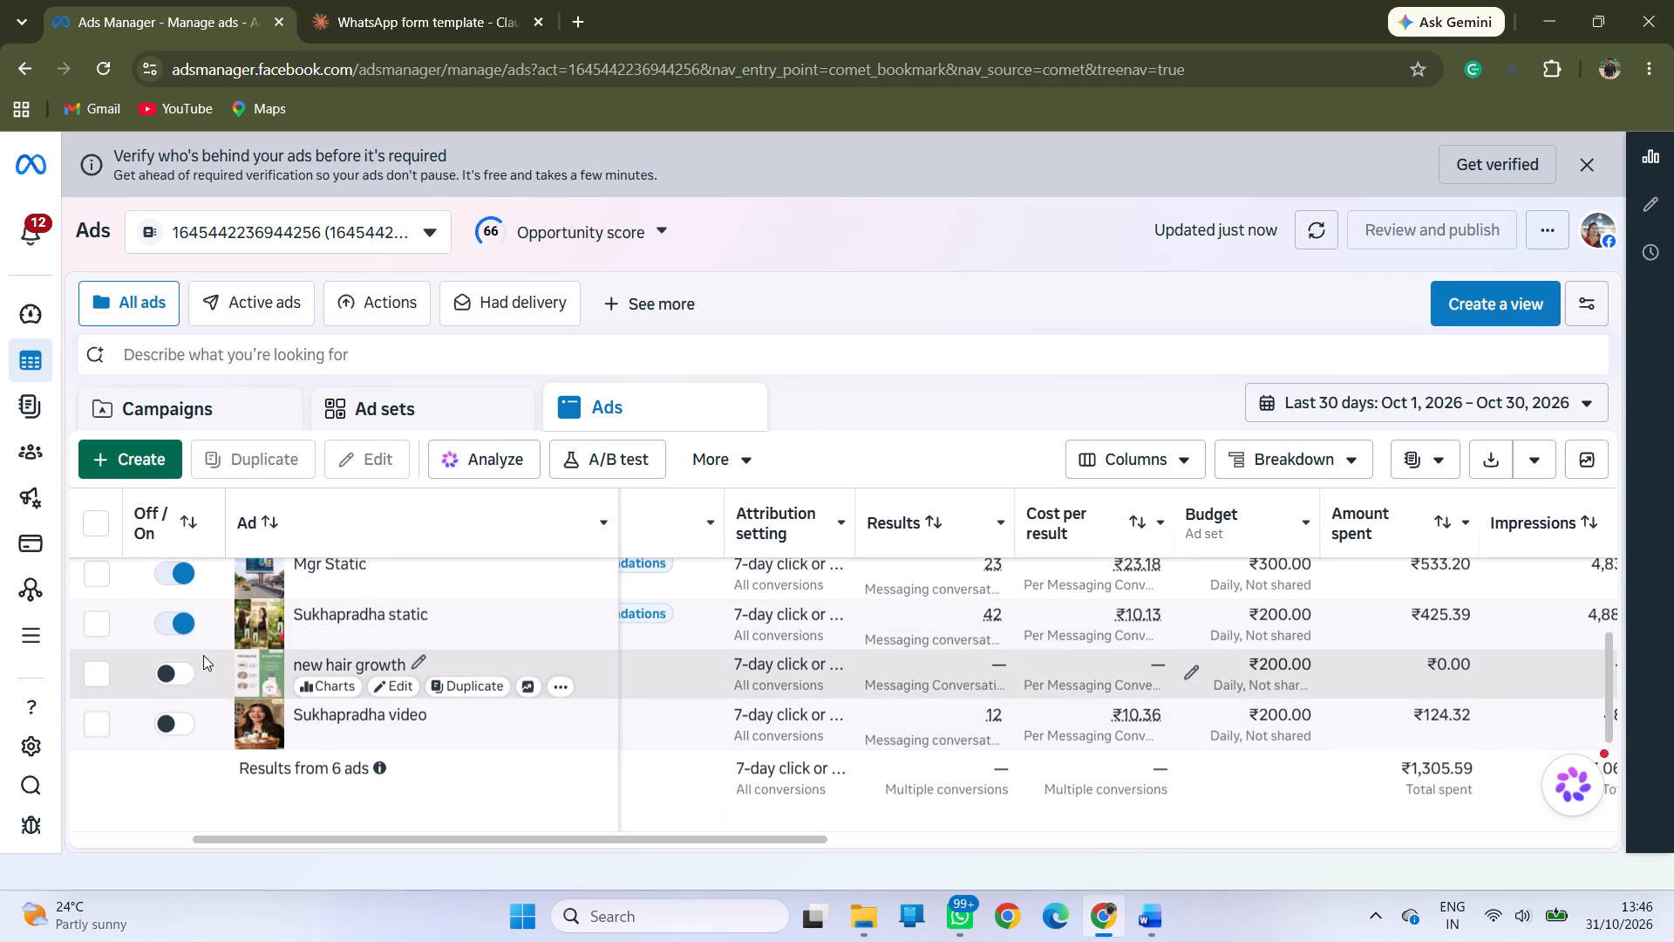
{"action": "left_click", "coordinate": [176, 670]}
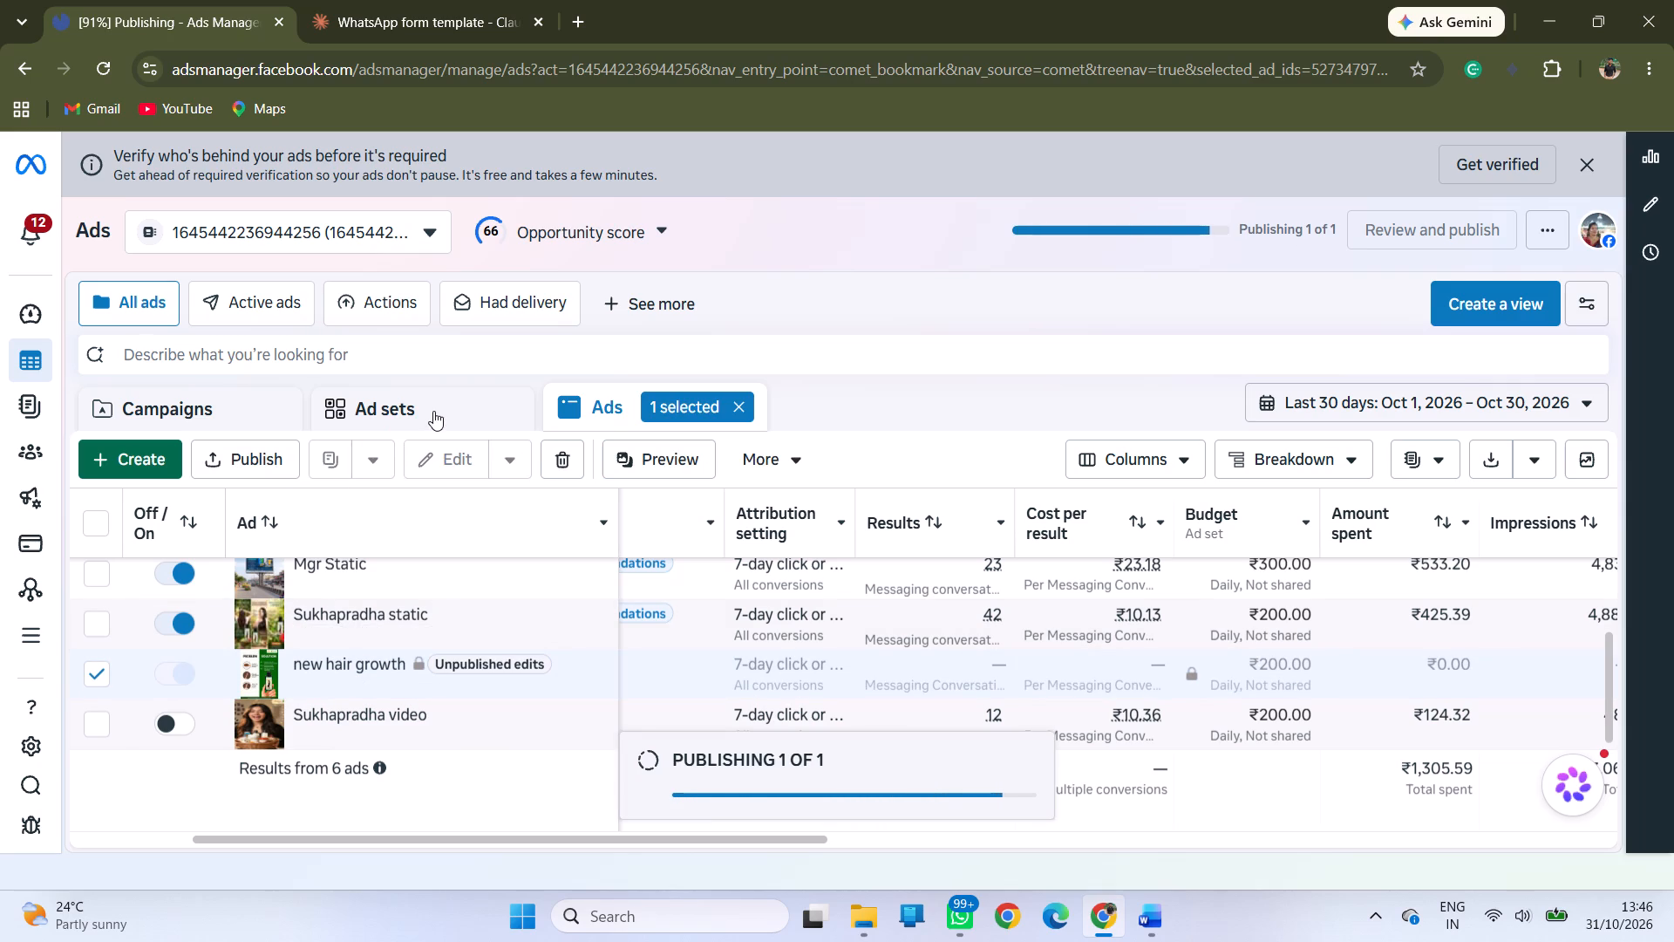
Dismiss the update notice and review the ad sets and campaigns lists, including the campaigns' delivery and performance columns.
{"action": "left_click", "coordinate": [388, 399]}
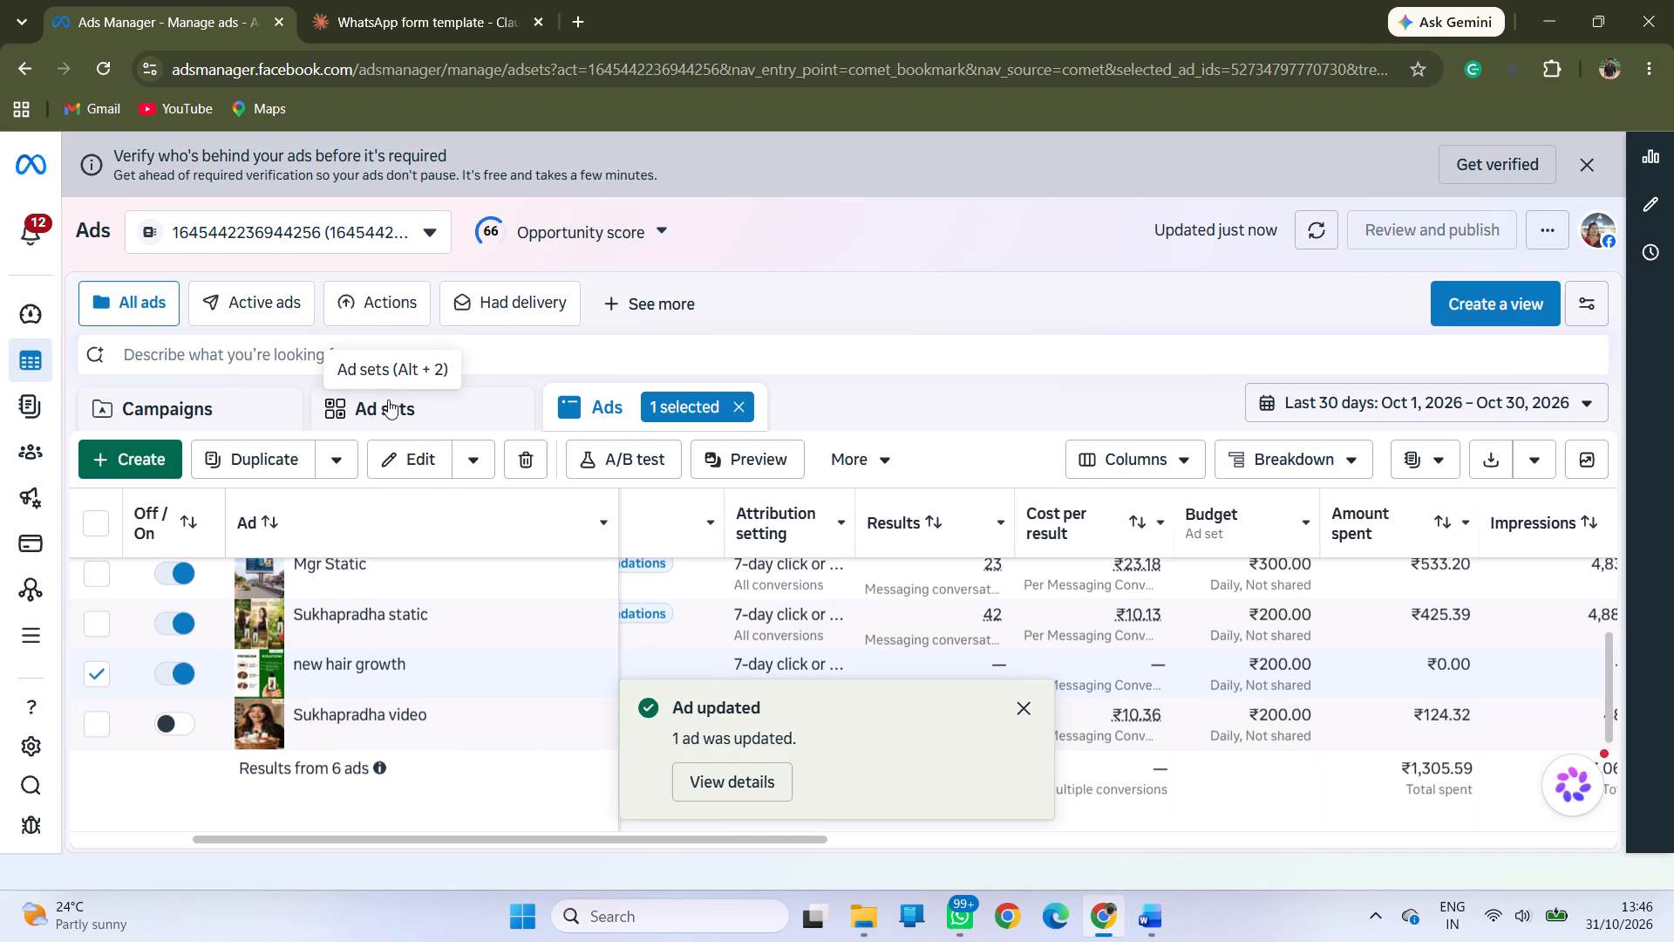
{"action": "left_click", "coordinate": [1017, 712]}
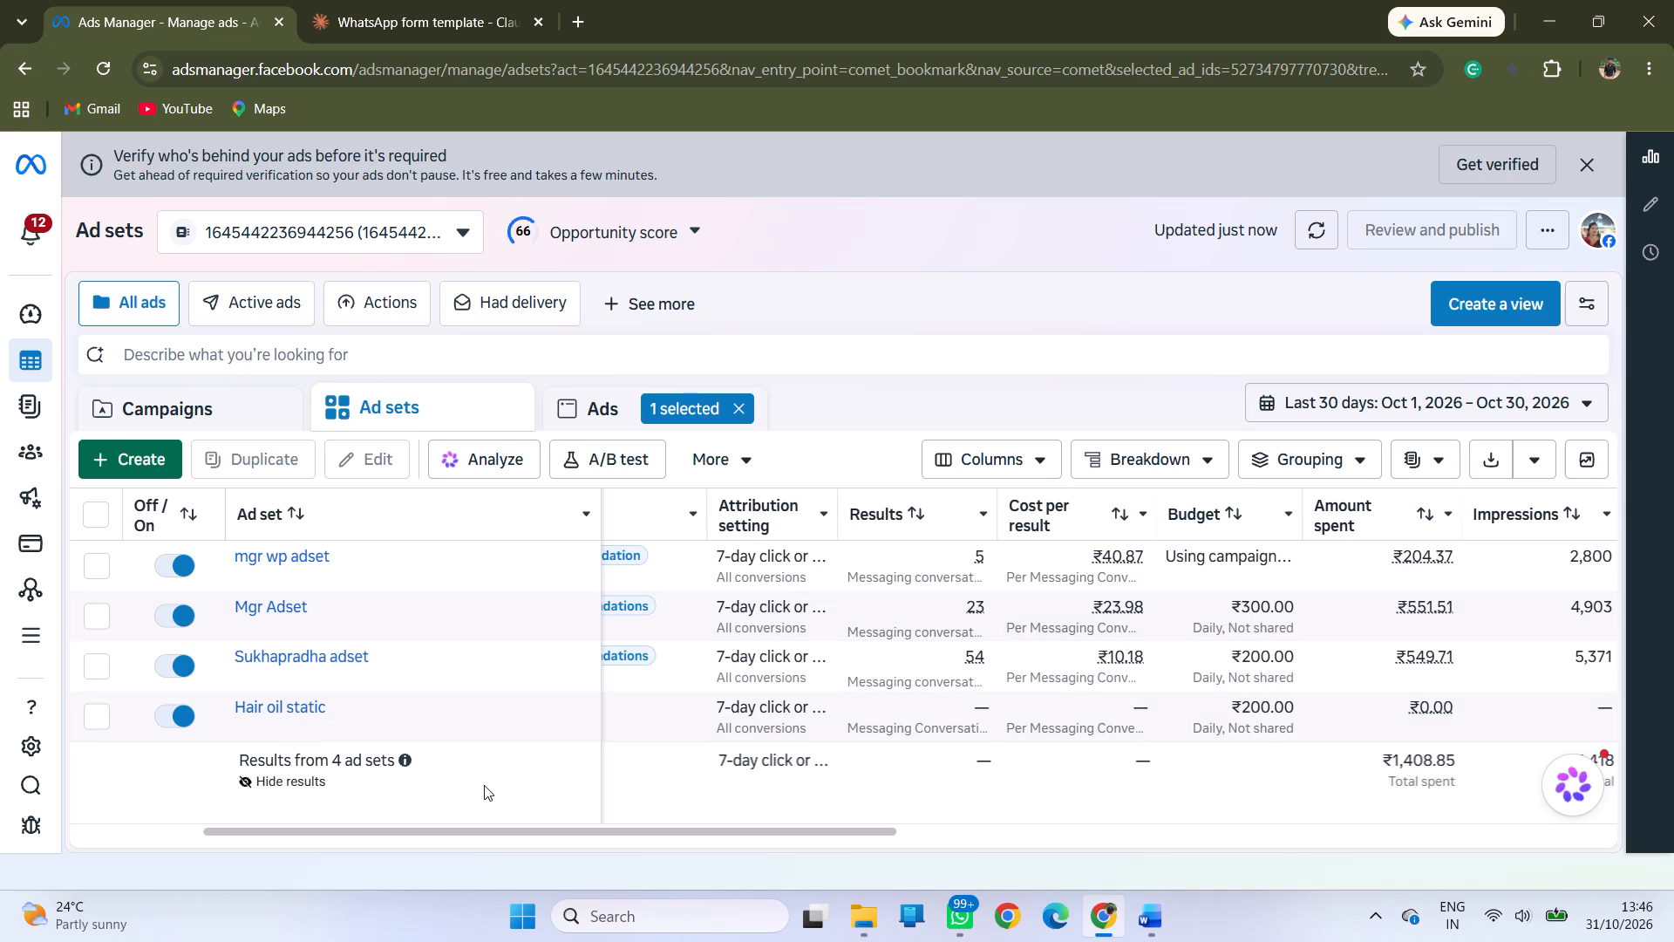
{"action": "left_click", "coordinate": [210, 393]}
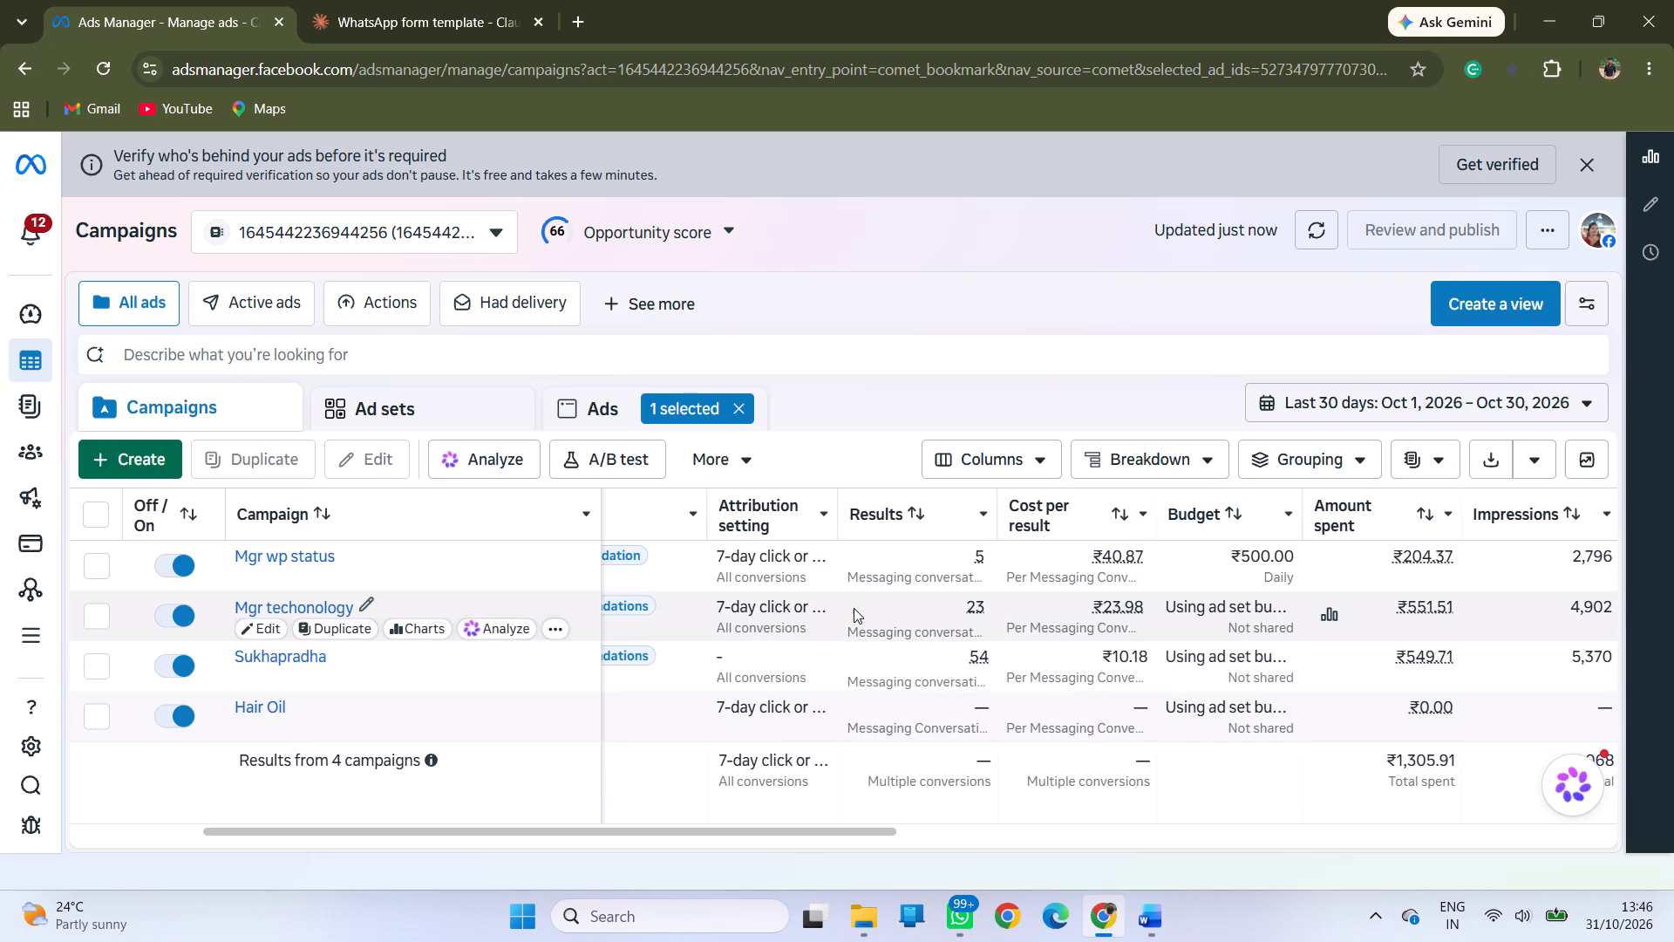
{"action": "left_click", "coordinate": [990, 837]}
{"action": "scroll", "coordinate": [857, 705], "scroll_direction": "right", "scroll_amount": 4}
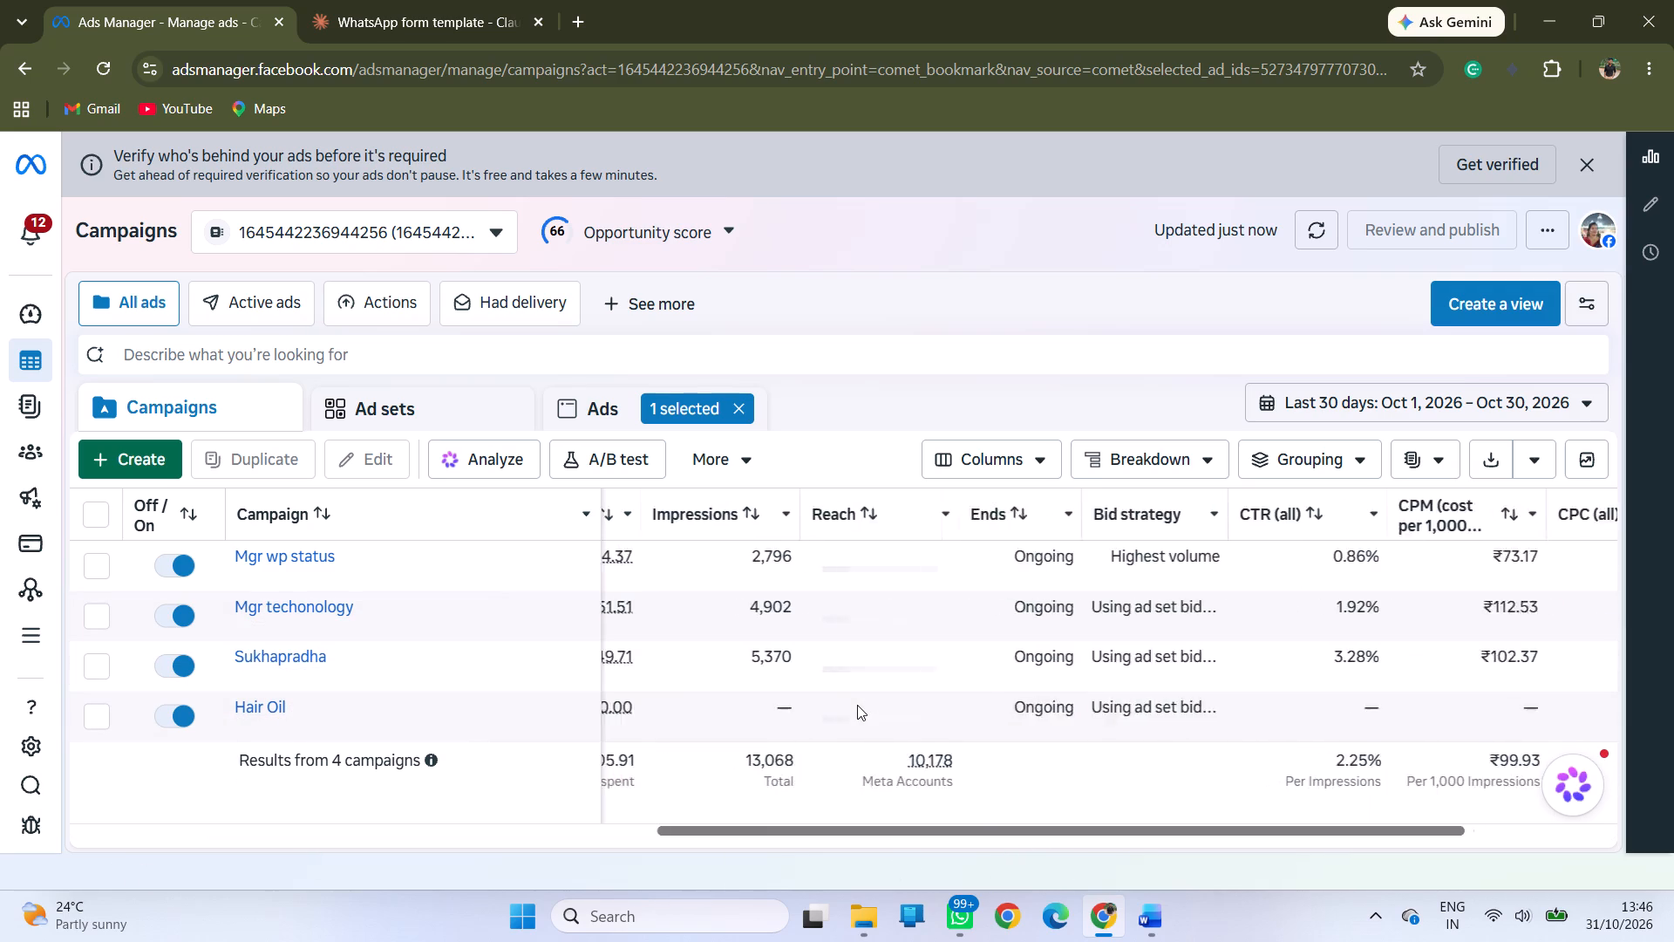
{"action": "scroll", "coordinate": [857, 705], "scroll_direction": "right", "scroll_amount": 17}
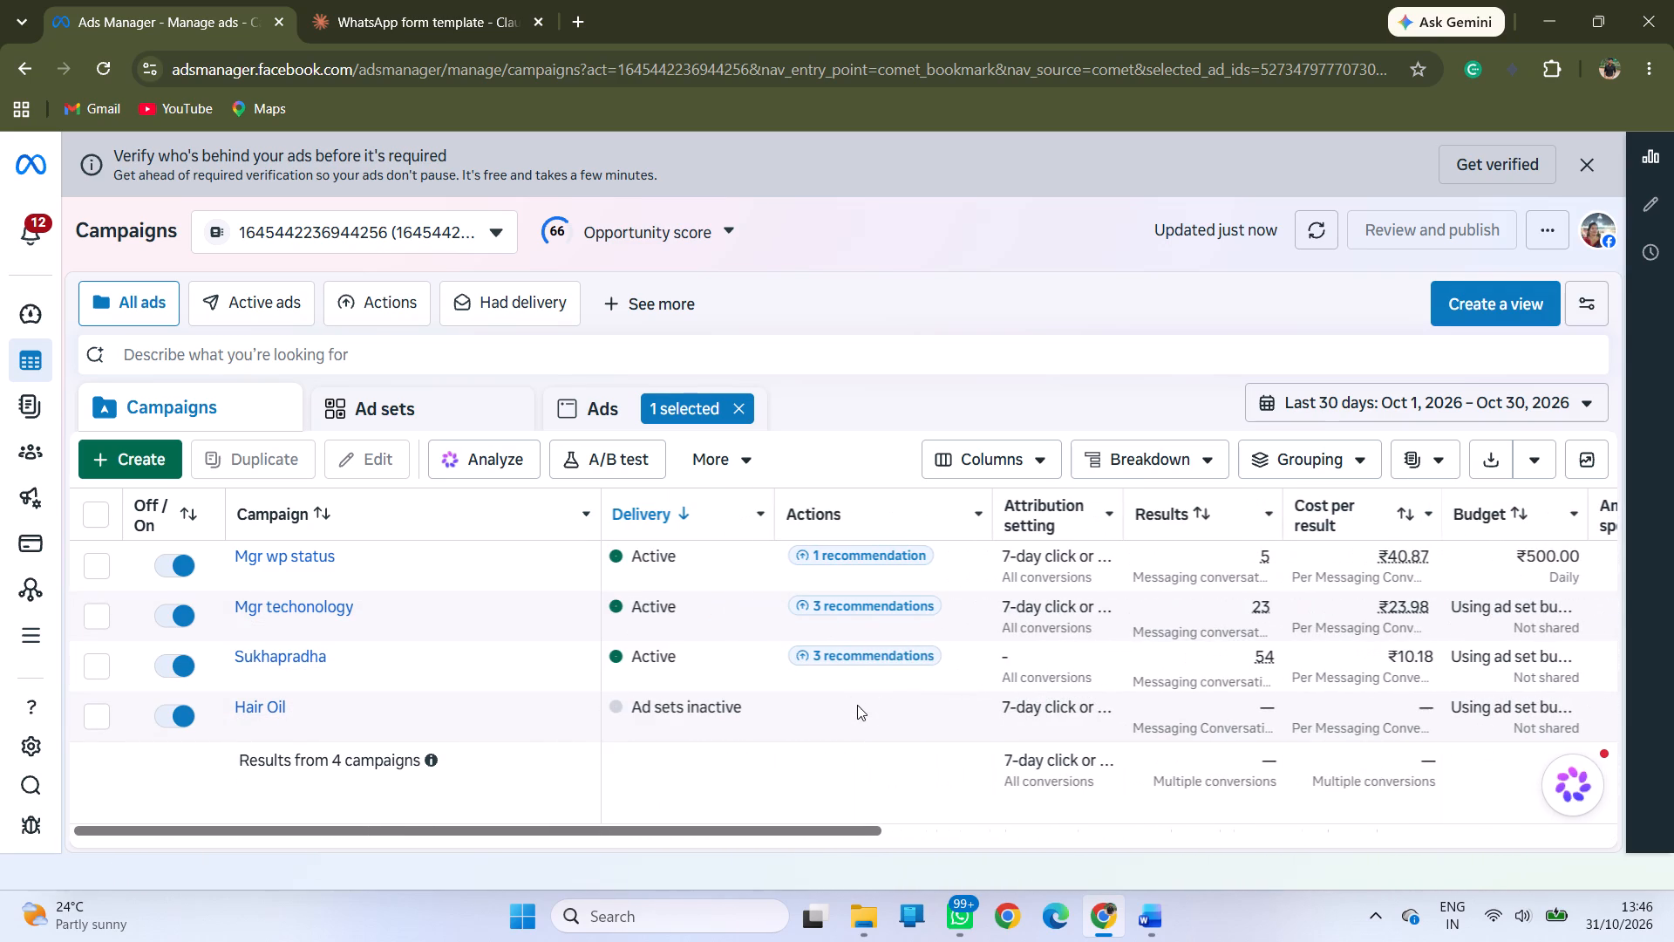
{"action": "scroll", "coordinate": [857, 705], "scroll_direction": "right", "scroll_amount": 7}
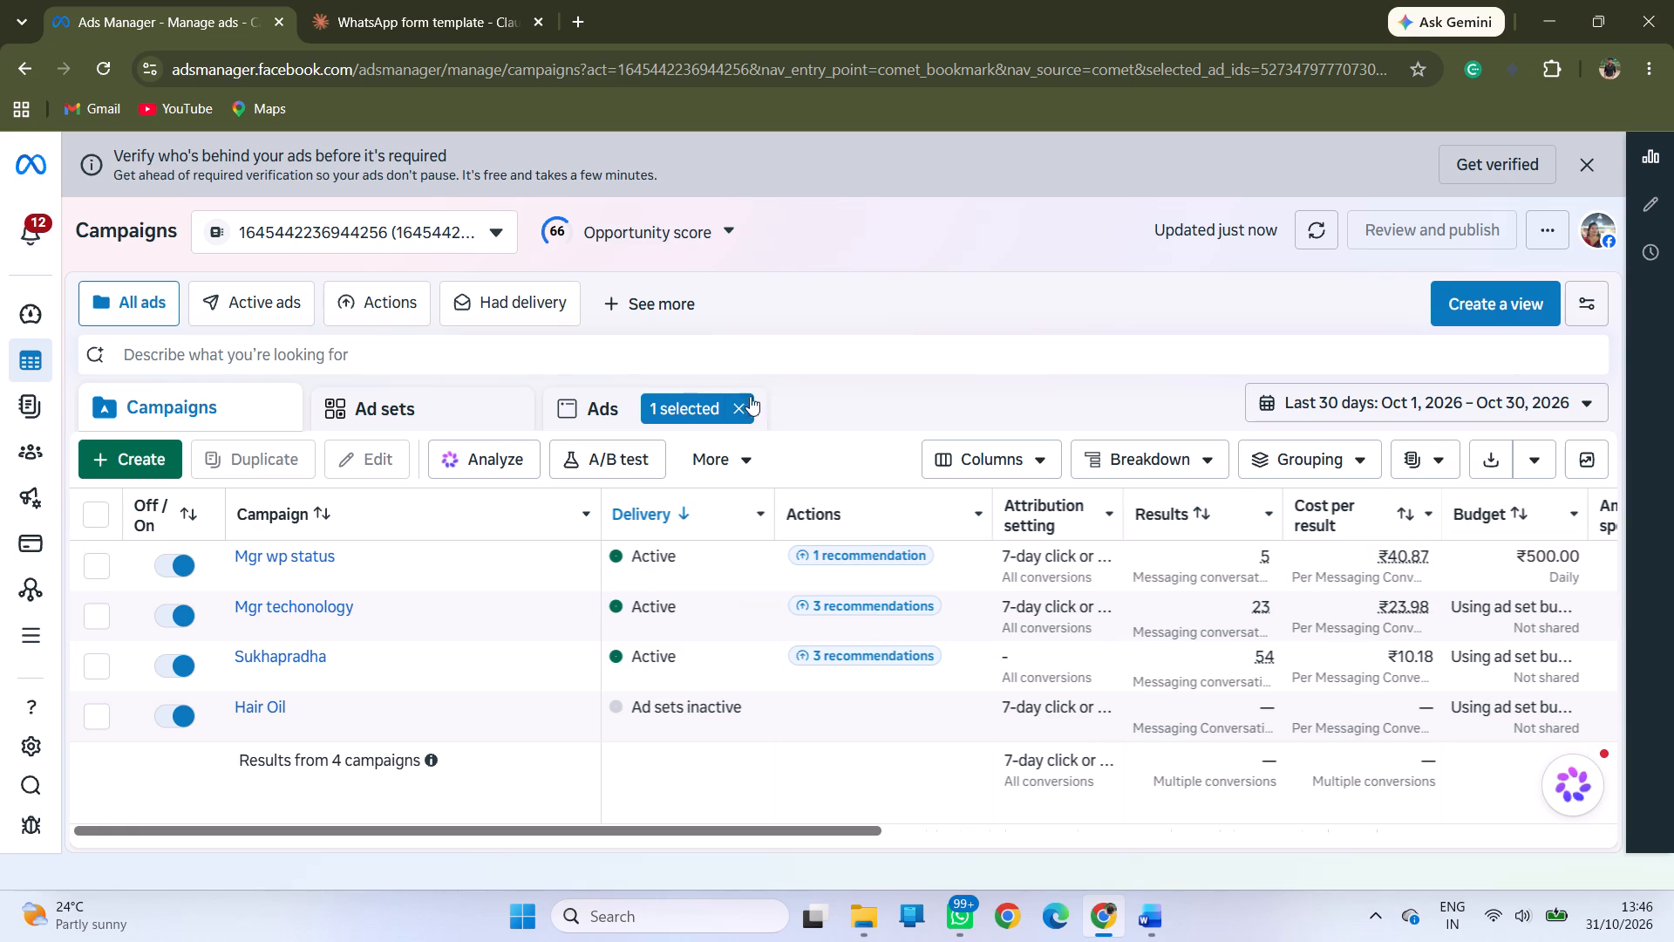
Clear the remaining ad selection, check ad set delivery, and examine the campaigns' results, cost per result, budget, spend, impressions and reach.
{"action": "left_click", "coordinate": [739, 407]}
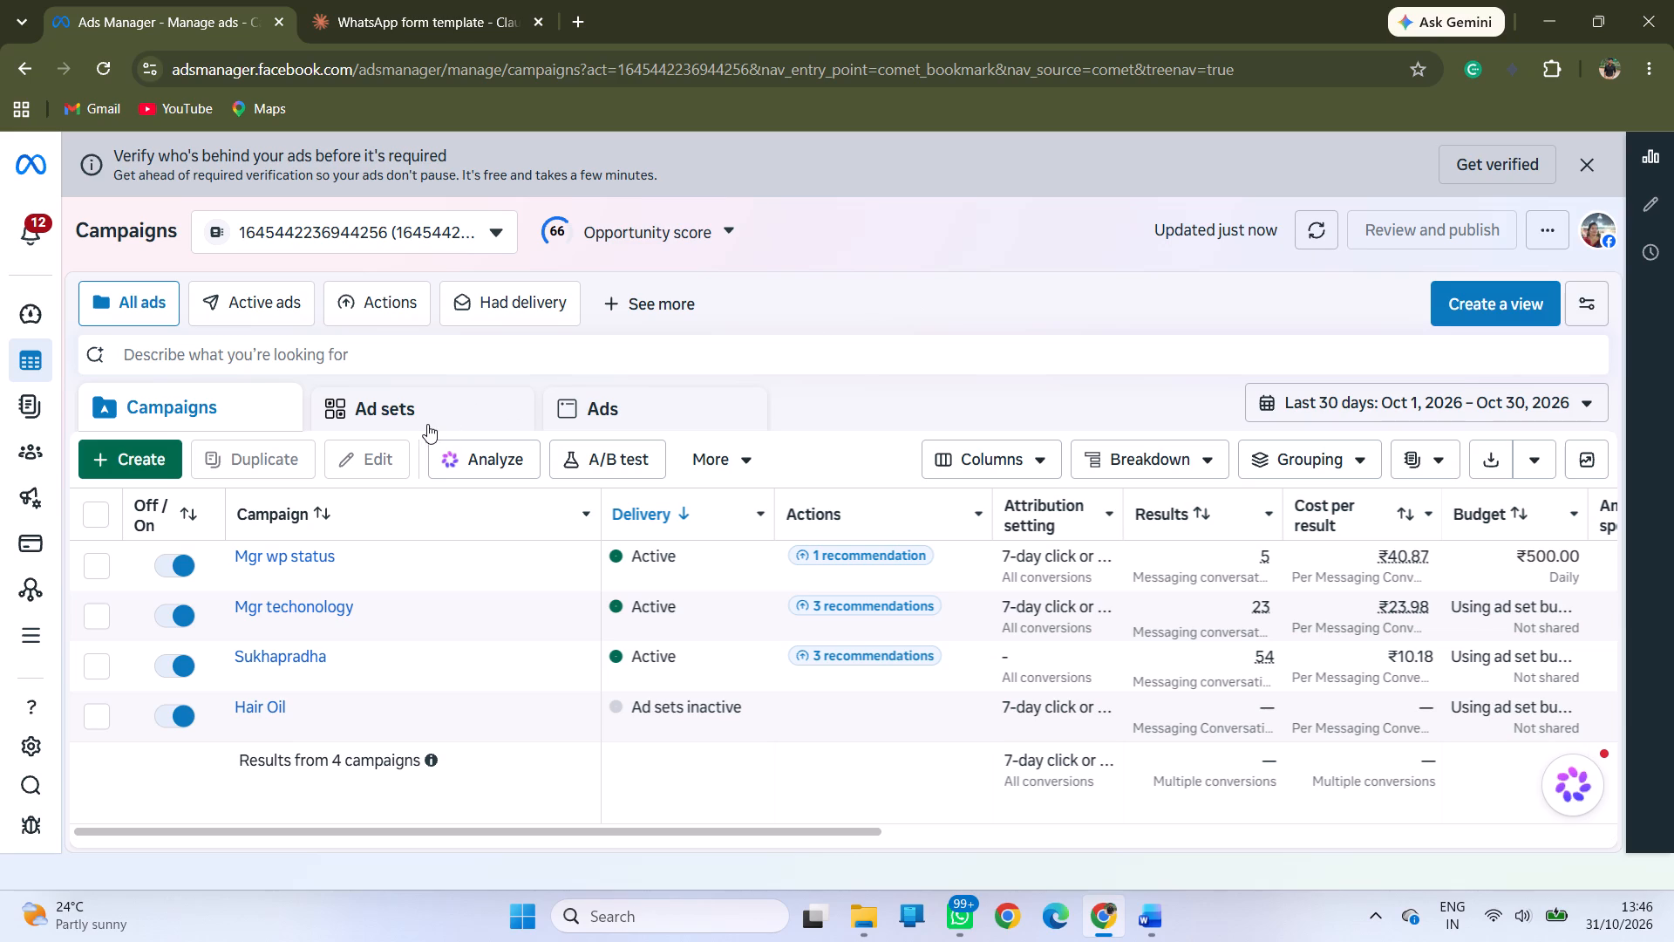
{"action": "left_click", "coordinate": [418, 403]}
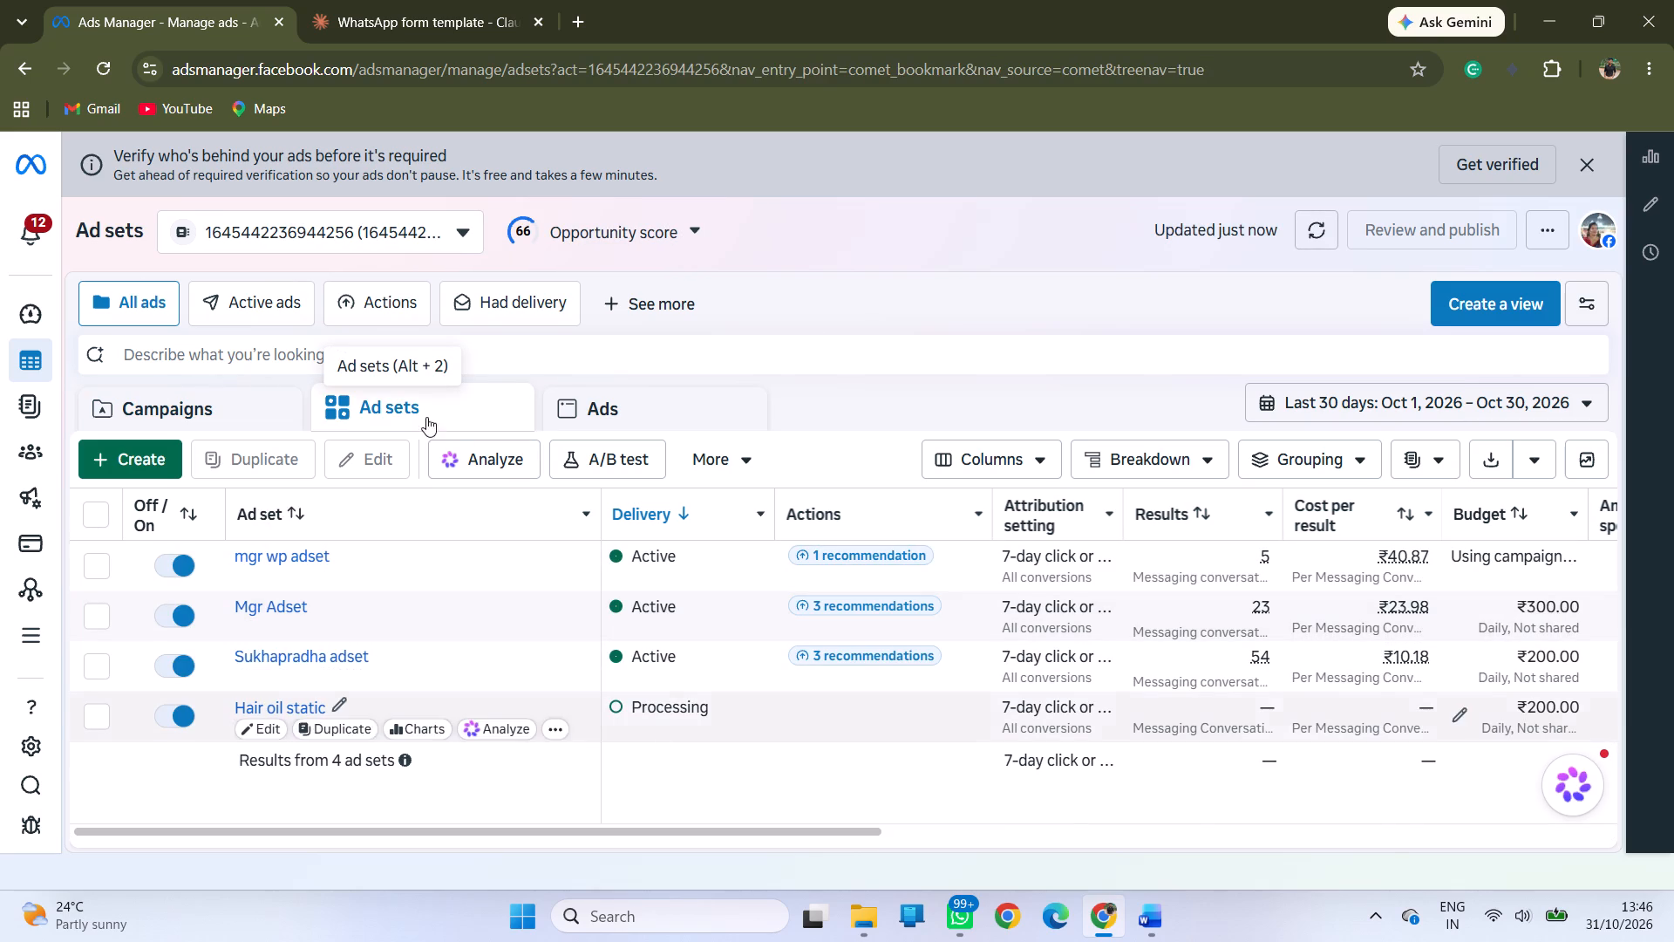
{"action": "left_click", "coordinate": [180, 399]}
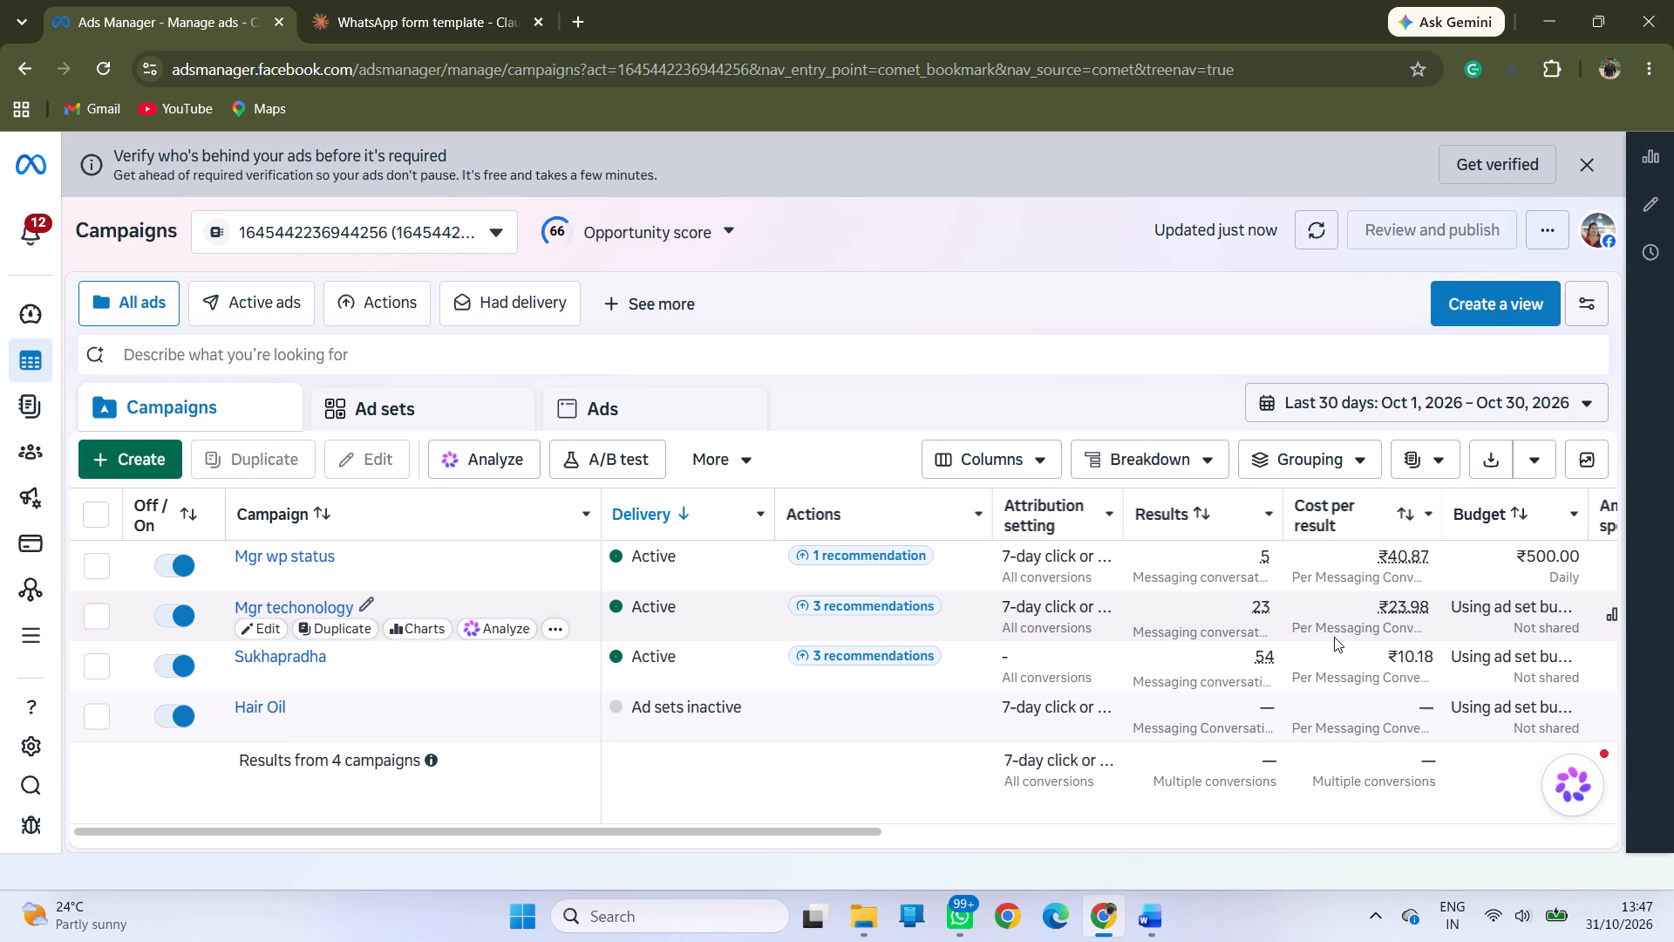
{"action": "scroll", "coordinate": [1129, 613], "scroll_direction": "up", "scroll_amount": 6}
{"action": "scroll", "coordinate": [1463, 839], "scroll_direction": "left", "scroll_amount": 8}
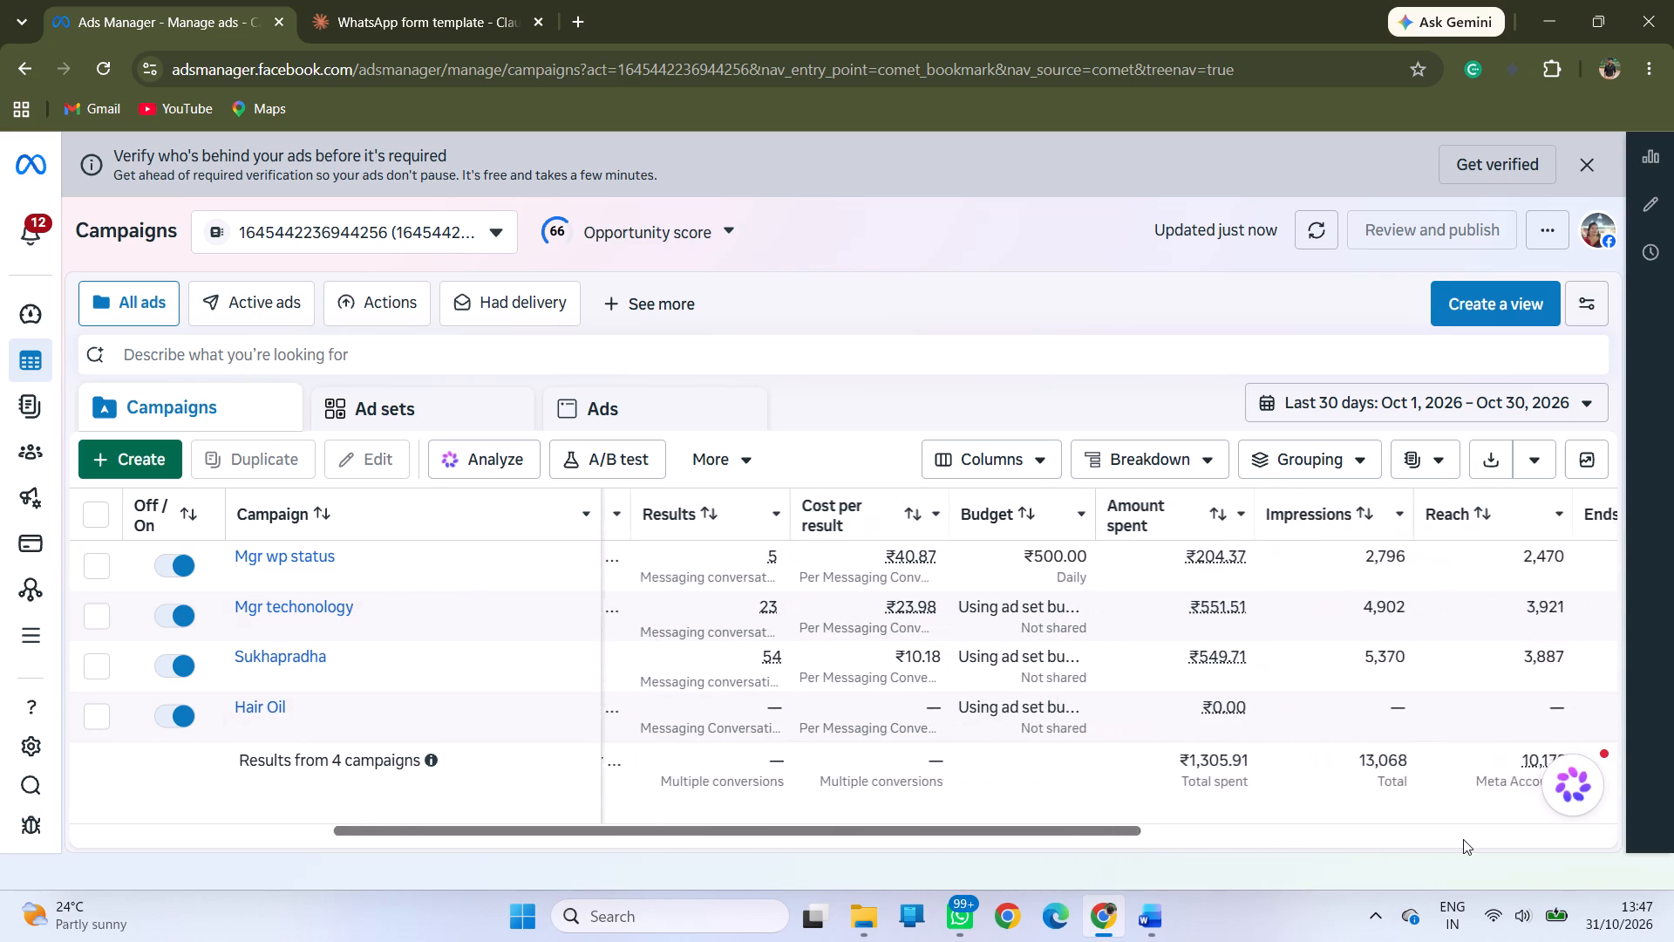
{"action": "scroll", "coordinate": [1463, 839], "scroll_direction": "left", "scroll_amount": 2}
{"action": "scroll", "coordinate": [1463, 839], "scroll_direction": "right", "scroll_amount": 2}
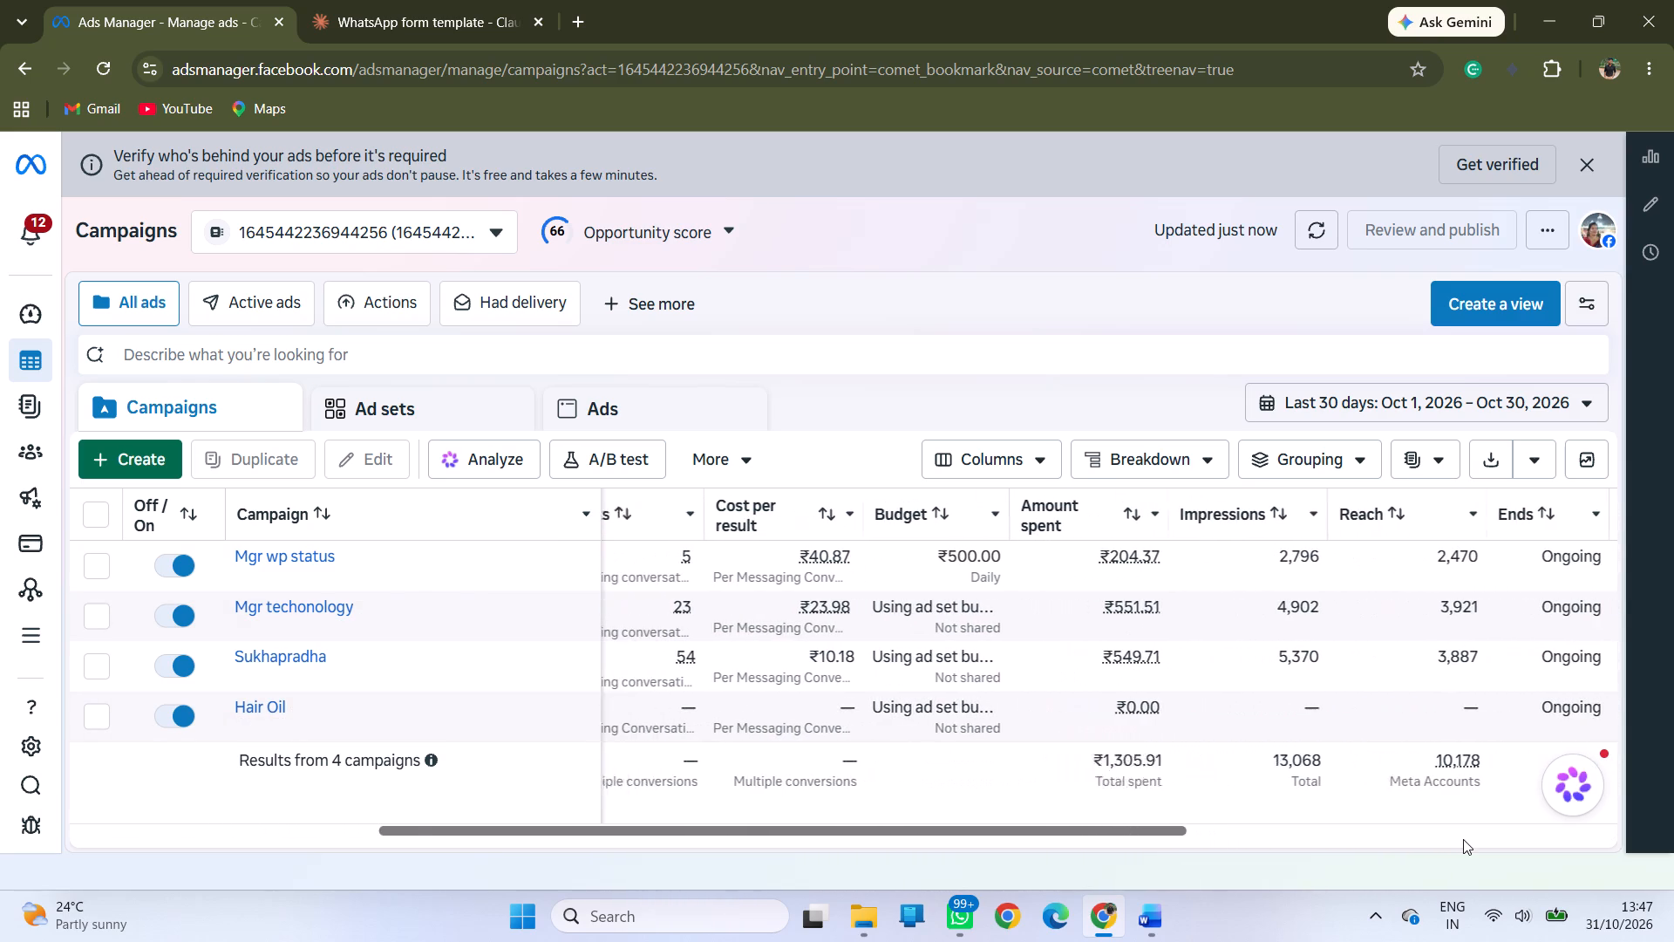
{"action": "scroll", "coordinate": [1463, 839], "scroll_direction": "right", "scroll_amount": 7}
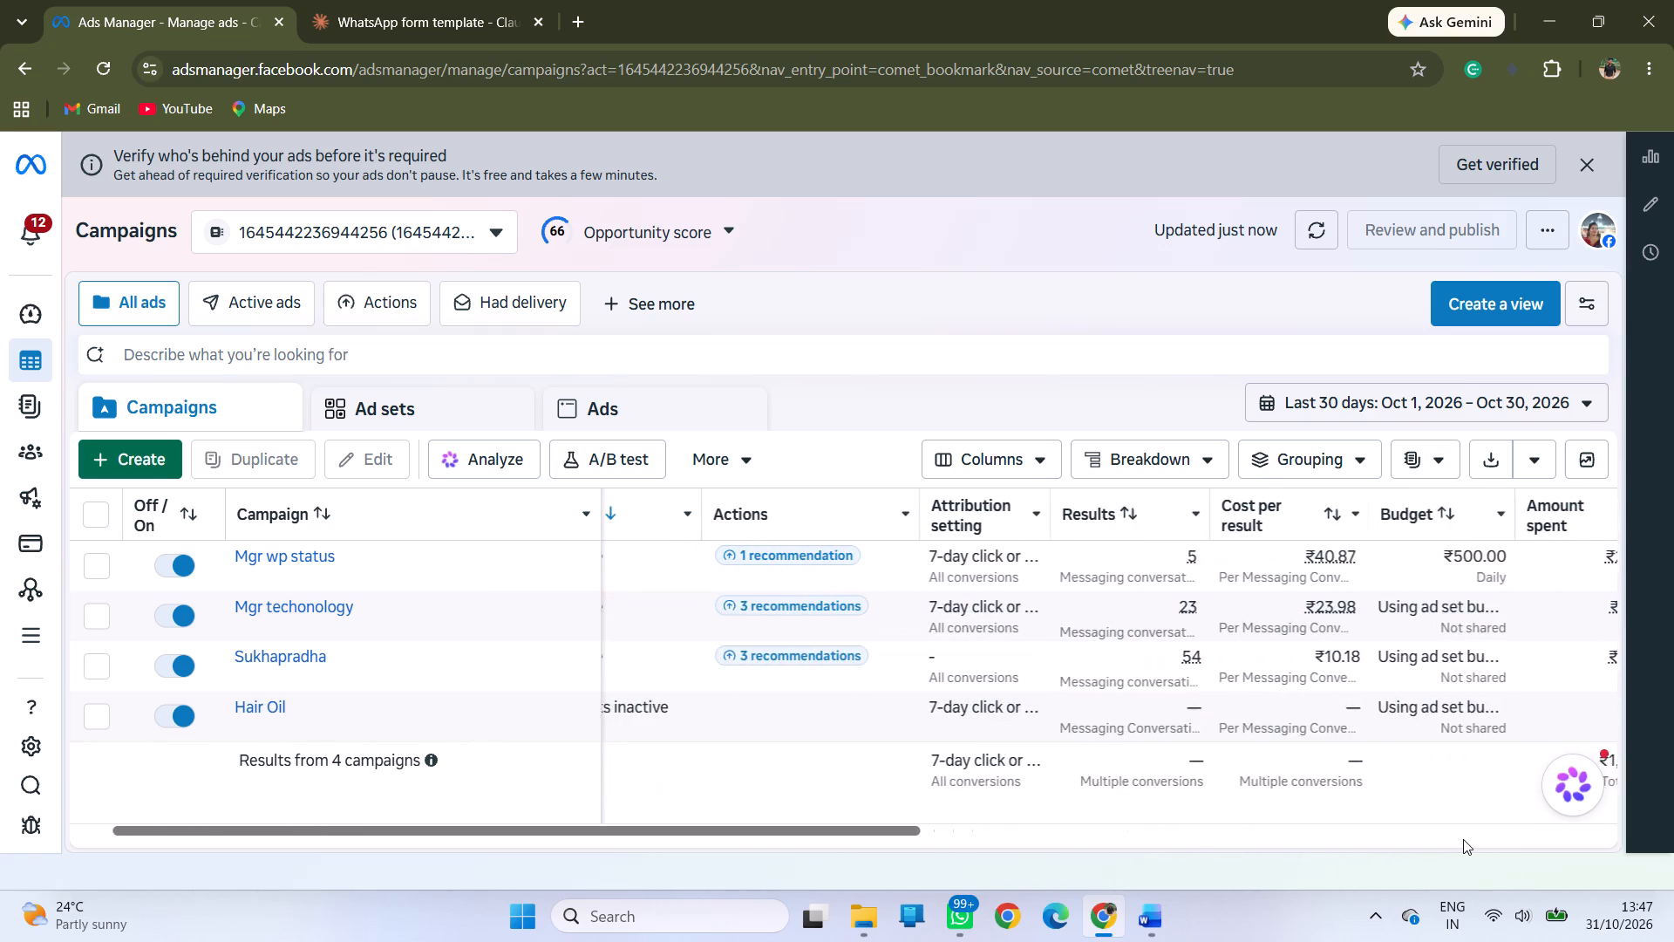
{"action": "scroll", "coordinate": [1463, 839], "scroll_direction": "right", "scroll_amount": 5}
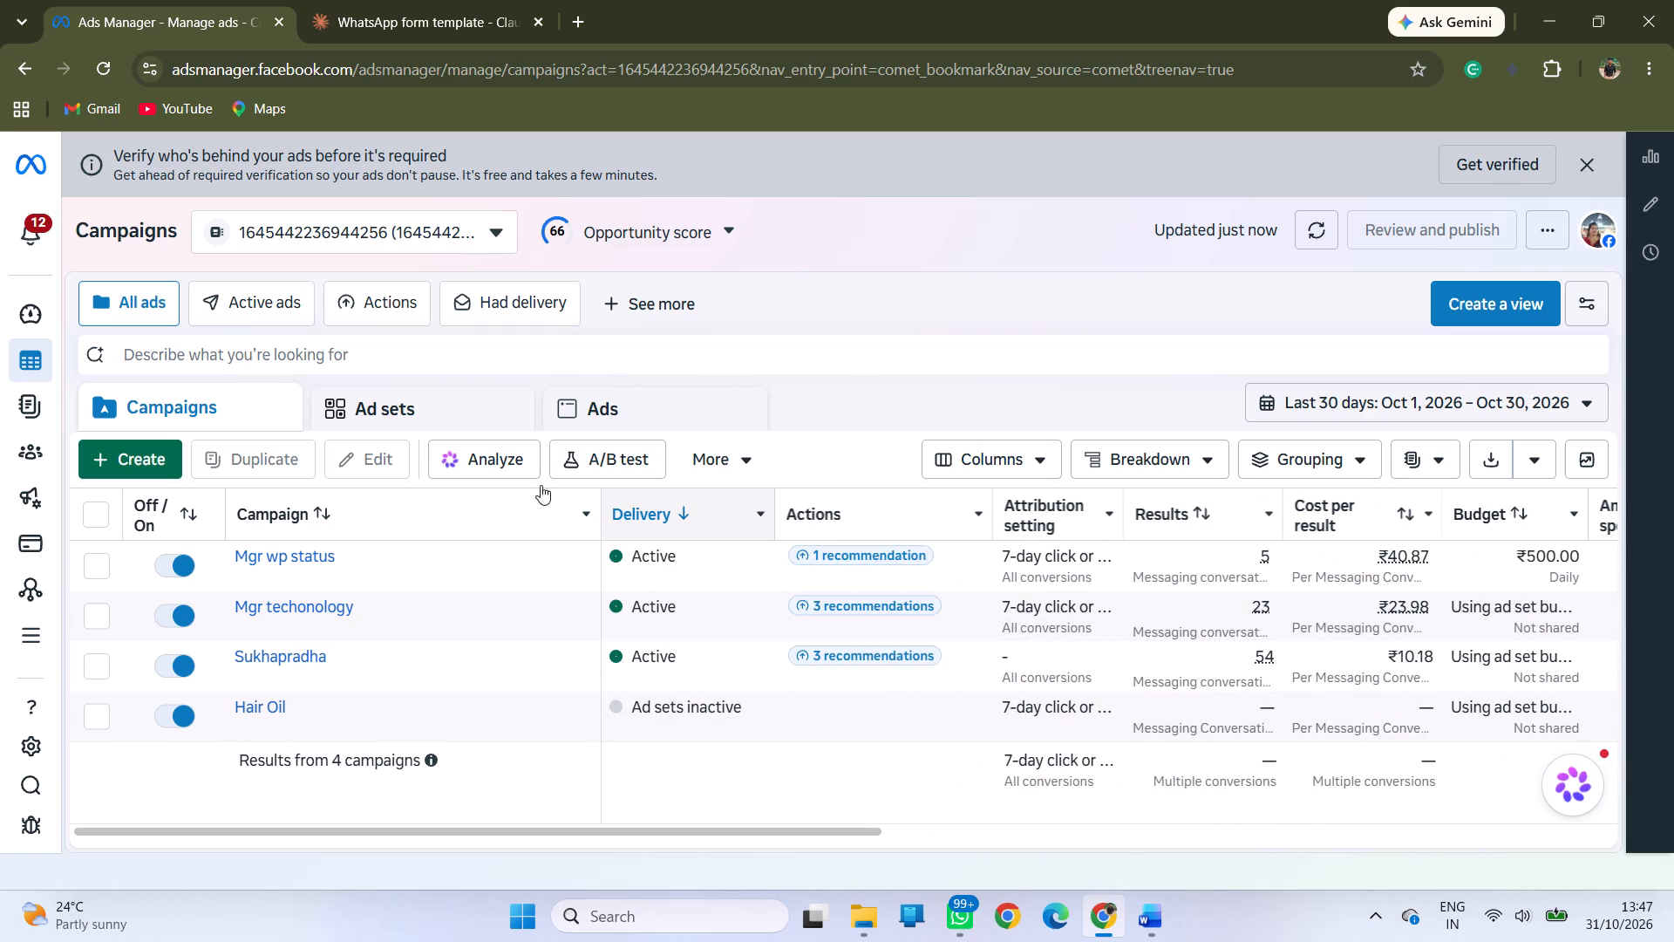
Show the list of all ads and view the account's opportunity score recommendations without applying any.
{"action": "left_click", "coordinate": [663, 402]}
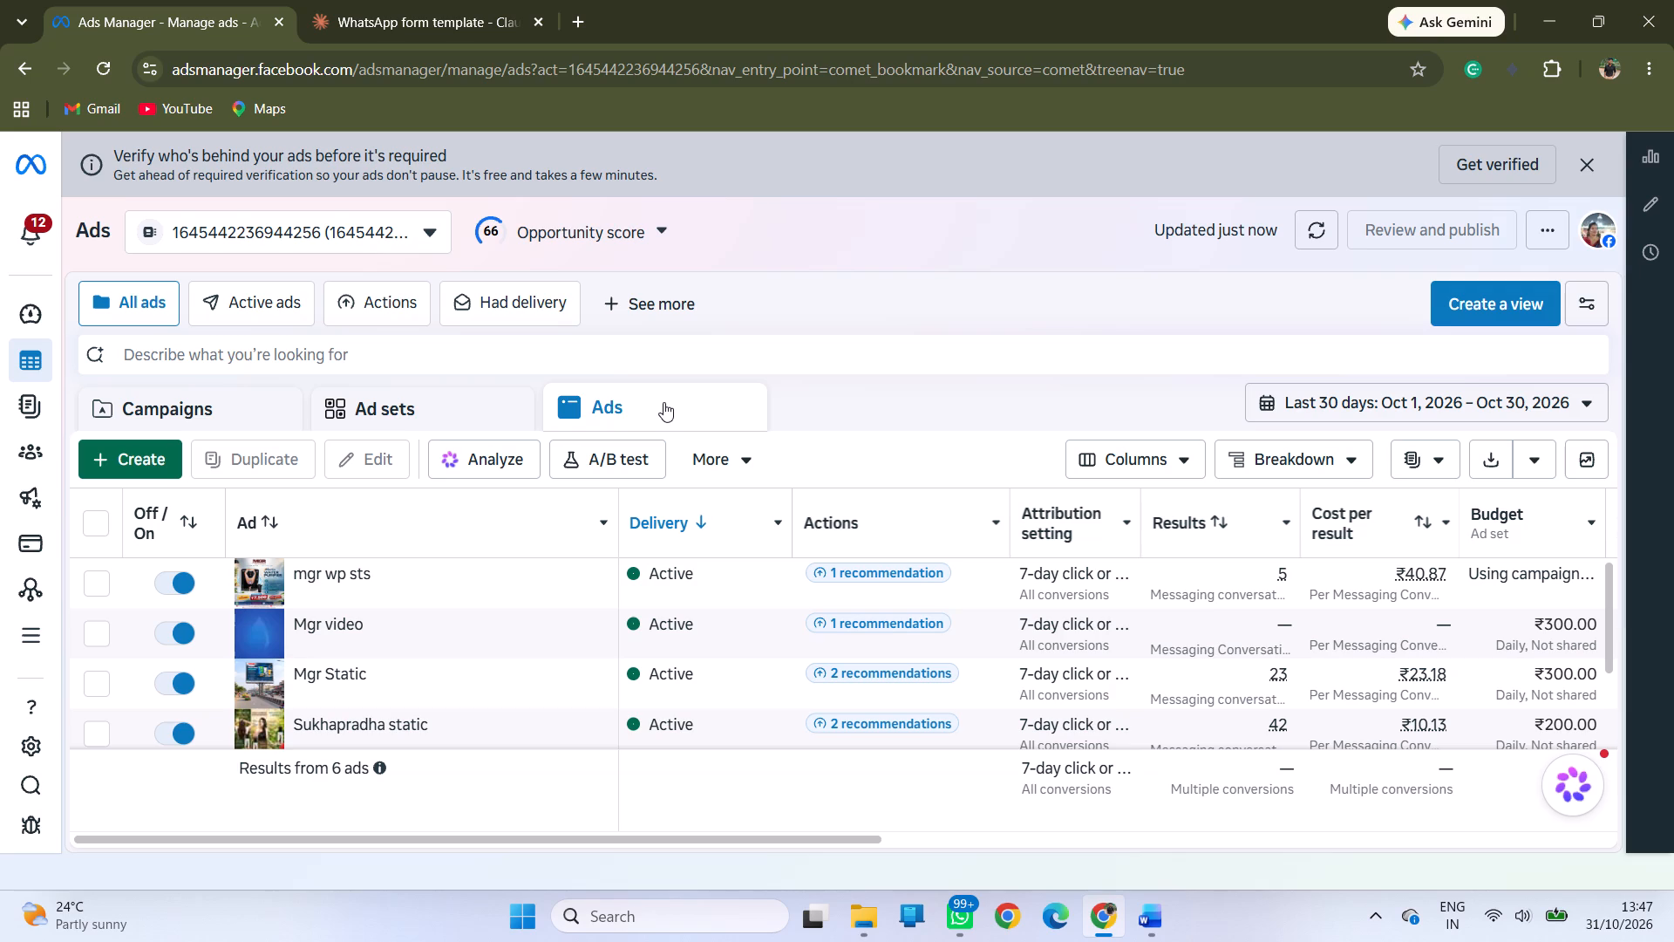
{"action": "left_click", "coordinate": [653, 239]}
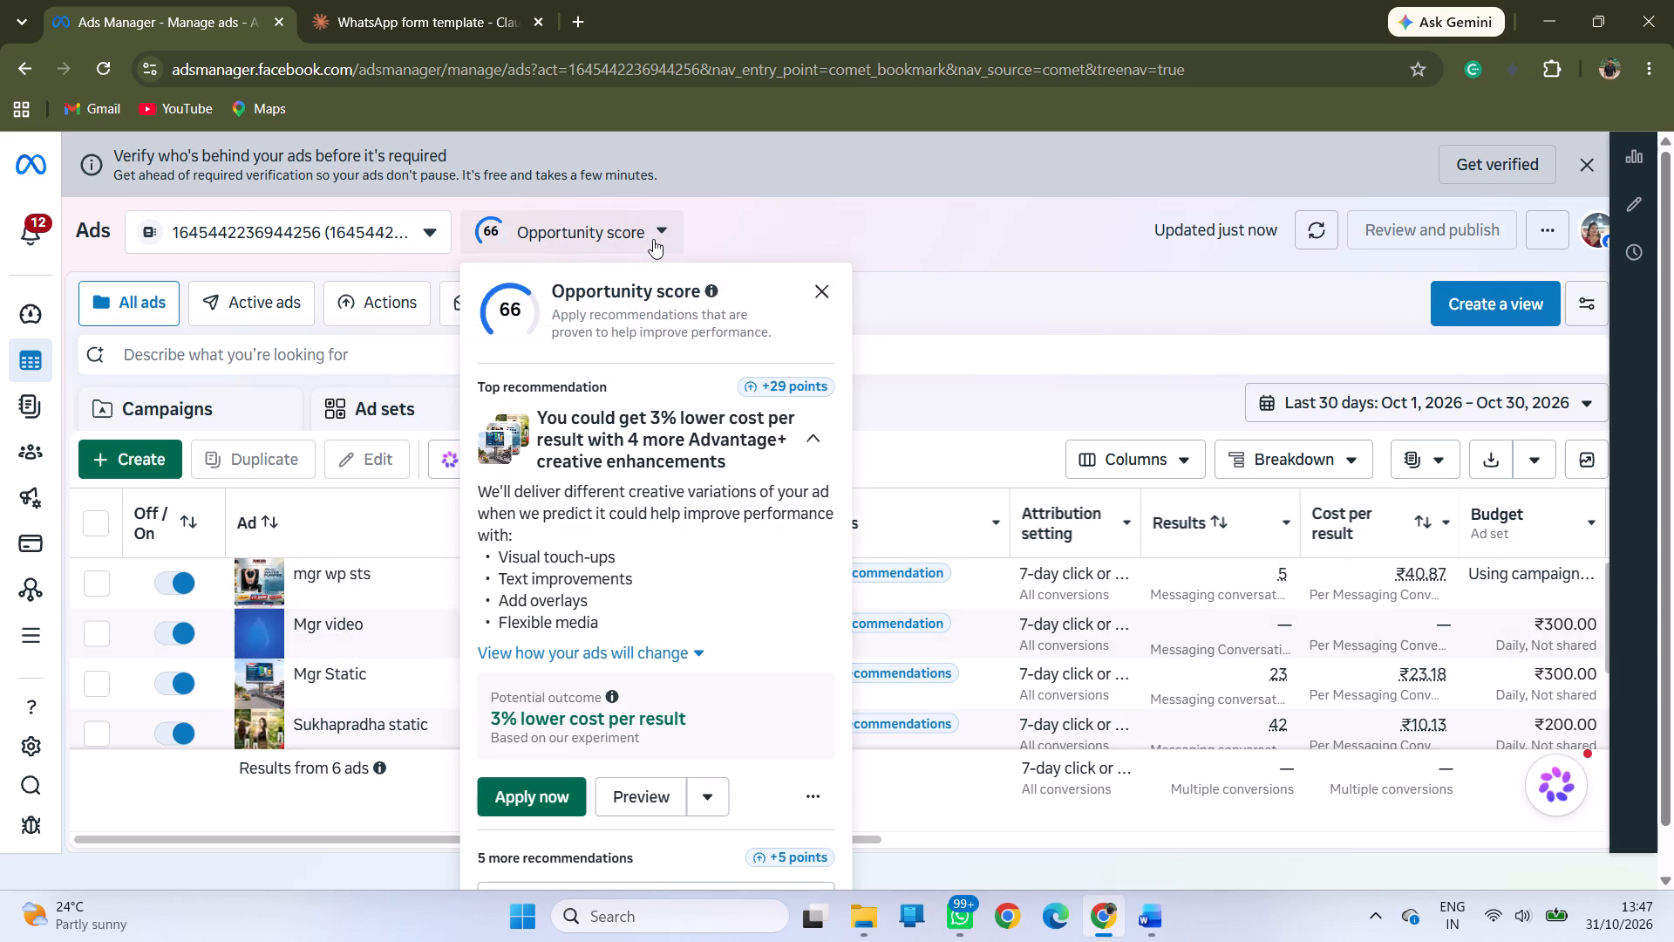
{"action": "left_click", "coordinate": [835, 296]}
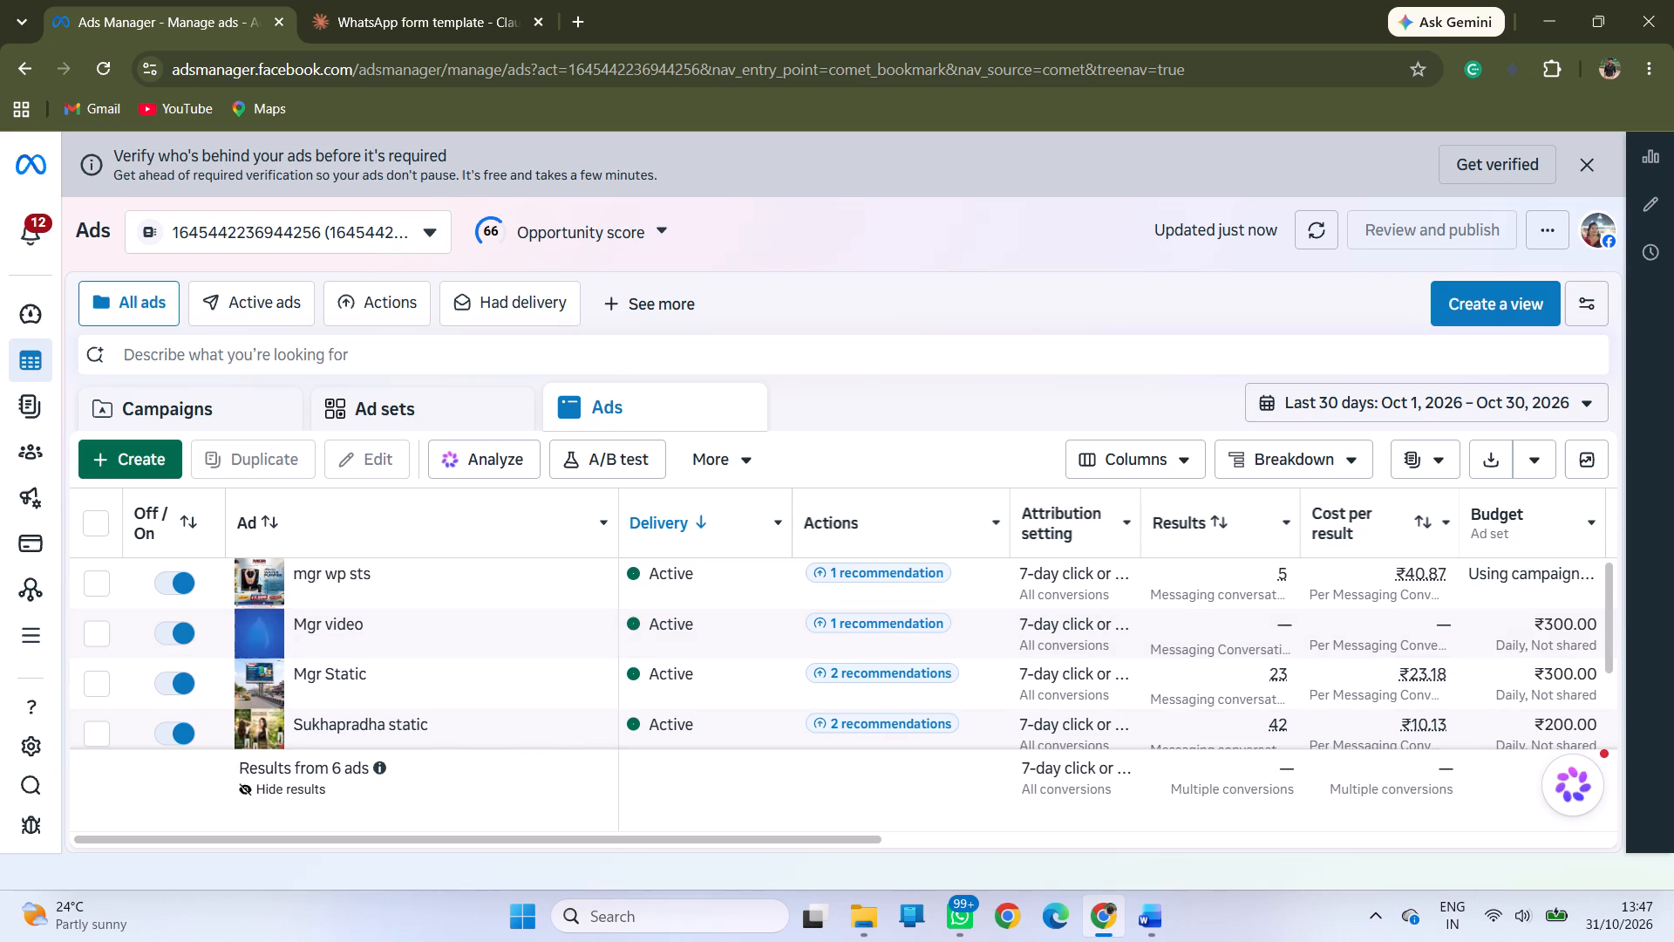
Examine the performance columns and the delivery status of all ads, including new hair growth and Sukhapradha video.
{"action": "scroll", "coordinate": [1252, 820], "scroll_direction": "left", "scroll_amount": 5}
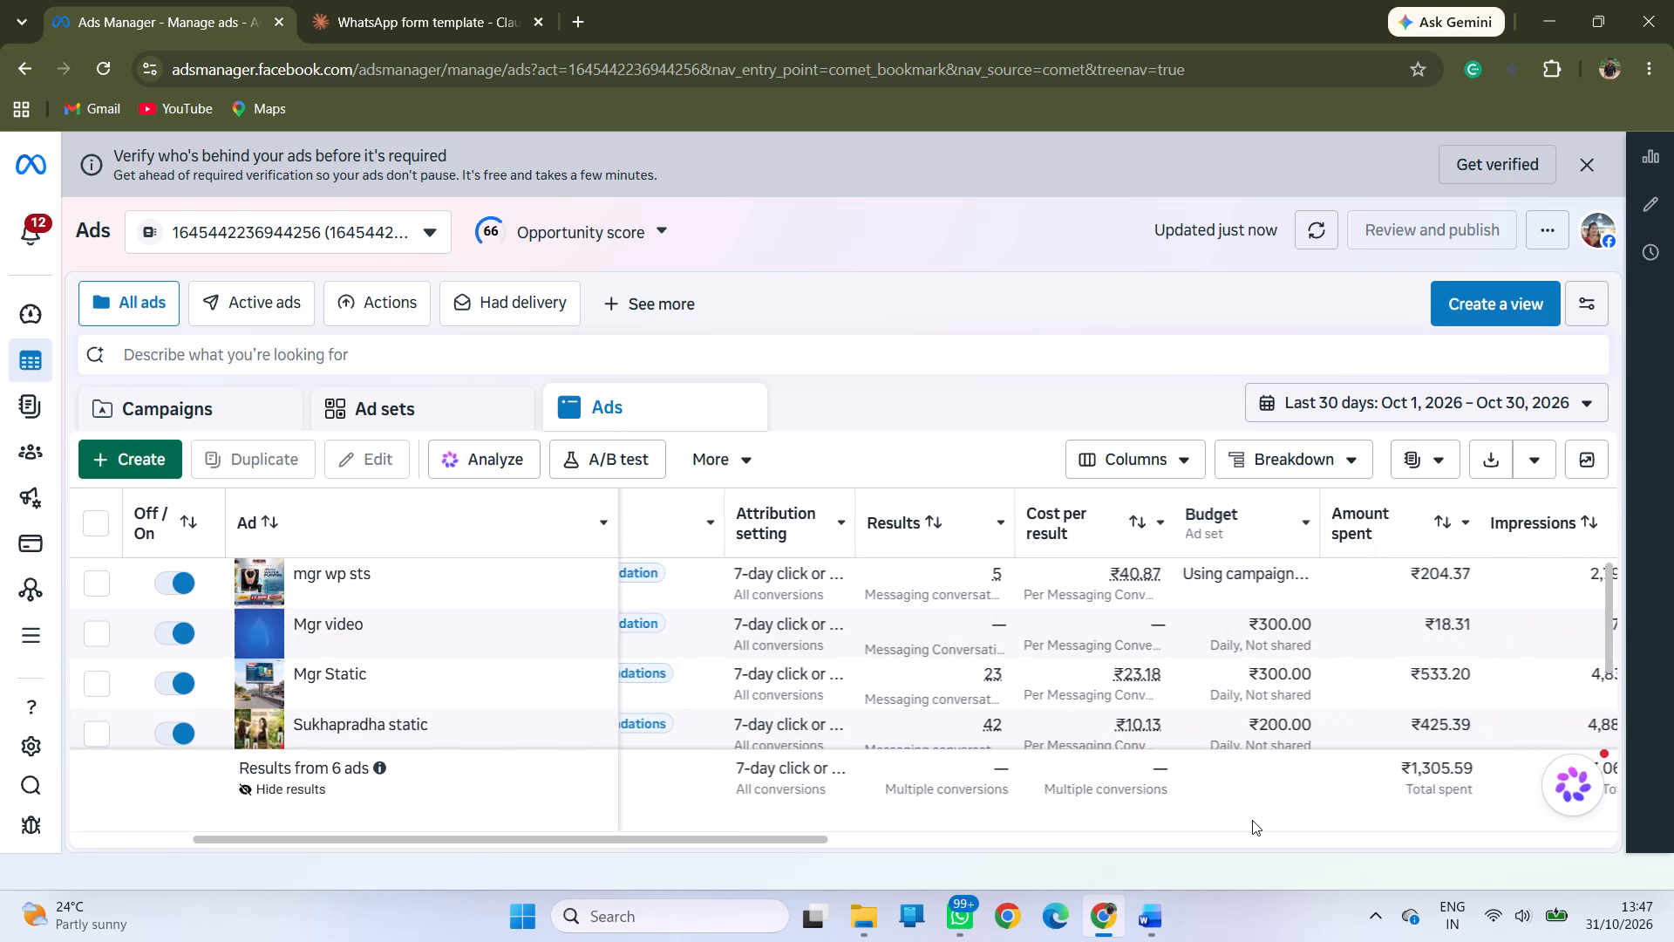
{"action": "scroll", "coordinate": [1252, 820], "scroll_direction": "left", "scroll_amount": 1}
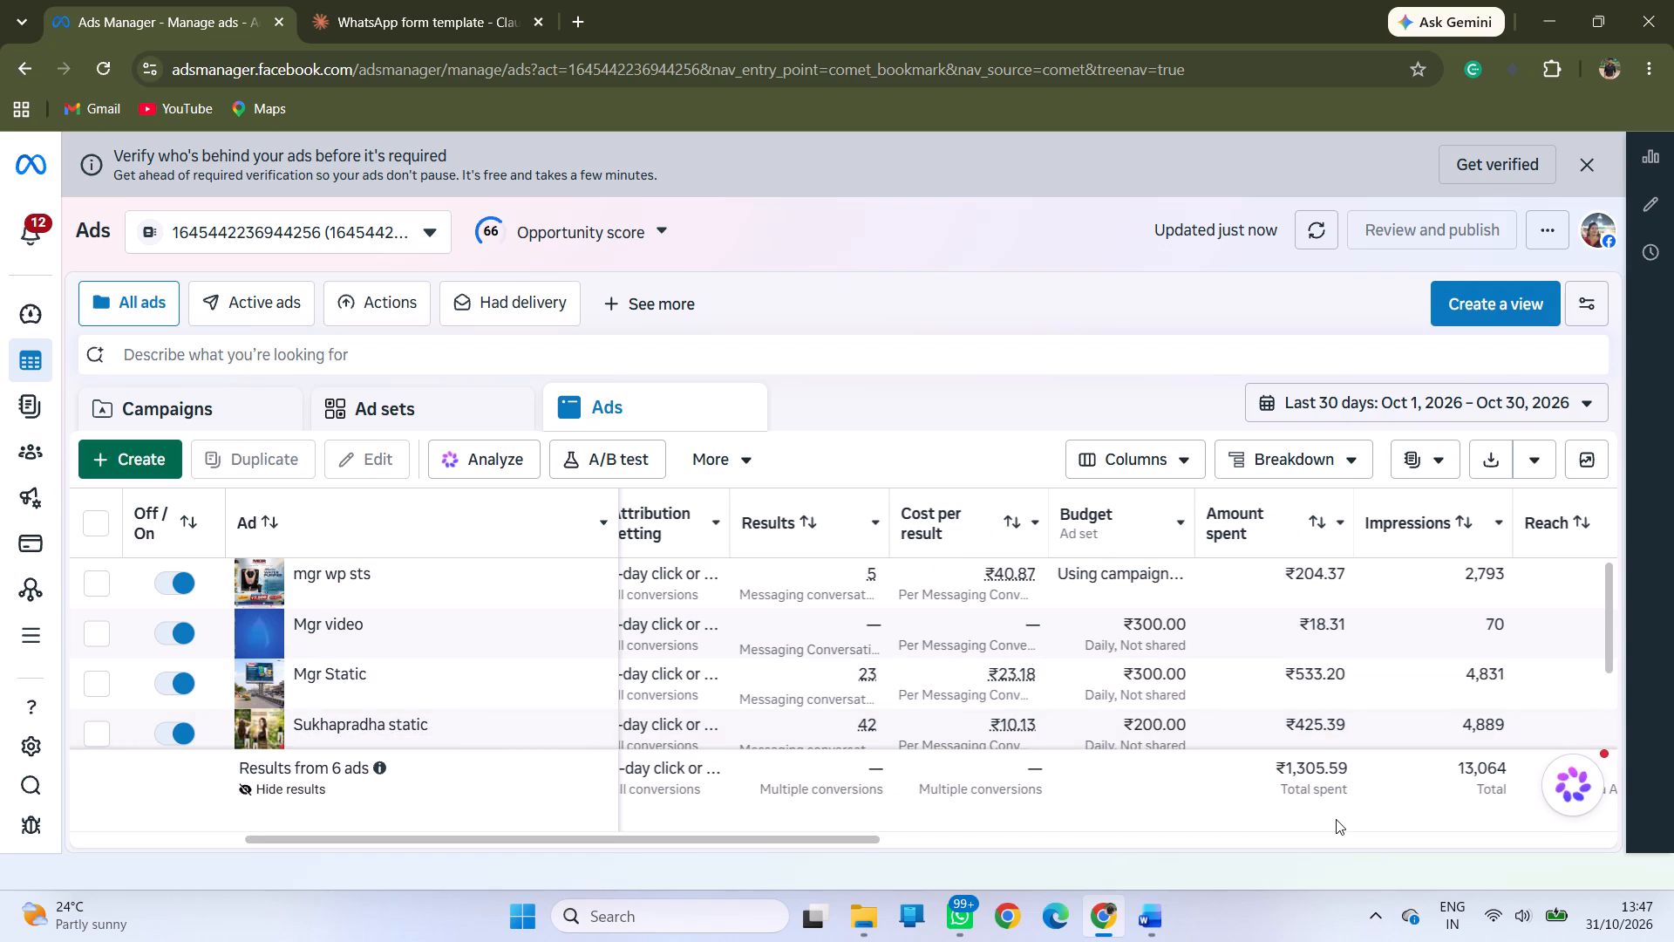
{"action": "scroll", "coordinate": [1336, 819], "scroll_direction": "right", "scroll_amount": 9}
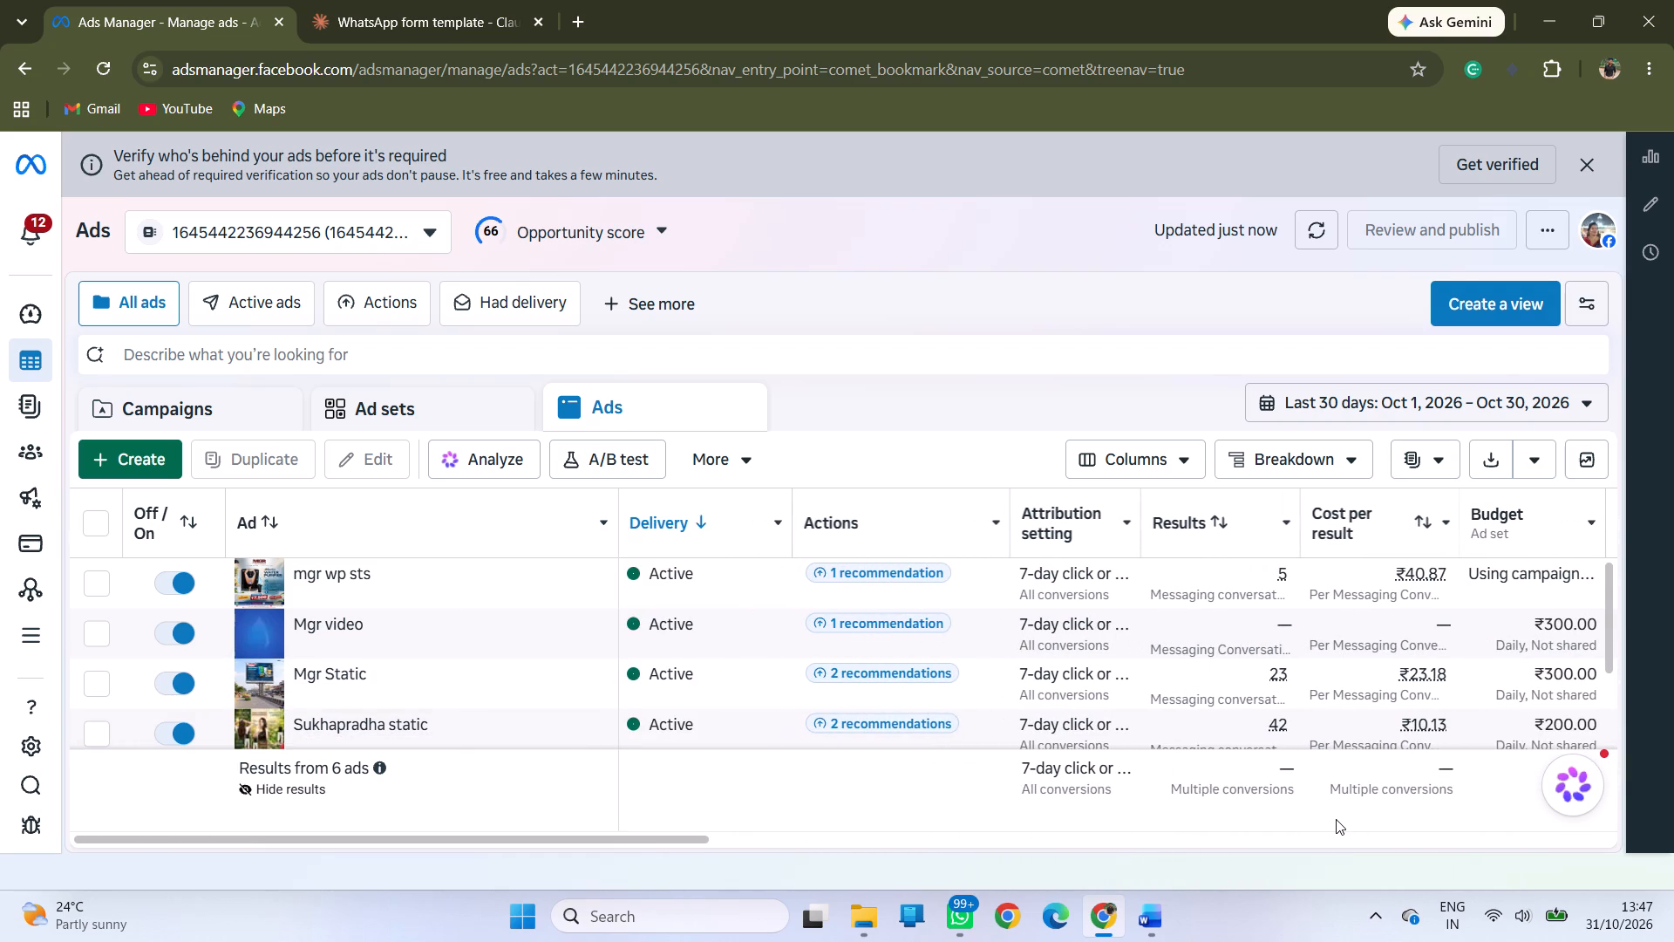
{"action": "scroll", "coordinate": [1336, 819], "scroll_direction": "right", "scroll_amount": 8}
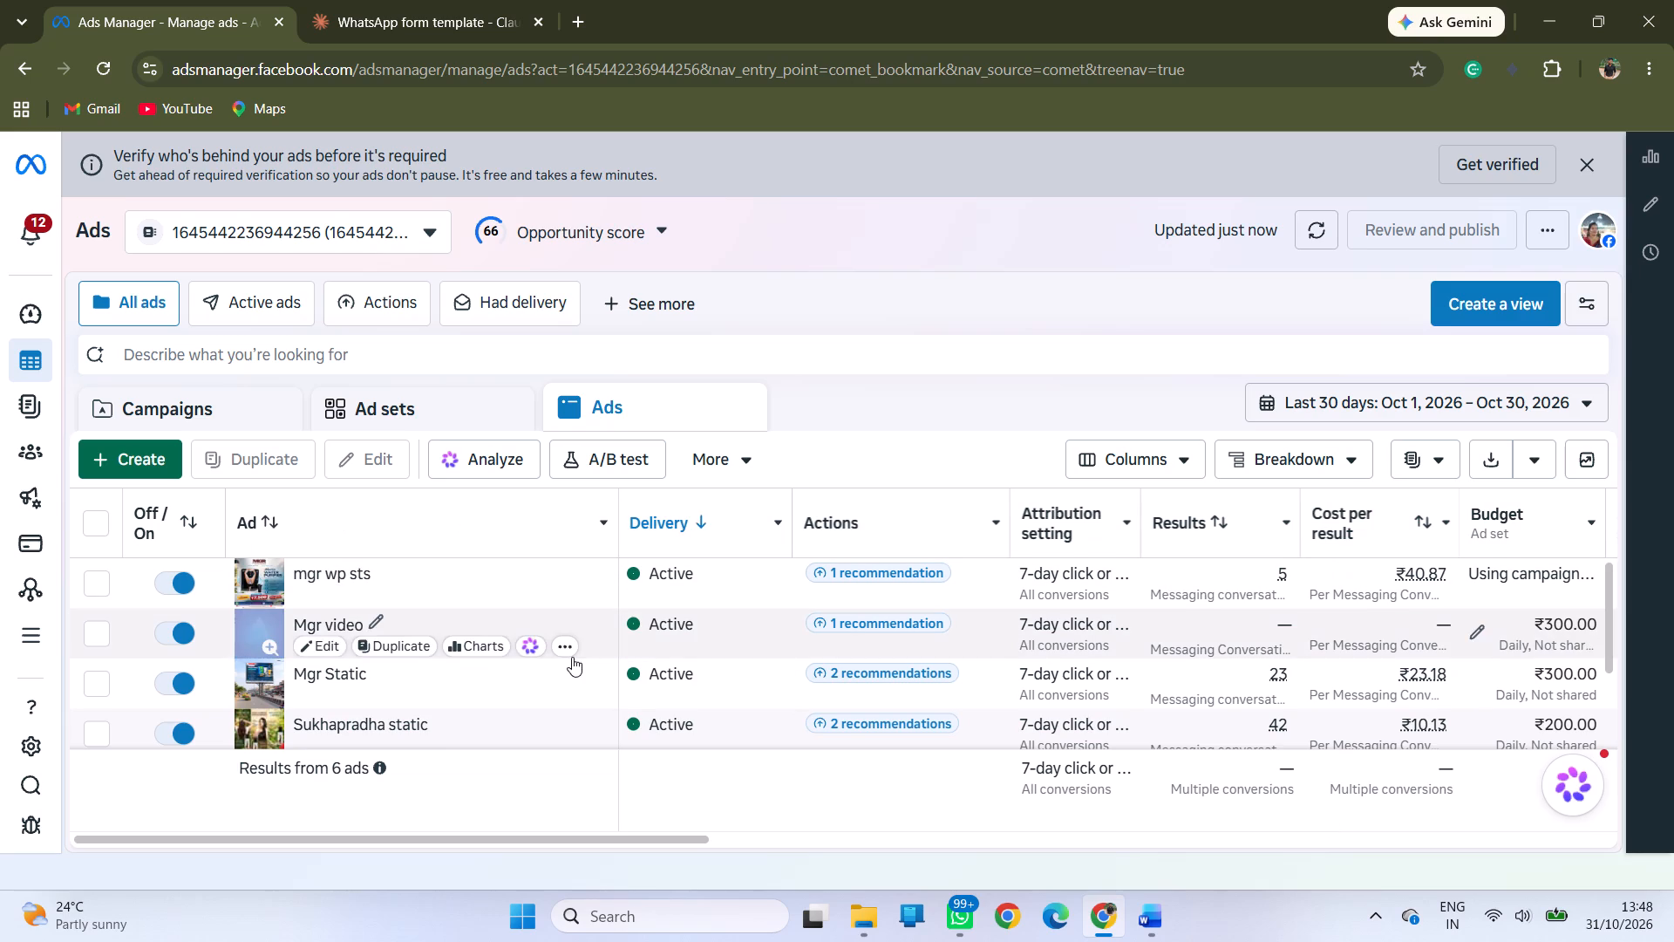
{"action": "scroll", "coordinate": [569, 689], "scroll_direction": "down", "scroll_amount": 3}
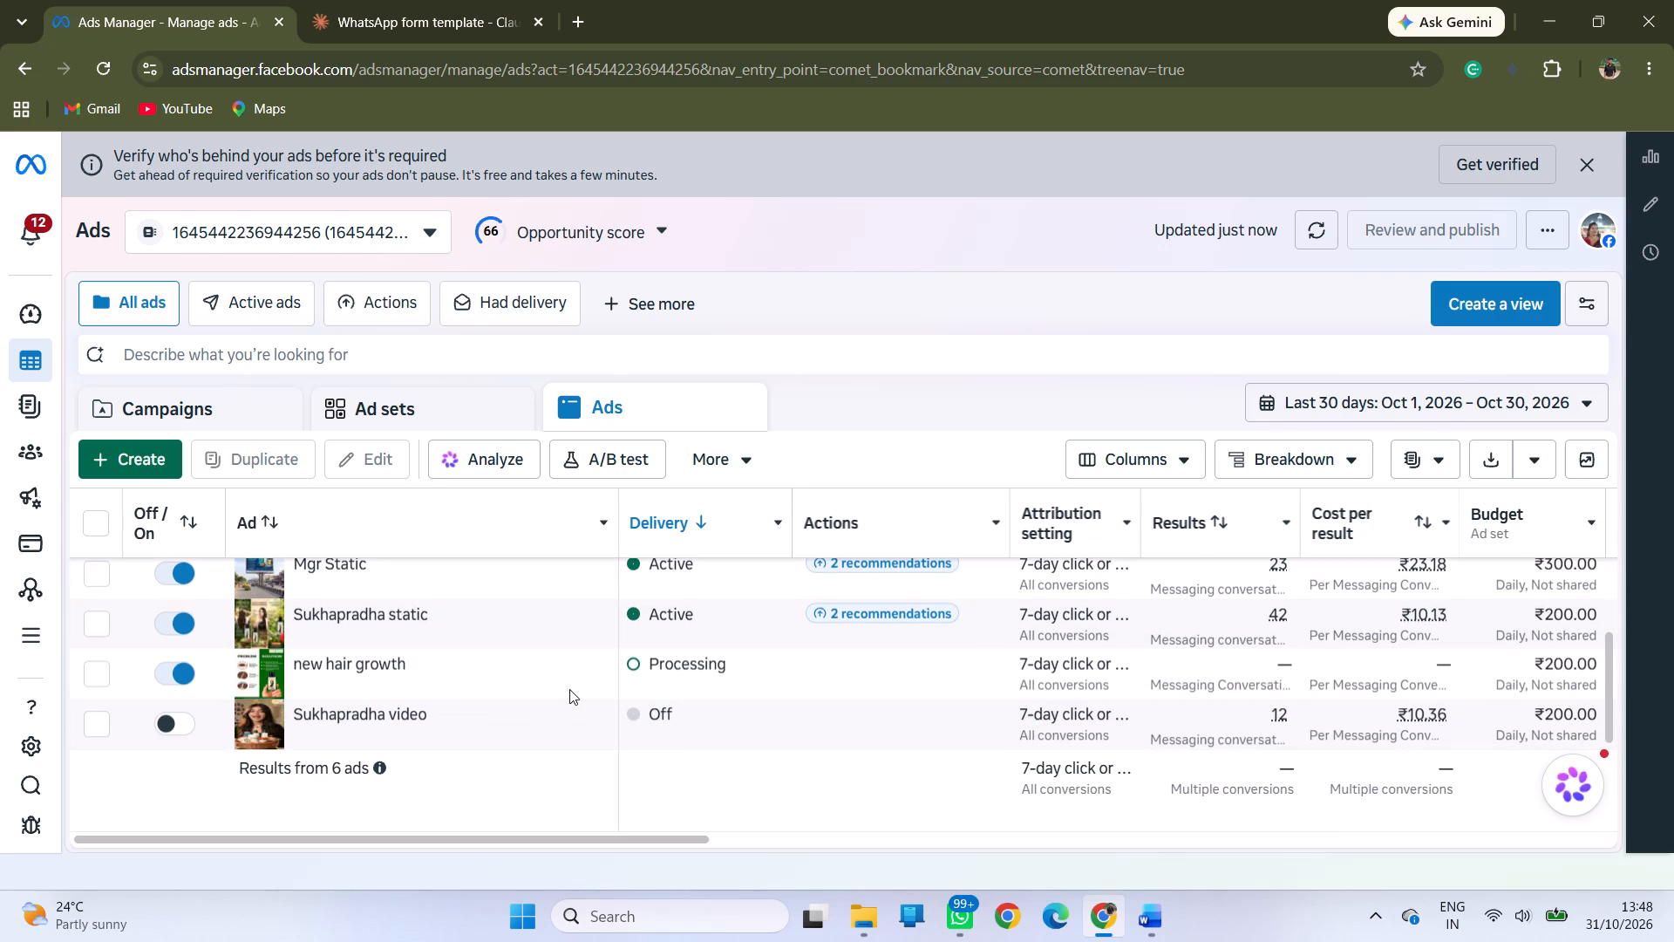
{"action": "scroll", "coordinate": [569, 689], "scroll_direction": "down", "scroll_amount": 8}
Compare the results, cost per result, budget, amount spent, impressions and reach of the Mgr and Sukhapradha ads.
{"action": "scroll", "coordinate": [951, 676], "scroll_direction": "up", "scroll_amount": 1}
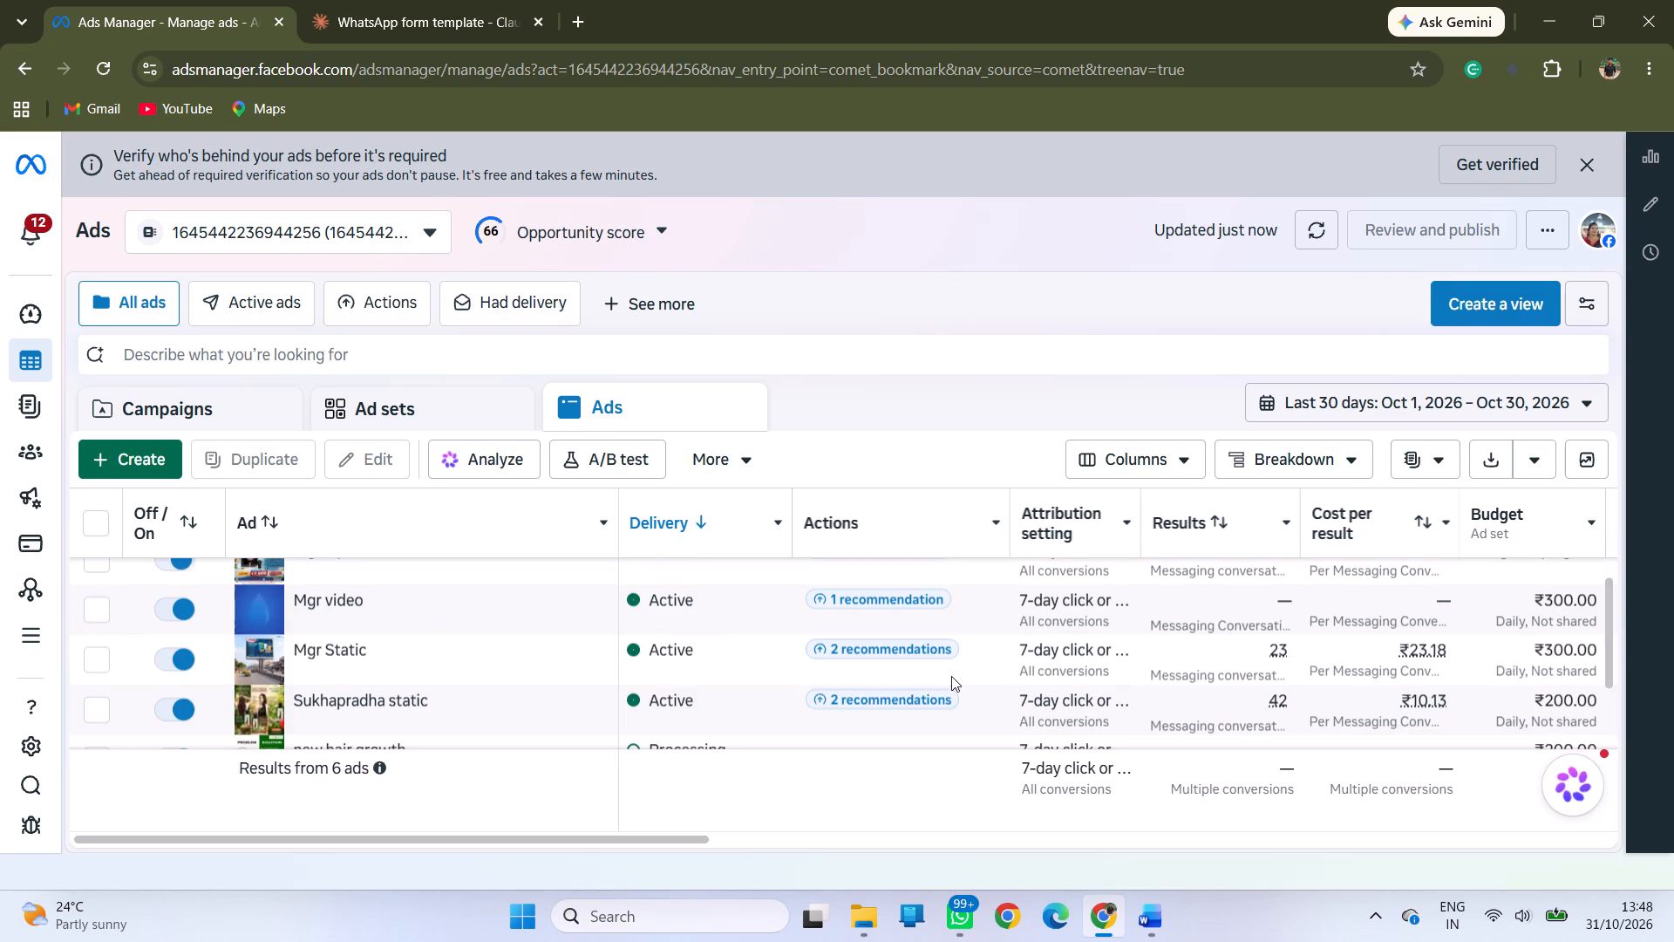
{"action": "scroll", "coordinate": [951, 676], "scroll_direction": "up", "scroll_amount": 8}
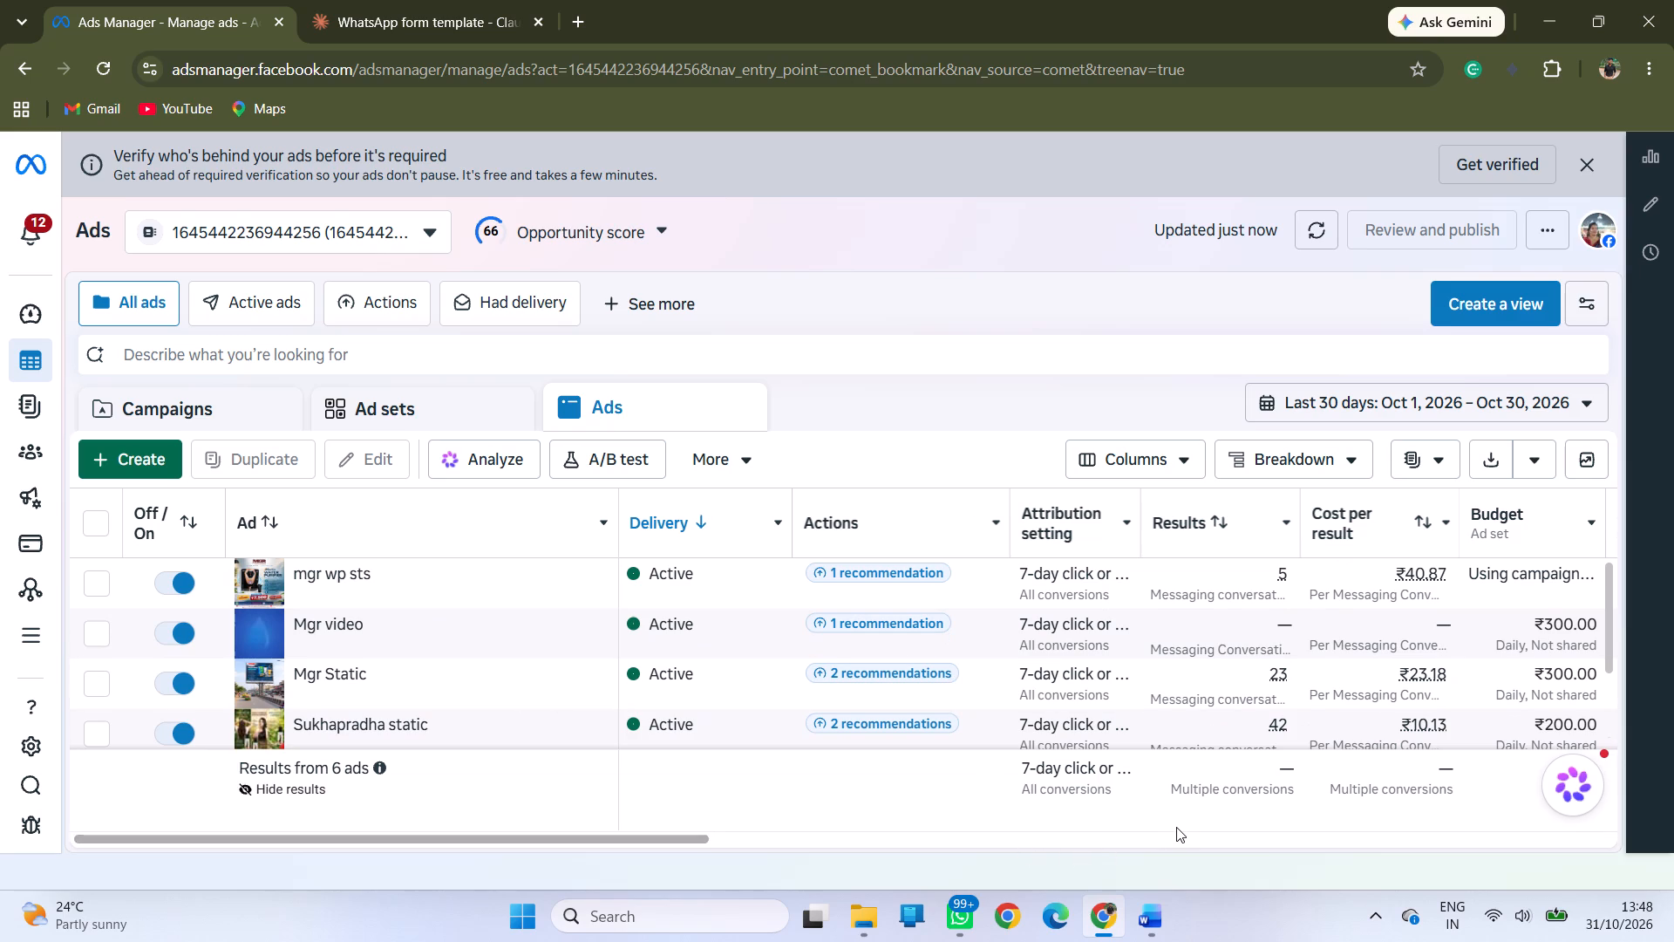
{"action": "scroll", "coordinate": [1176, 827], "scroll_direction": "left", "scroll_amount": 4}
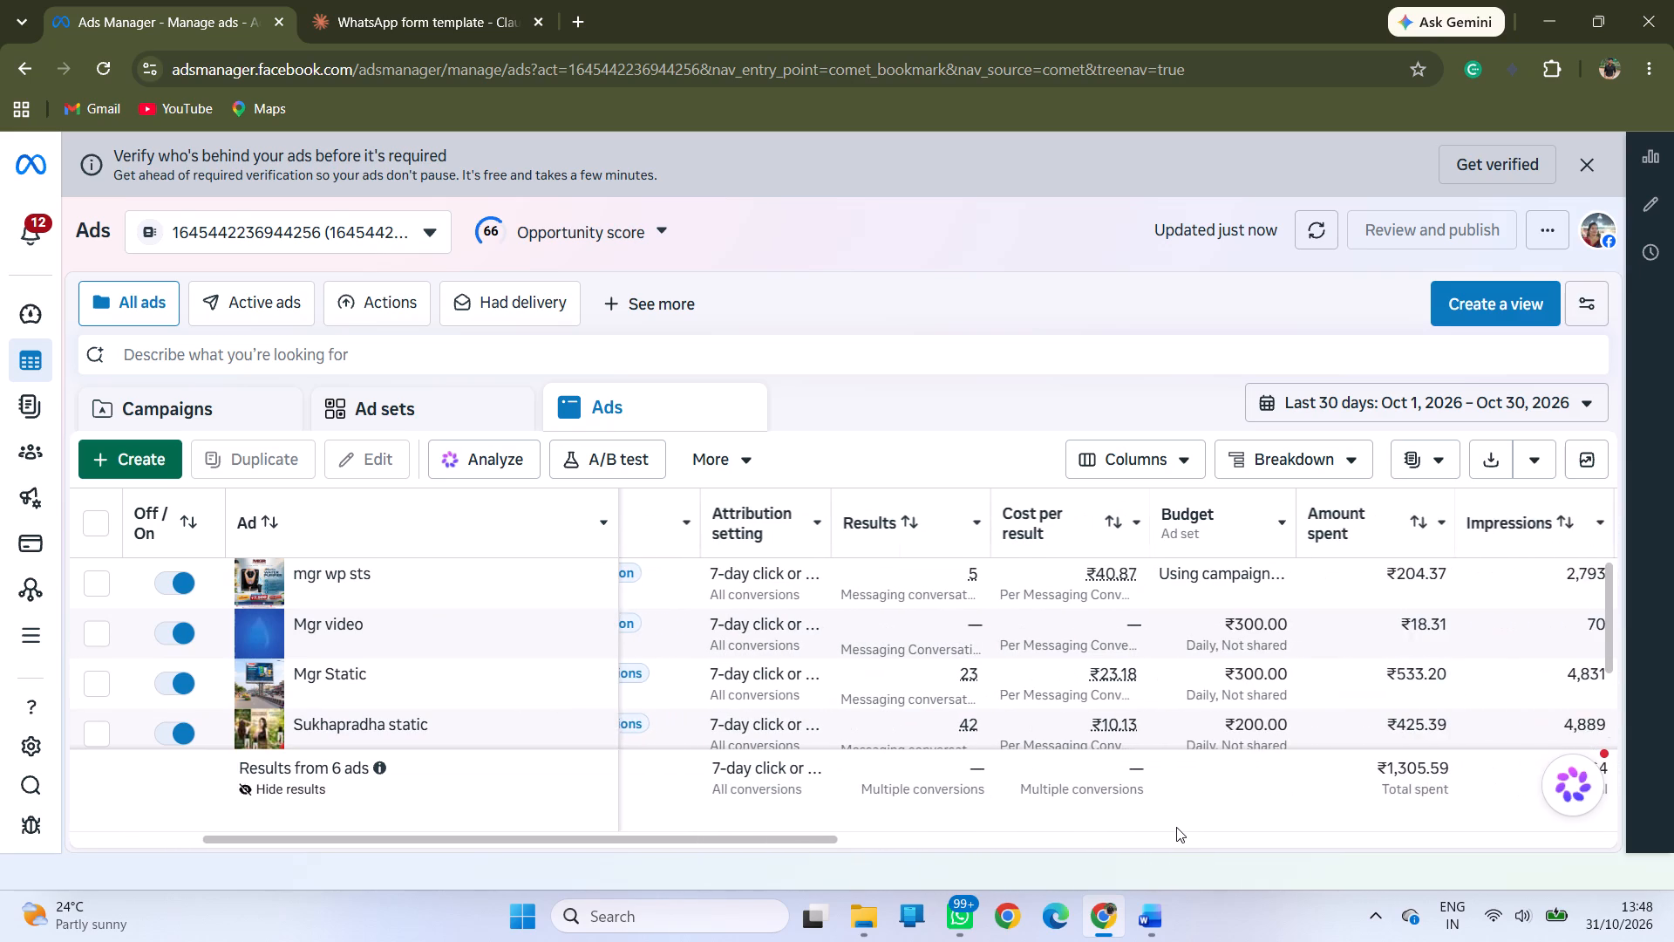
{"action": "scroll", "coordinate": [1176, 827], "scroll_direction": "left", "scroll_amount": 1}
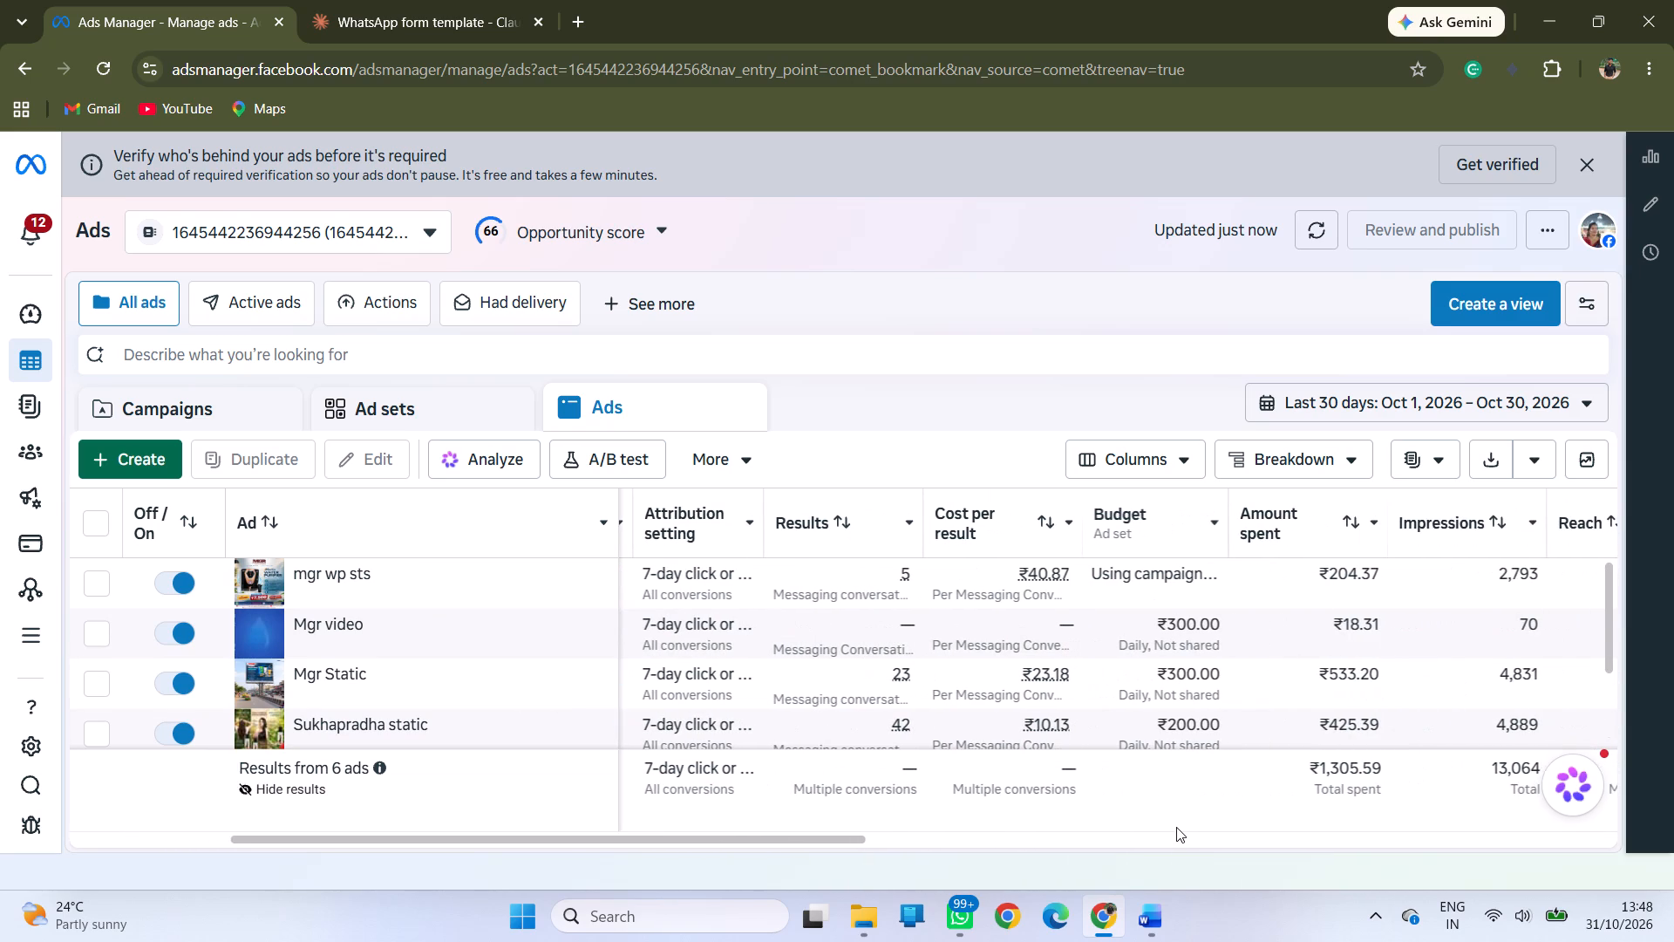
{"action": "scroll", "coordinate": [1176, 827], "scroll_direction": "right", "scroll_amount": 3}
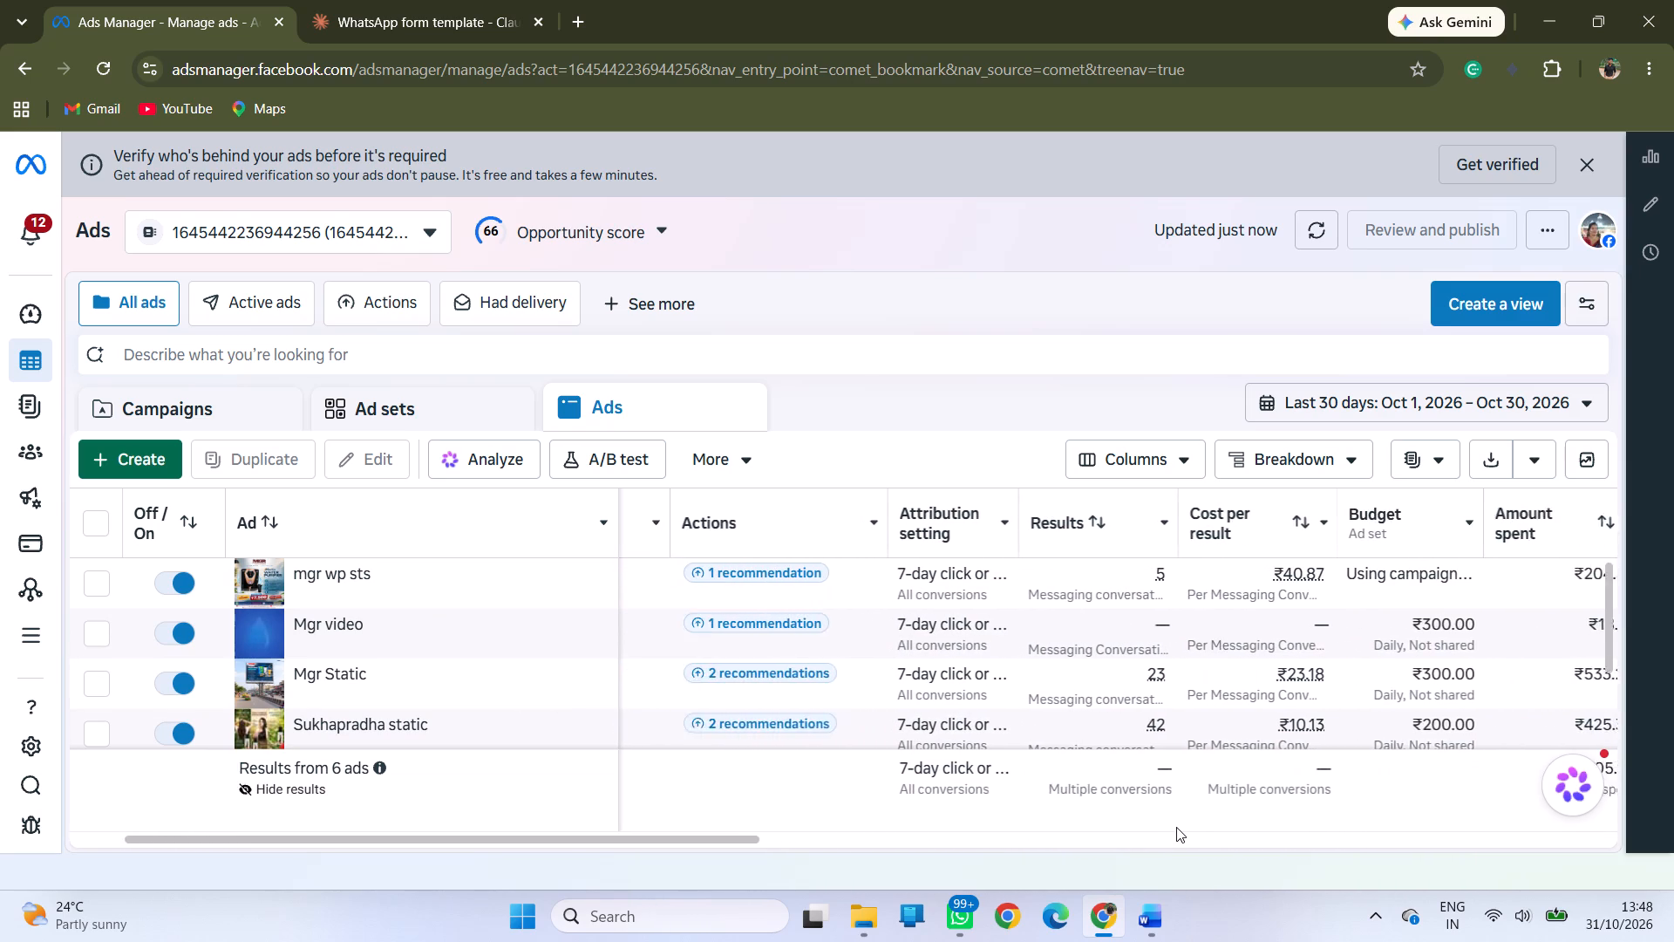
{"action": "scroll", "coordinate": [1176, 827], "scroll_direction": "right", "scroll_amount": 1}
{"action": "scroll", "coordinate": [1176, 827], "scroll_direction": "left", "scroll_amount": 5}
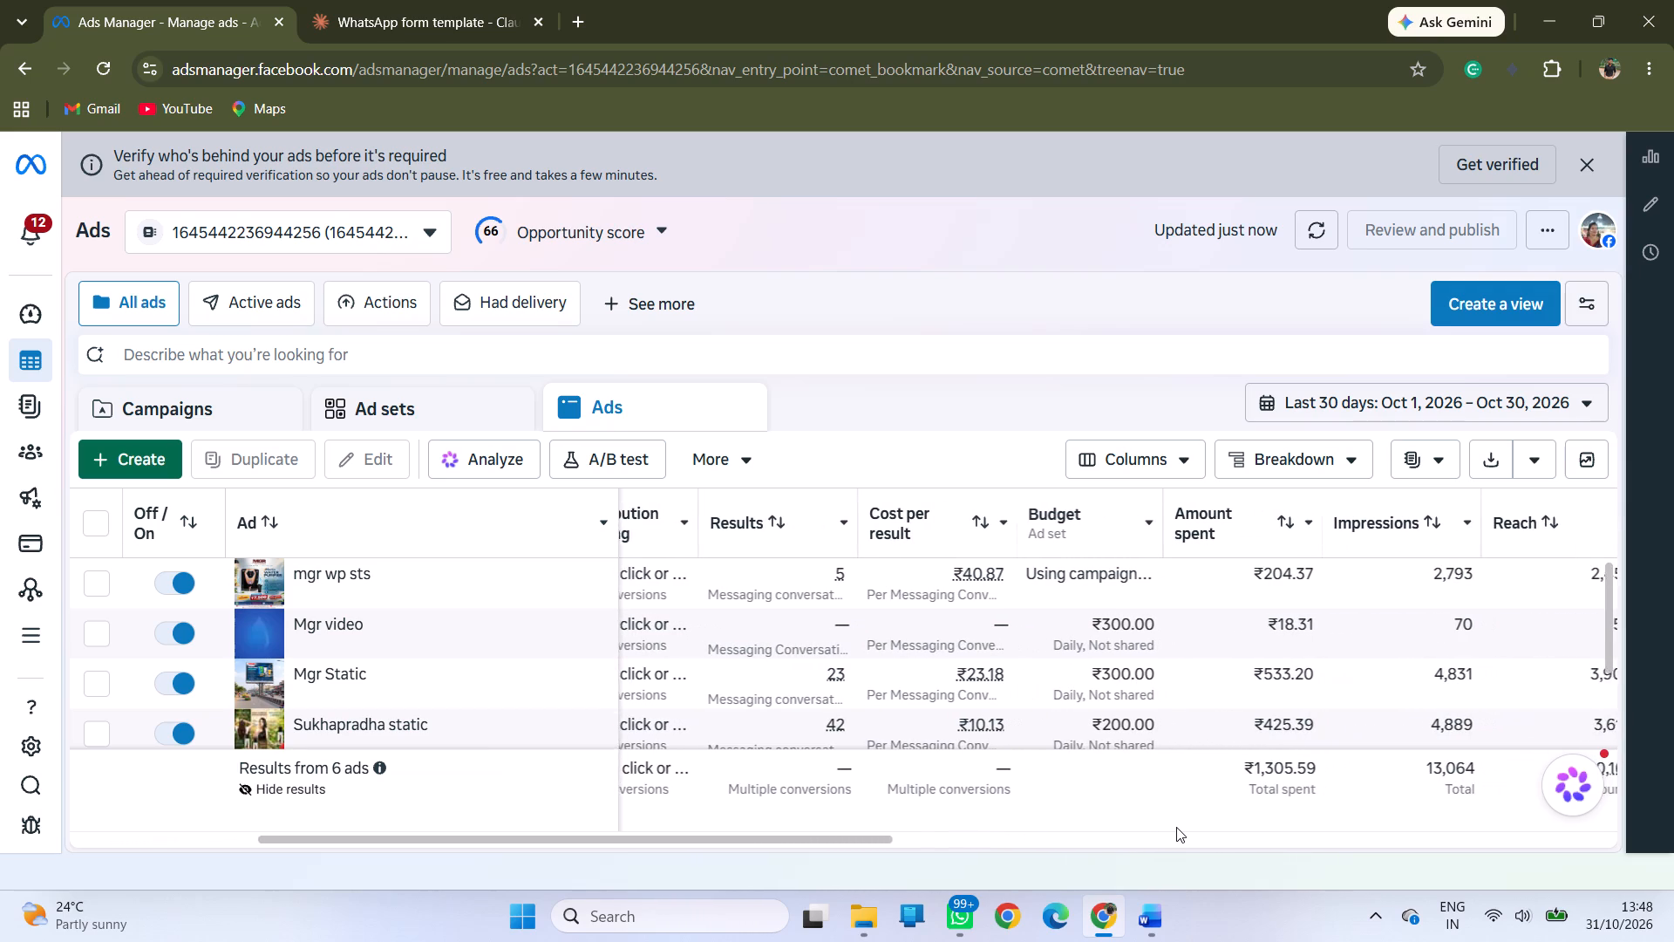
Examine the ads' end dates, bid strategy, last significant edit, quality and engagement rankings, ad set names, CTR and CPM.
{"action": "scroll", "coordinate": [1176, 827], "scroll_direction": "left", "scroll_amount": 1}
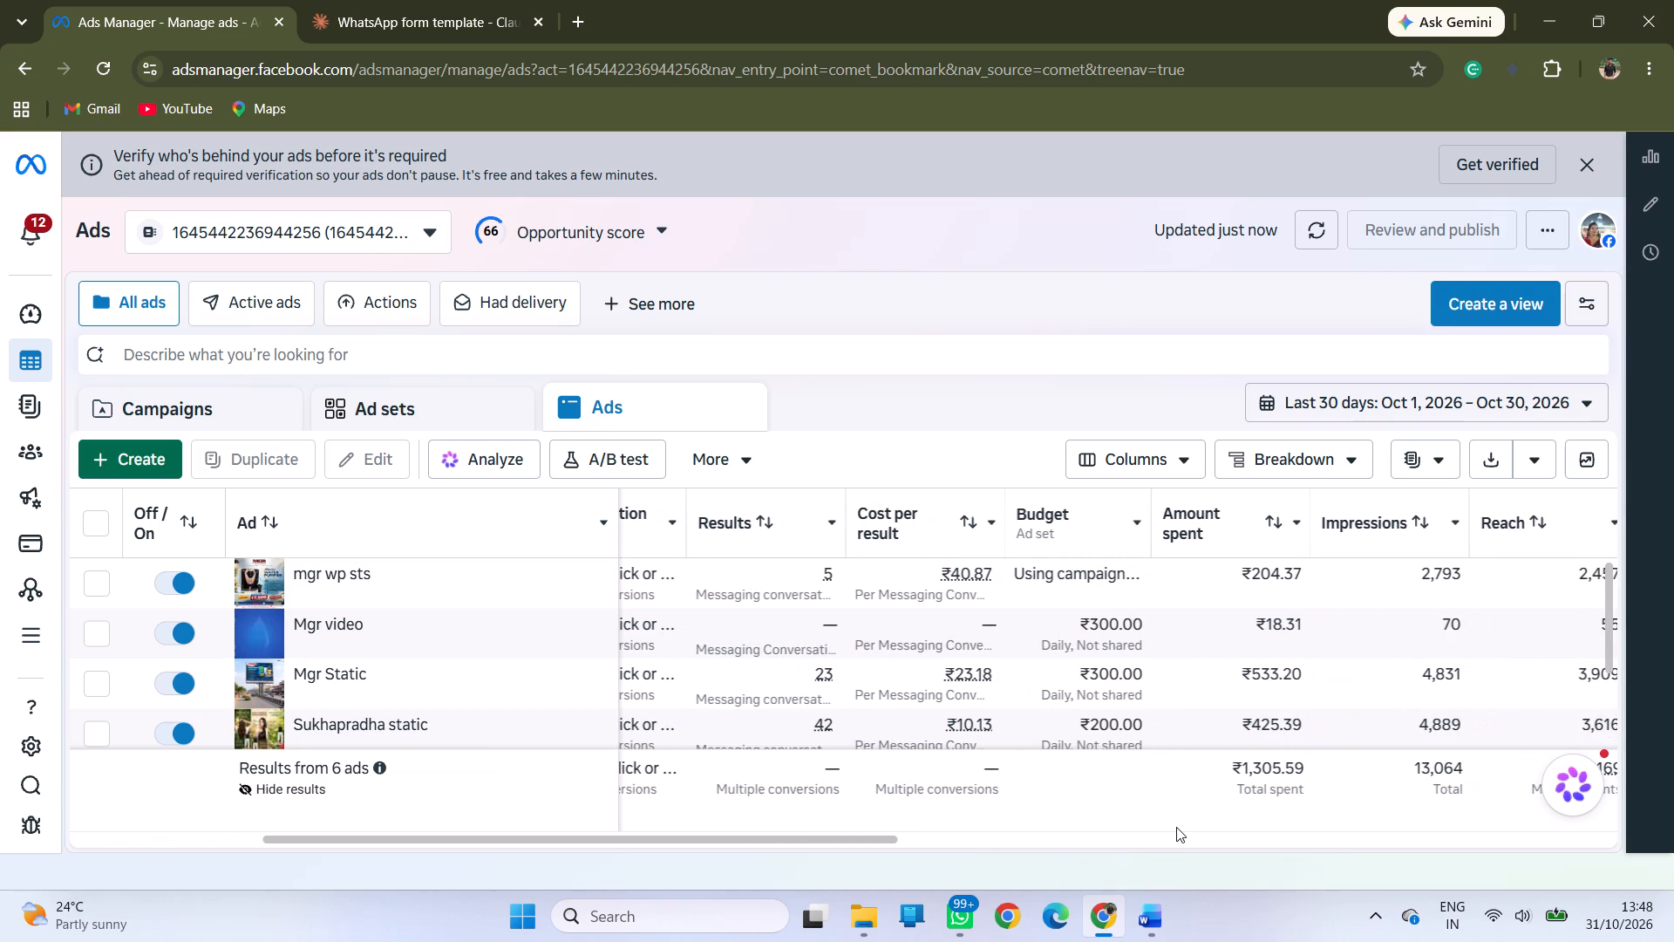
{"action": "scroll", "coordinate": [1176, 827], "scroll_direction": "left", "scroll_amount": 1}
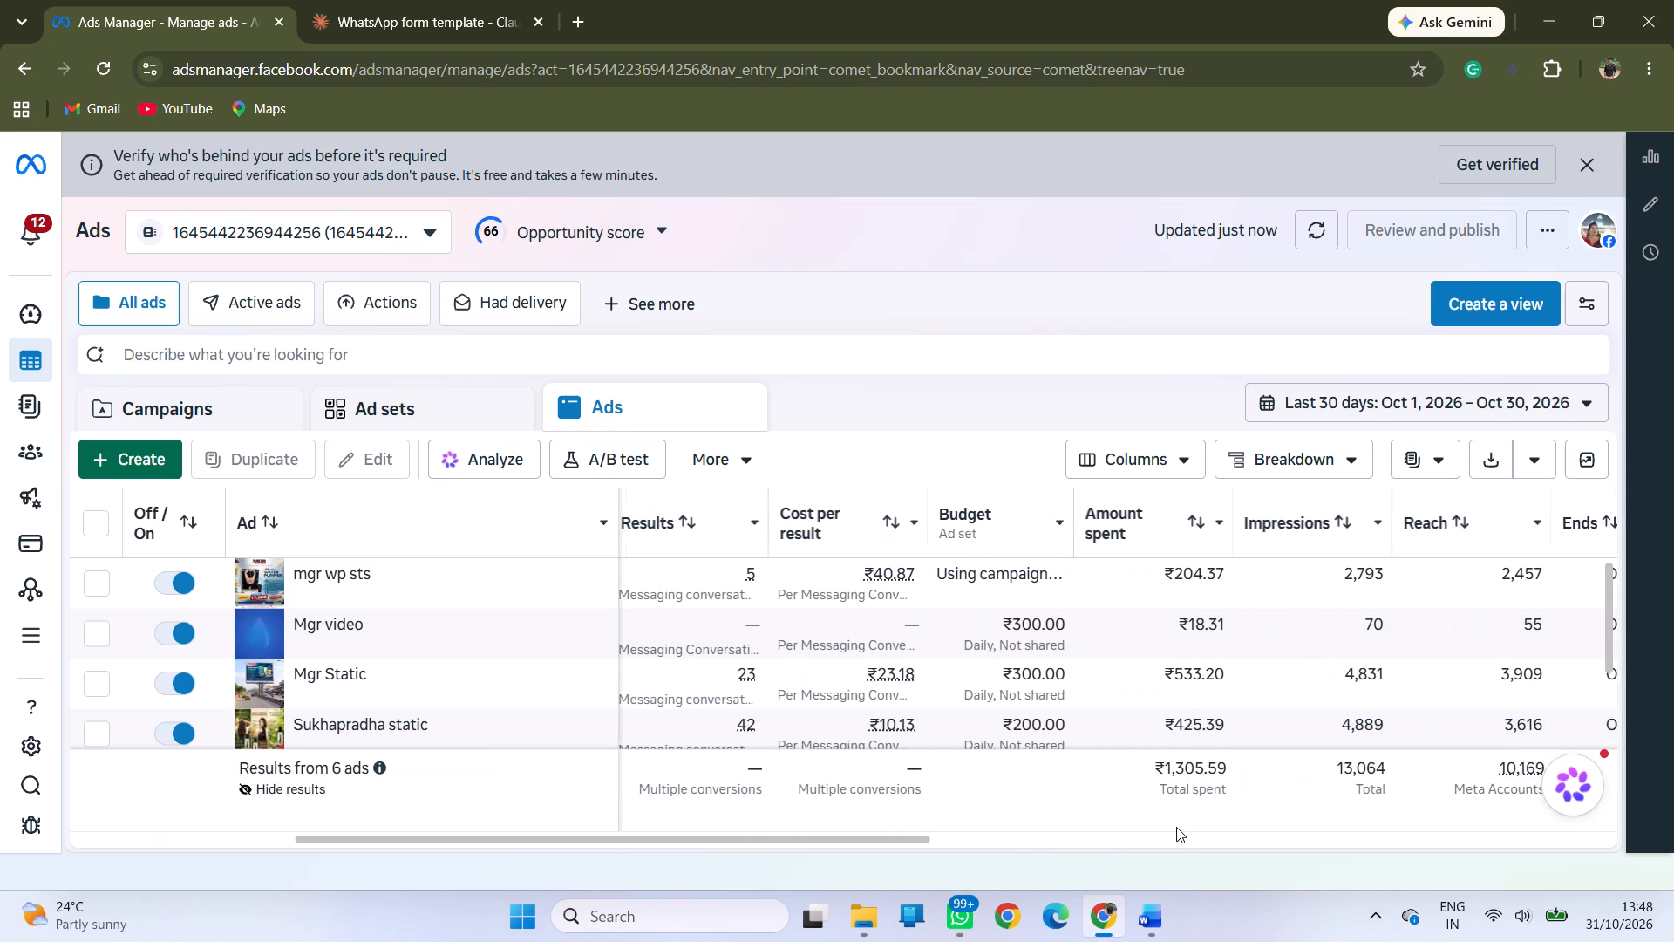
{"action": "scroll", "coordinate": [1176, 827], "scroll_direction": "left", "scroll_amount": 7}
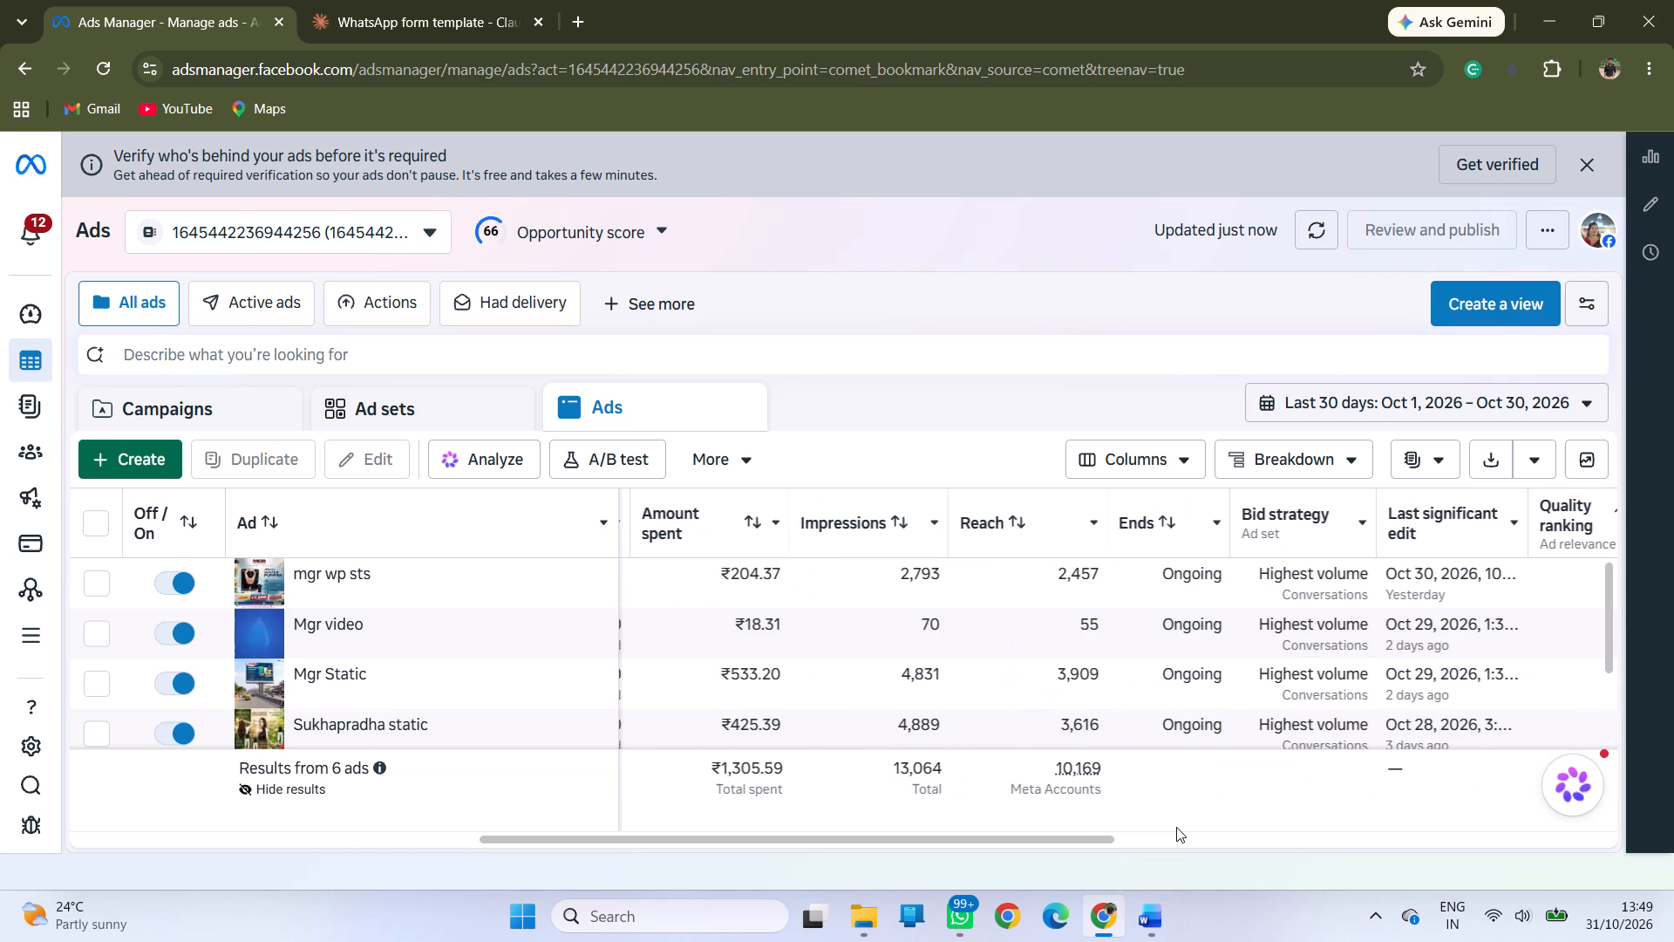
{"action": "scroll", "coordinate": [1176, 827], "scroll_direction": "left", "scroll_amount": 6}
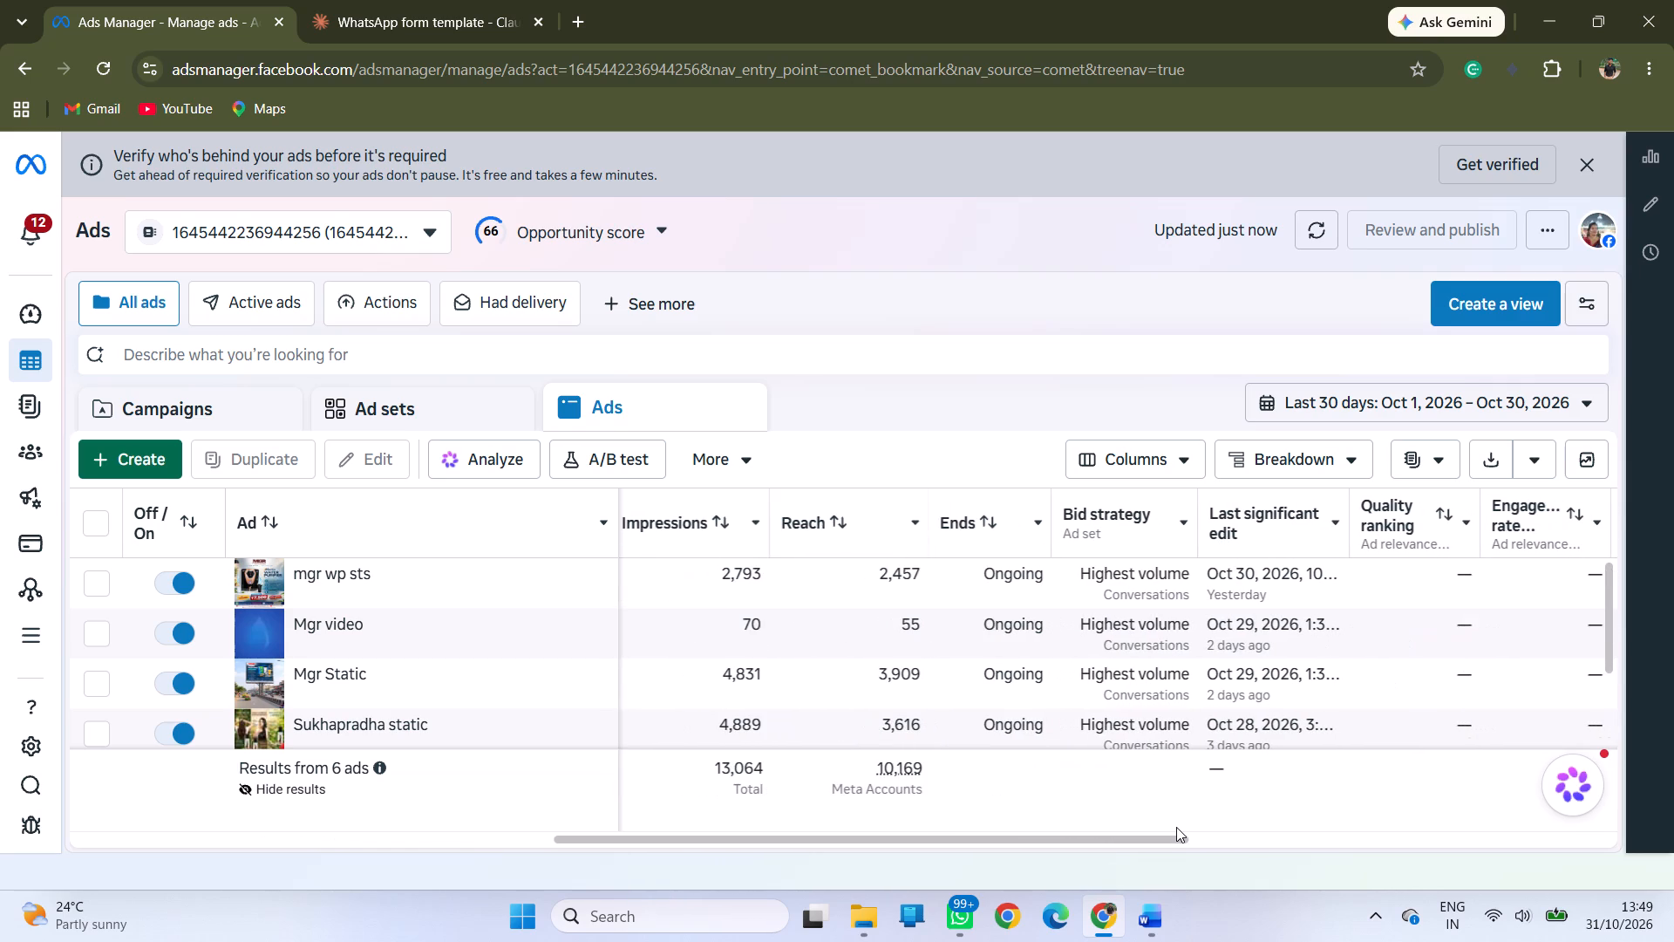
{"action": "scroll", "coordinate": [1176, 827], "scroll_direction": "left", "scroll_amount": 6}
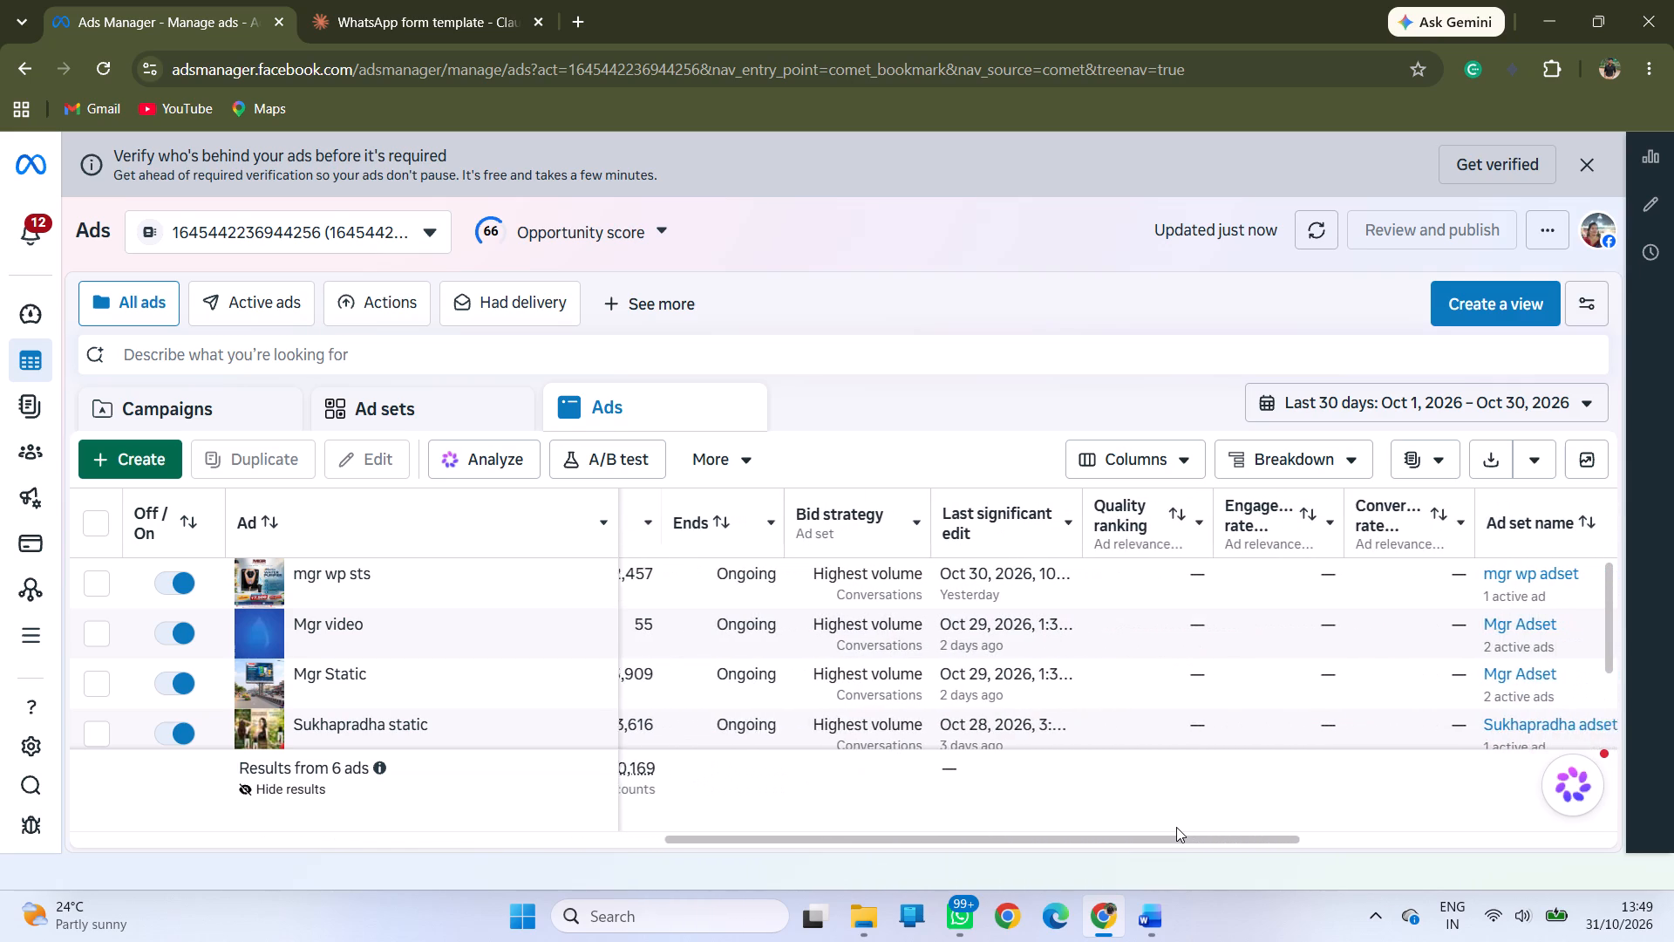
{"action": "scroll", "coordinate": [1176, 827], "scroll_direction": "left", "scroll_amount": 8}
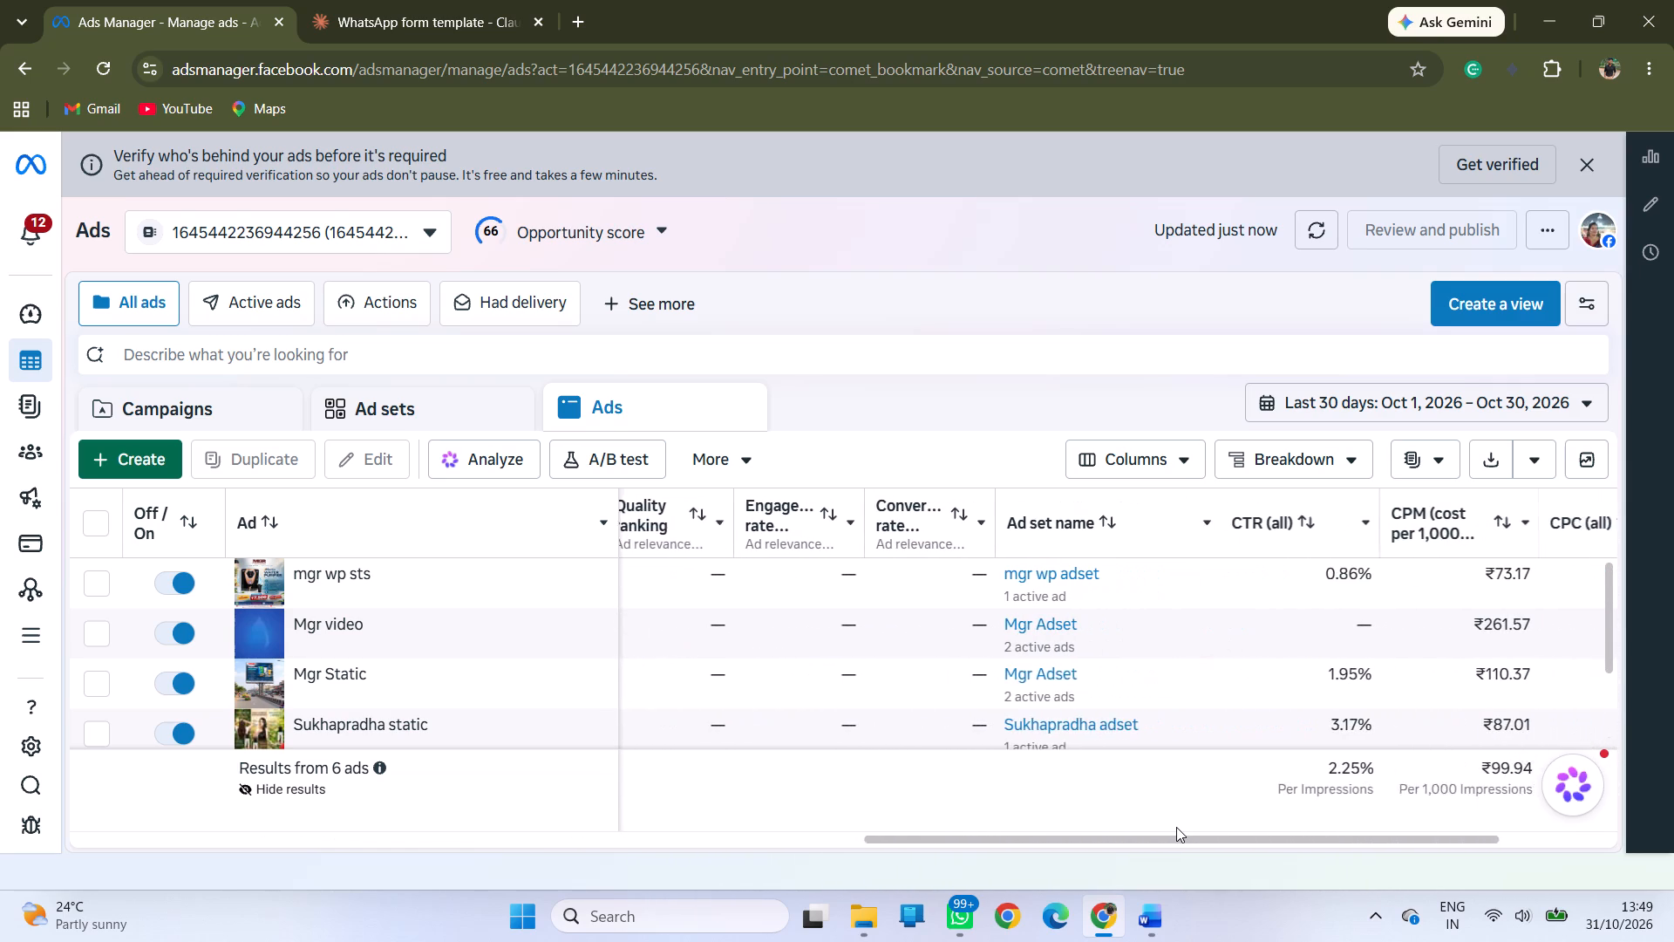
Examine the CPC and frequency of the Mgr and Sukhapradha ads in the remaining performance columns.
{"action": "scroll", "coordinate": [1176, 827], "scroll_direction": "left", "scroll_amount": 1}
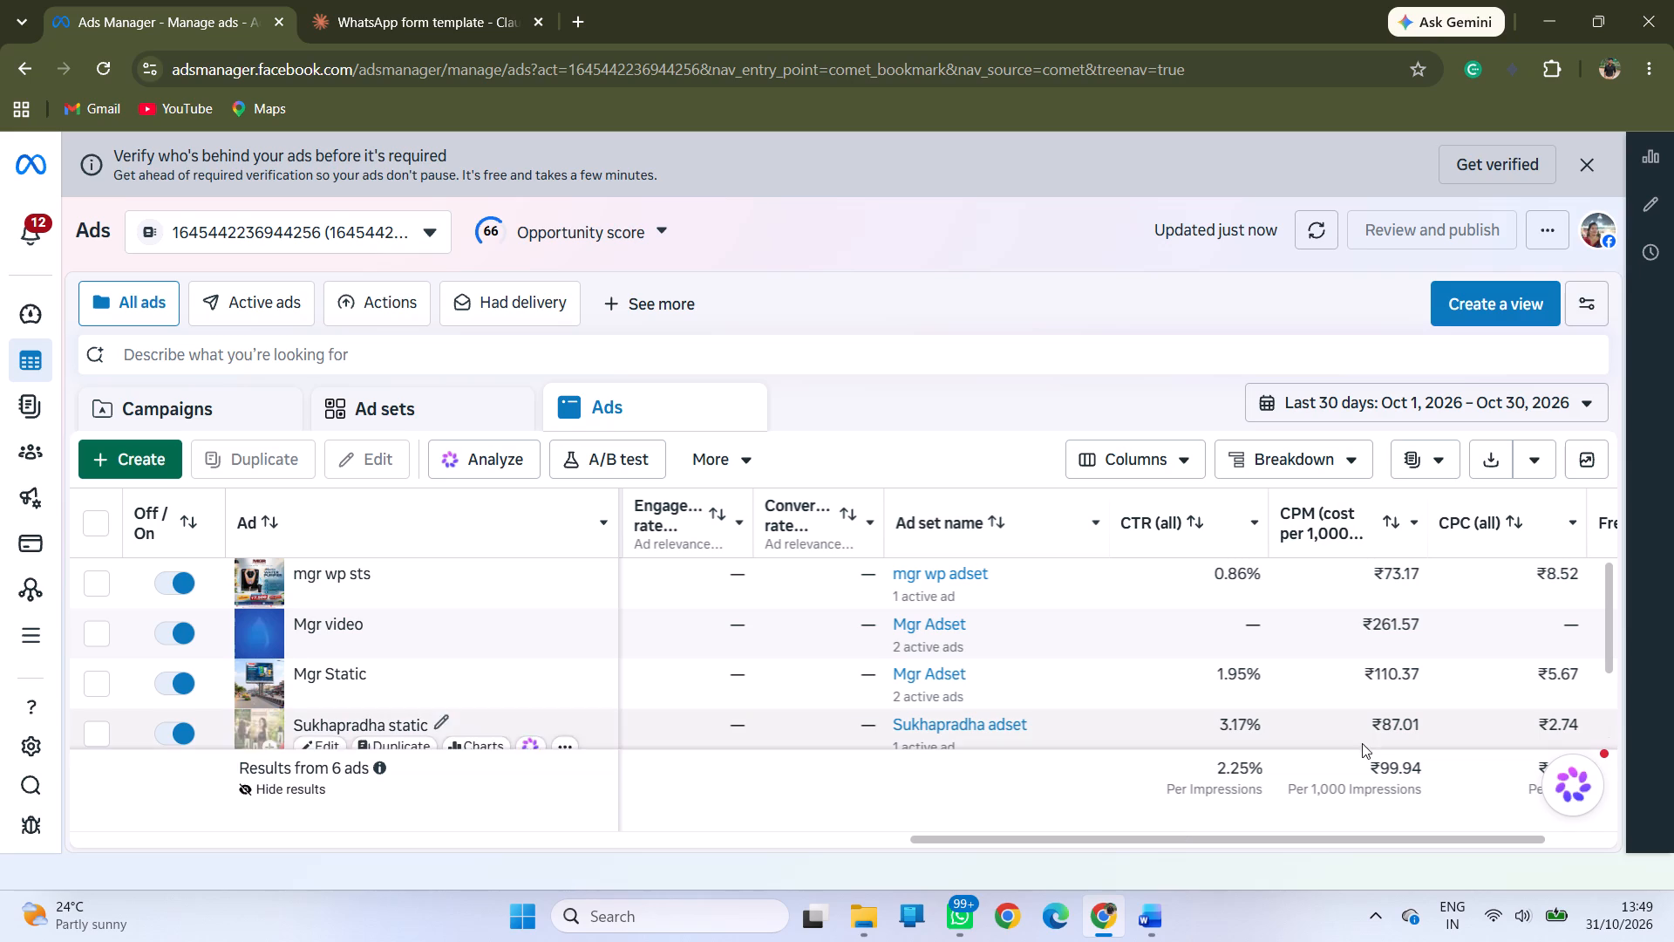
{"action": "scroll", "coordinate": [1348, 784], "scroll_direction": "left", "scroll_amount": 4}
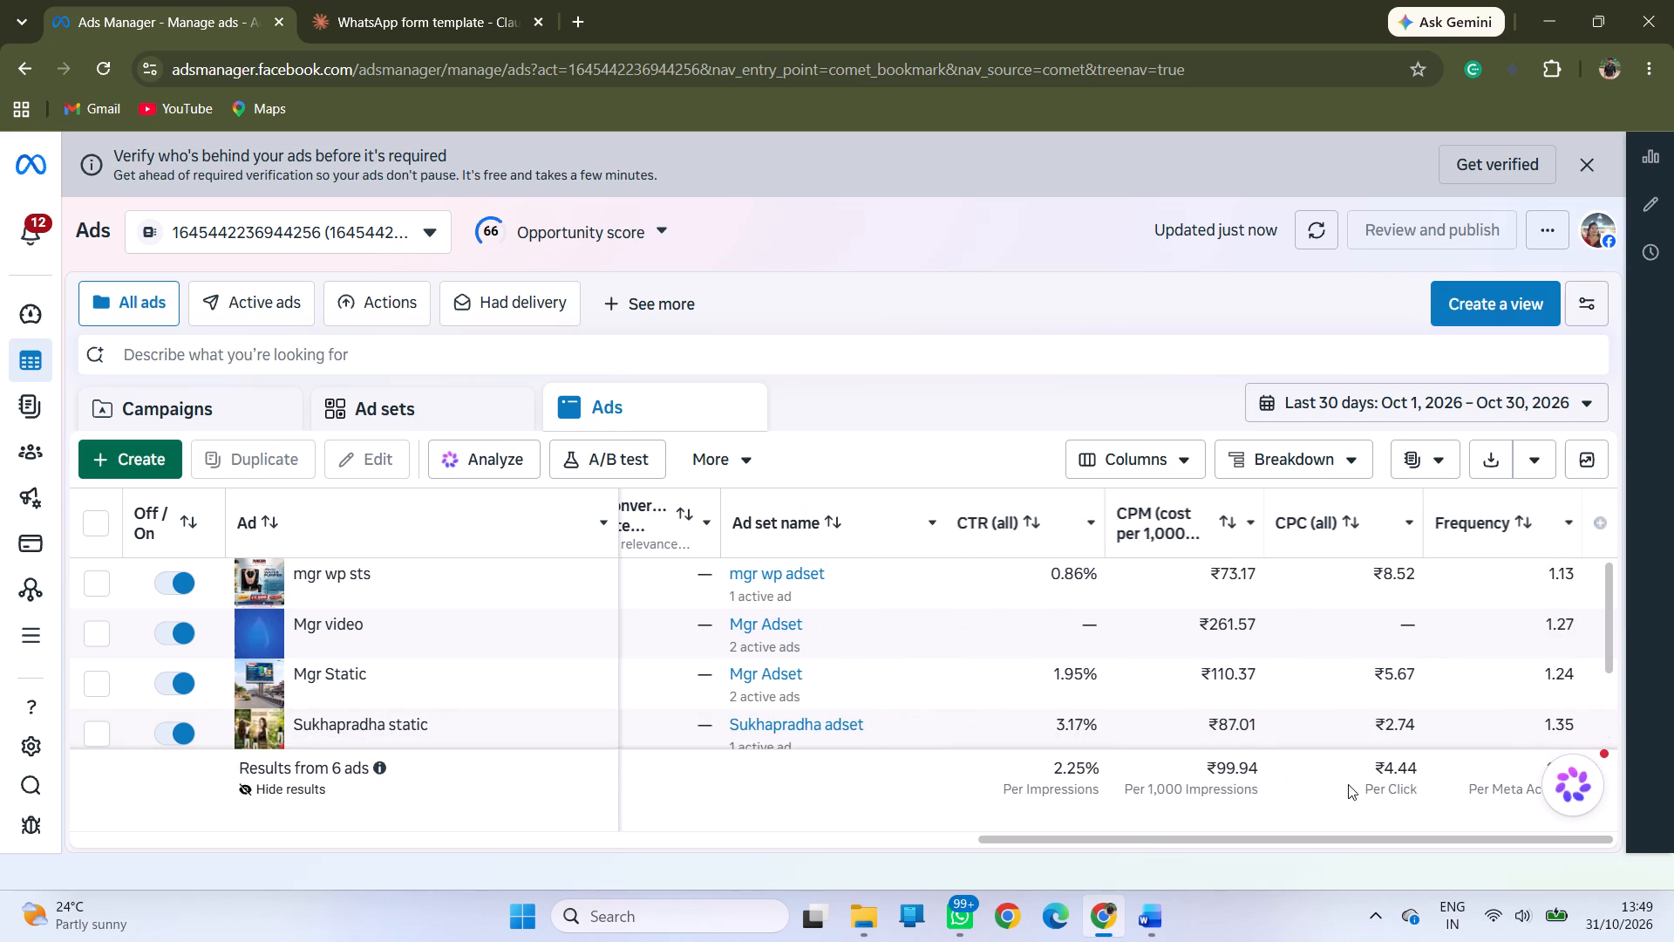
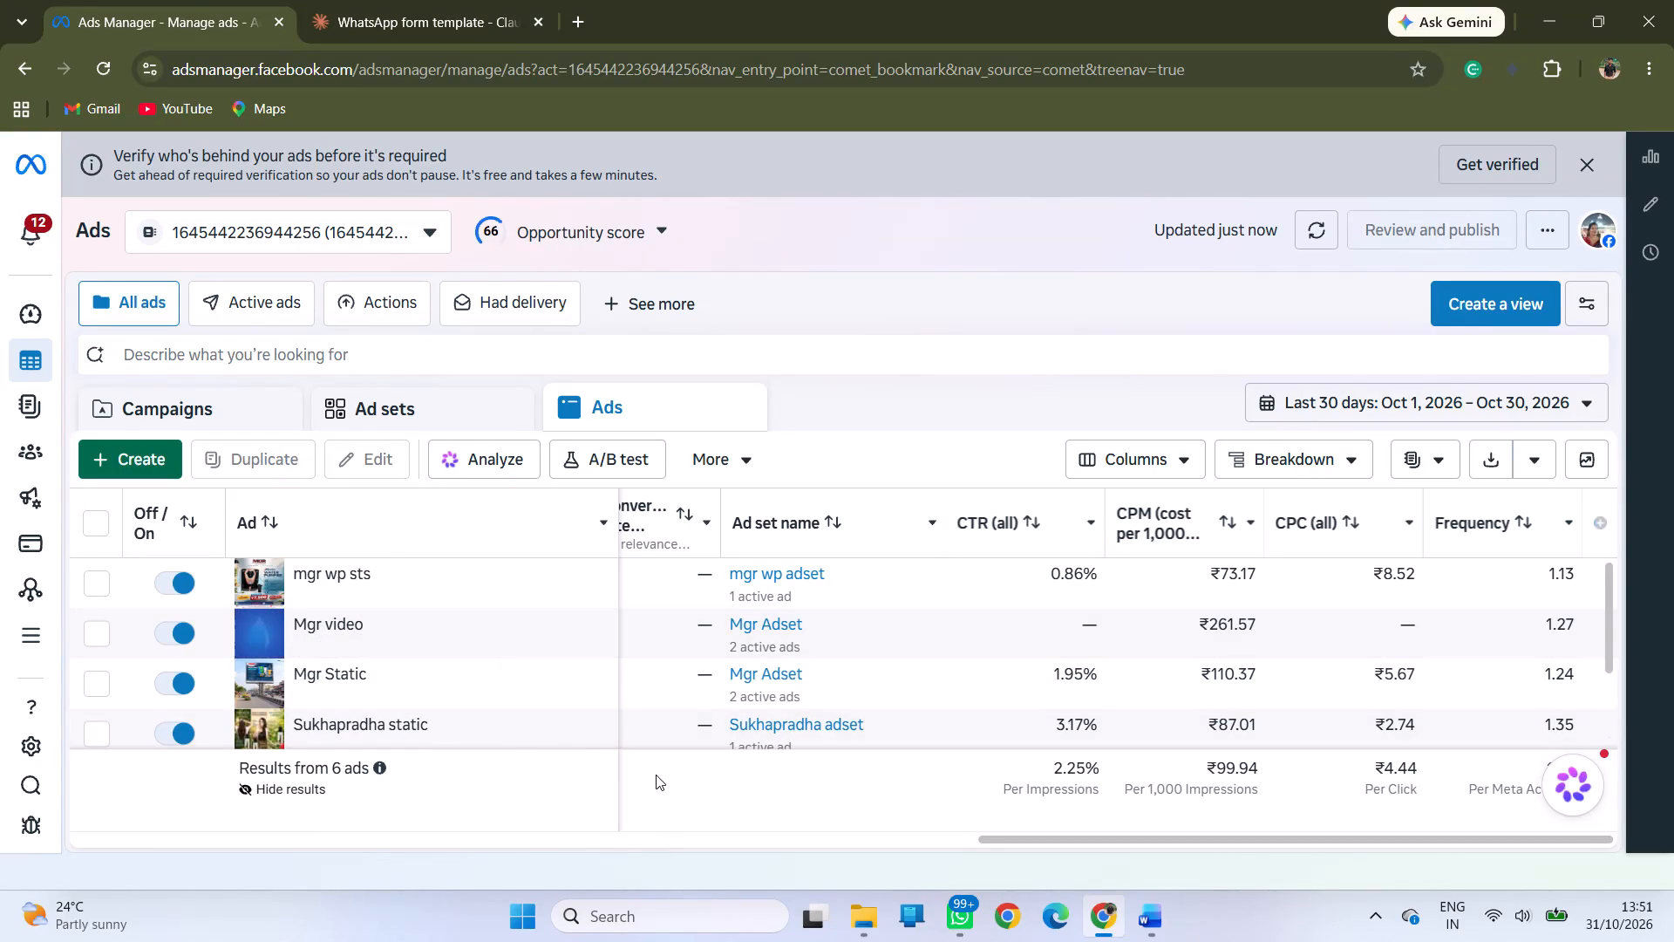
Examine the CTR, CPM, CPC and frequency of all ads, down to new hair growth and Sukhapradha video.
{"action": "scroll", "coordinate": [571, 659], "scroll_direction": "down", "scroll_amount": 7}
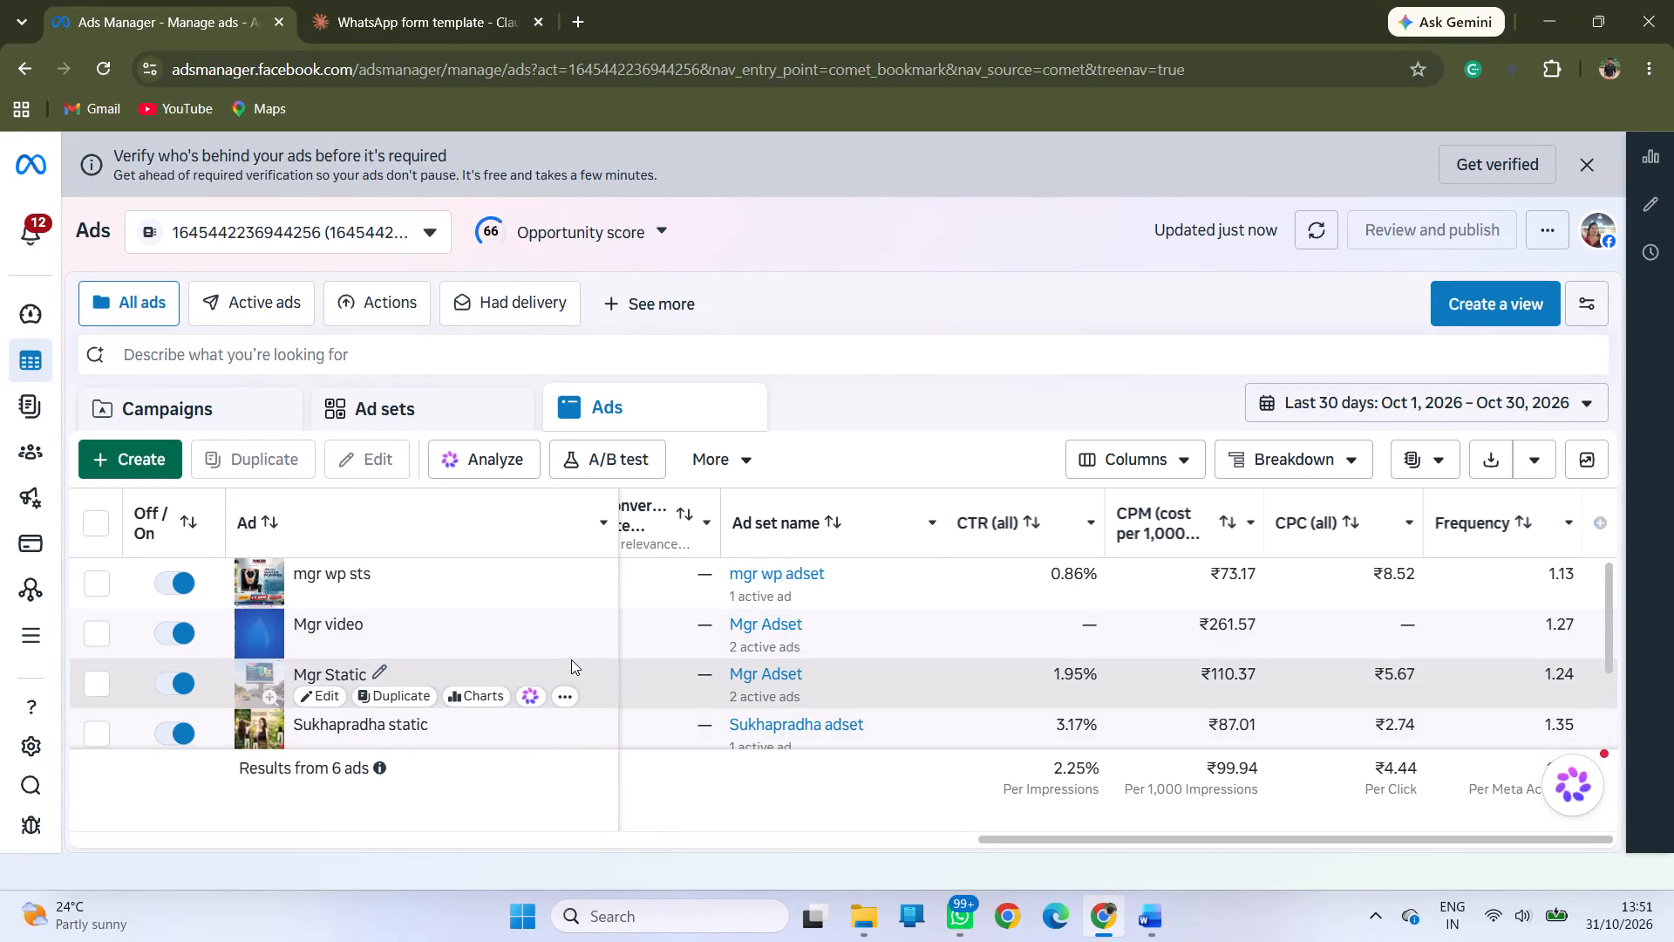
{"action": "scroll", "coordinate": [571, 659], "scroll_direction": "down", "scroll_amount": 1}
{"action": "scroll", "coordinate": [735, 700], "scroll_direction": "down", "scroll_amount": 7}
{"action": "scroll", "coordinate": [735, 700], "scroll_direction": "up", "scroll_amount": 4}
{"action": "scroll", "coordinate": [735, 700], "scroll_direction": "down", "scroll_amount": 4}
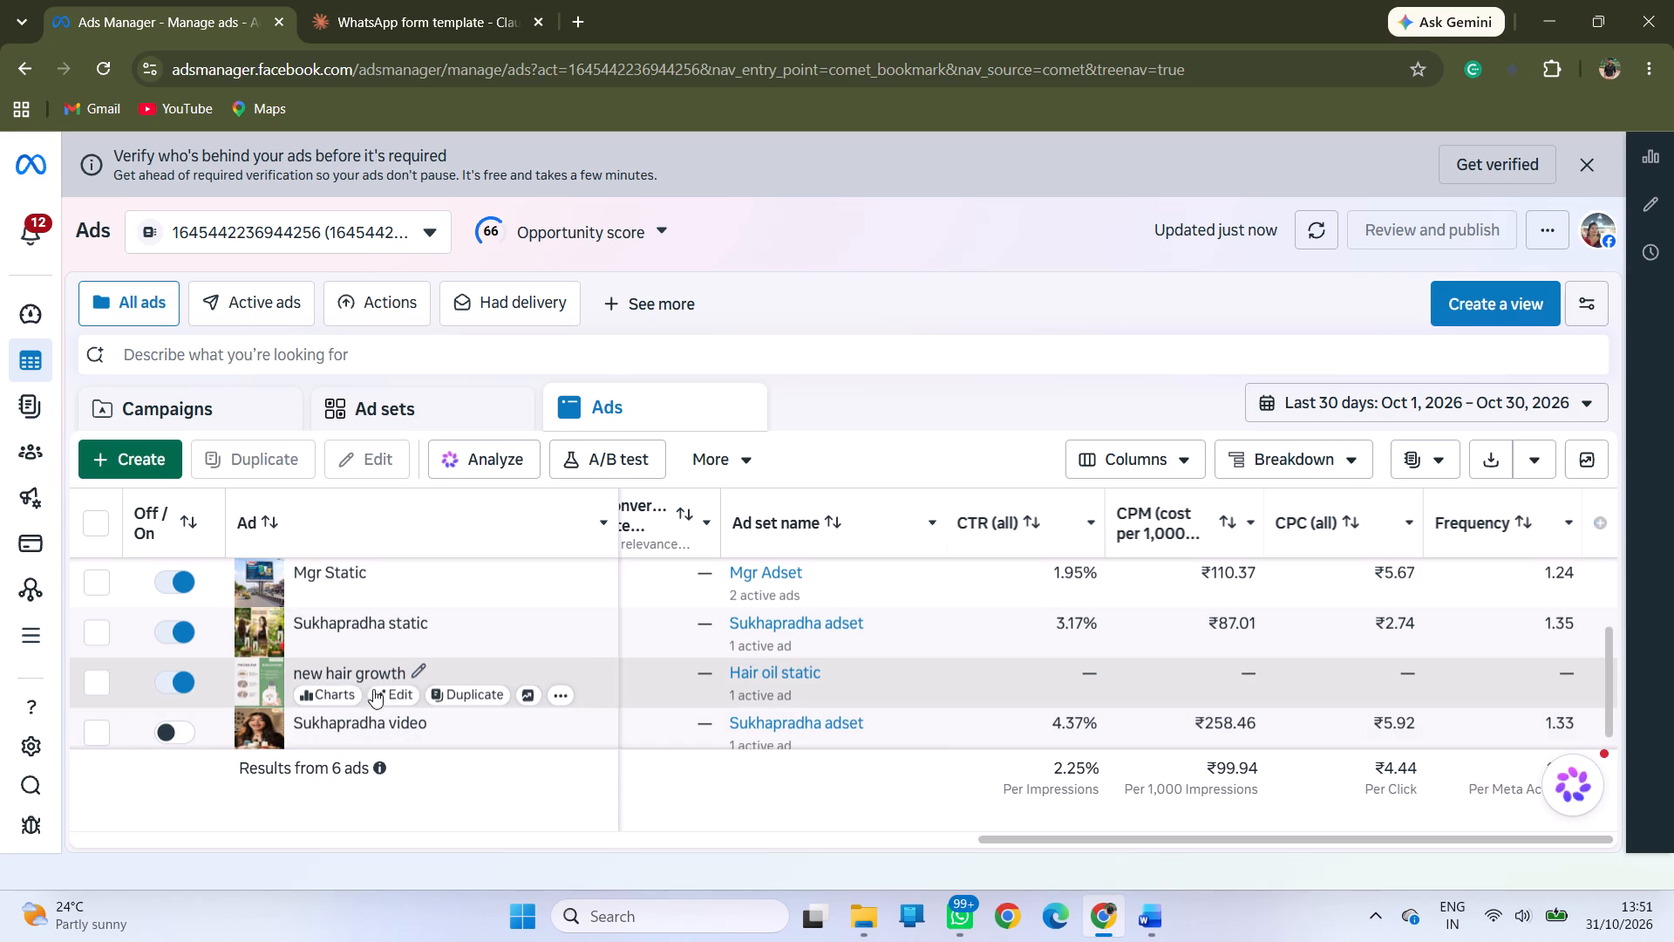
Open the new hair growth ad for editing and examine its identity, ad setup, destination and media.
{"action": "left_click", "coordinate": [387, 693]}
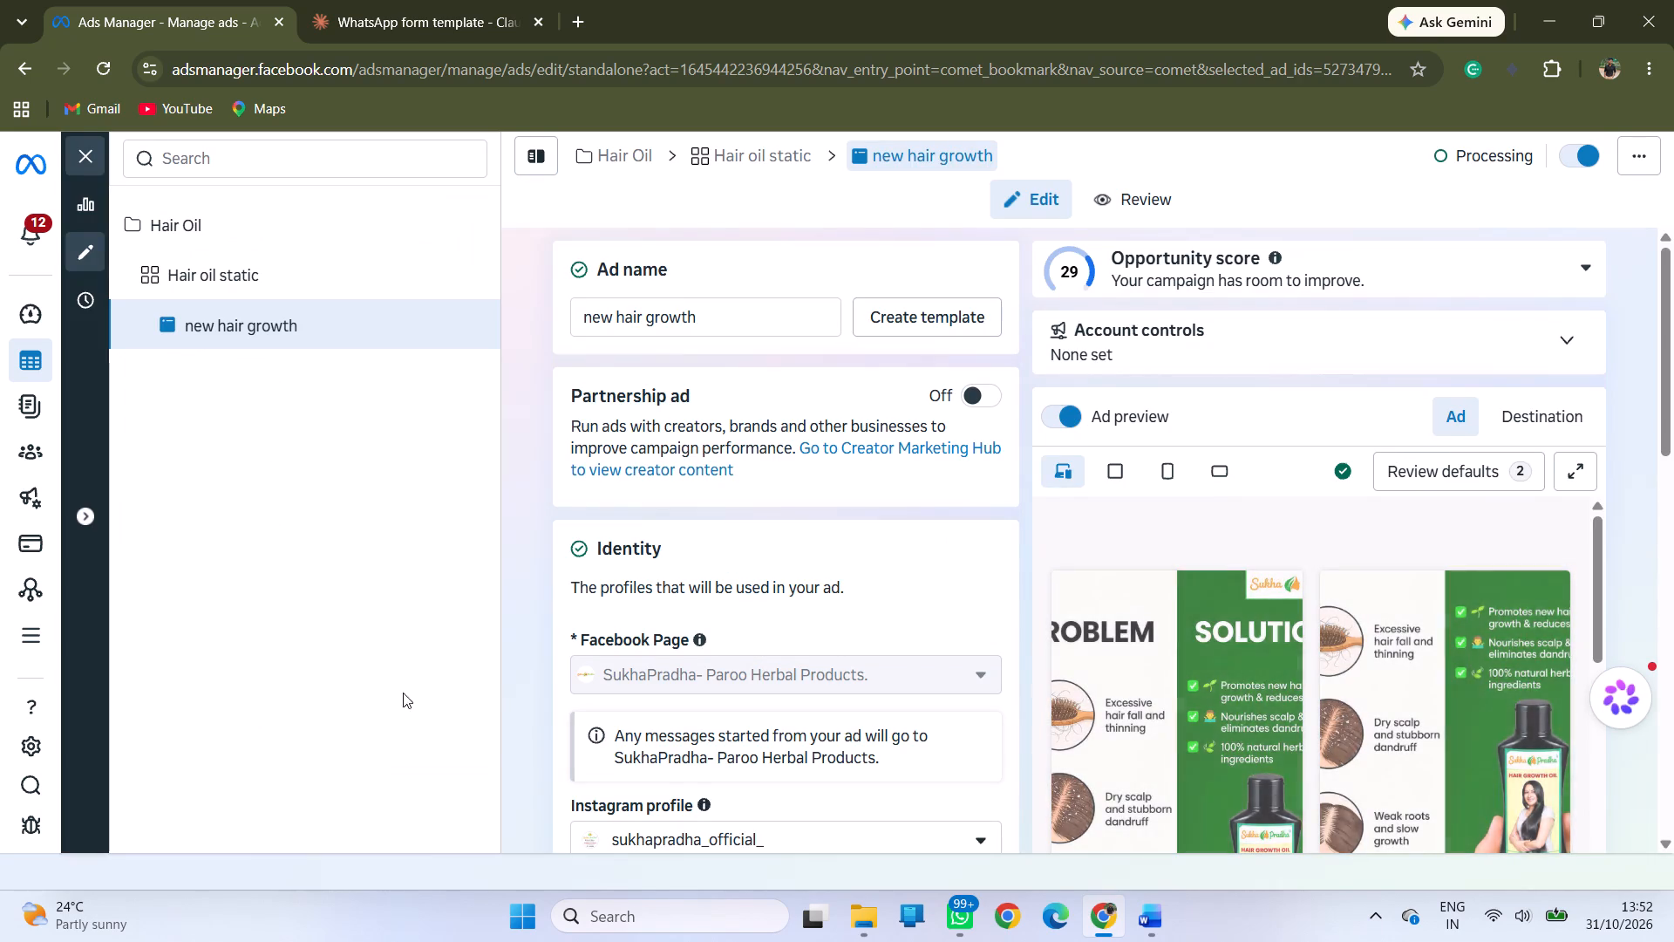
{"action": "scroll", "coordinate": [724, 599], "scroll_direction": "down", "scroll_amount": 3}
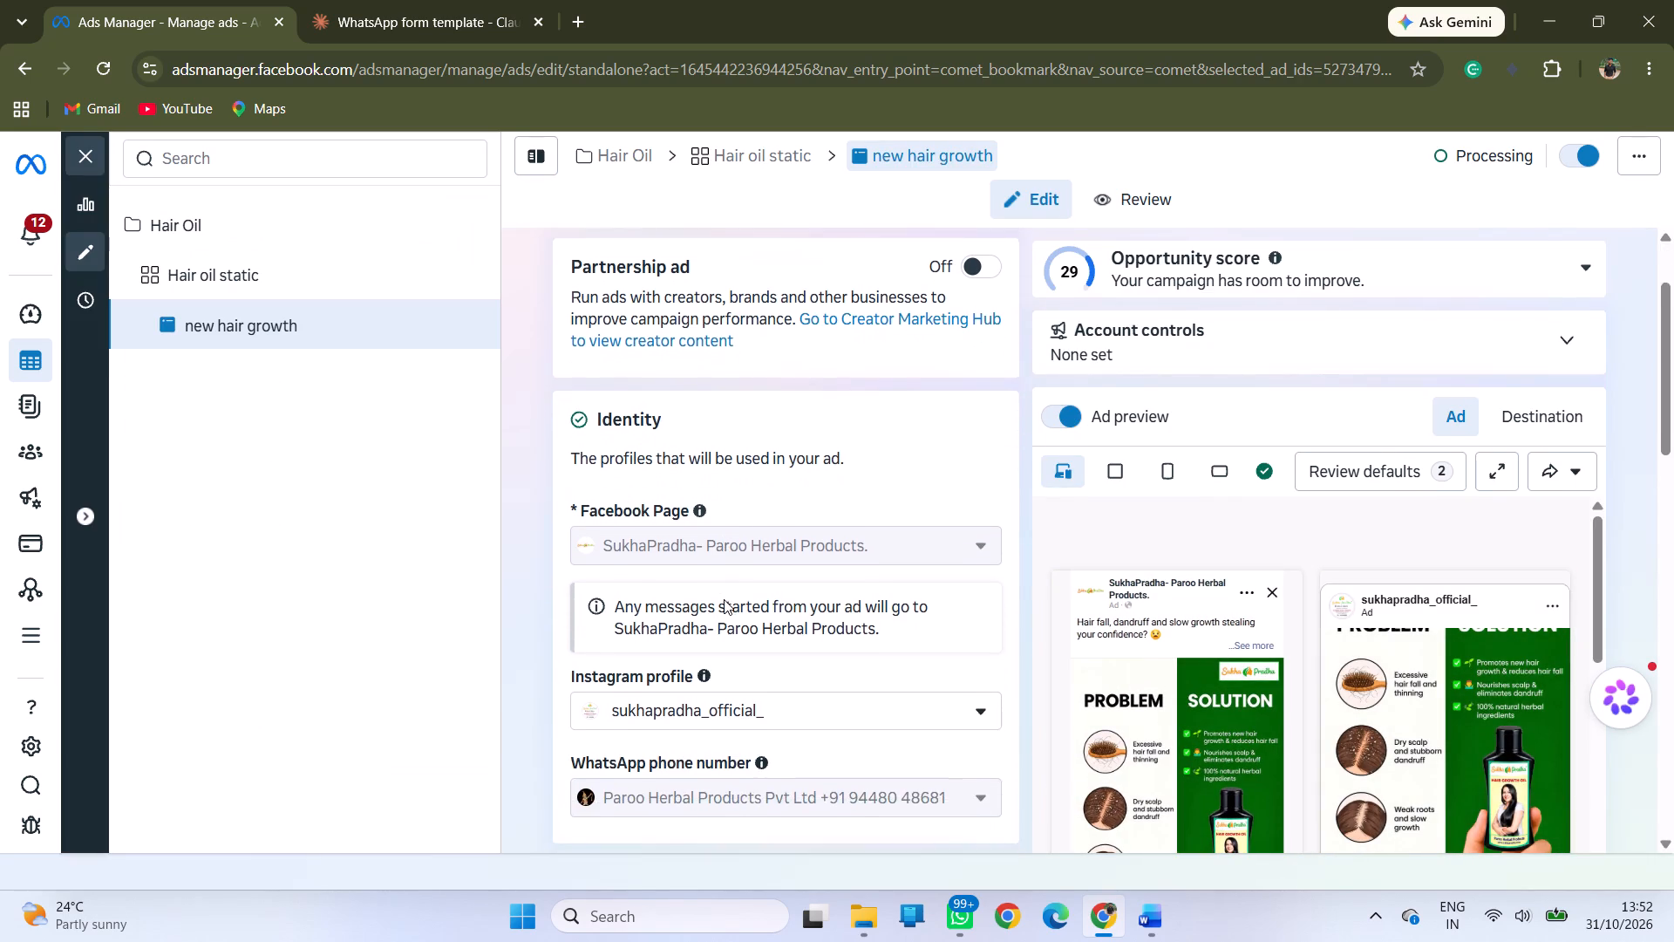
{"action": "scroll", "coordinate": [724, 599], "scroll_direction": "down", "scroll_amount": 9}
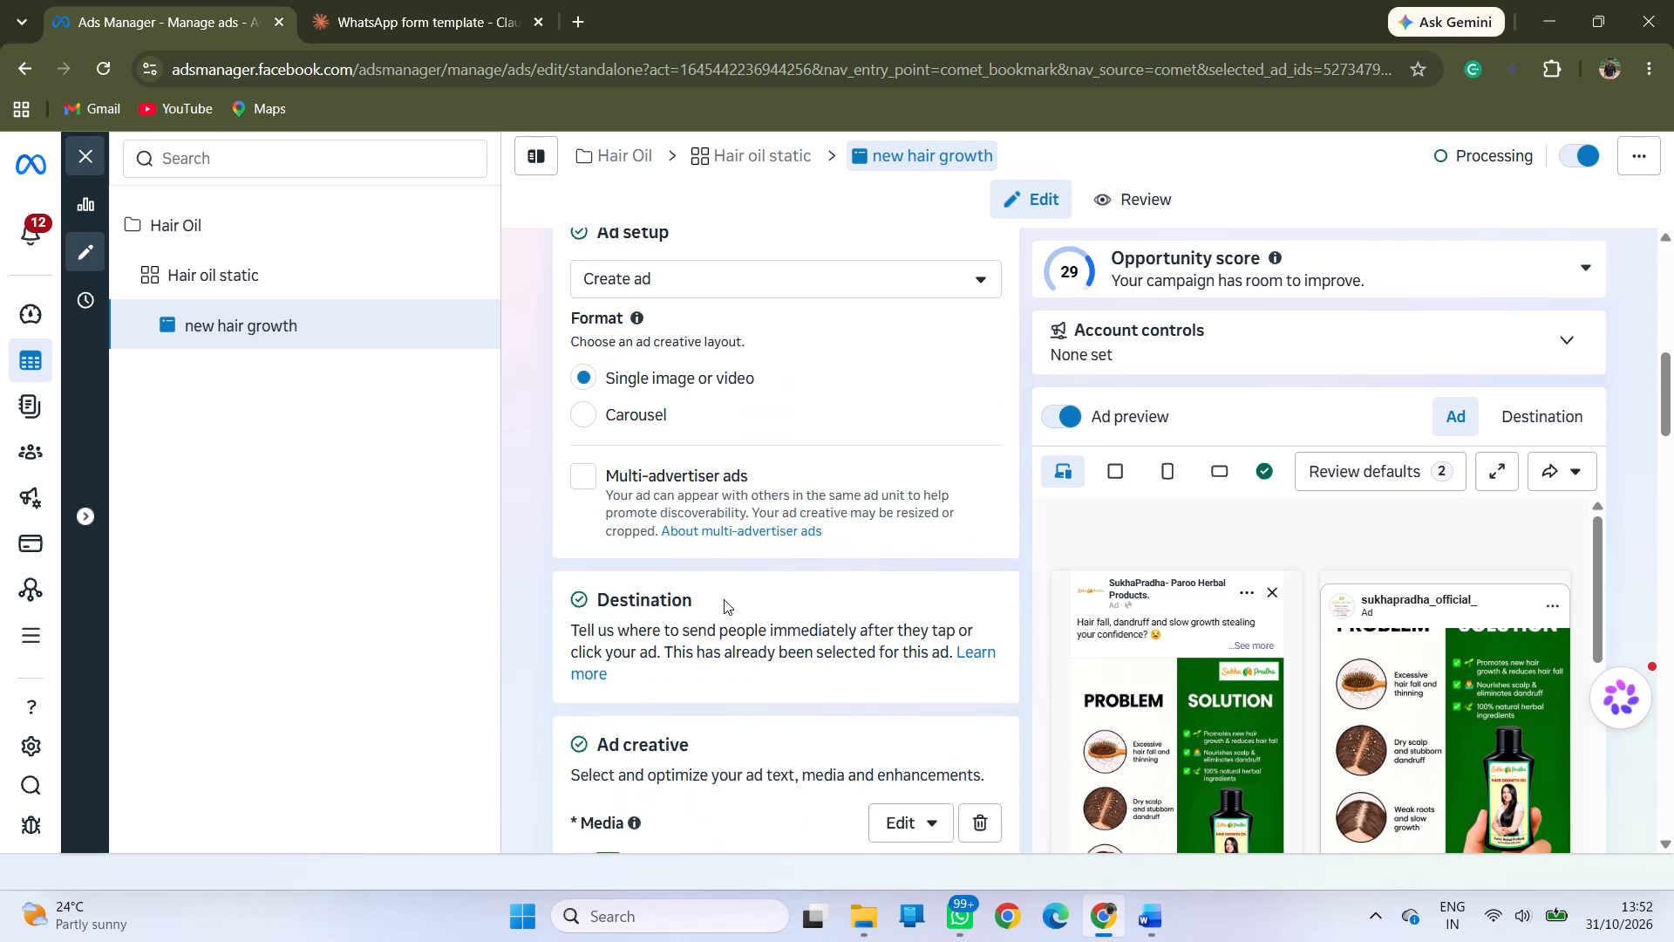
{"action": "scroll", "coordinate": [724, 599], "scroll_direction": "down", "scroll_amount": 10}
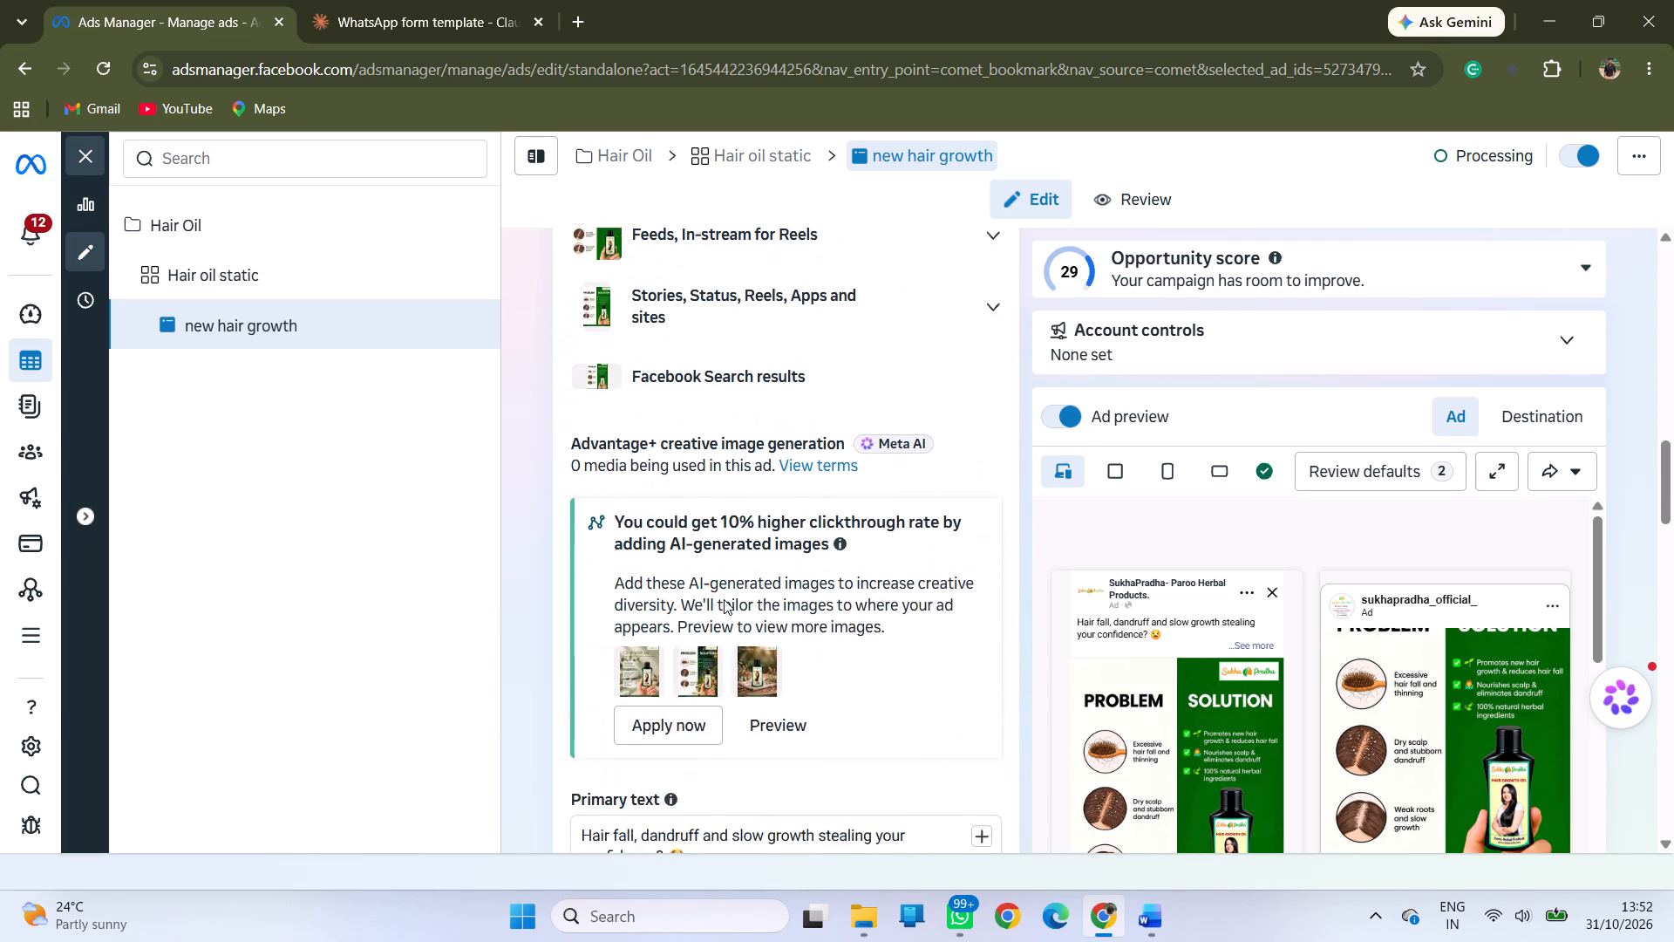
Examine the new hair growth ad's description, call to action, creative enhancements and creative testing section.
{"action": "scroll", "coordinate": [724, 599], "scroll_direction": "down", "scroll_amount": 11}
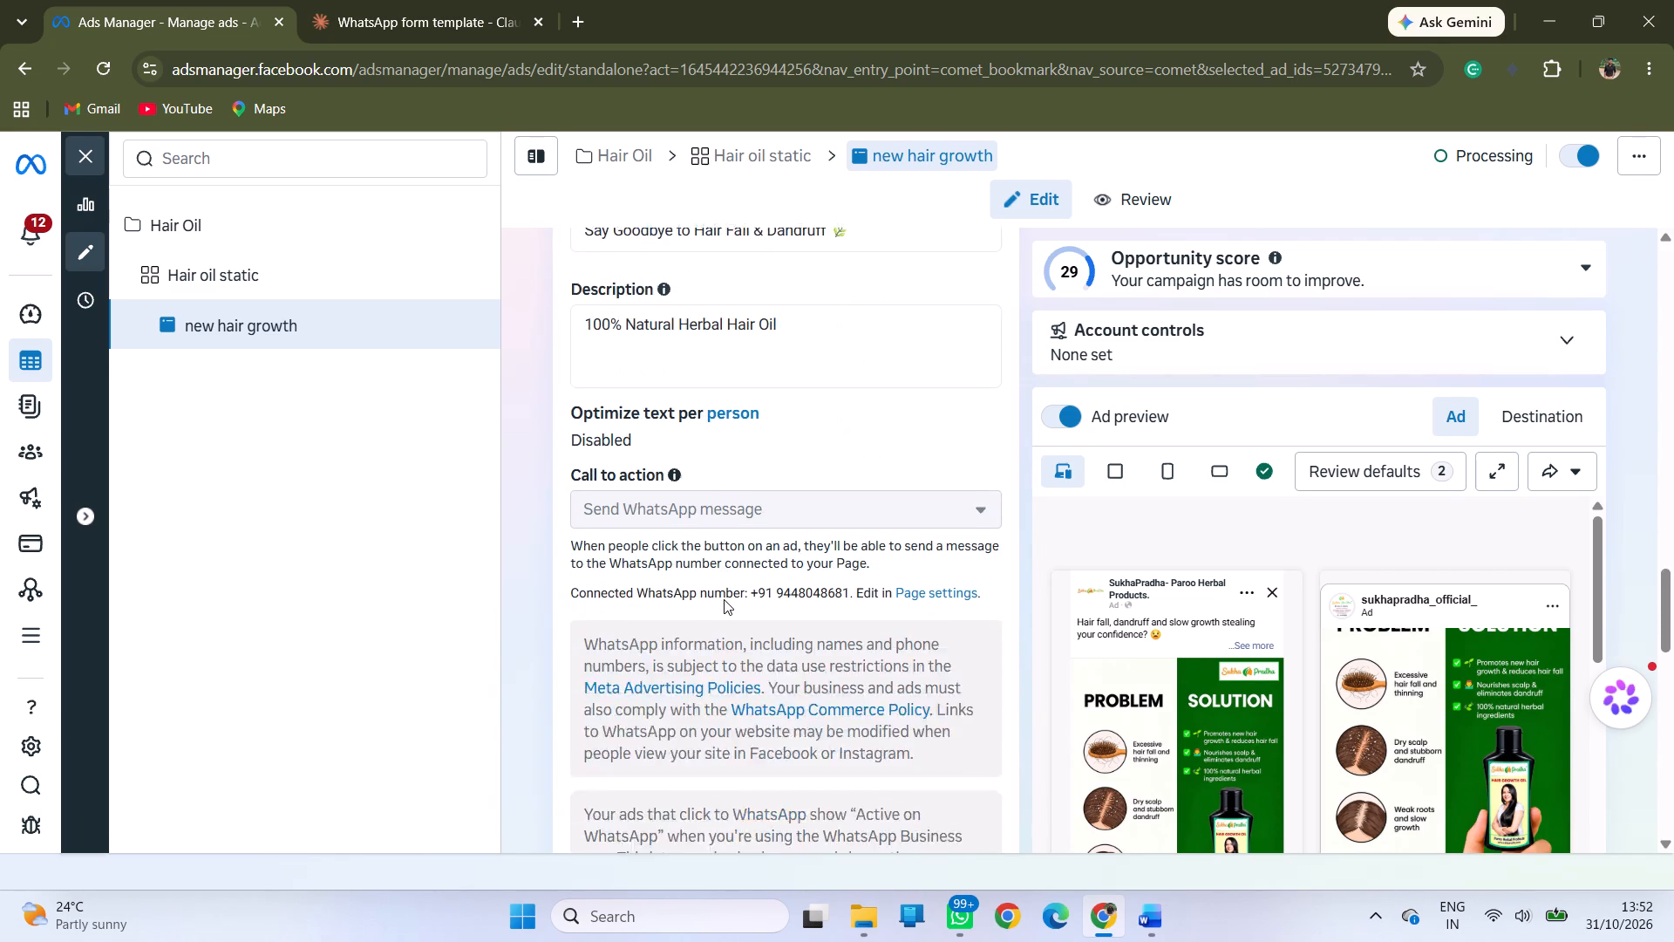
{"action": "scroll", "coordinate": [724, 599], "scroll_direction": "down", "scroll_amount": 10}
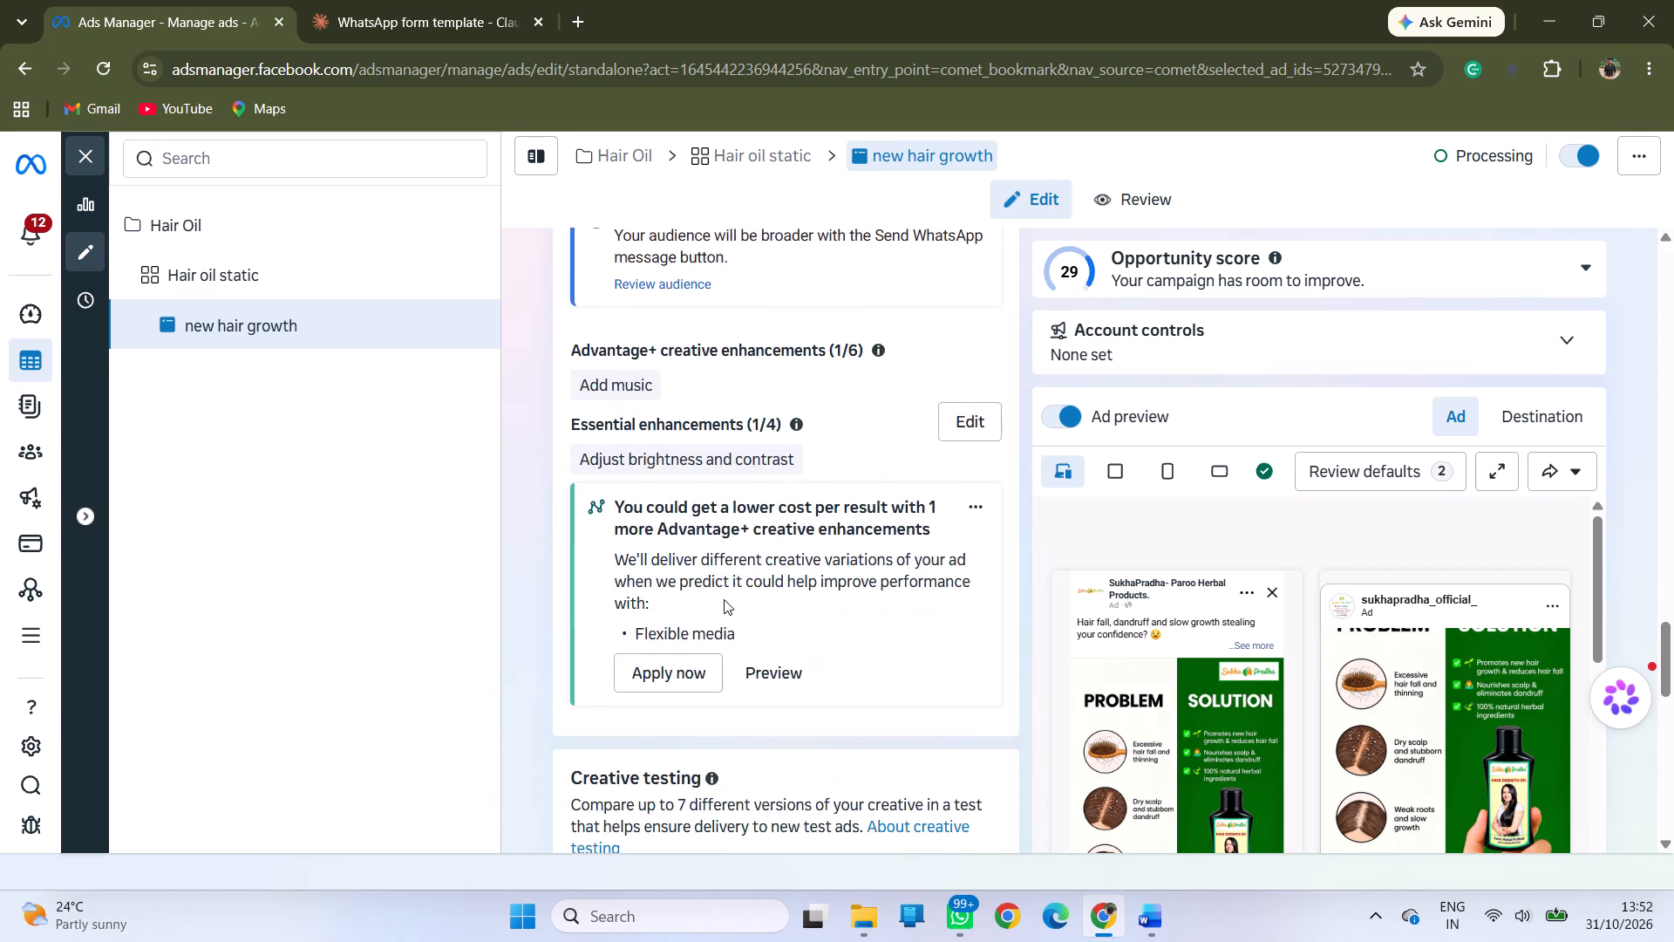
{"action": "scroll", "coordinate": [724, 599], "scroll_direction": "down", "scroll_amount": 1}
{"action": "scroll", "coordinate": [724, 599], "scroll_direction": "up", "scroll_amount": 1}
{"action": "scroll", "coordinate": [724, 599], "scroll_direction": "down", "scroll_amount": 1}
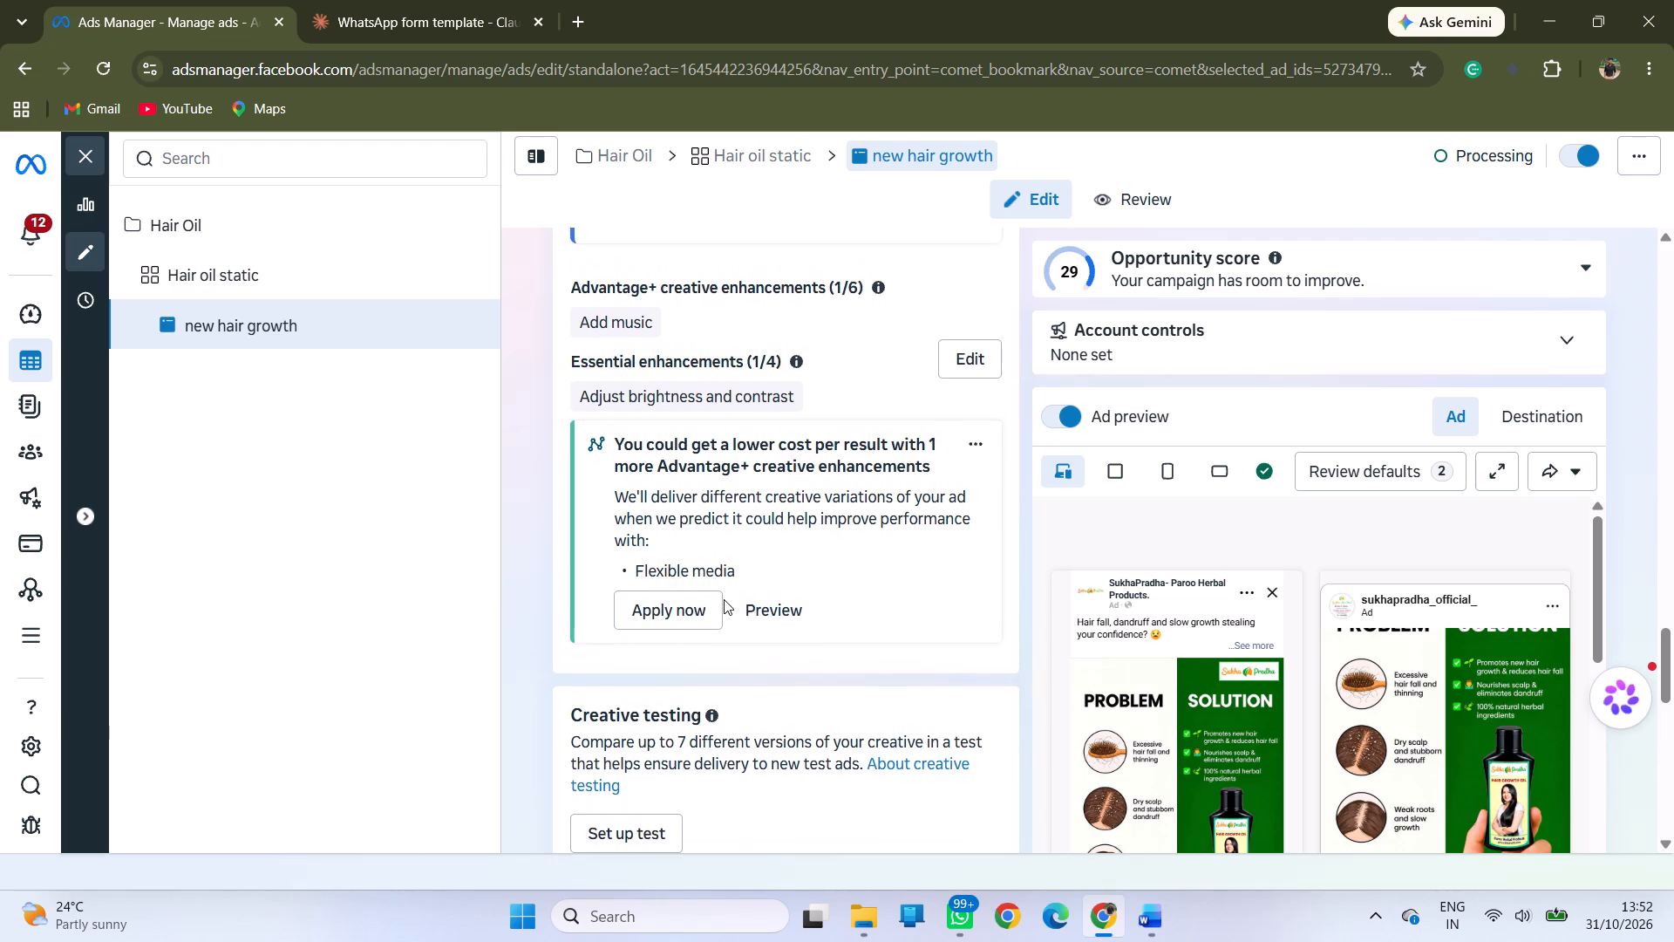
{"action": "scroll", "coordinate": [724, 599], "scroll_direction": "down", "scroll_amount": 7}
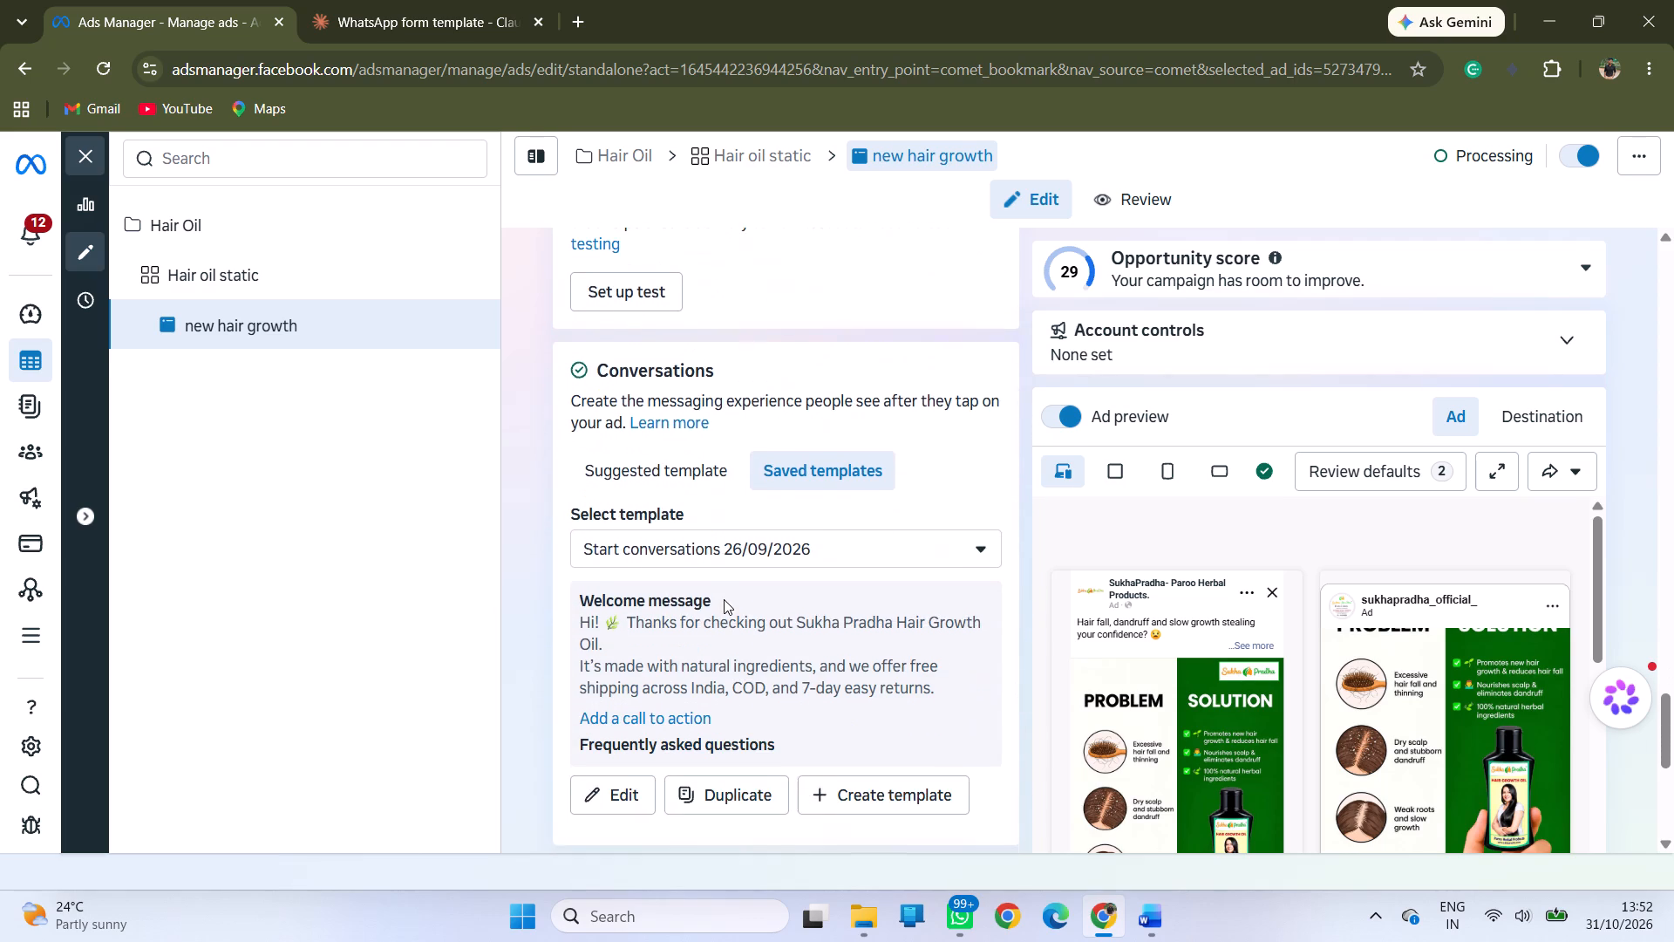
Examine the new hair growth ad's conversation template and its tracking settings, including conversion events and URL parameters.
{"action": "scroll", "coordinate": [724, 599], "scroll_direction": "down", "scroll_amount": 12}
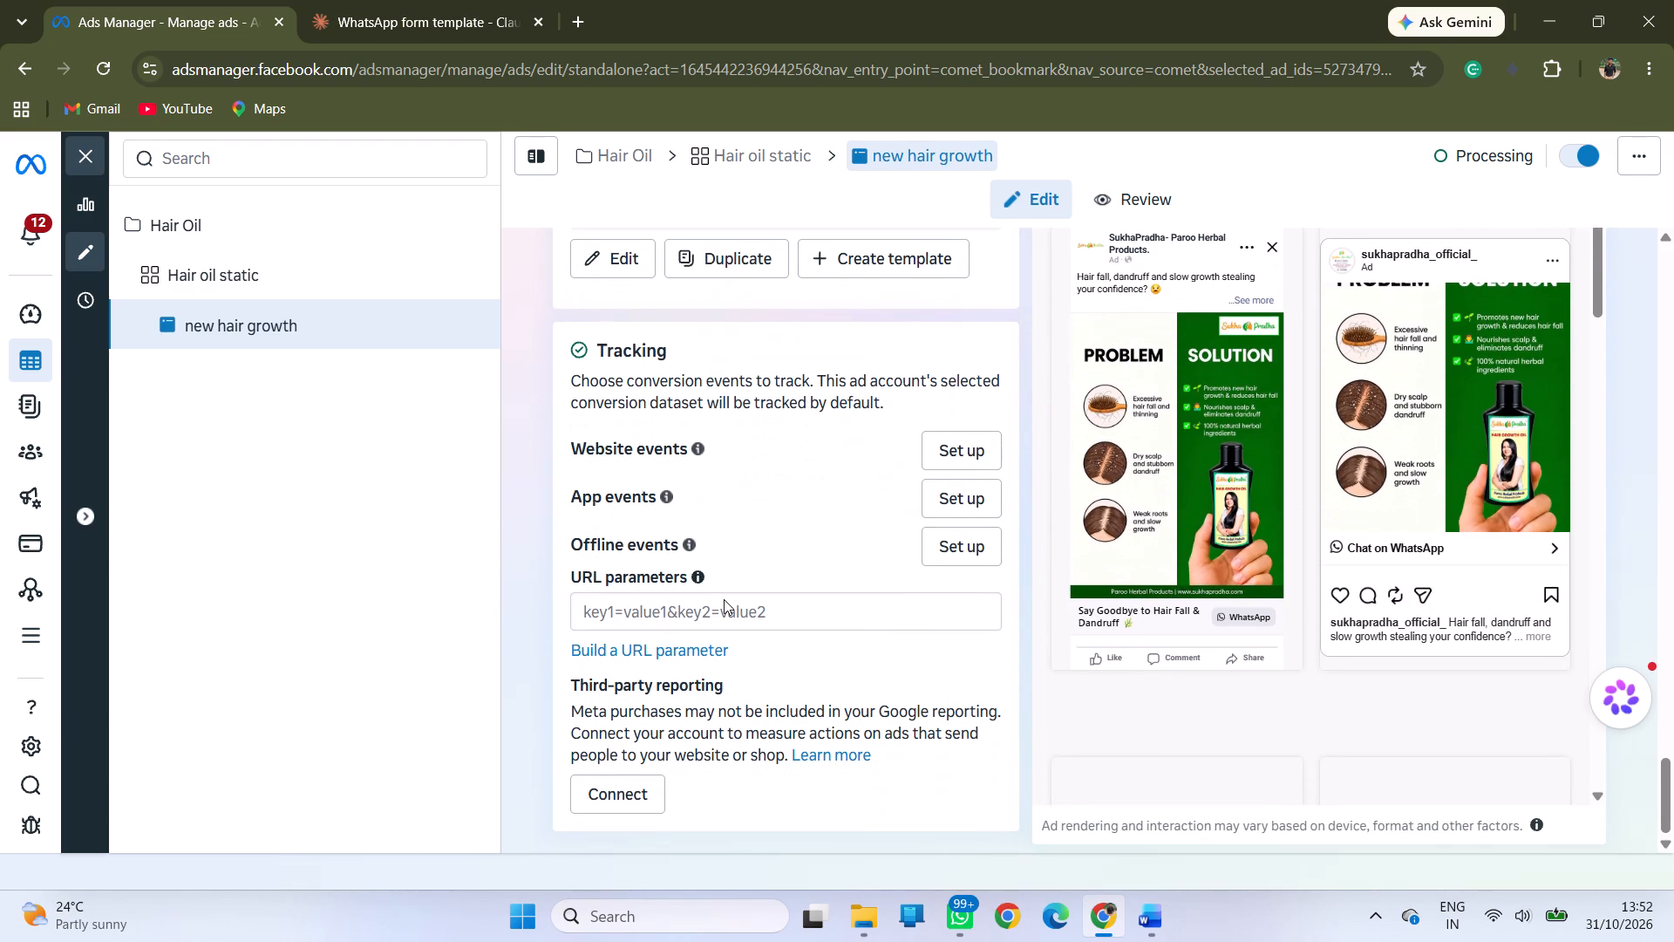
Open the Hair oil static ad set and examine its conversion location, message destinations, performance goal, bid strategy and Meta Business Agent responses.
{"action": "left_click", "coordinate": [280, 270]}
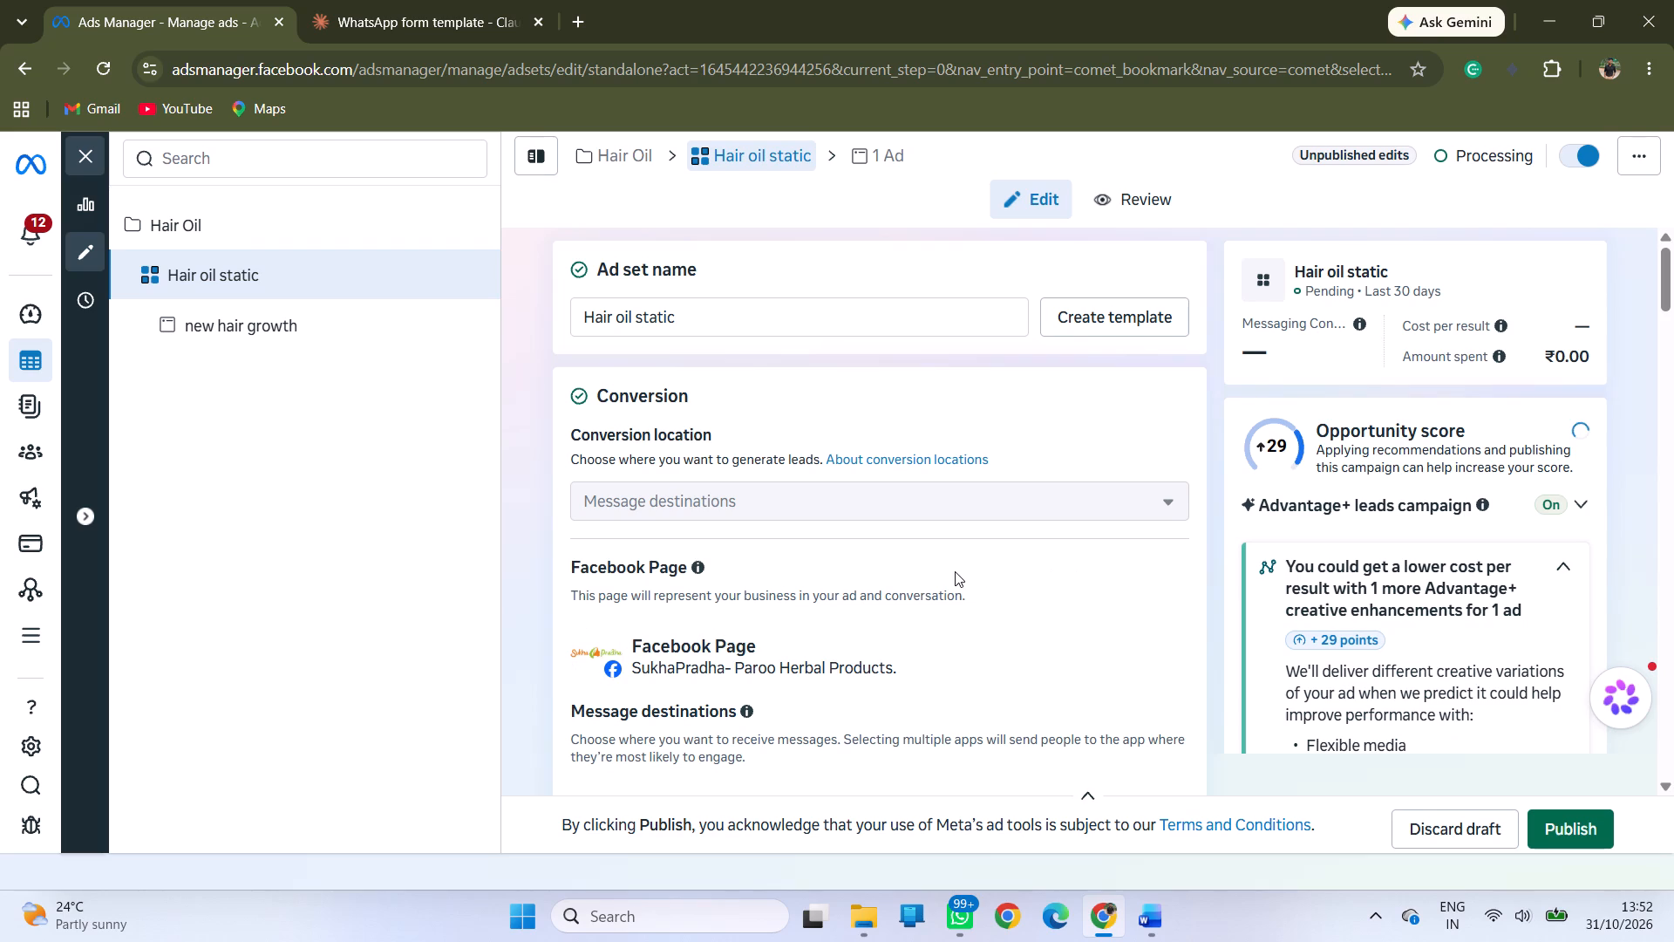
{"action": "scroll", "coordinate": [955, 571], "scroll_direction": "down", "scroll_amount": 2}
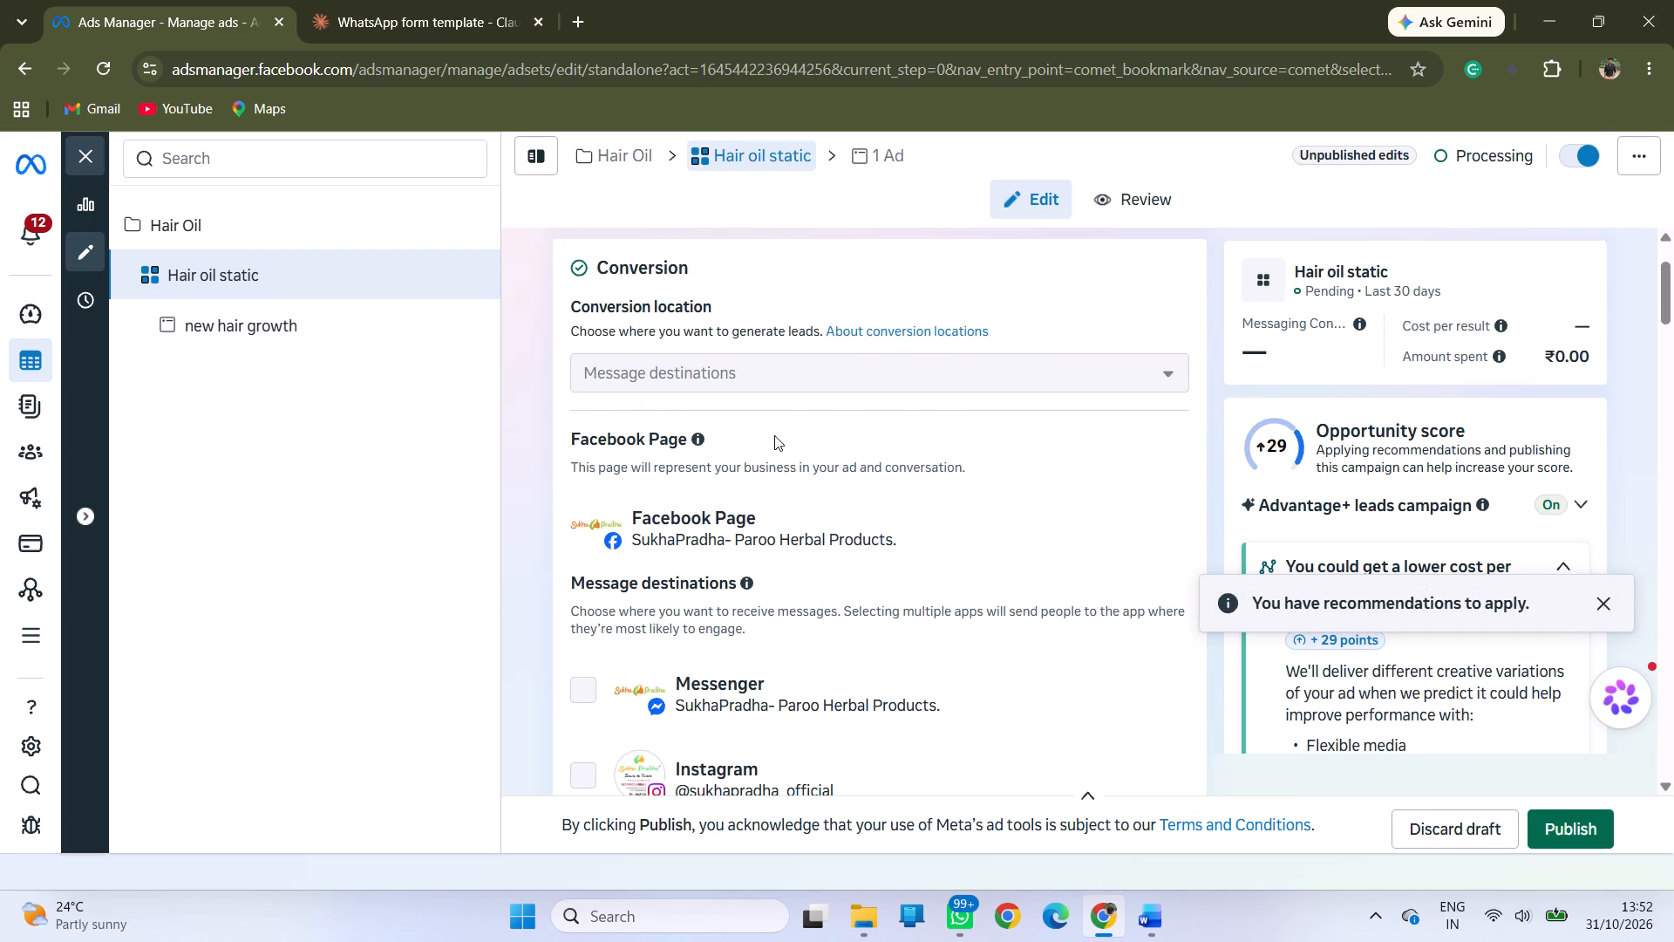
{"action": "scroll", "coordinate": [755, 582], "scroll_direction": "down", "scroll_amount": 2}
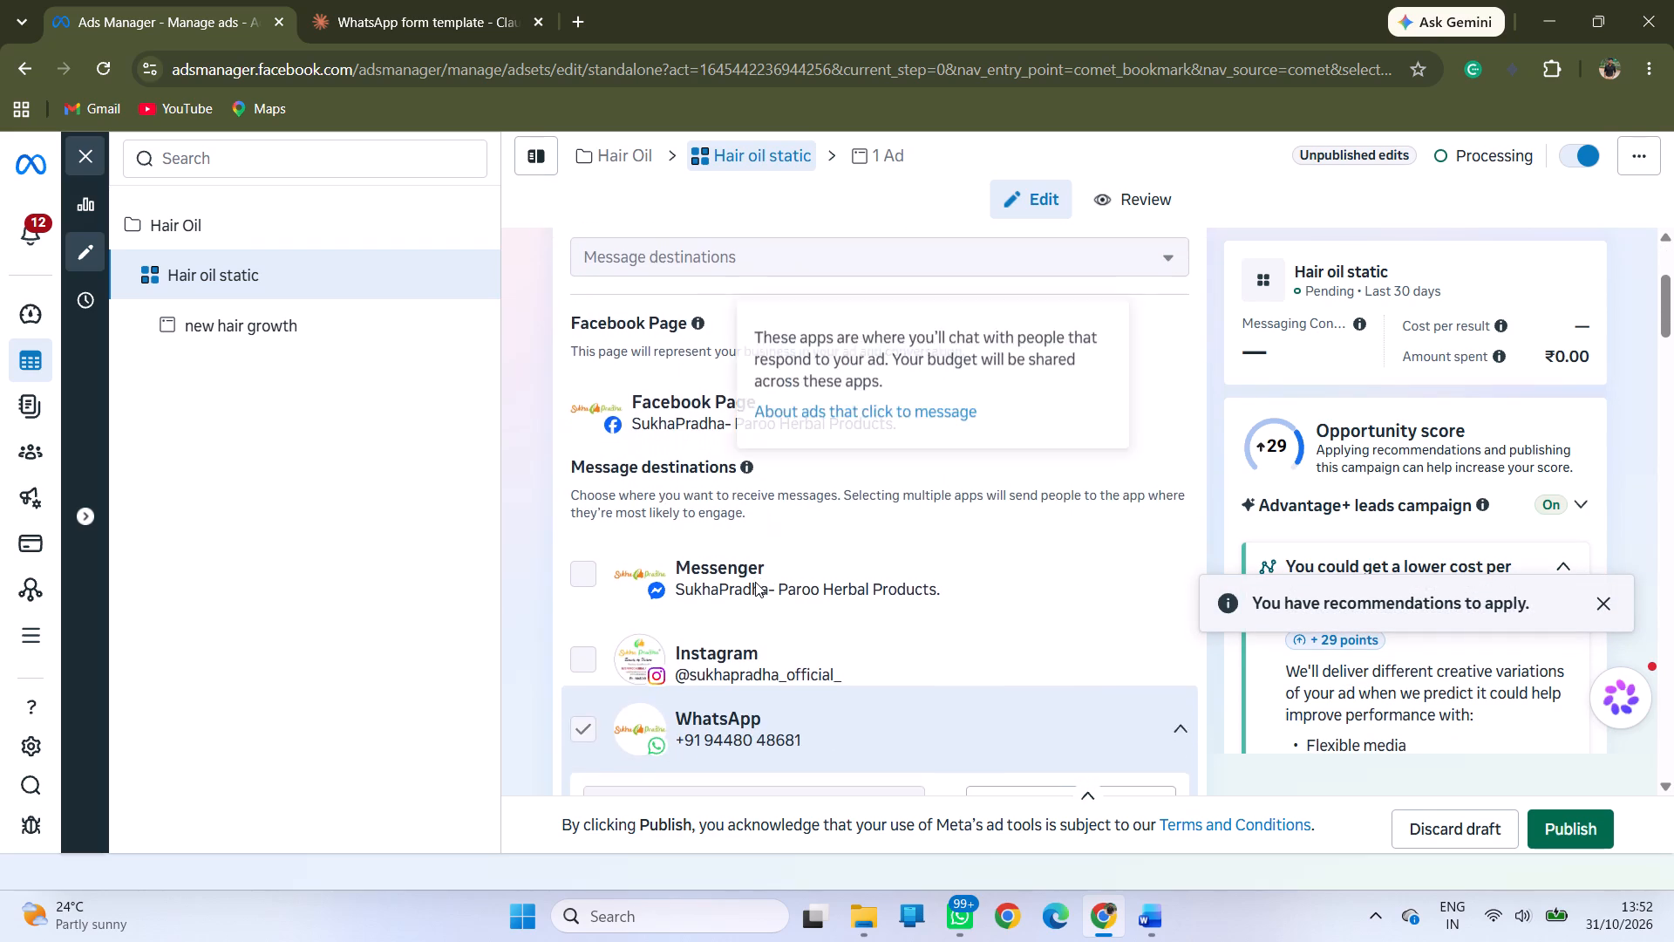
{"action": "scroll", "coordinate": [755, 582], "scroll_direction": "down", "scroll_amount": 10}
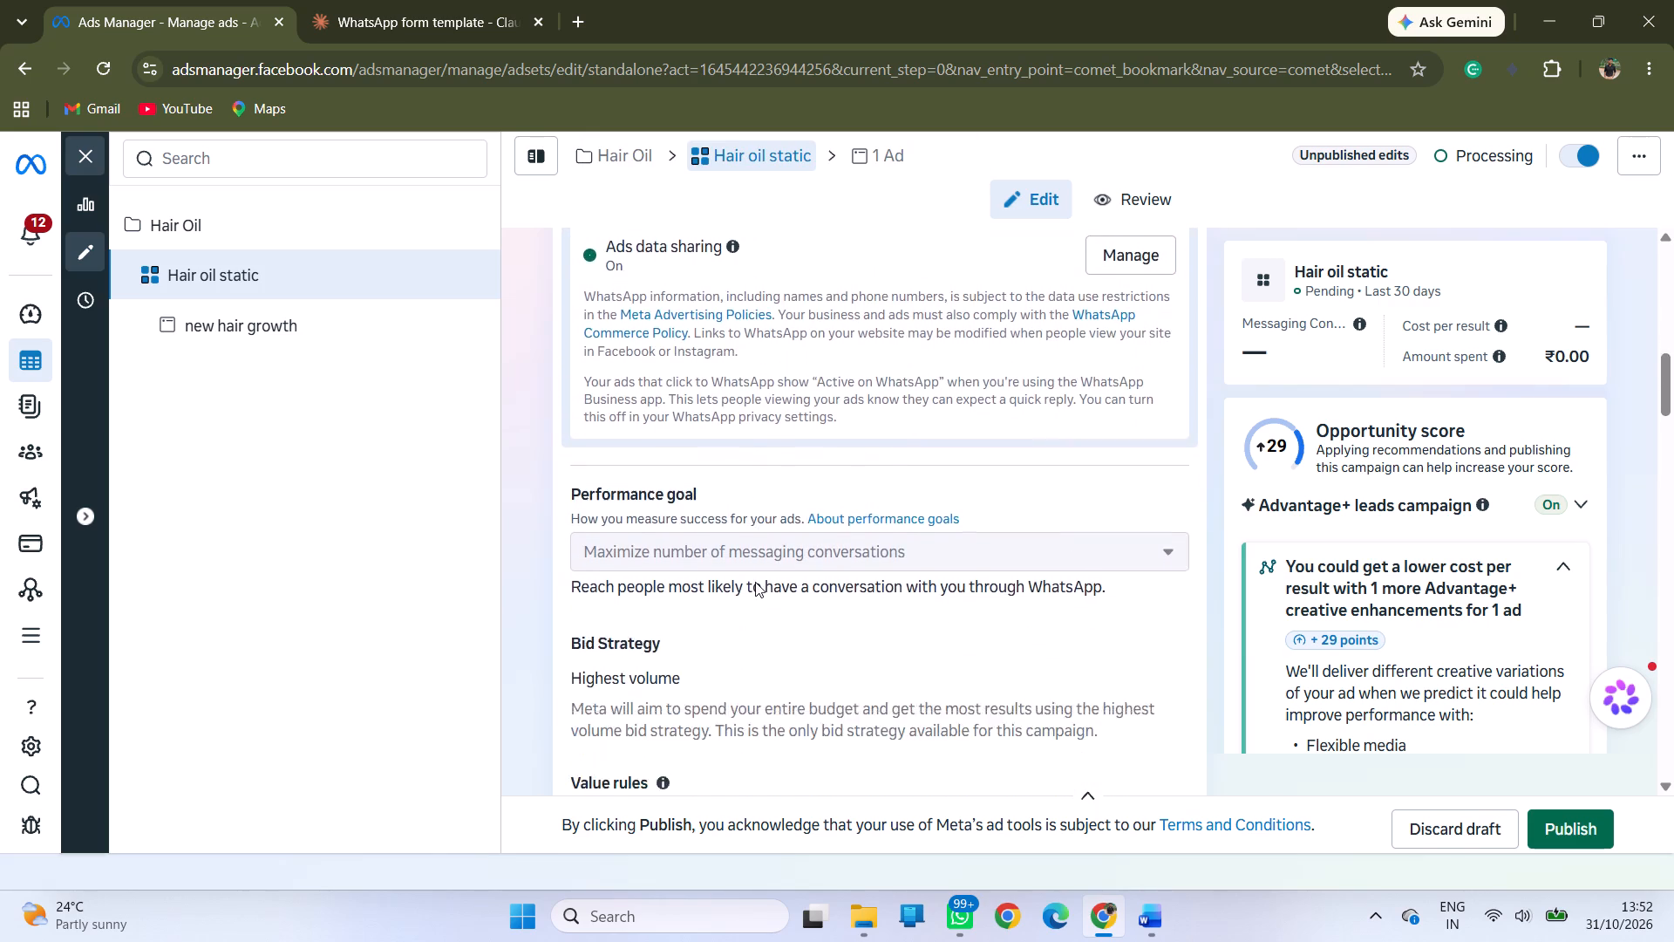
{"action": "scroll", "coordinate": [755, 582], "scroll_direction": "down", "scroll_amount": 7}
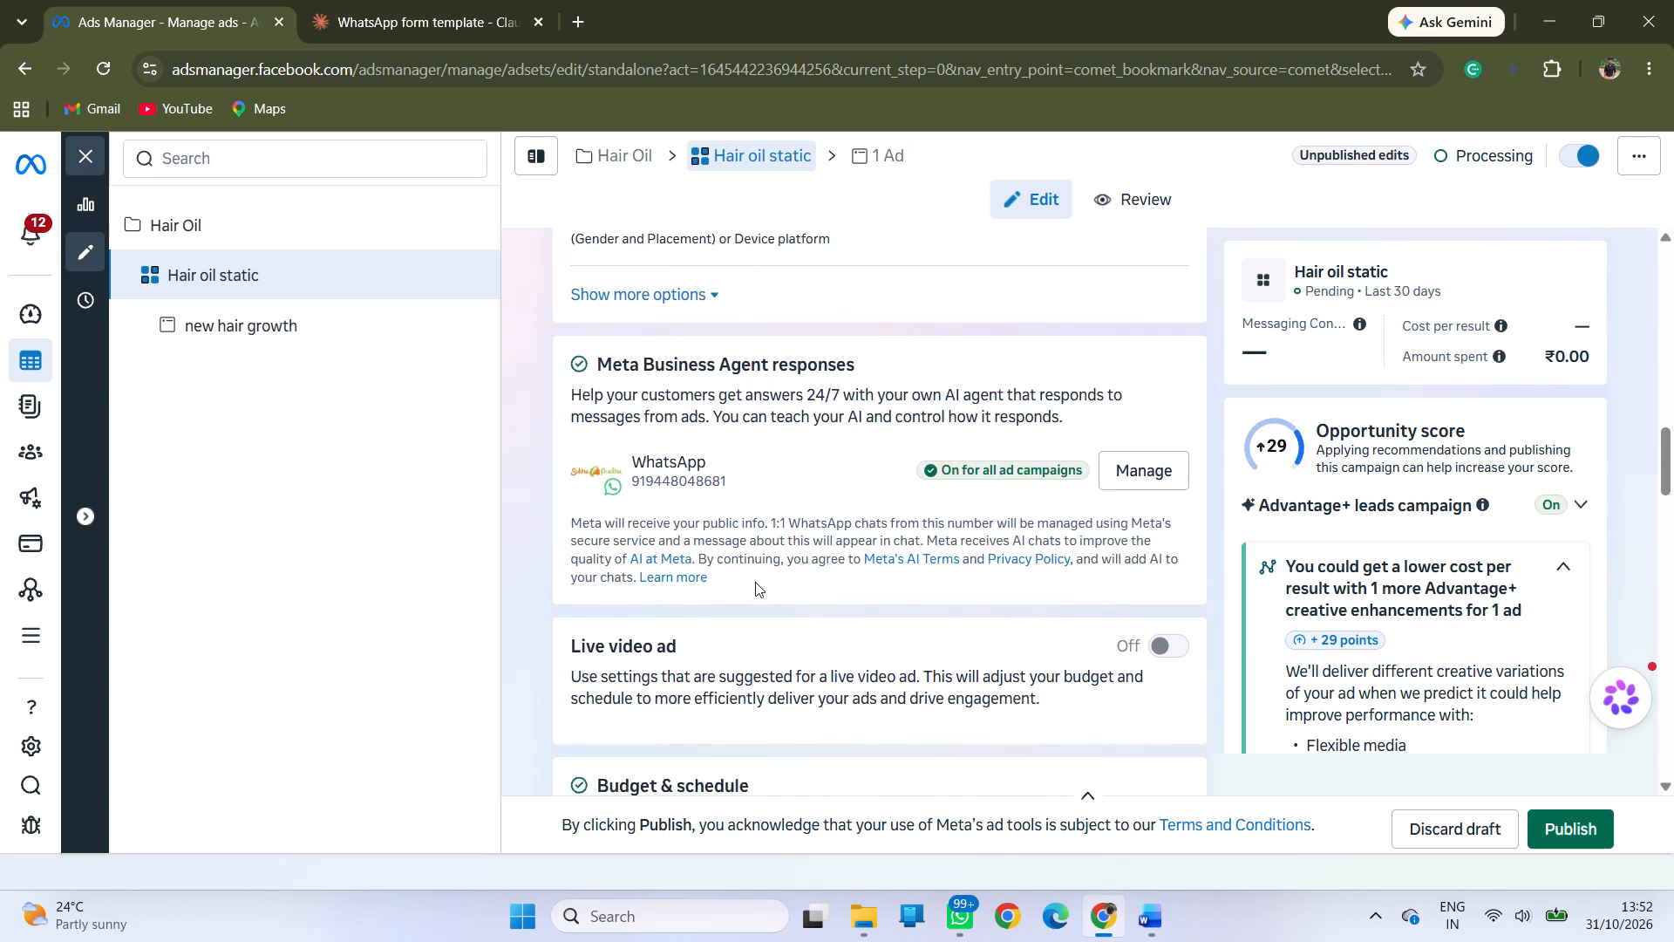
Examine the Hair oil static ad set's budget and schedule, audience controls, custom audiences and placements.
{"action": "scroll", "coordinate": [755, 582], "scroll_direction": "down", "scroll_amount": 3}
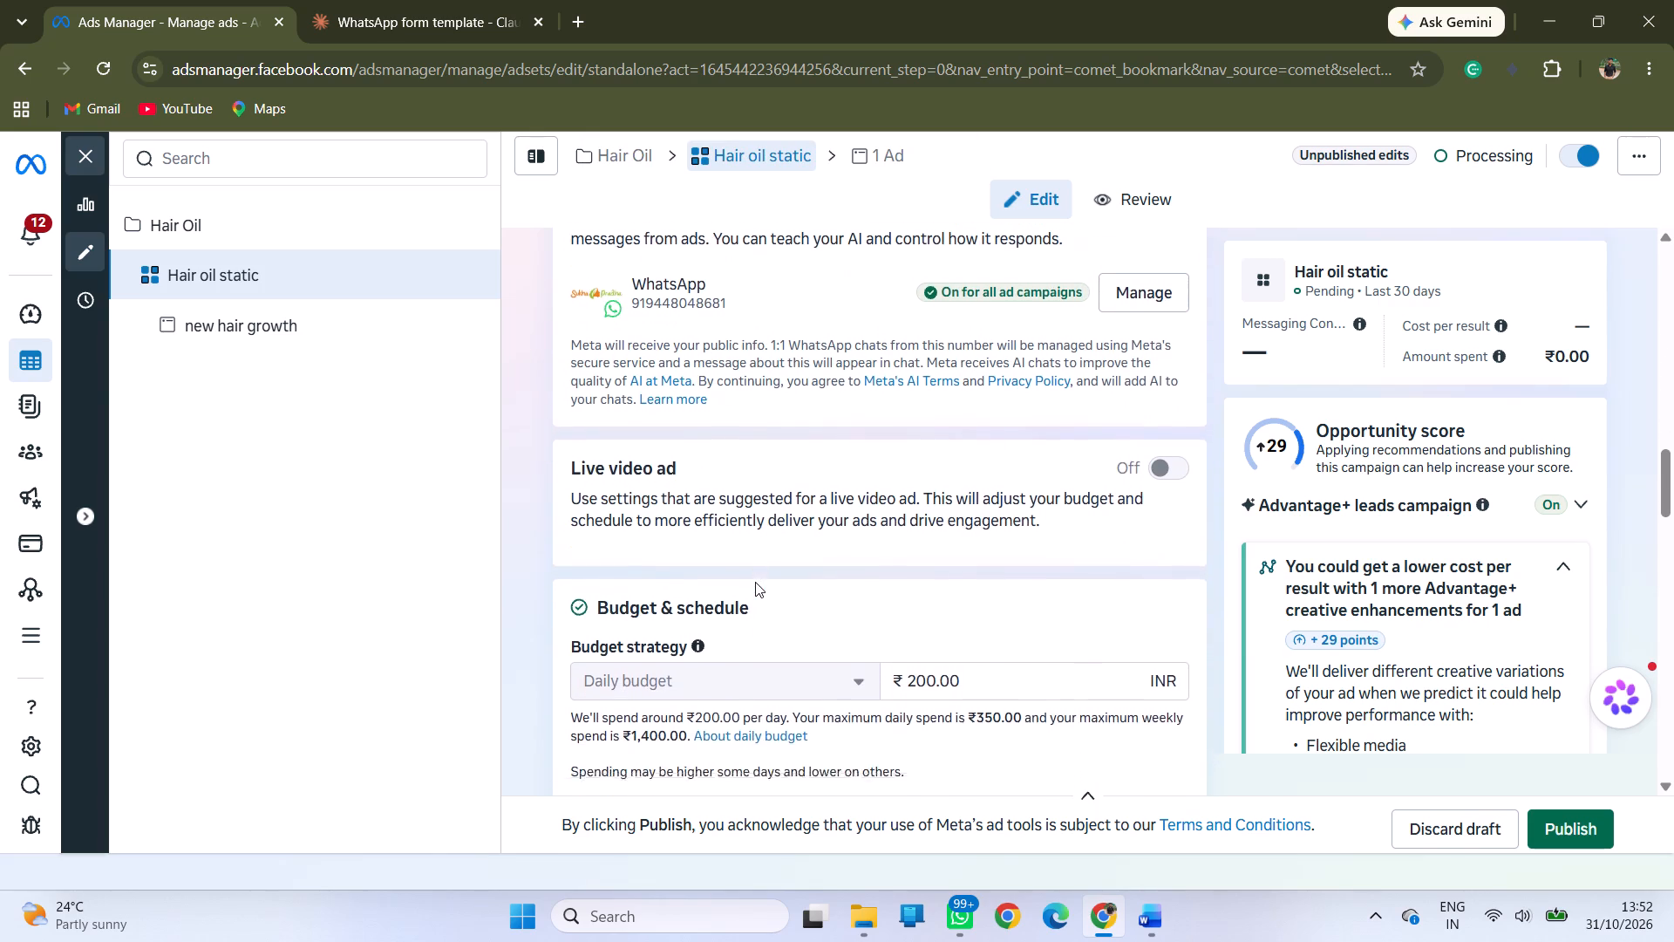
{"action": "scroll", "coordinate": [755, 582], "scroll_direction": "down", "scroll_amount": 8}
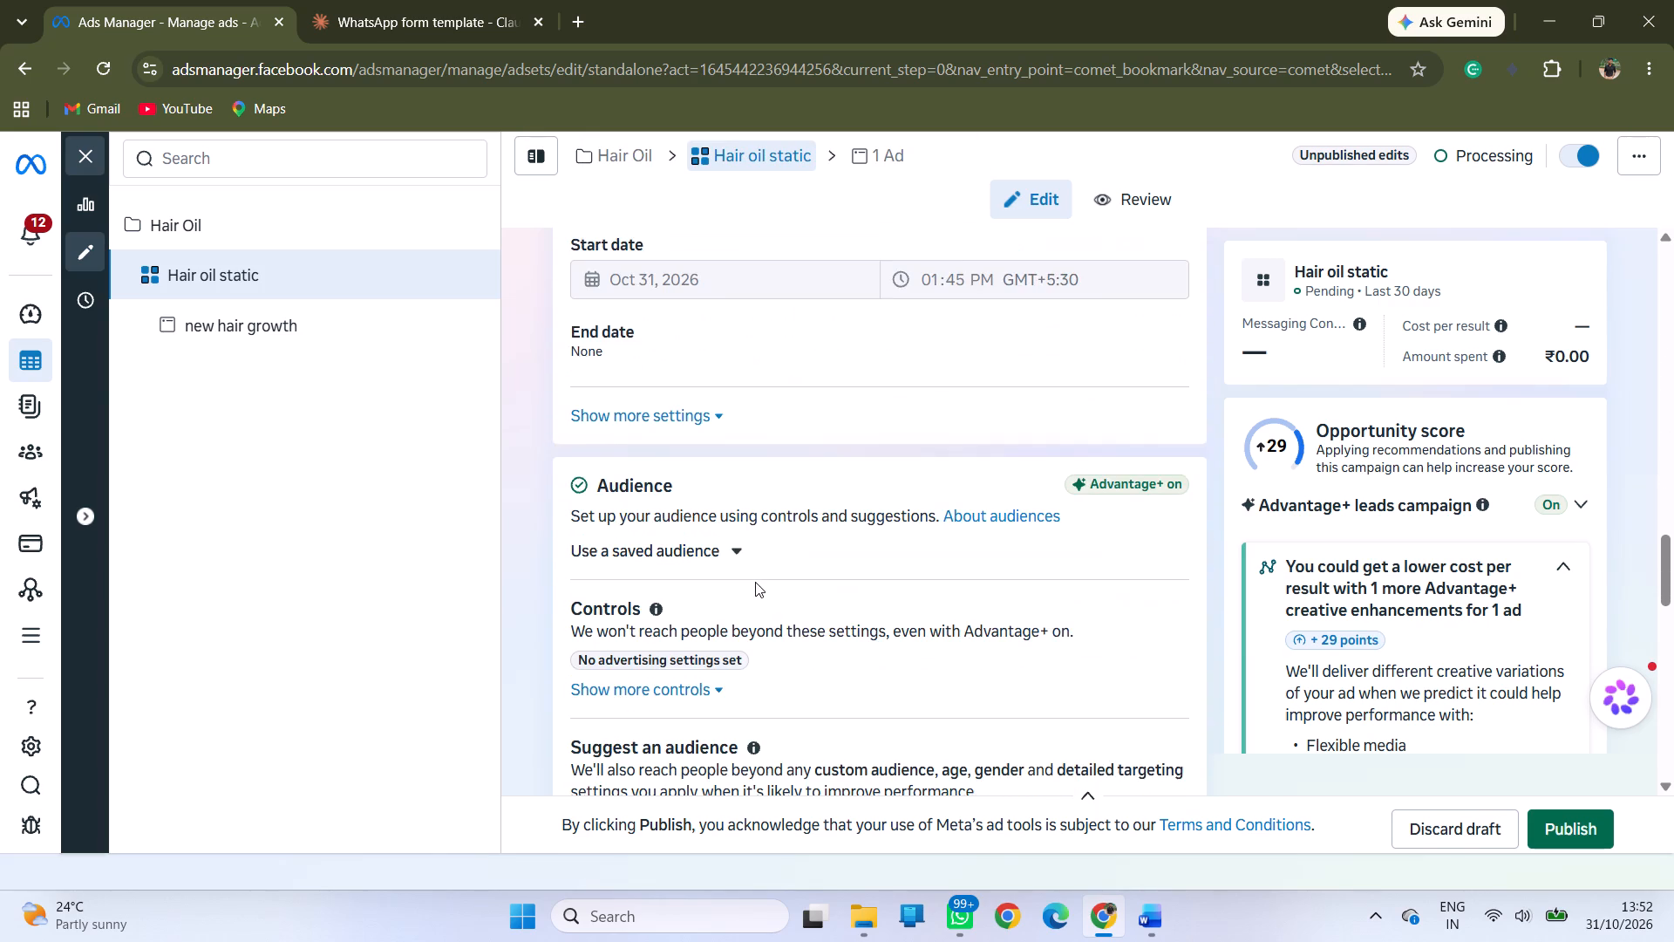
{"action": "scroll", "coordinate": [755, 582], "scroll_direction": "down", "scroll_amount": 7}
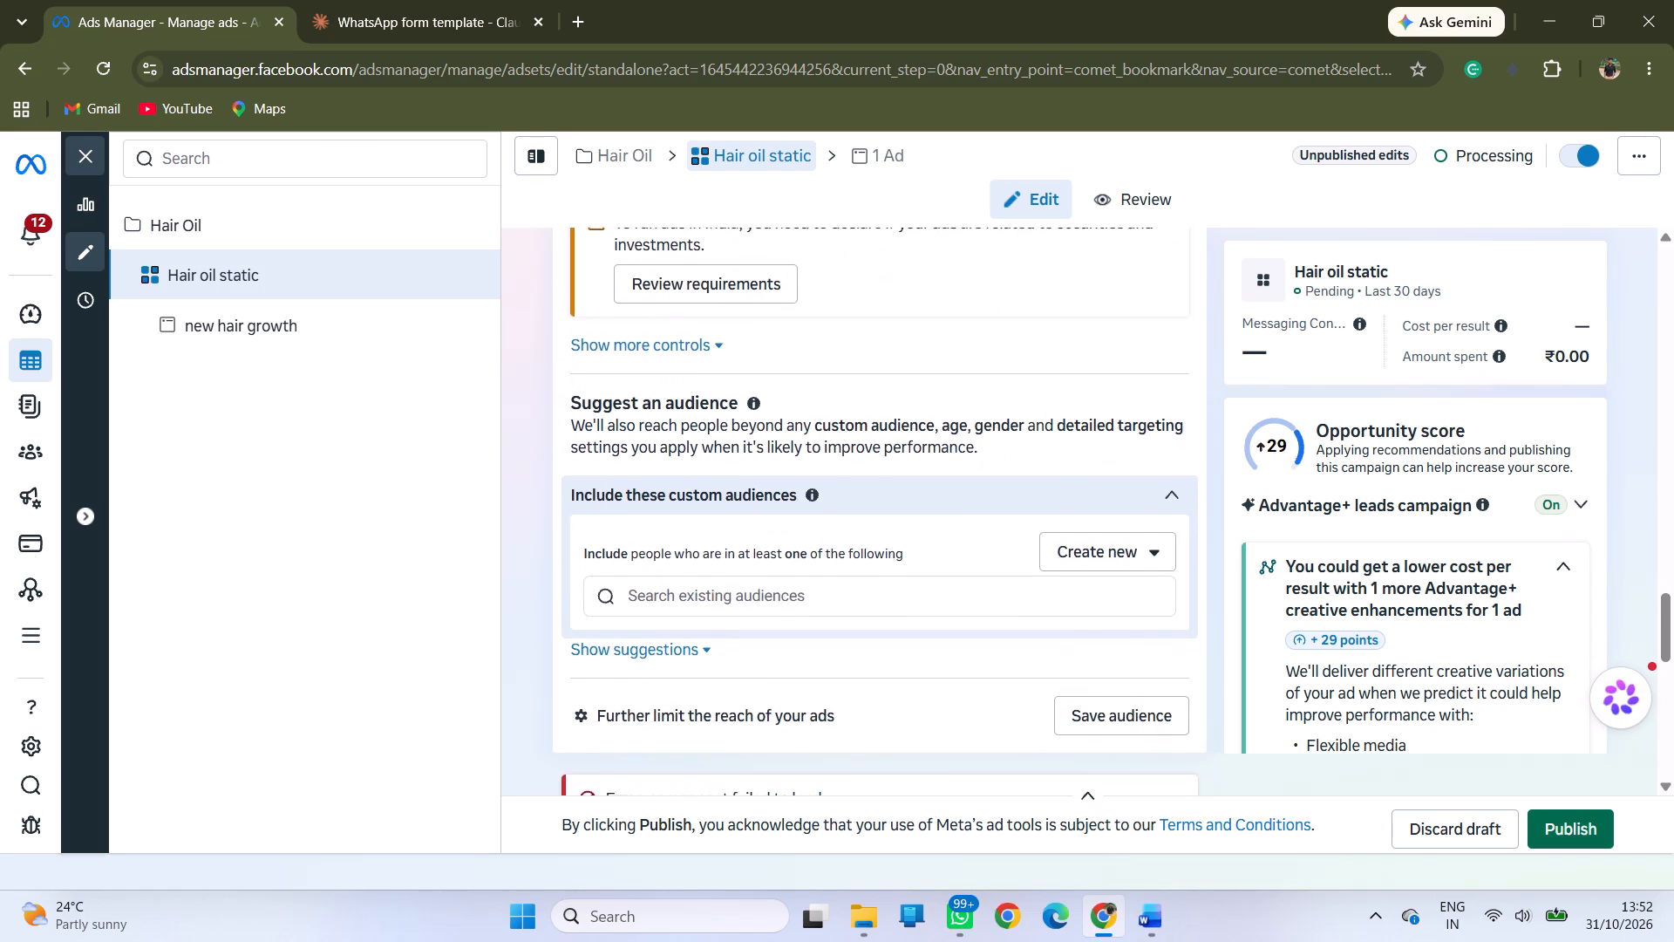
{"action": "scroll", "coordinate": [755, 582], "scroll_direction": "down", "scroll_amount": 3}
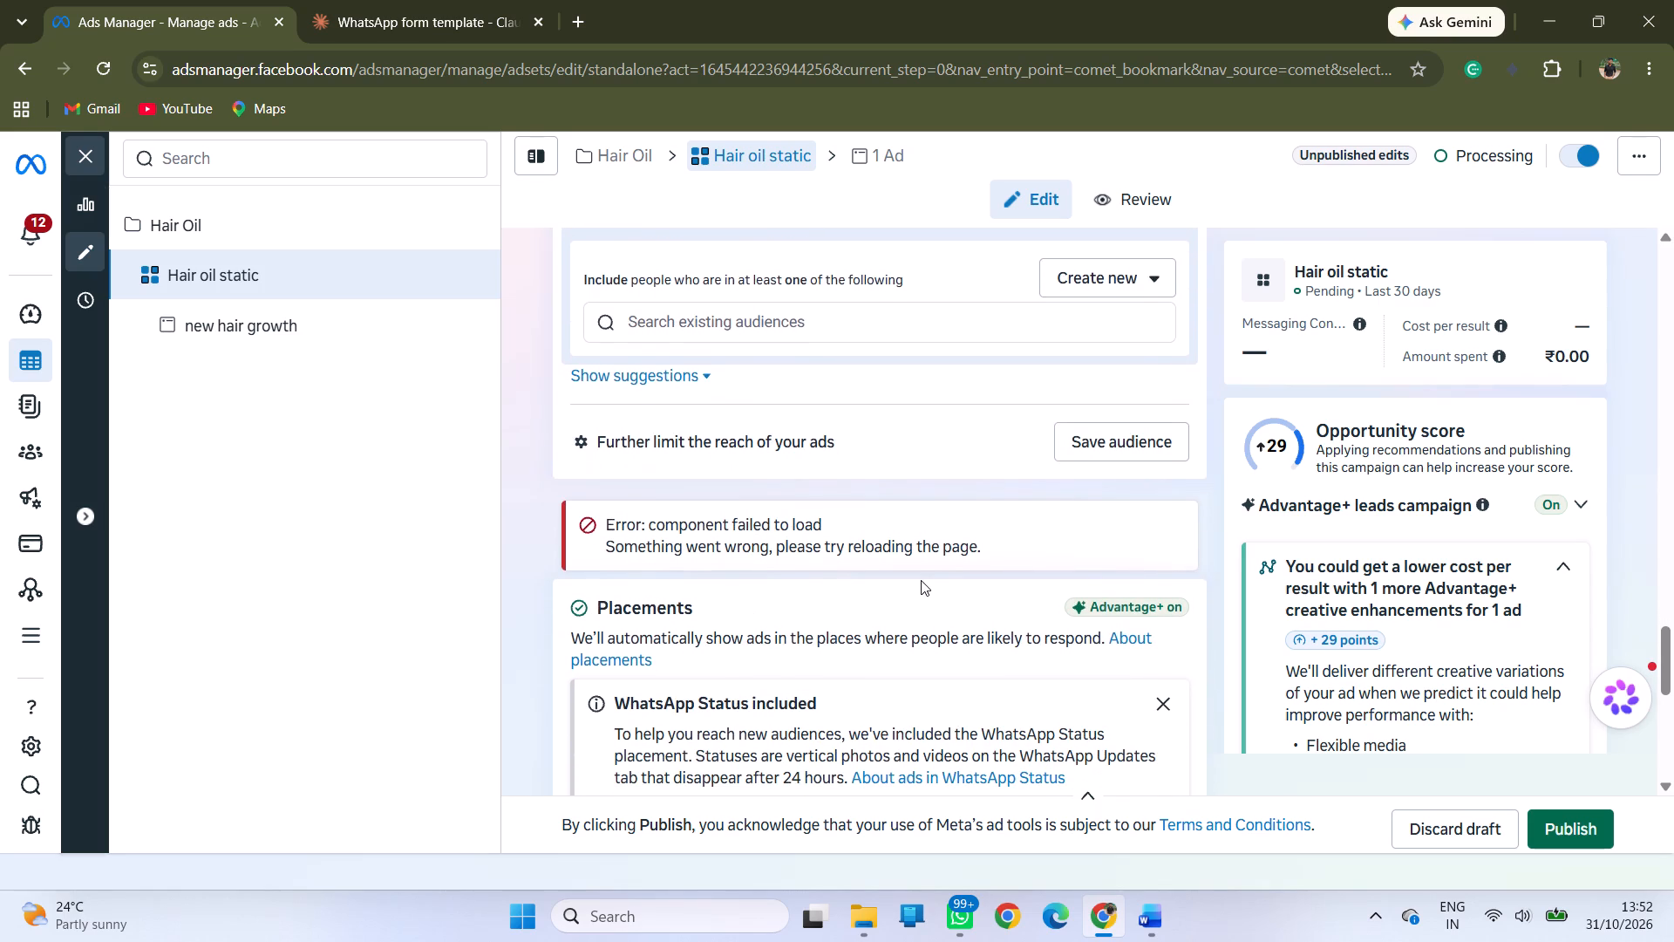
Examine the Hair oil static ad set's custom audiences, audience suggestion, controls and locations.
{"action": "scroll", "coordinate": [766, 618], "scroll_direction": "down", "scroll_amount": 1}
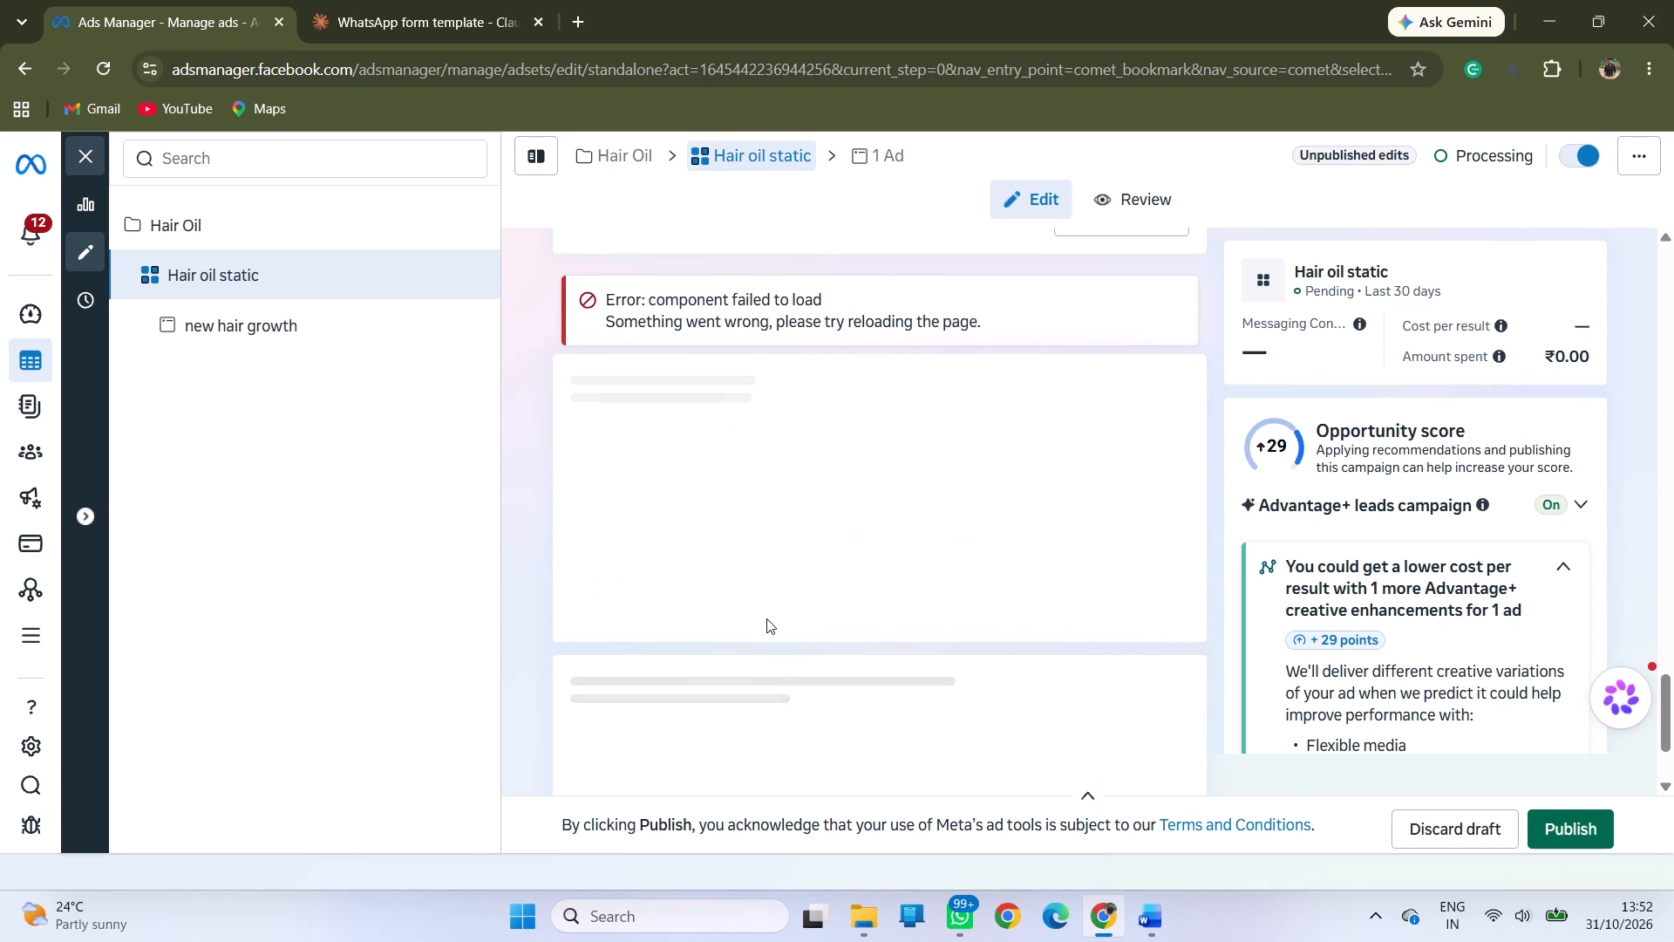
{"action": "scroll", "coordinate": [766, 618], "scroll_direction": "down", "scroll_amount": 1}
{"action": "scroll", "coordinate": [766, 618], "scroll_direction": "up", "scroll_amount": 1}
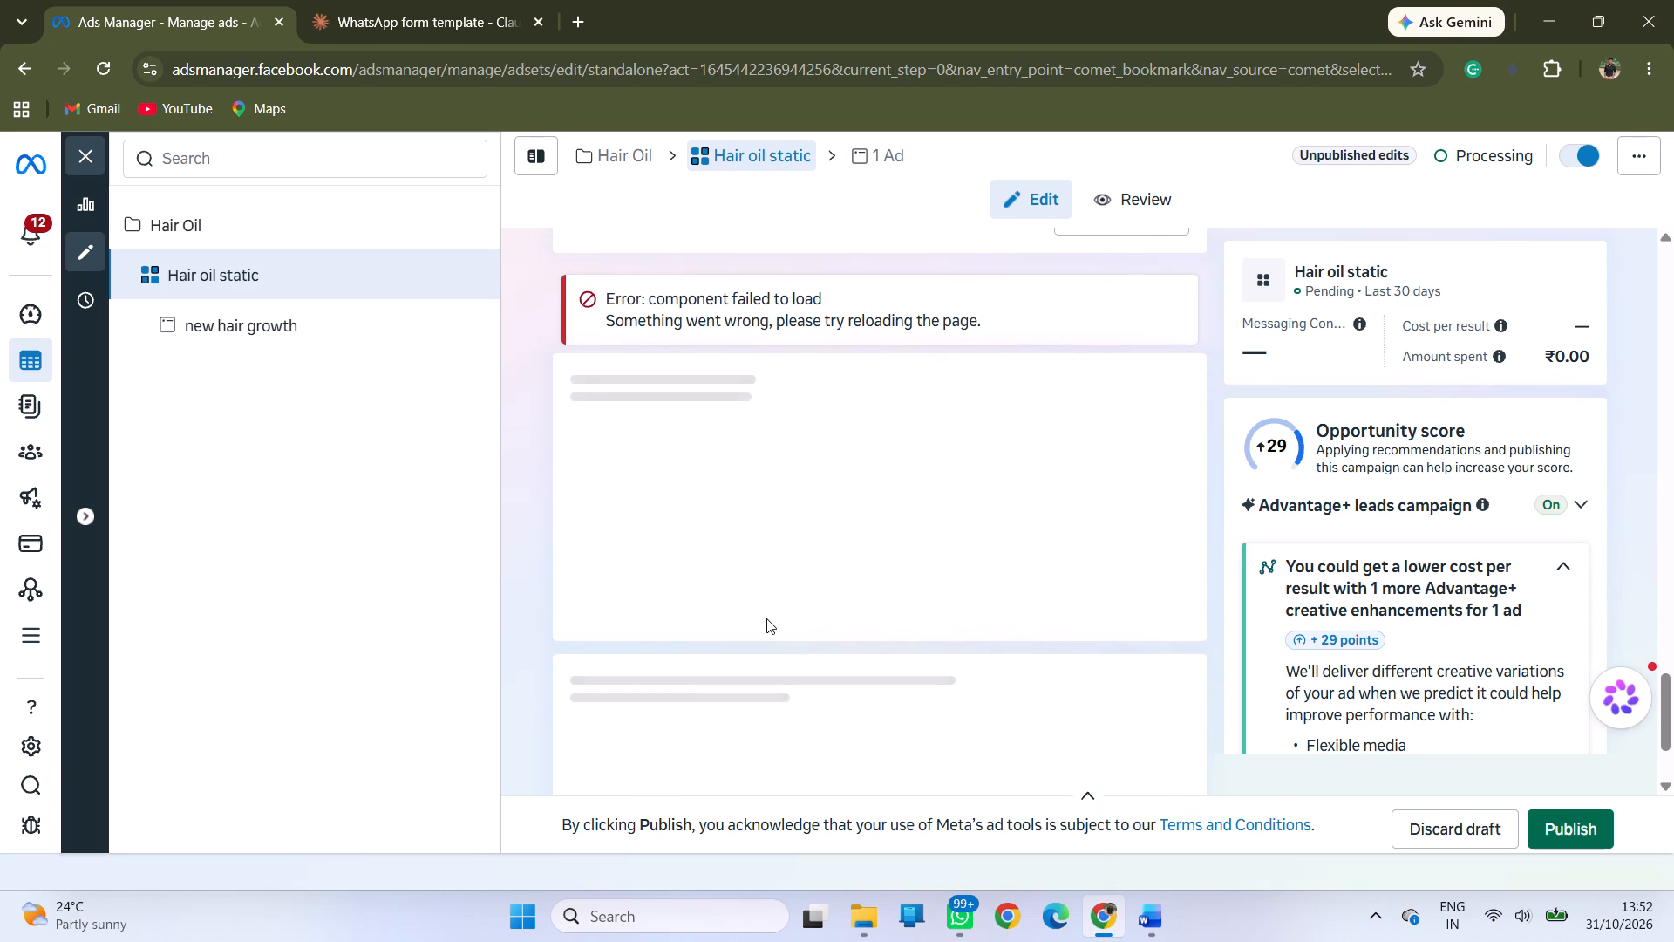
{"action": "scroll", "coordinate": [915, 478], "scroll_direction": "up", "scroll_amount": 6}
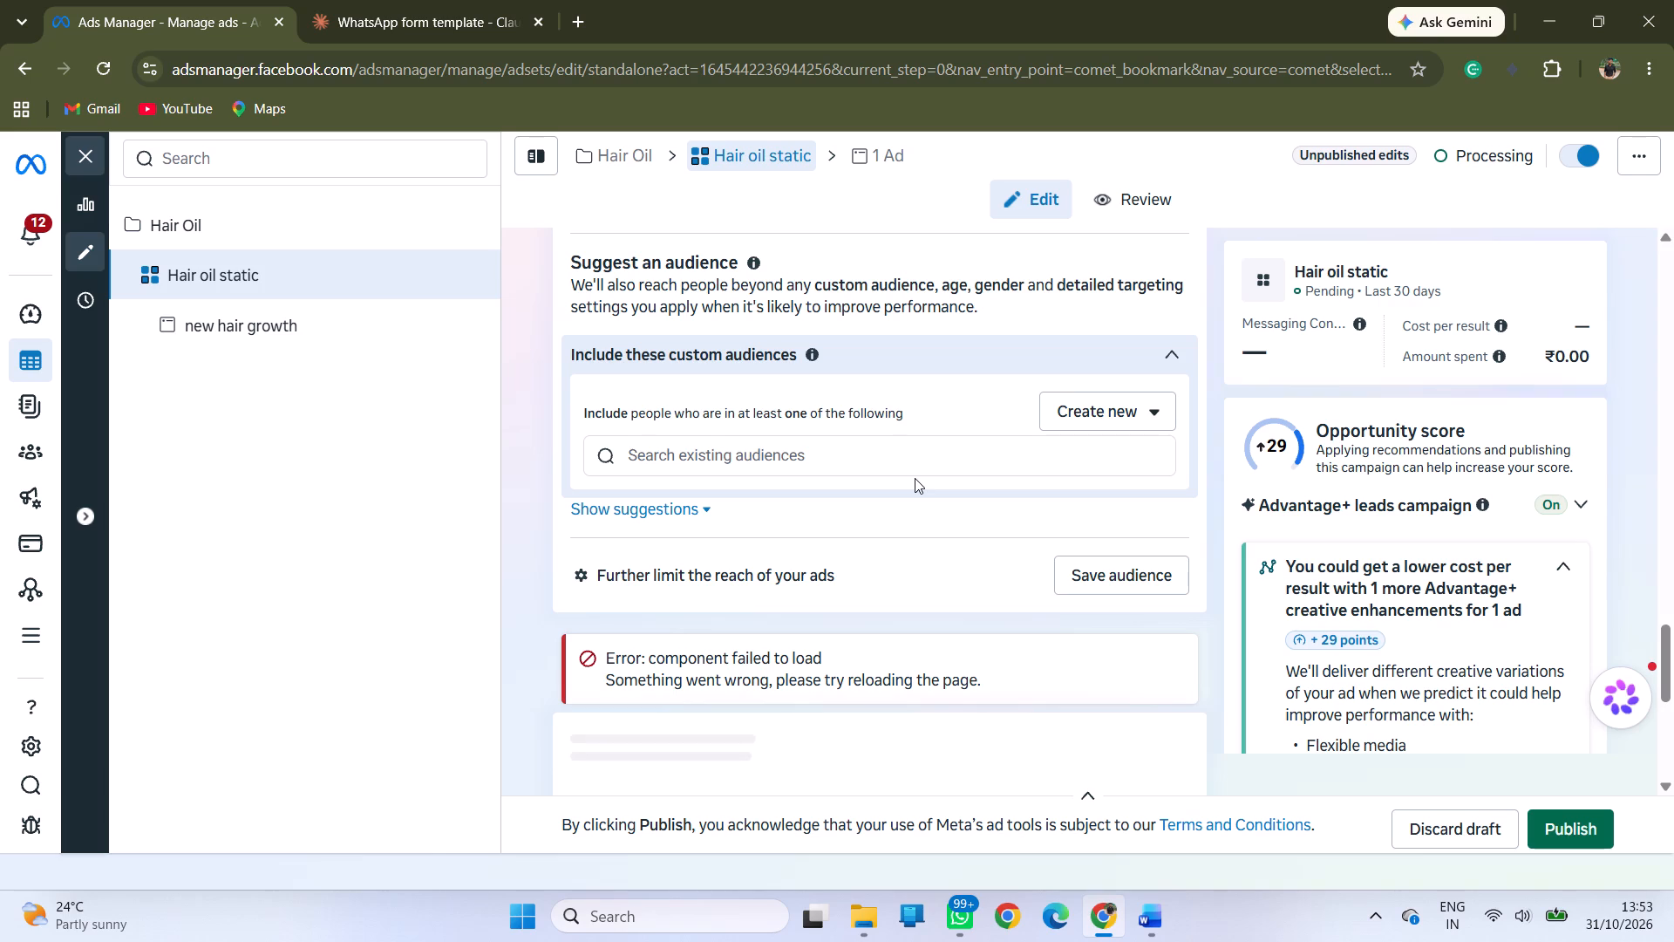
{"action": "scroll", "coordinate": [819, 503], "scroll_direction": "up", "scroll_amount": 3}
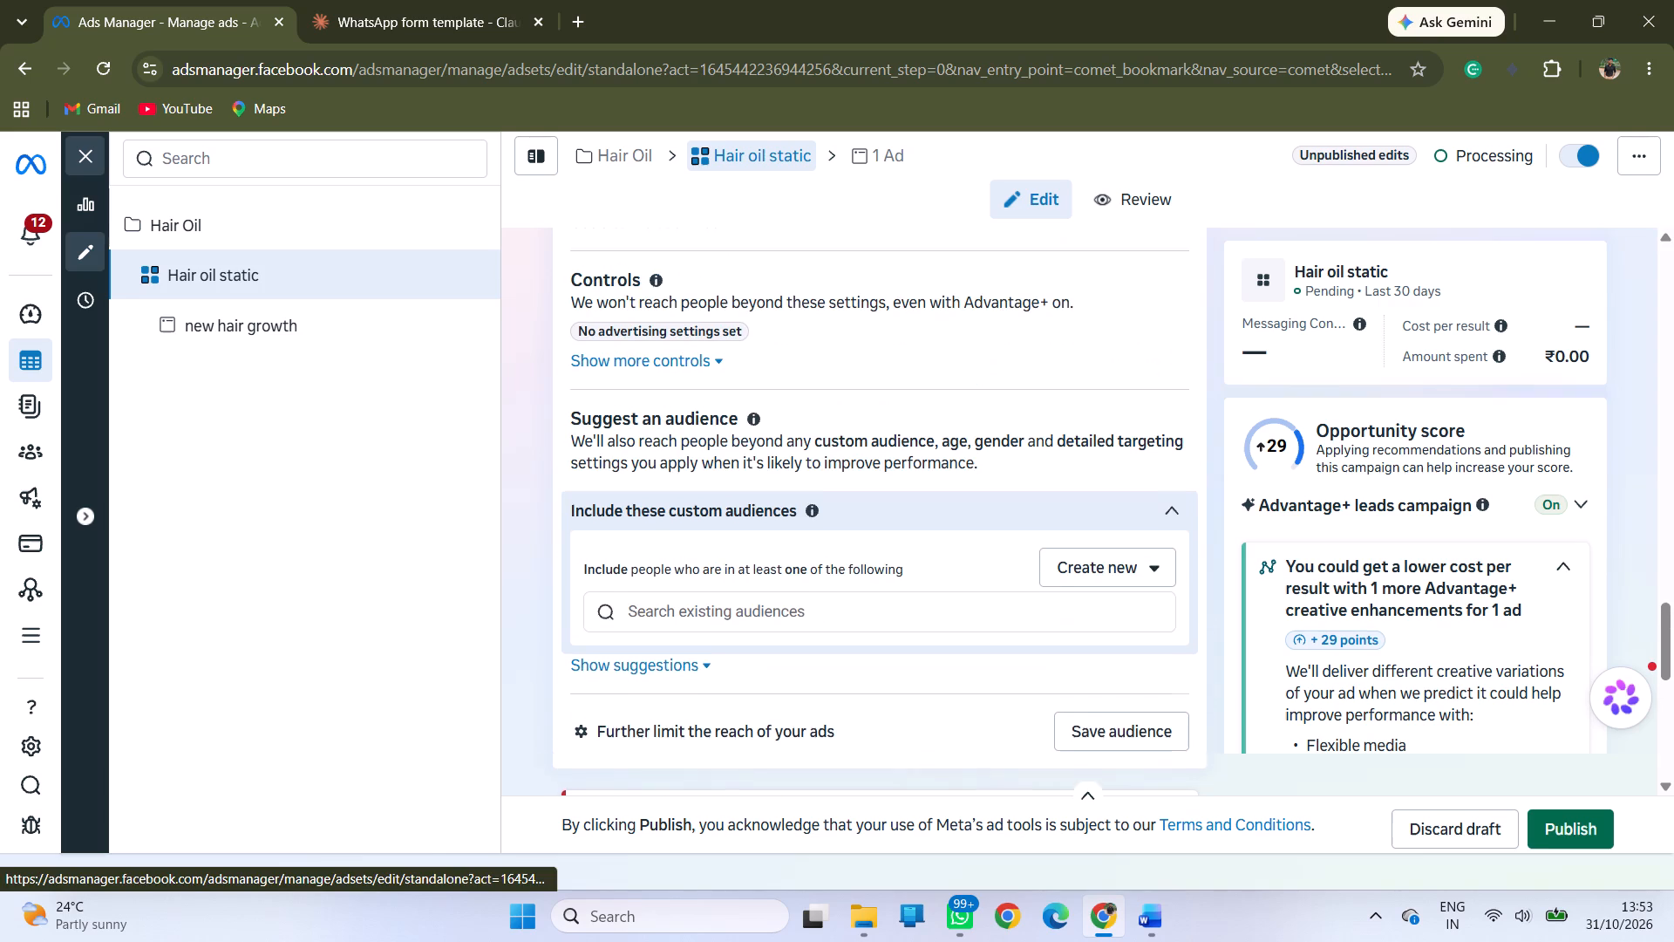
{"action": "scroll", "coordinate": [819, 503], "scroll_direction": "up", "scroll_amount": 1}
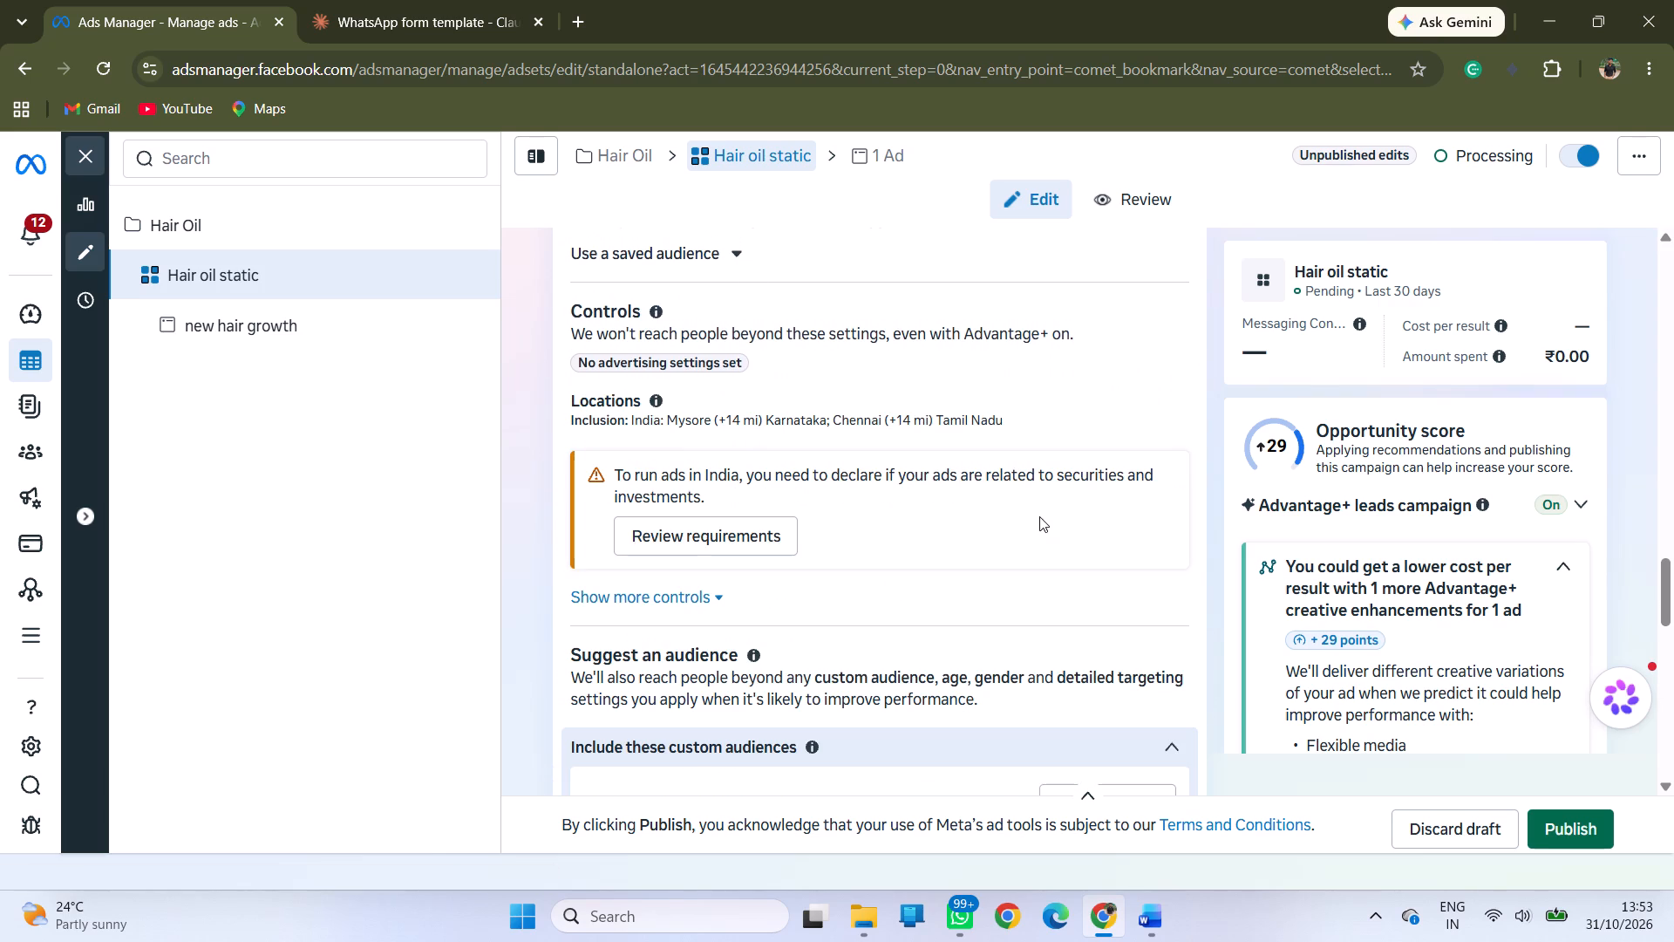
Examine the Hair oil static ad set from its audience controls through its placements, placement value rules and account controls.
{"action": "scroll", "coordinate": [886, 486], "scroll_direction": "down", "scroll_amount": 2}
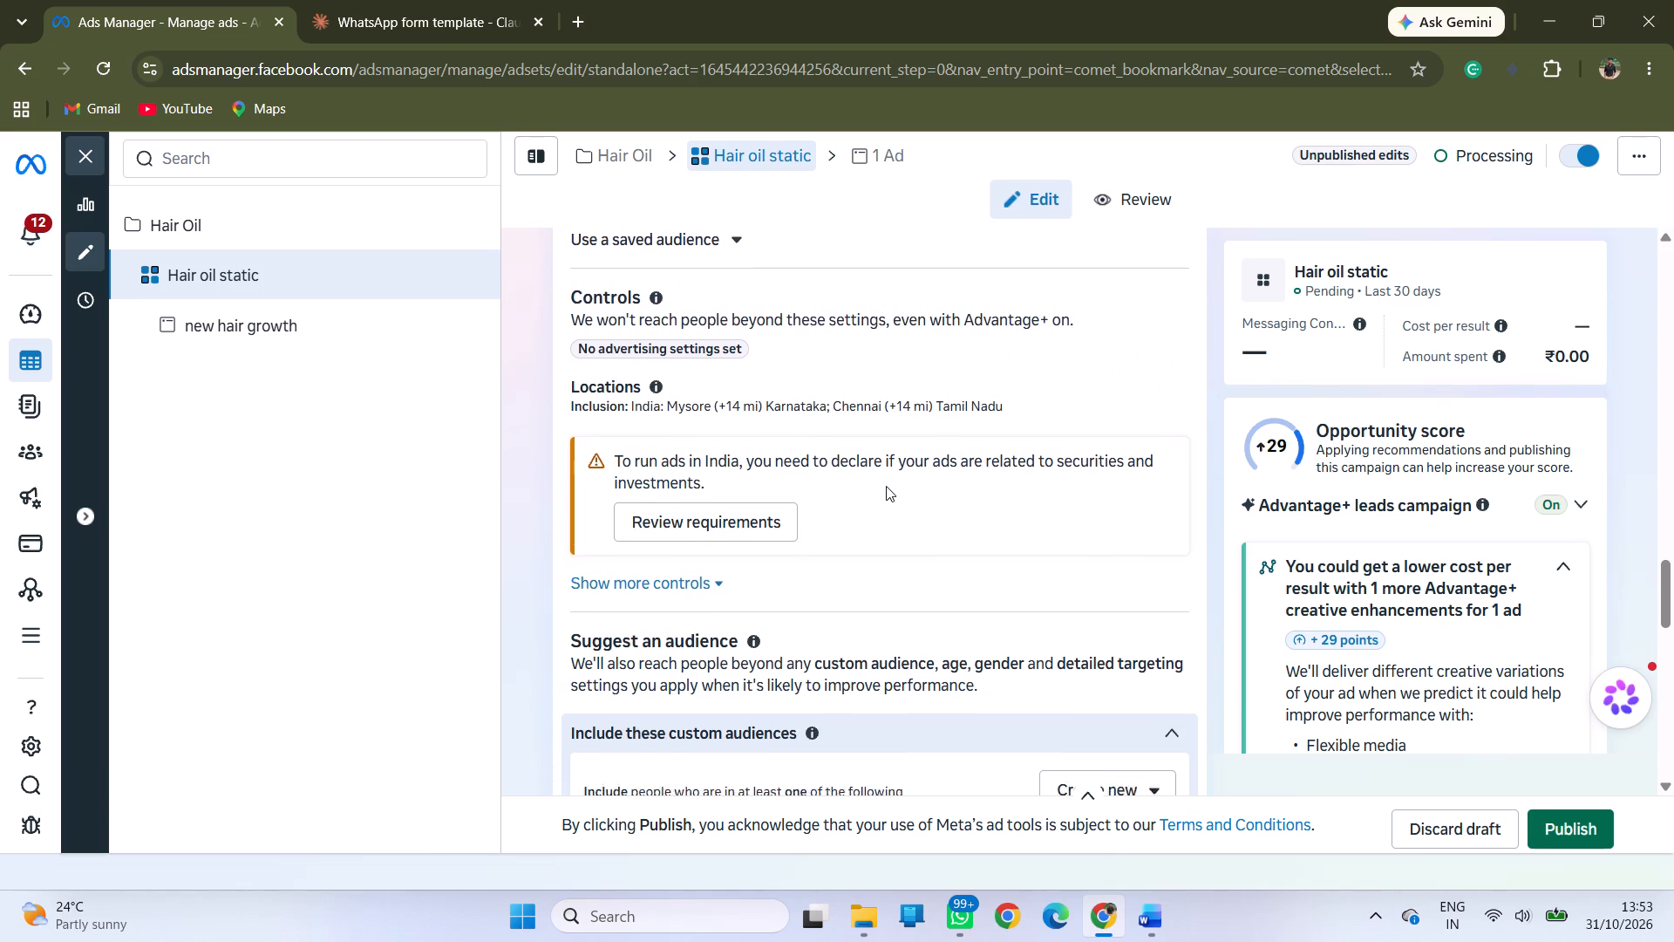
{"action": "scroll", "coordinate": [886, 486], "scroll_direction": "down", "scroll_amount": 6}
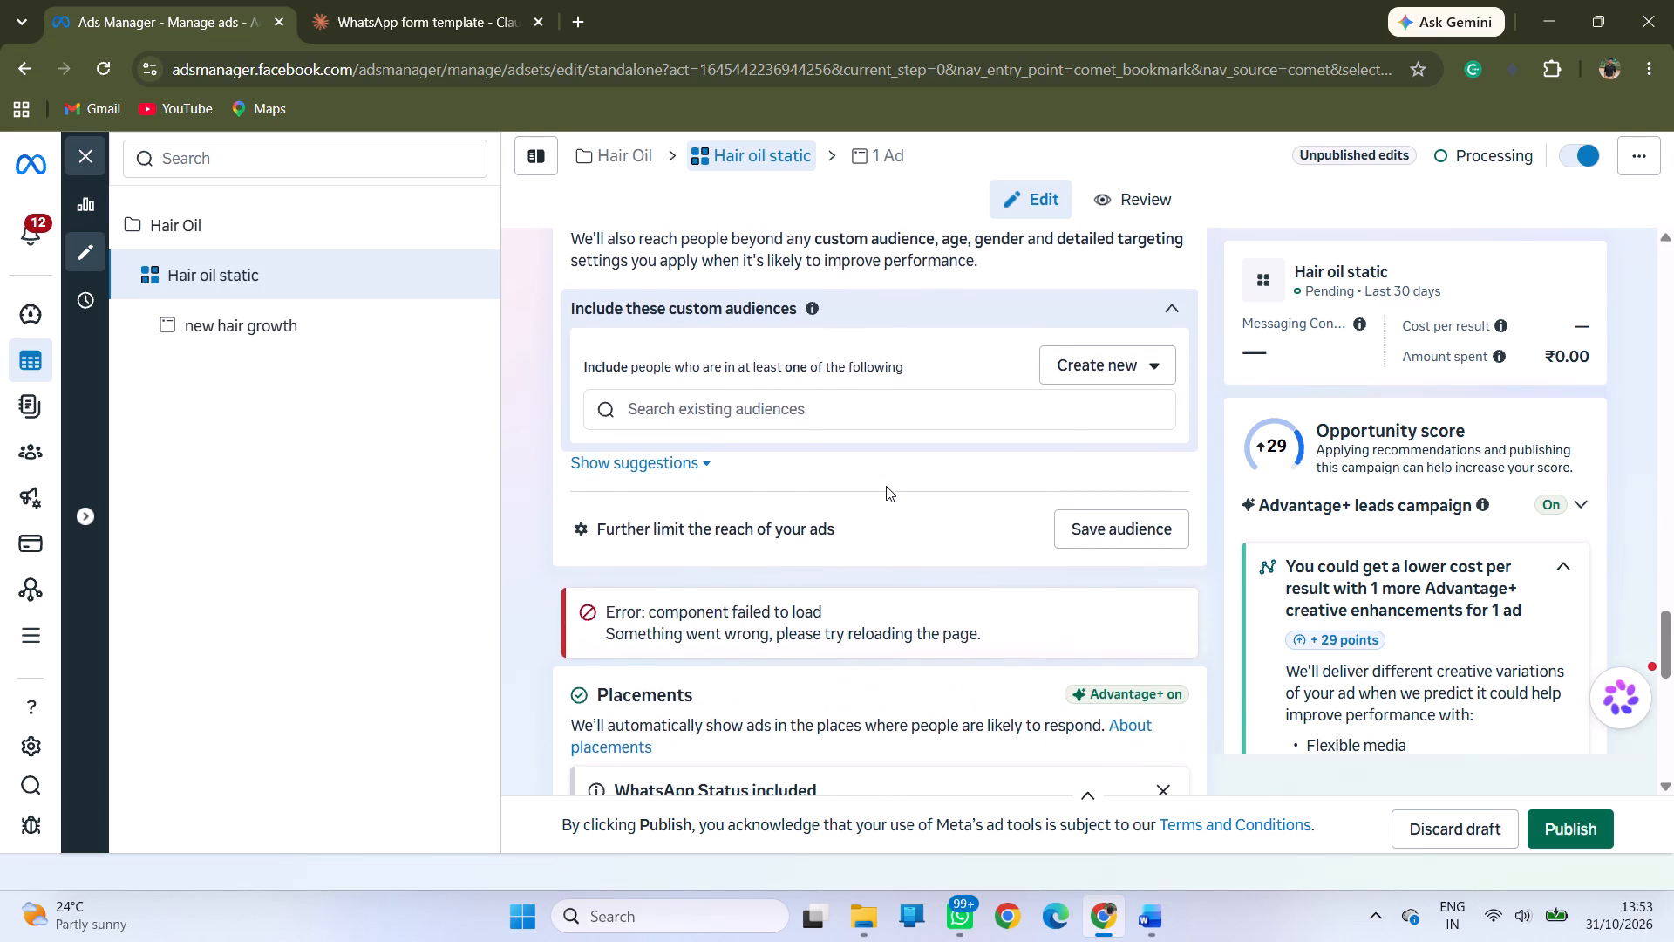
{"action": "scroll", "coordinate": [886, 486], "scroll_direction": "down", "scroll_amount": 4}
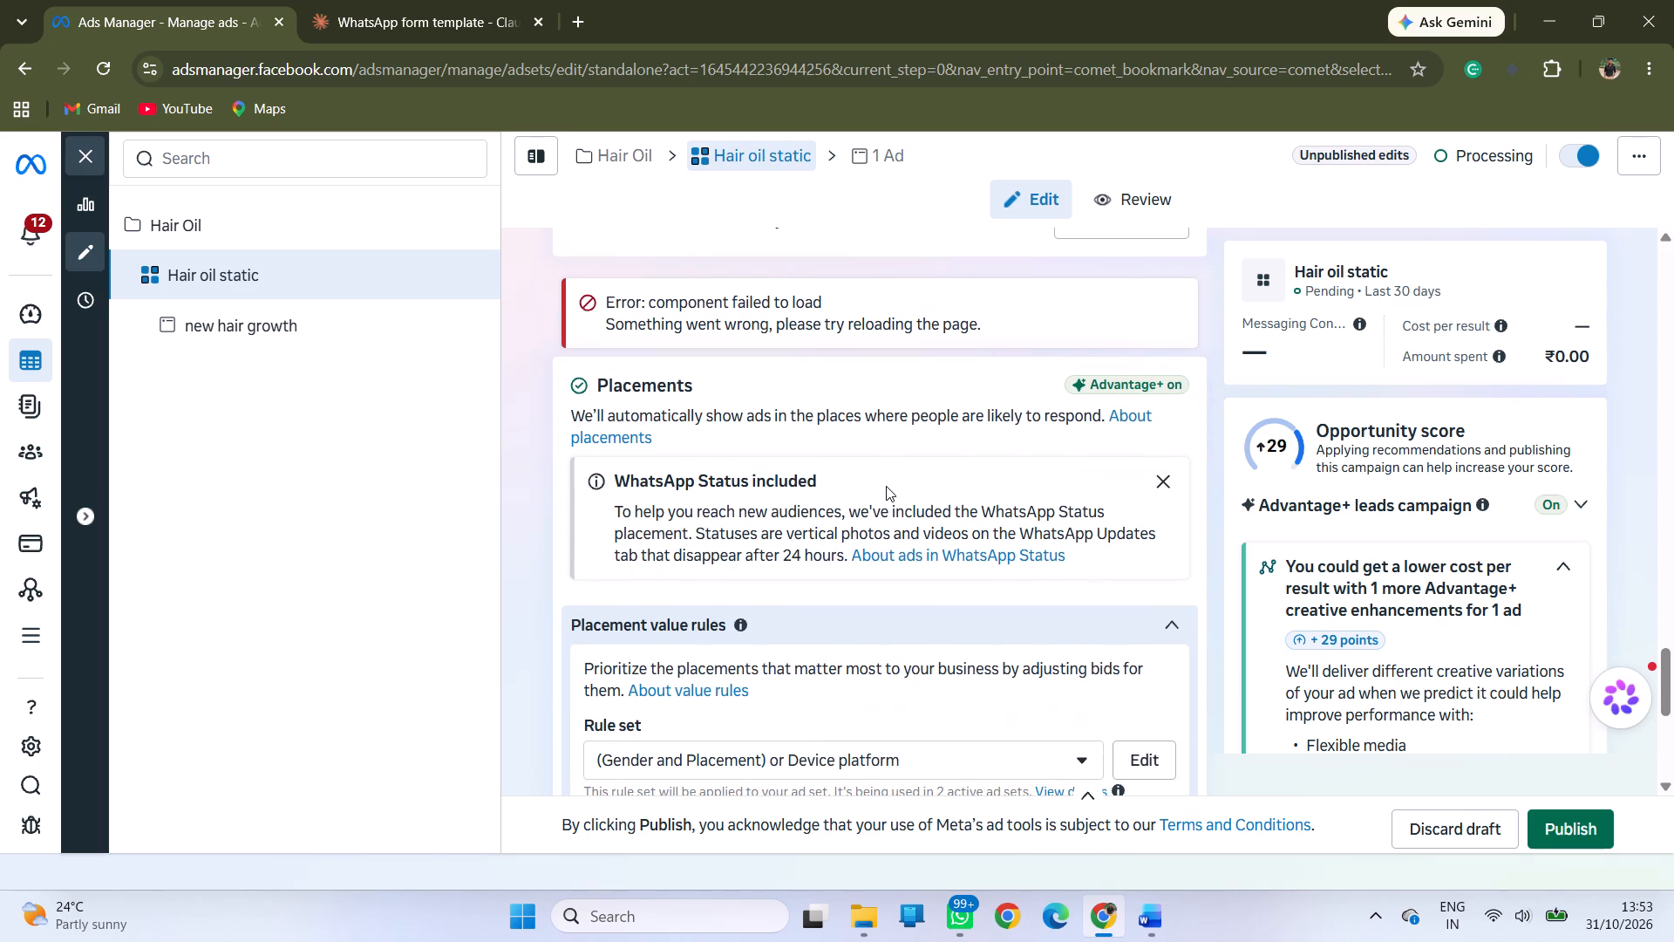
{"action": "scroll", "coordinate": [886, 486], "scroll_direction": "down", "scroll_amount": 4}
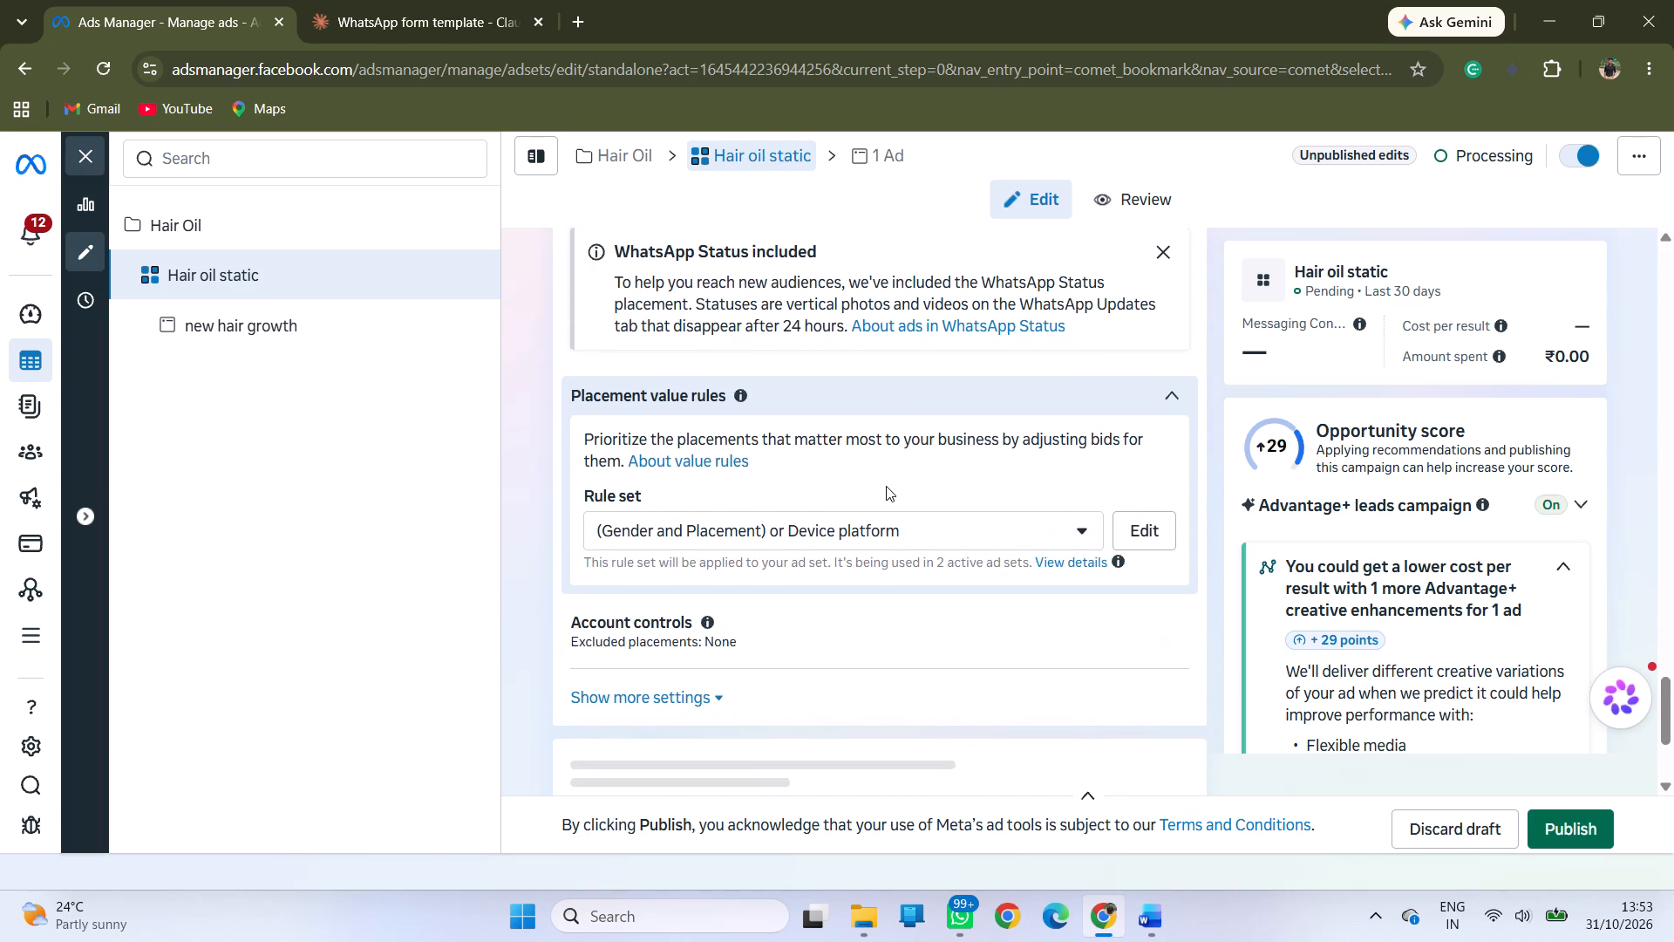
{"action": "scroll", "coordinate": [886, 486], "scroll_direction": "down", "scroll_amount": 2}
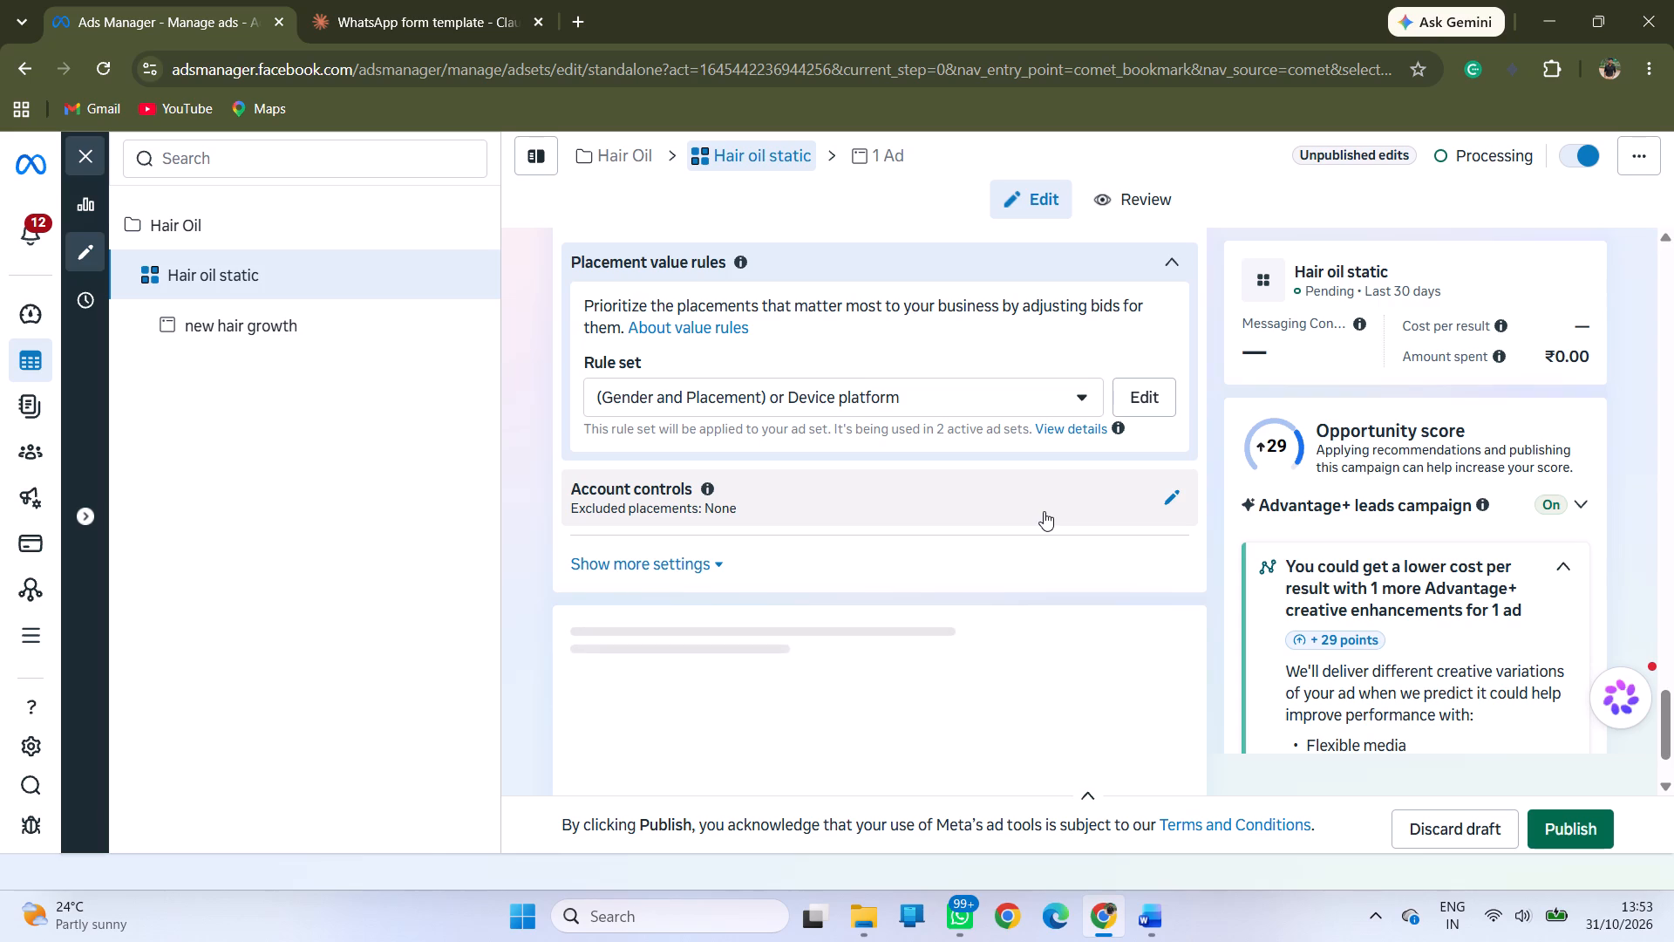
{"action": "scroll", "coordinate": [817, 672], "scroll_direction": "down", "scroll_amount": 9}
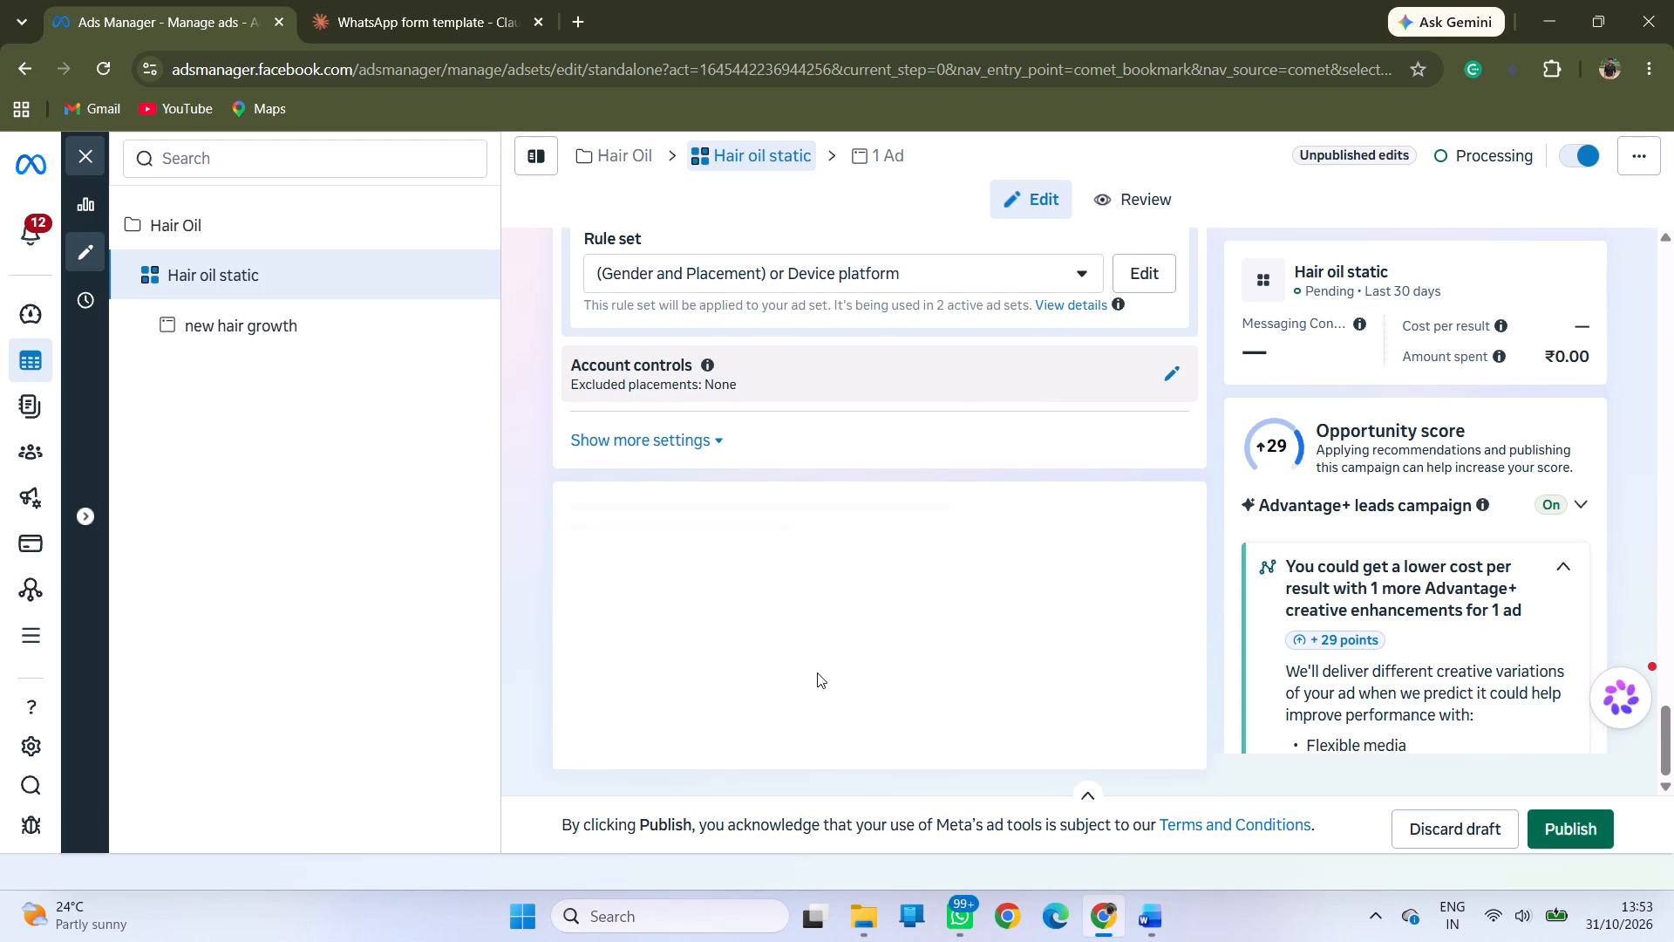
{"action": "scroll", "coordinate": [817, 672], "scroll_direction": "down", "scroll_amount": 4}
{"action": "scroll", "coordinate": [817, 672], "scroll_direction": "up", "scroll_amount": 3}
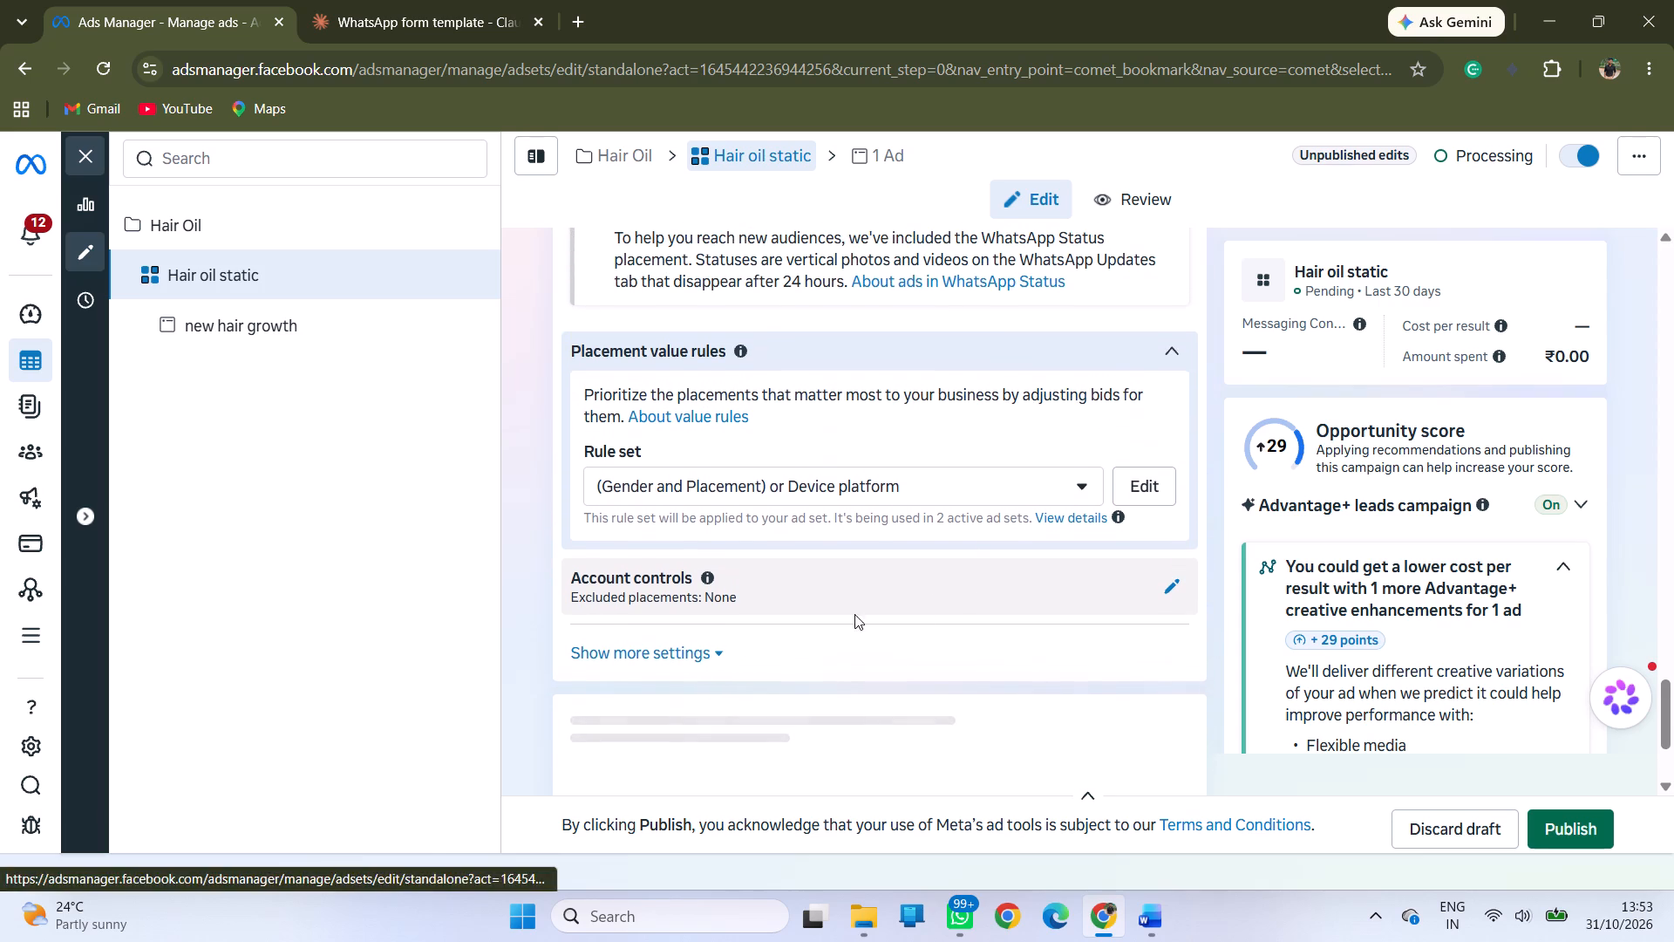
Examine the ad account's placement controls from the Hair oil static ad set, leaving them as they are.
{"action": "left_click", "coordinate": [1163, 585]}
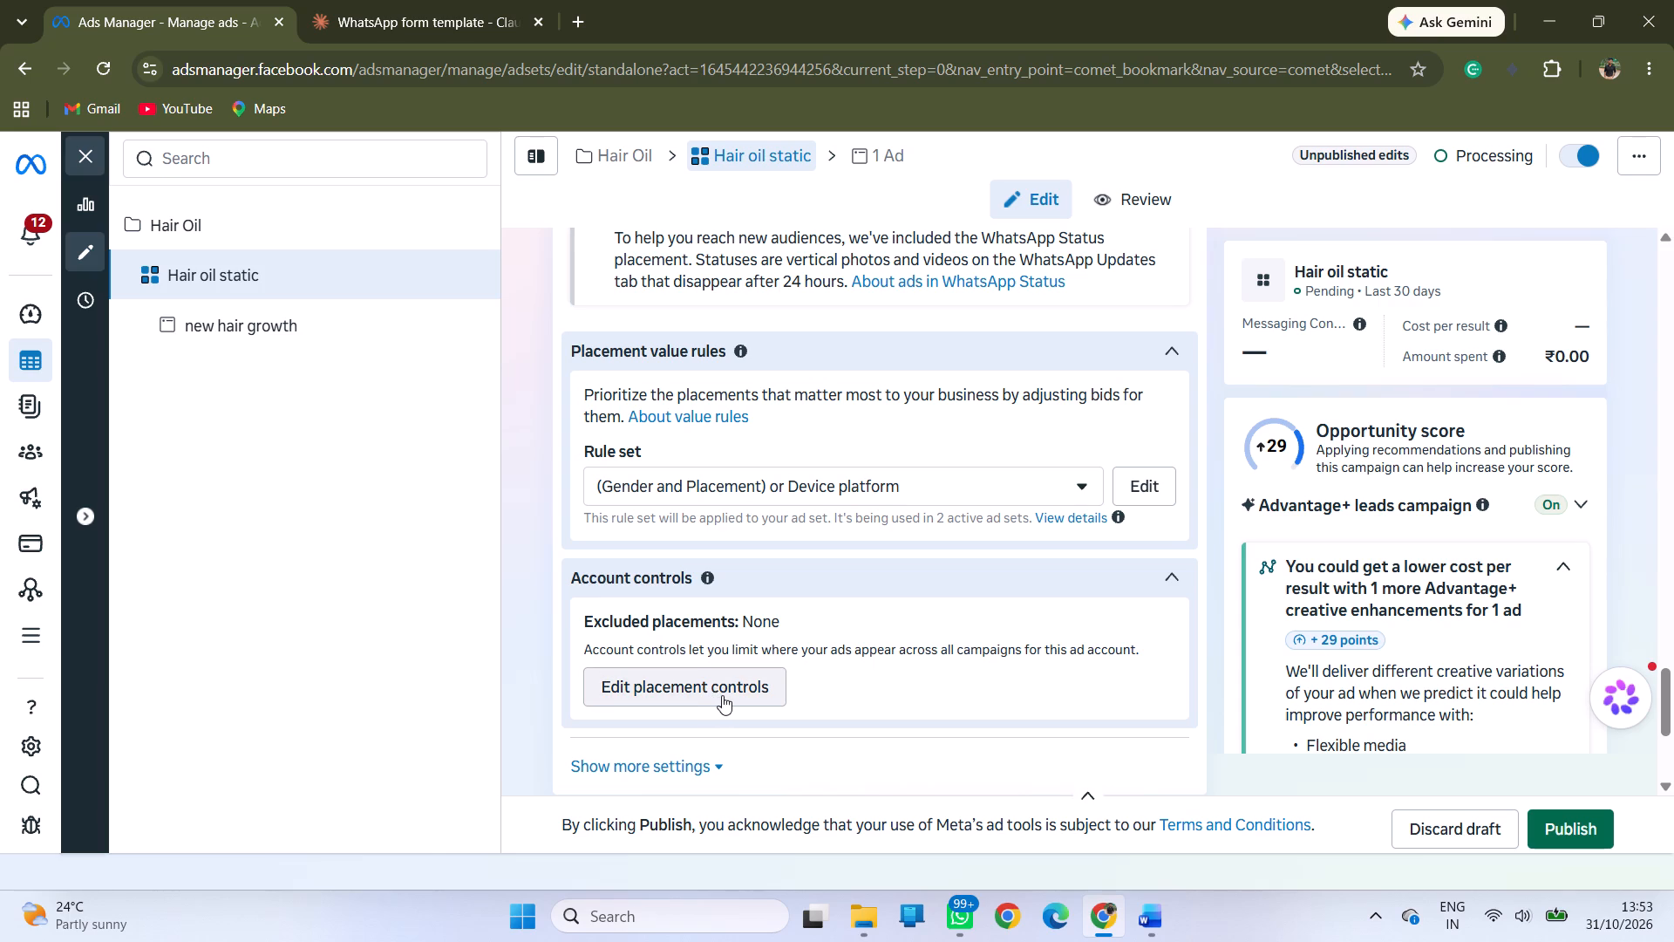
{"action": "left_click", "coordinate": [722, 695]}
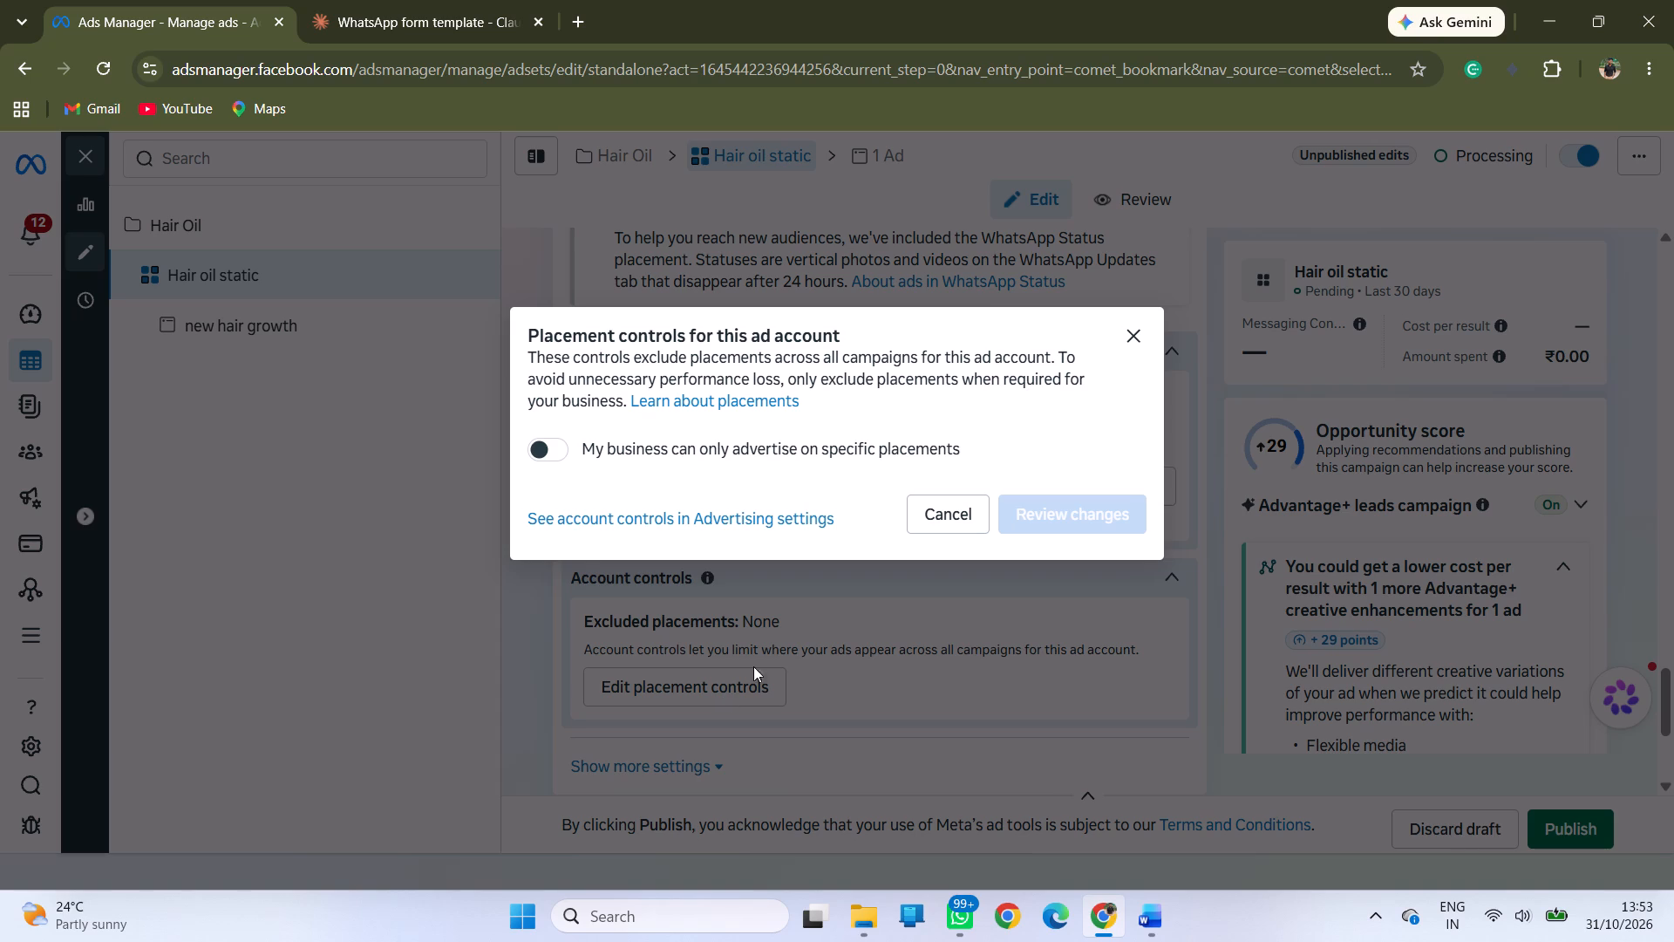
{"action": "left_click", "coordinate": [1142, 349]}
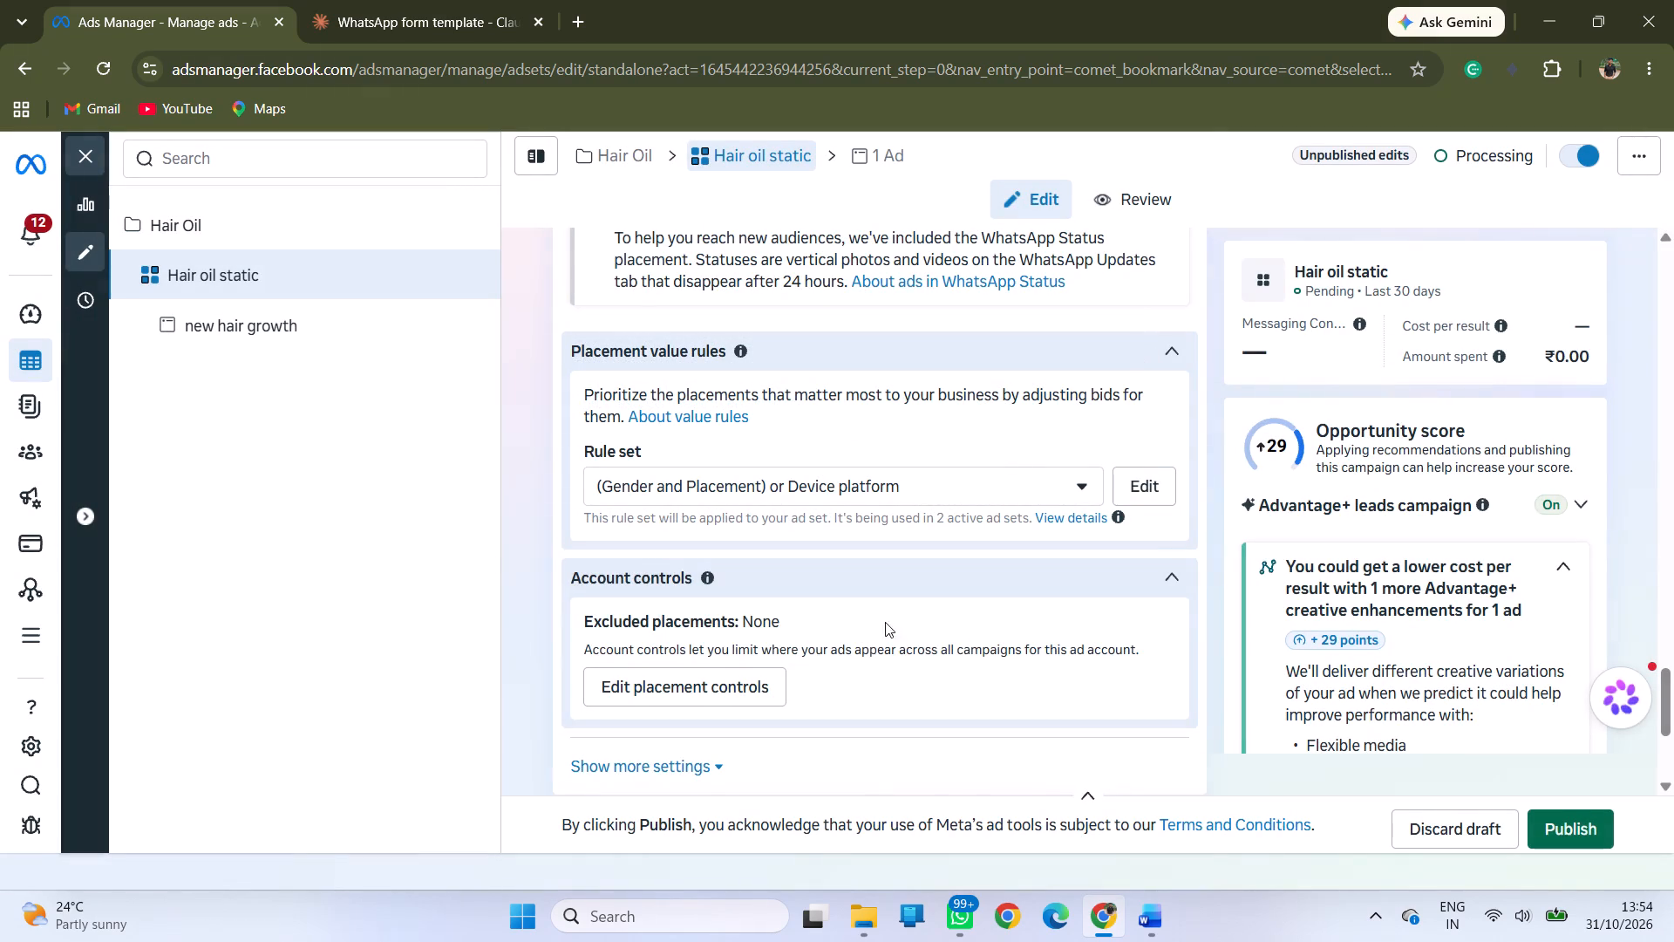
Show the additional placement settings and exclude Audience Network from the ad set's platforms.
{"action": "scroll", "coordinate": [836, 716], "scroll_direction": "down", "scroll_amount": 3}
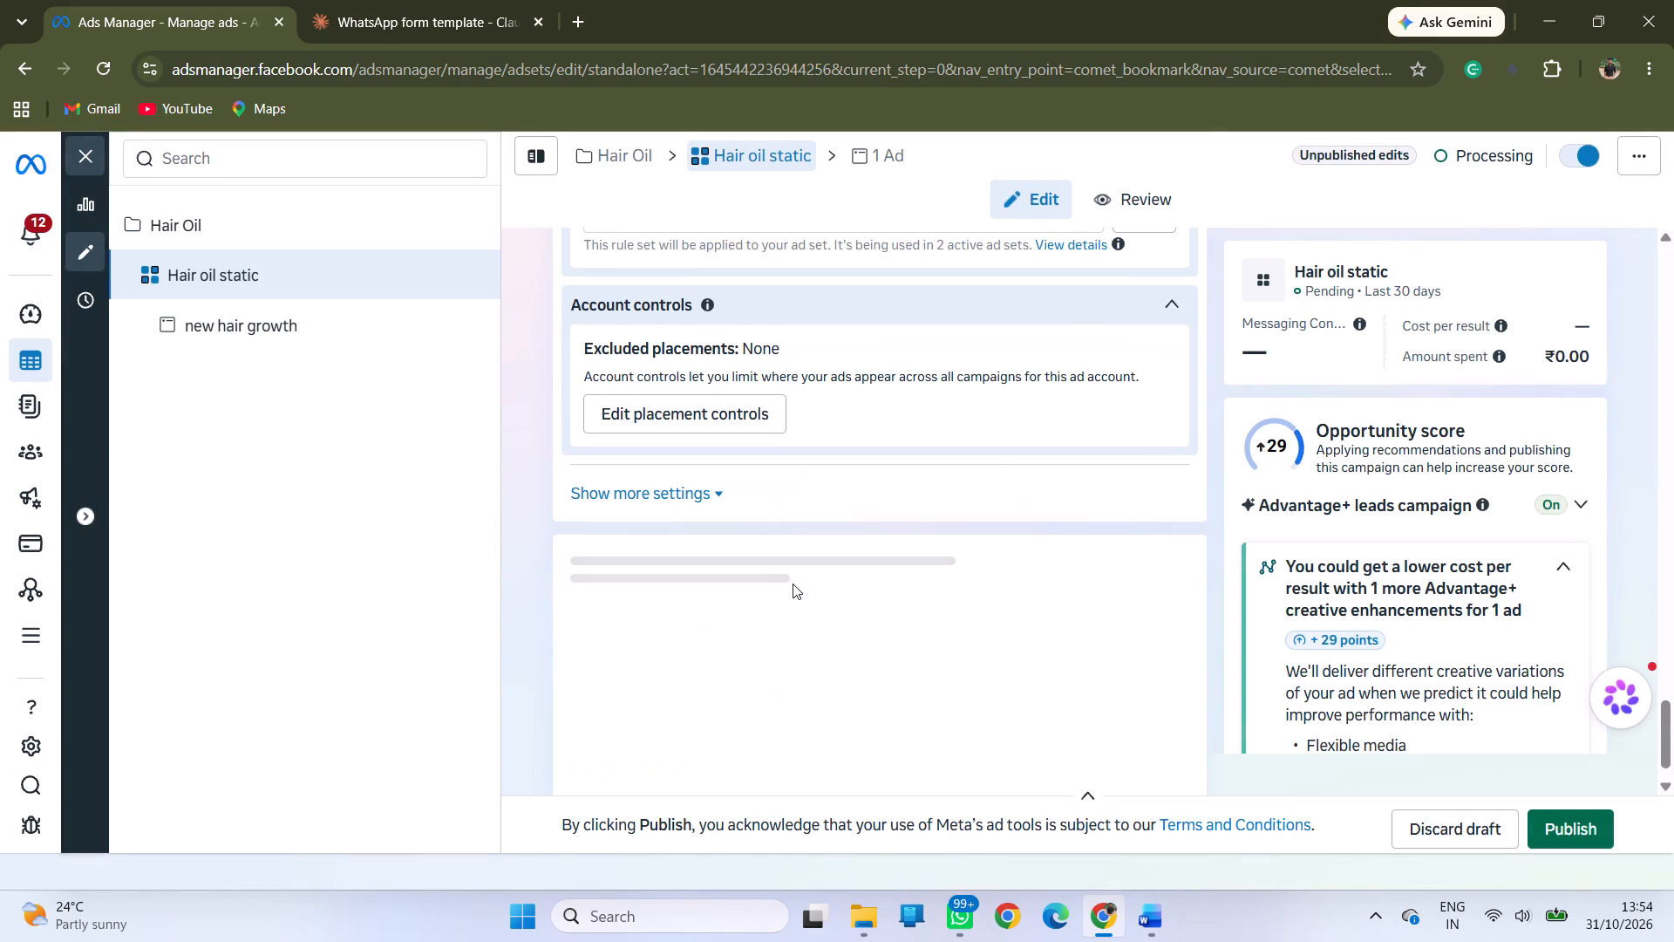
{"action": "left_click", "coordinate": [700, 492]}
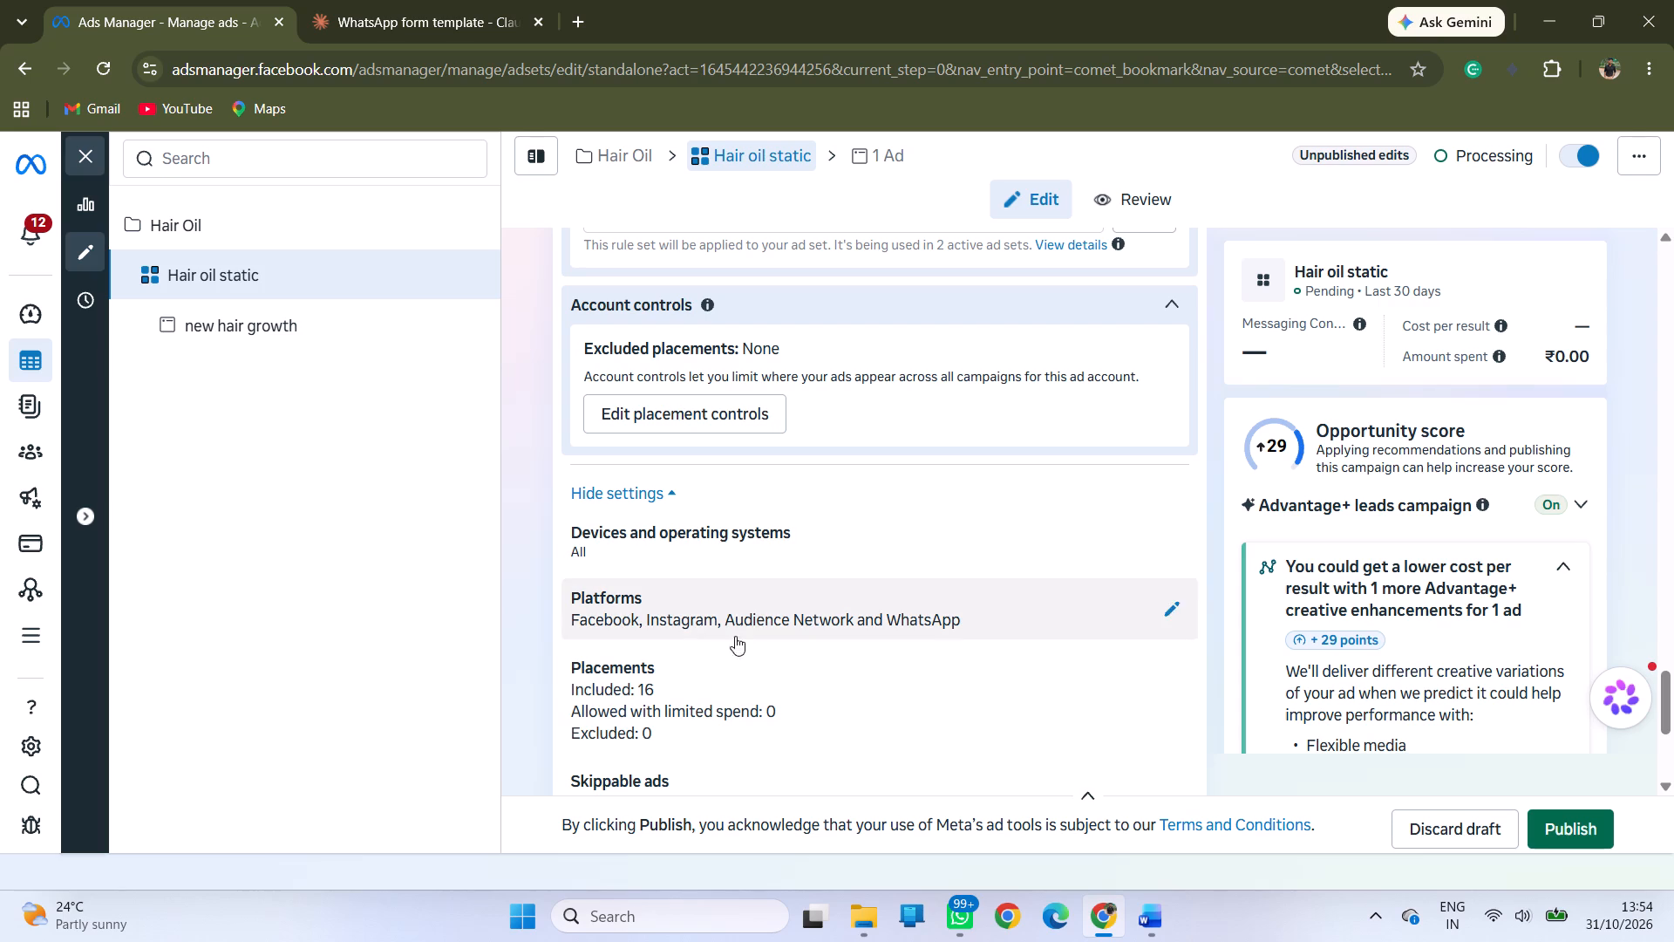
{"action": "left_click", "coordinate": [1172, 611]}
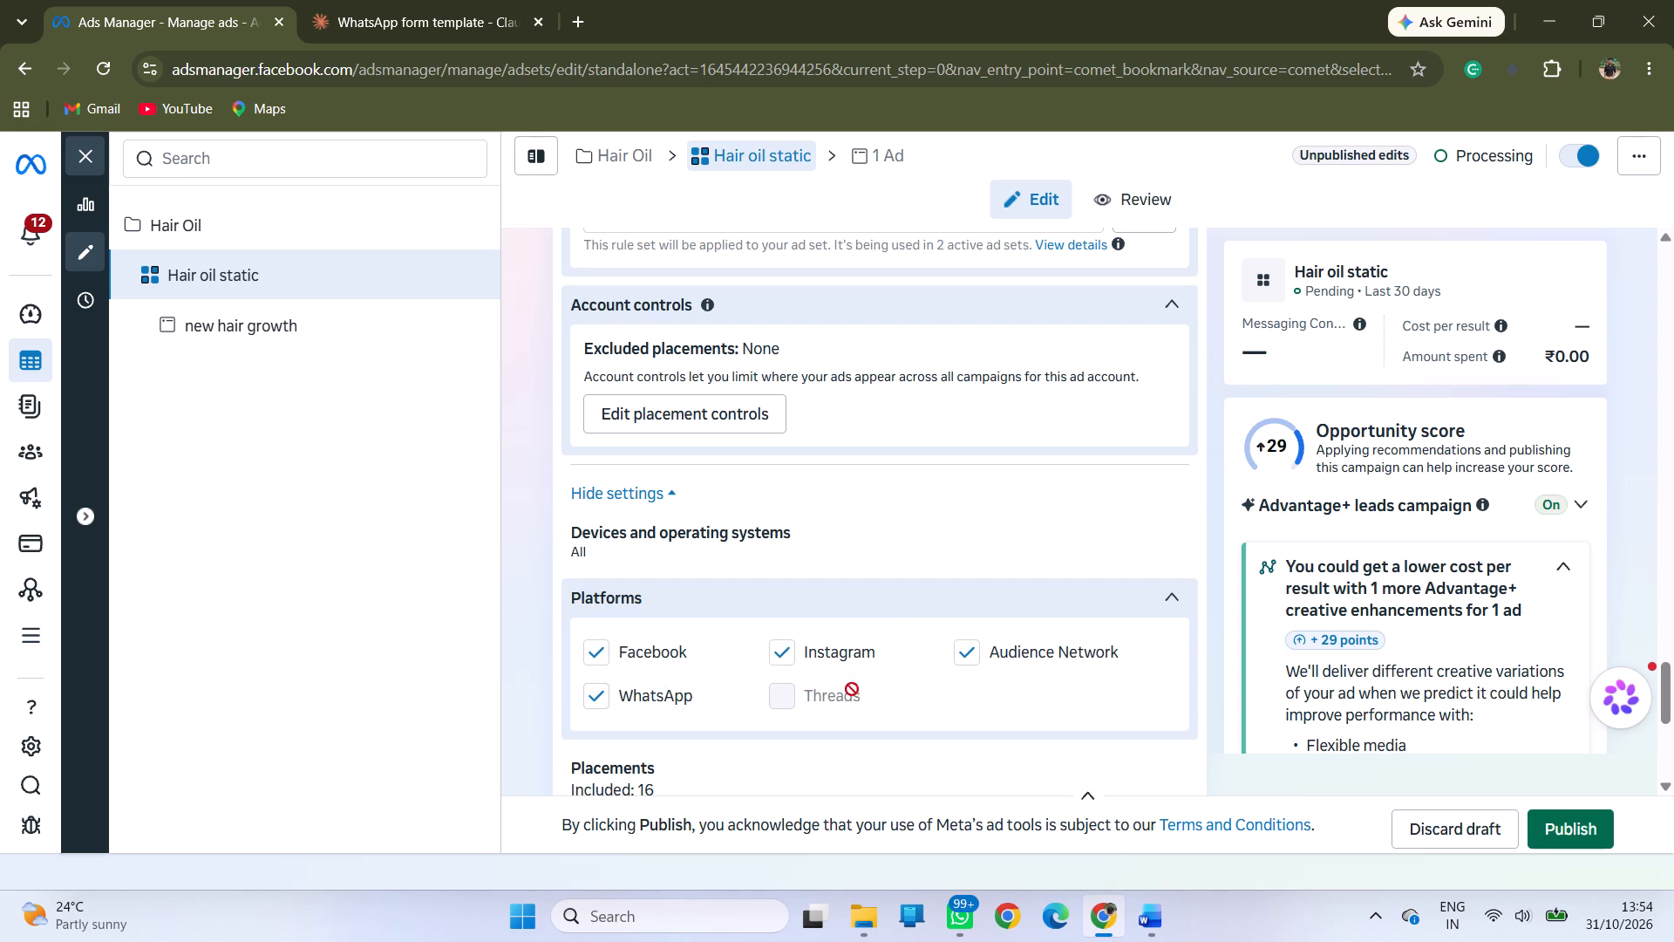
{"action": "left_click", "coordinate": [968, 657]}
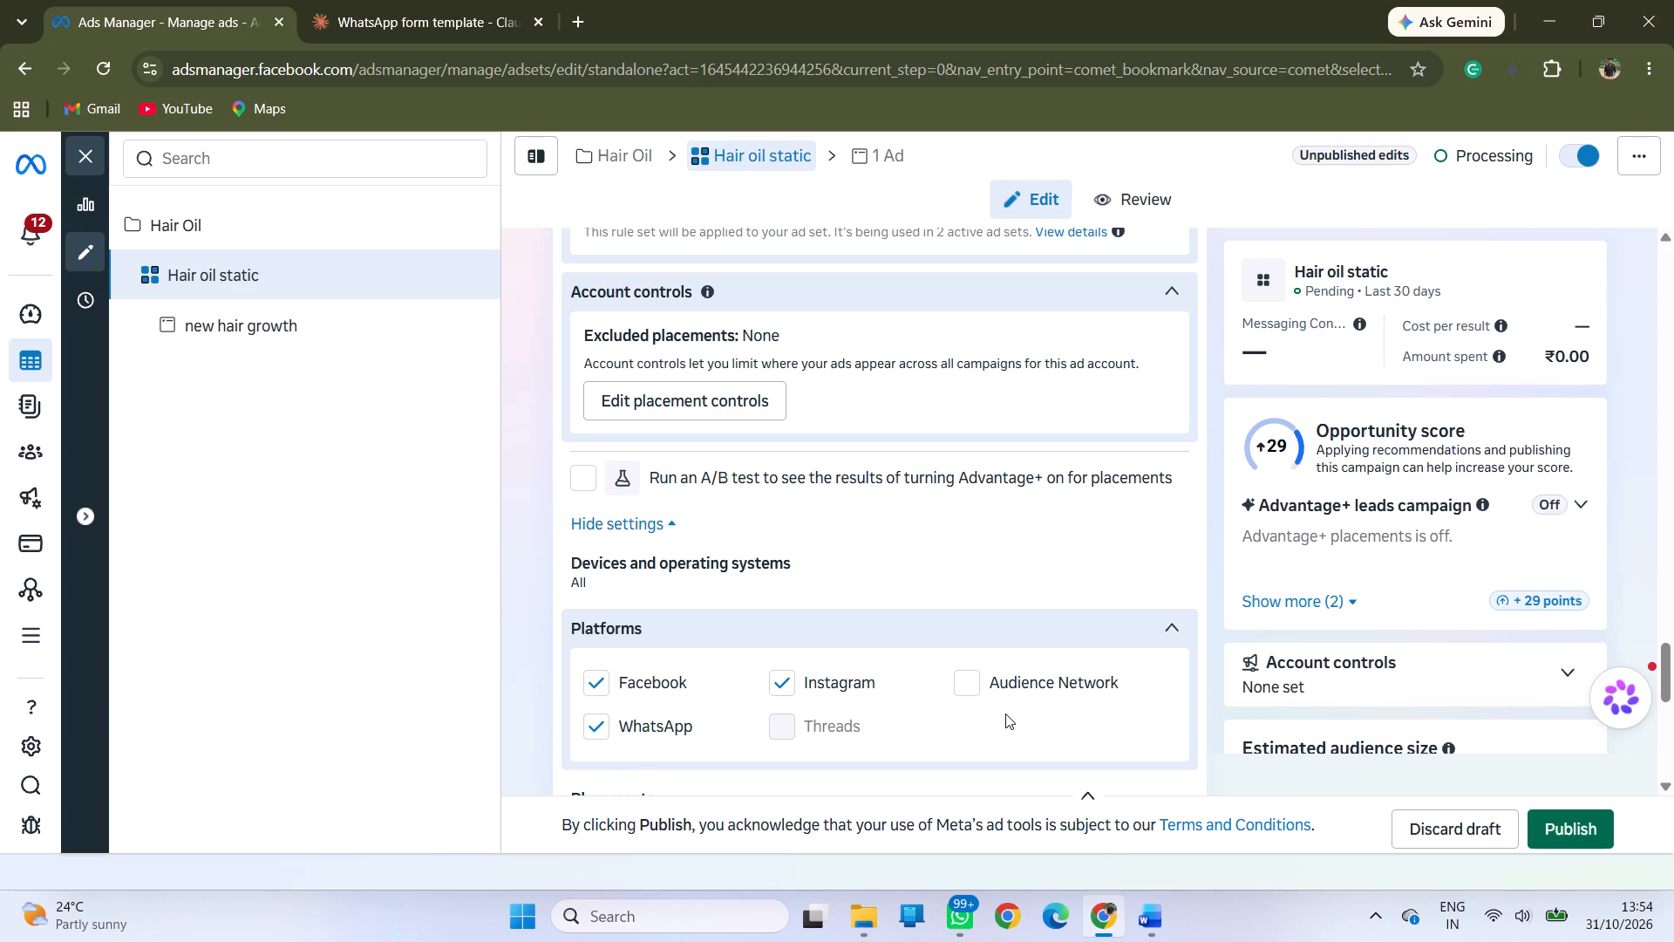
In the Feeds placements, deselect Instagram Explore home, Facebook Marketplace and Facebook Notifications.
{"action": "scroll", "coordinate": [1005, 713], "scroll_direction": "down", "scroll_amount": 4}
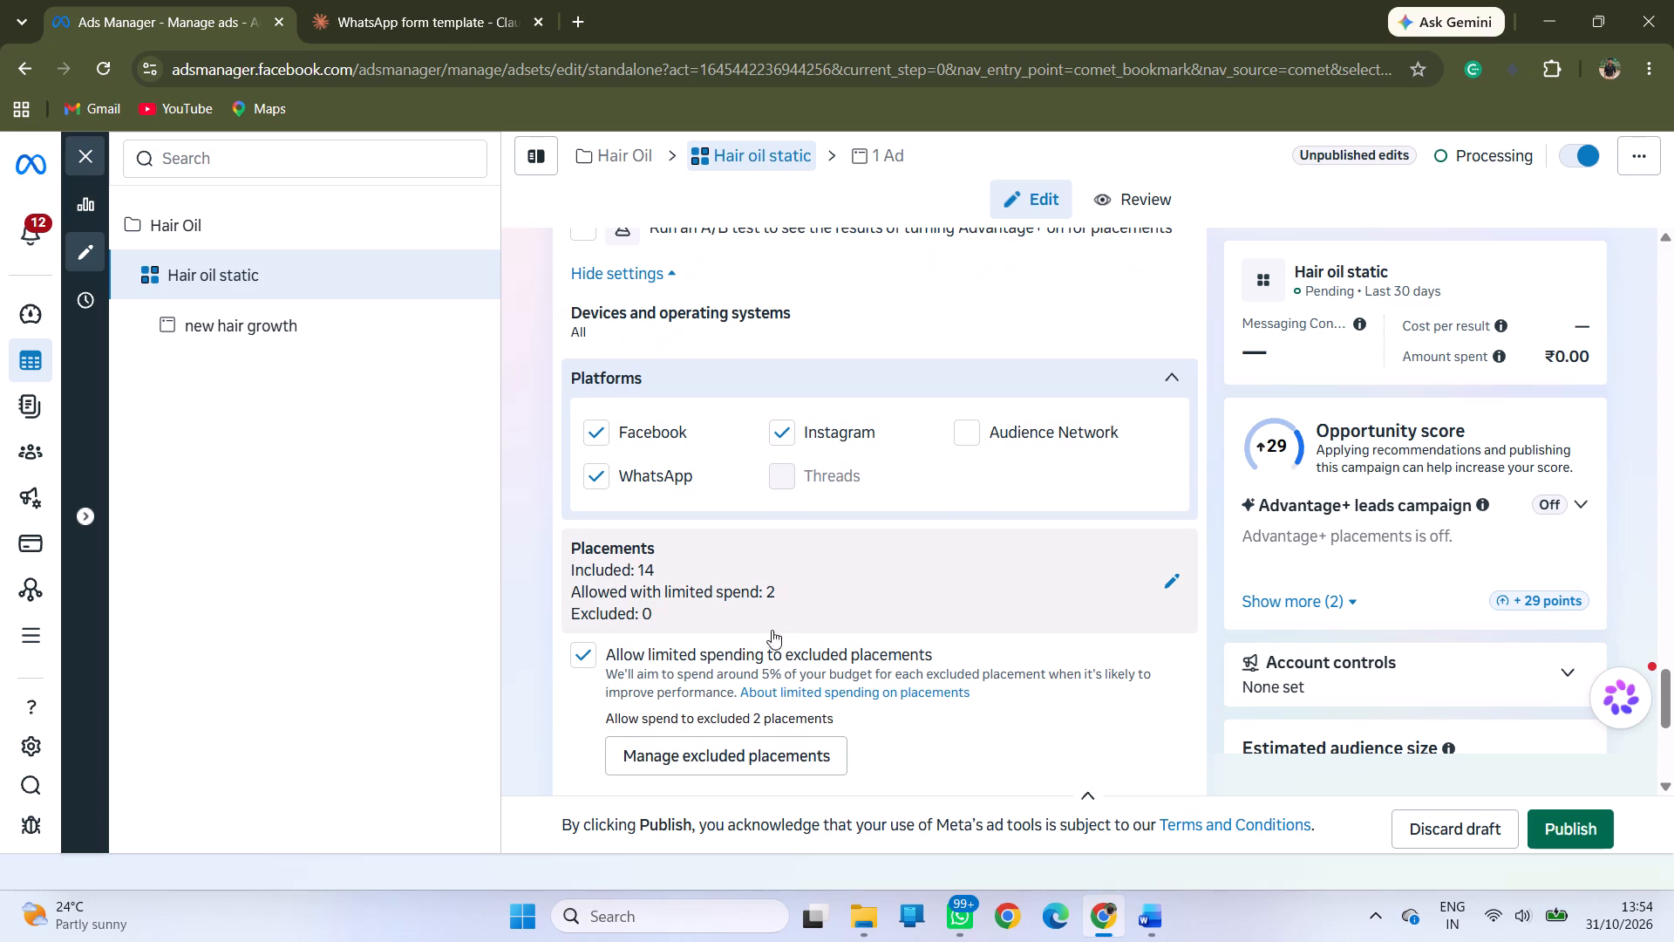
{"action": "left_click", "coordinate": [1175, 581]}
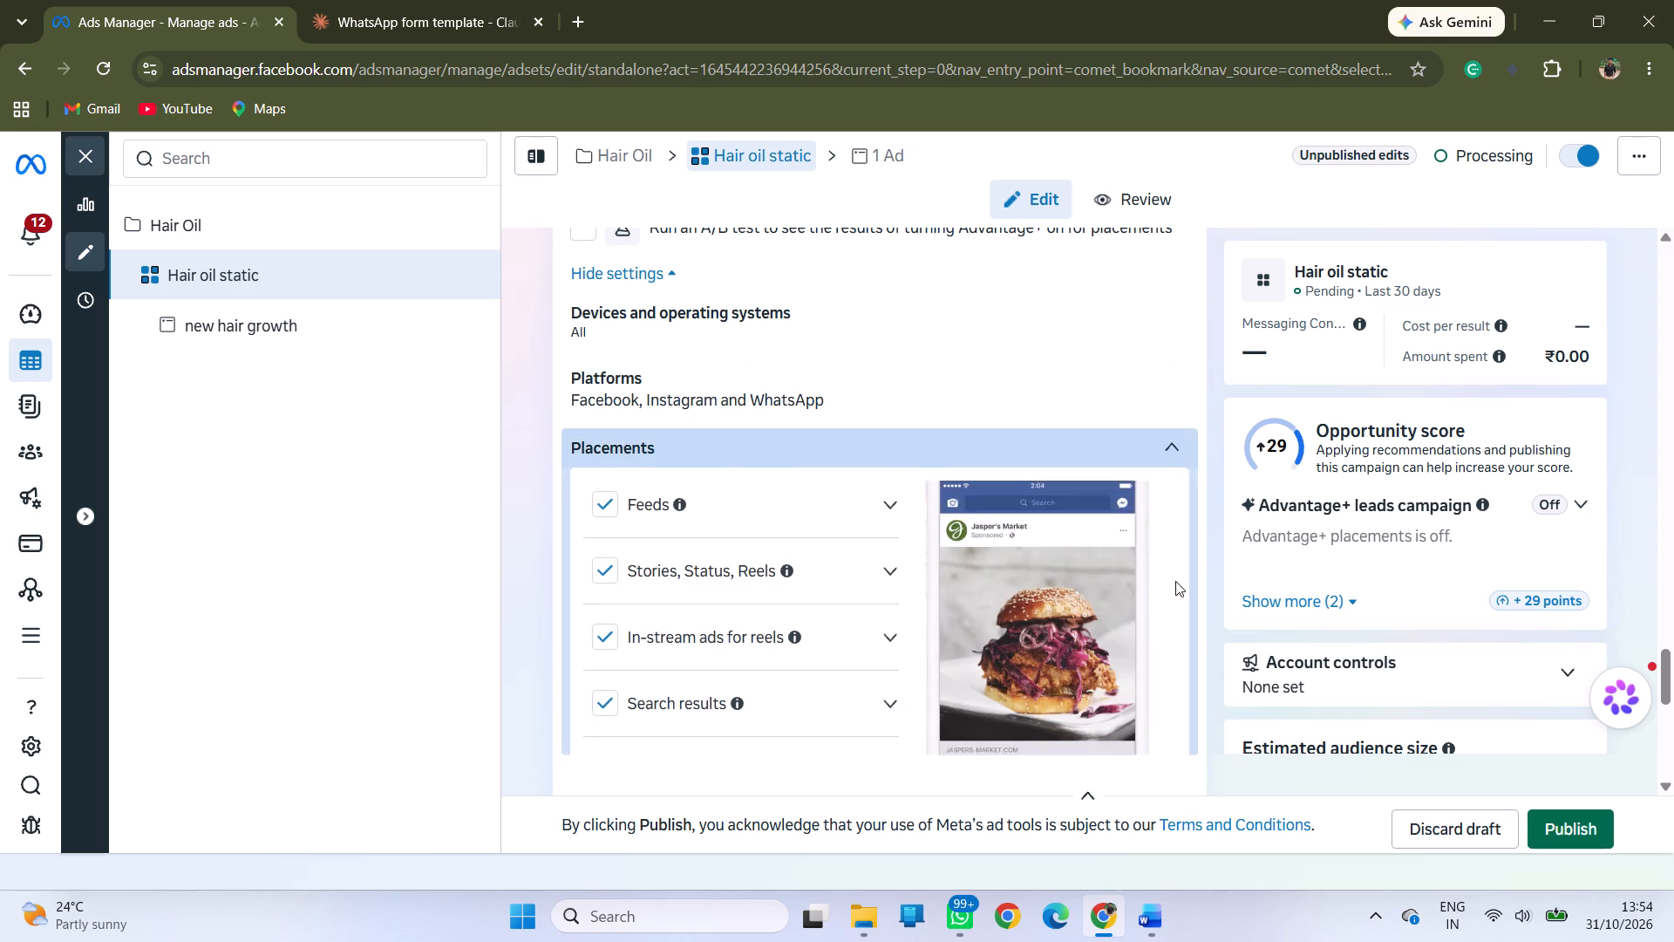
{"action": "left_click", "coordinate": [895, 519]}
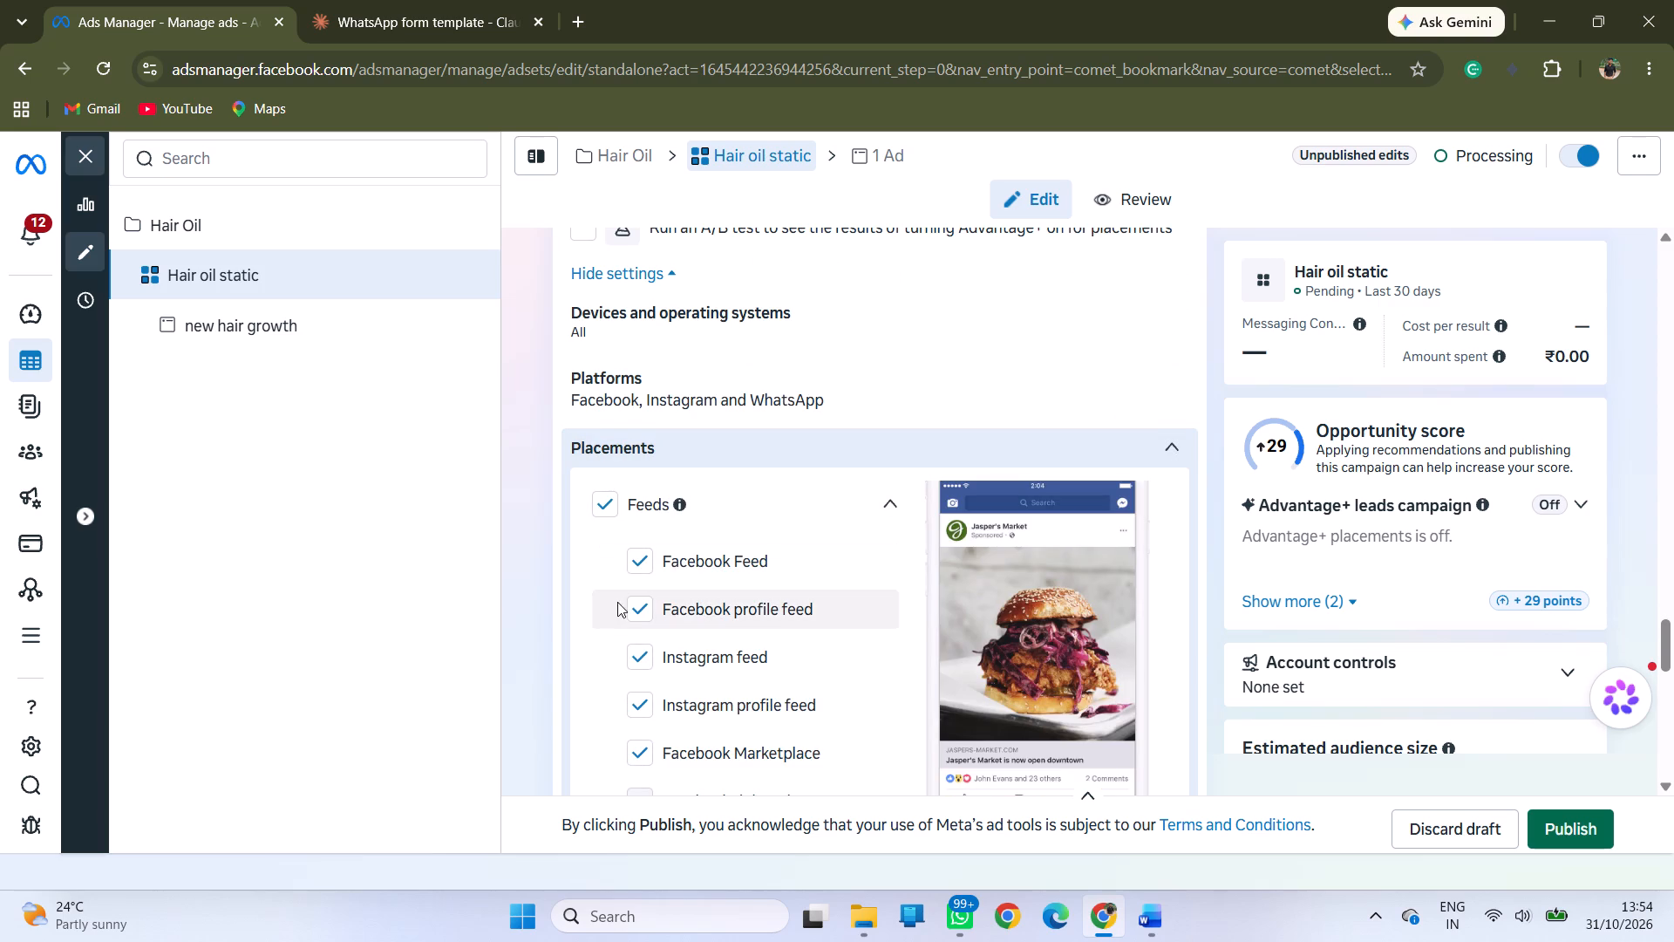
{"action": "scroll", "coordinate": [634, 664], "scroll_direction": "down", "scroll_amount": 3}
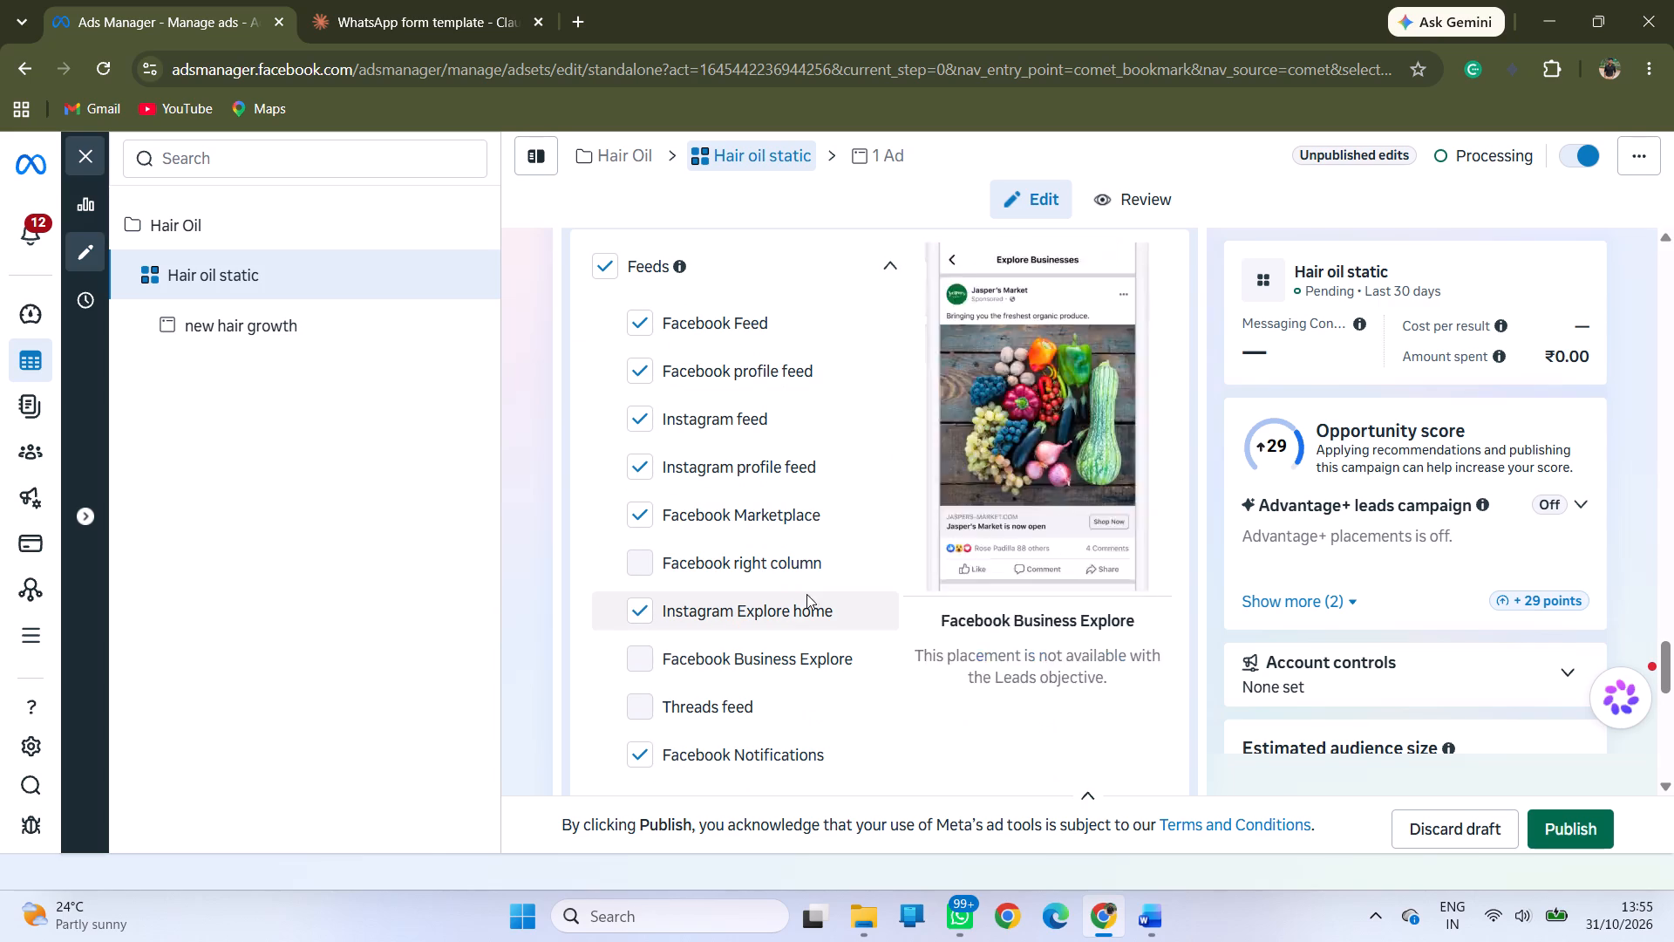
{"action": "left_click", "coordinate": [638, 619]}
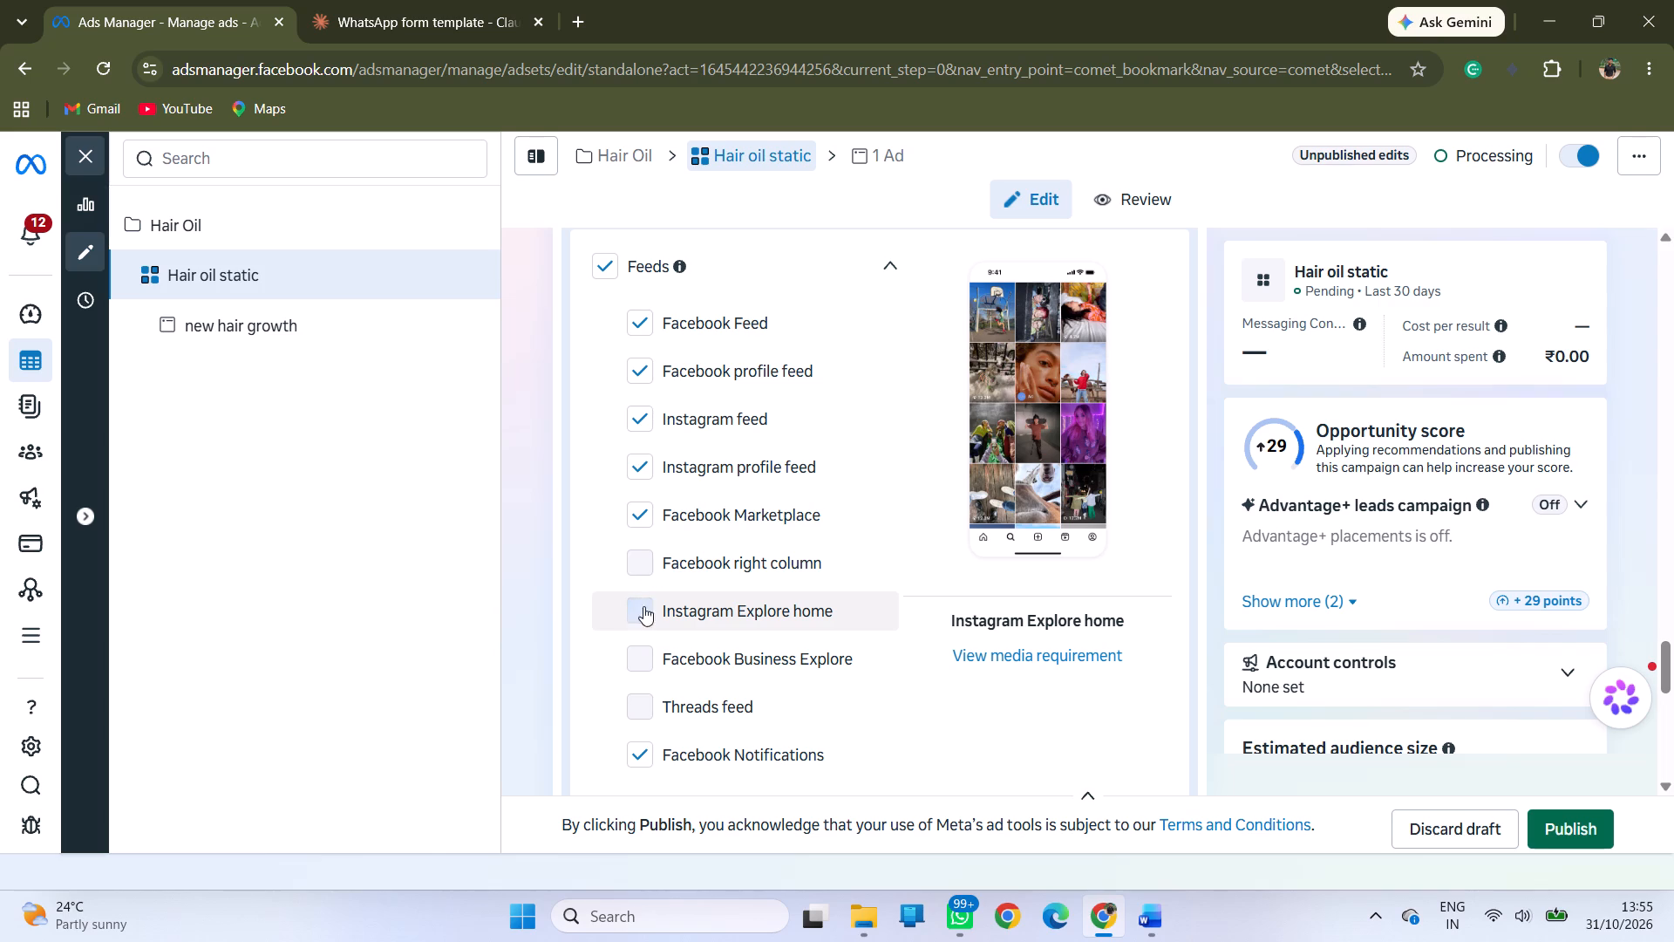
{"action": "left_click", "coordinate": [642, 522]}
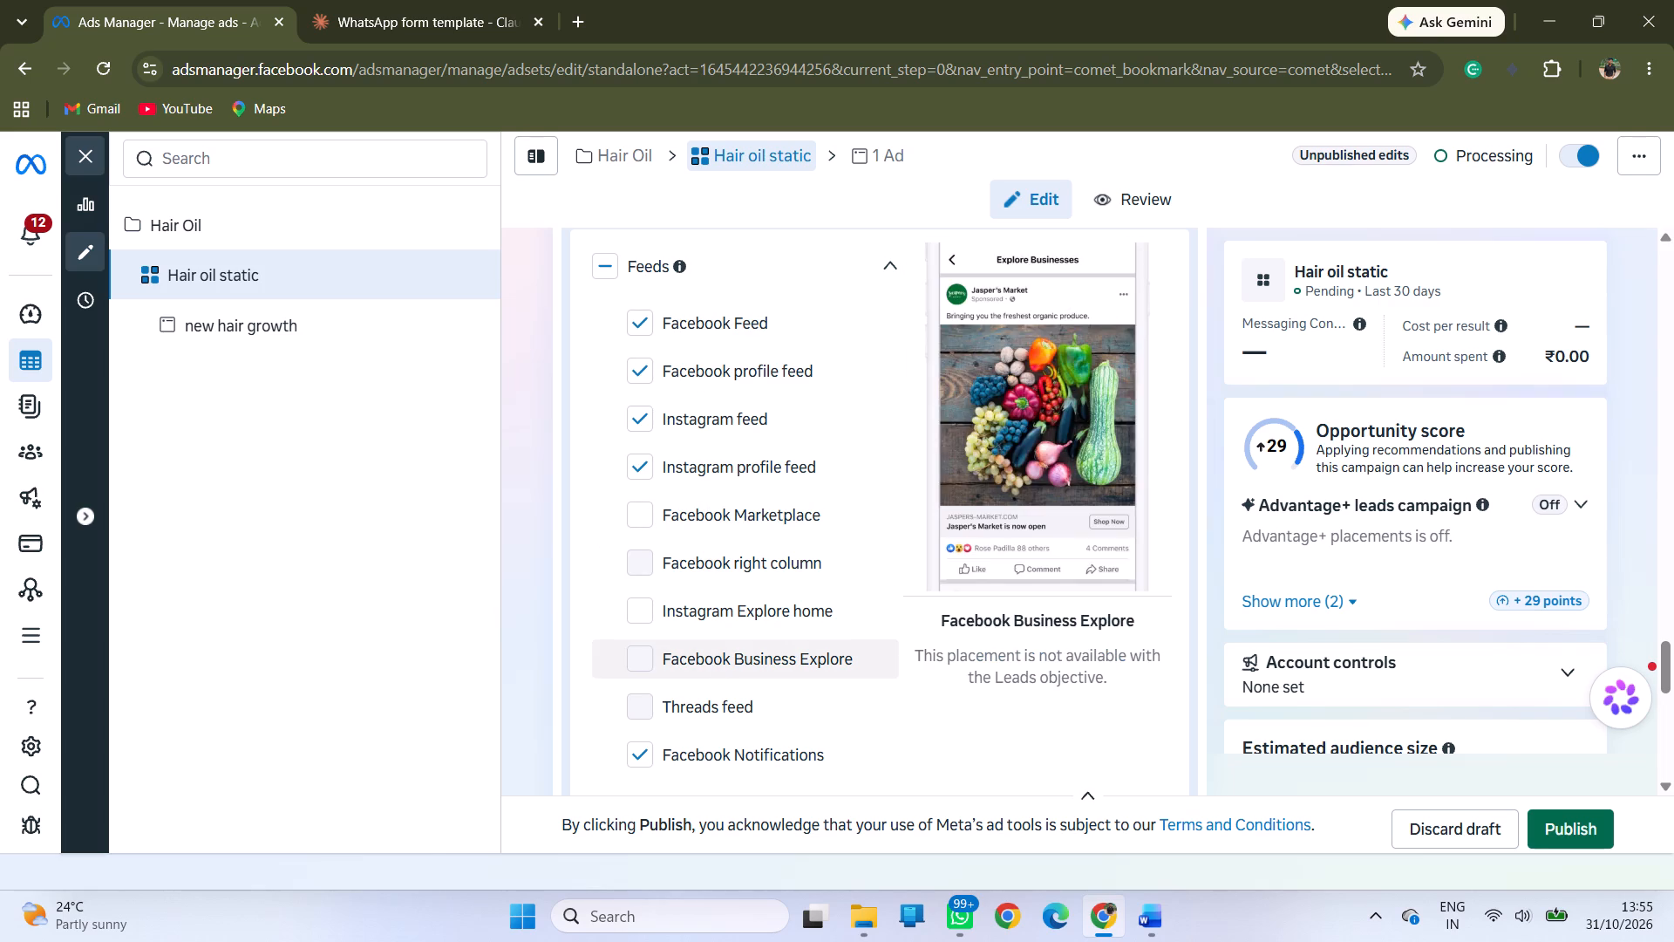
{"action": "left_click", "coordinate": [647, 749]}
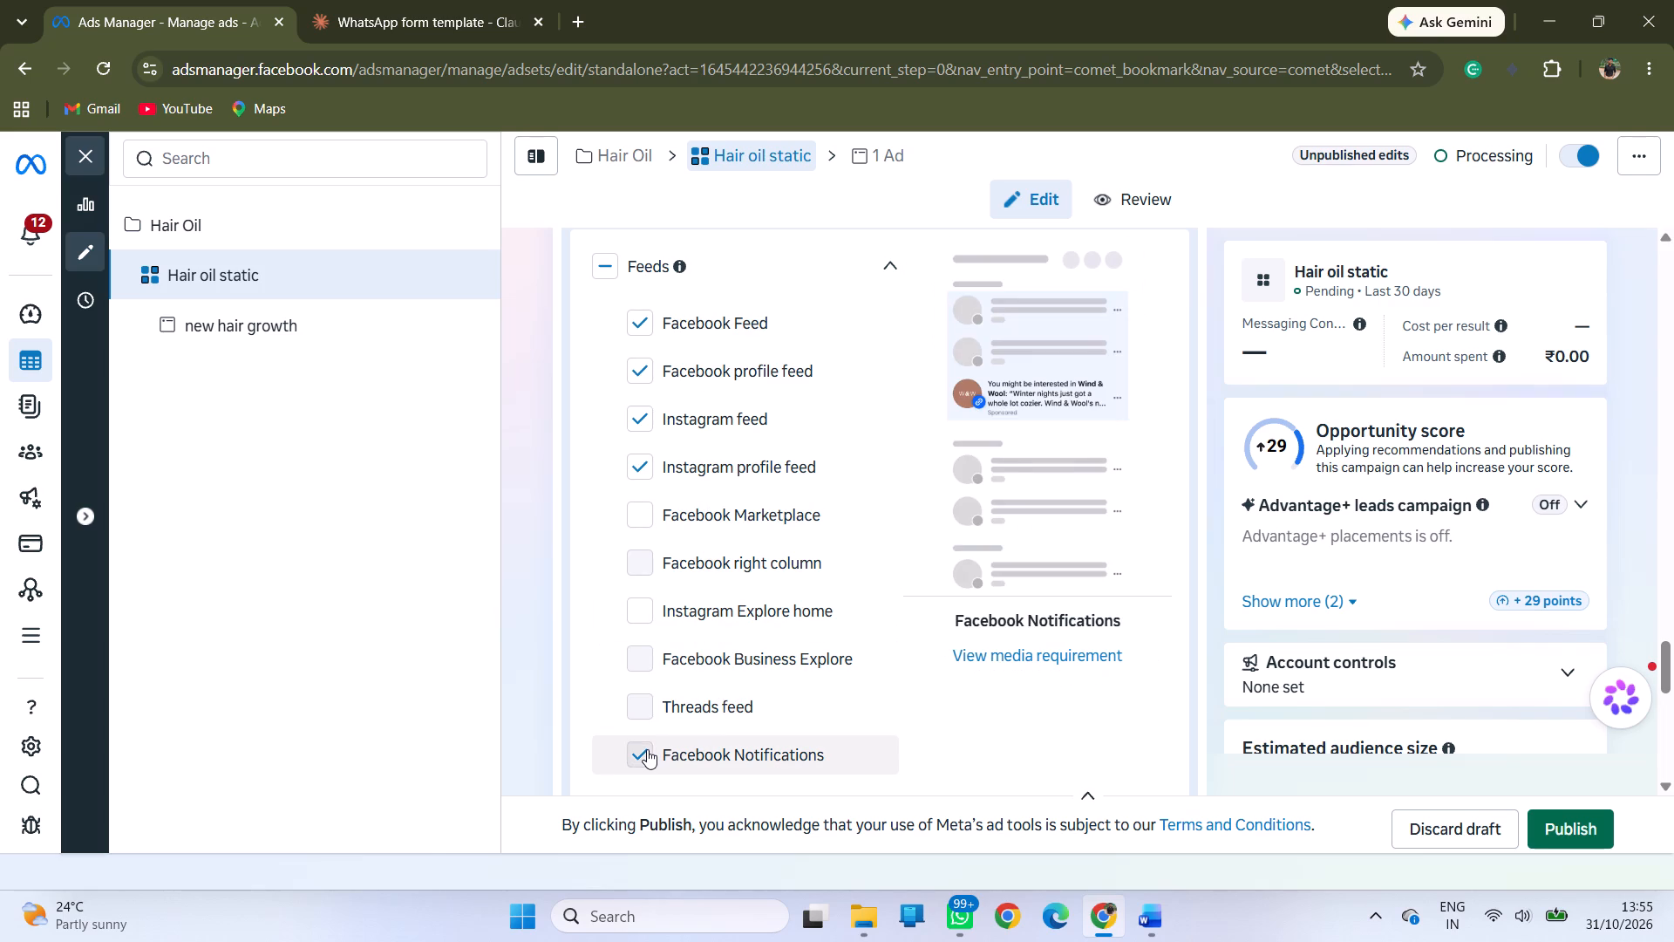
{"action": "scroll", "coordinate": [809, 697], "scroll_direction": "down", "scroll_amount": 2}
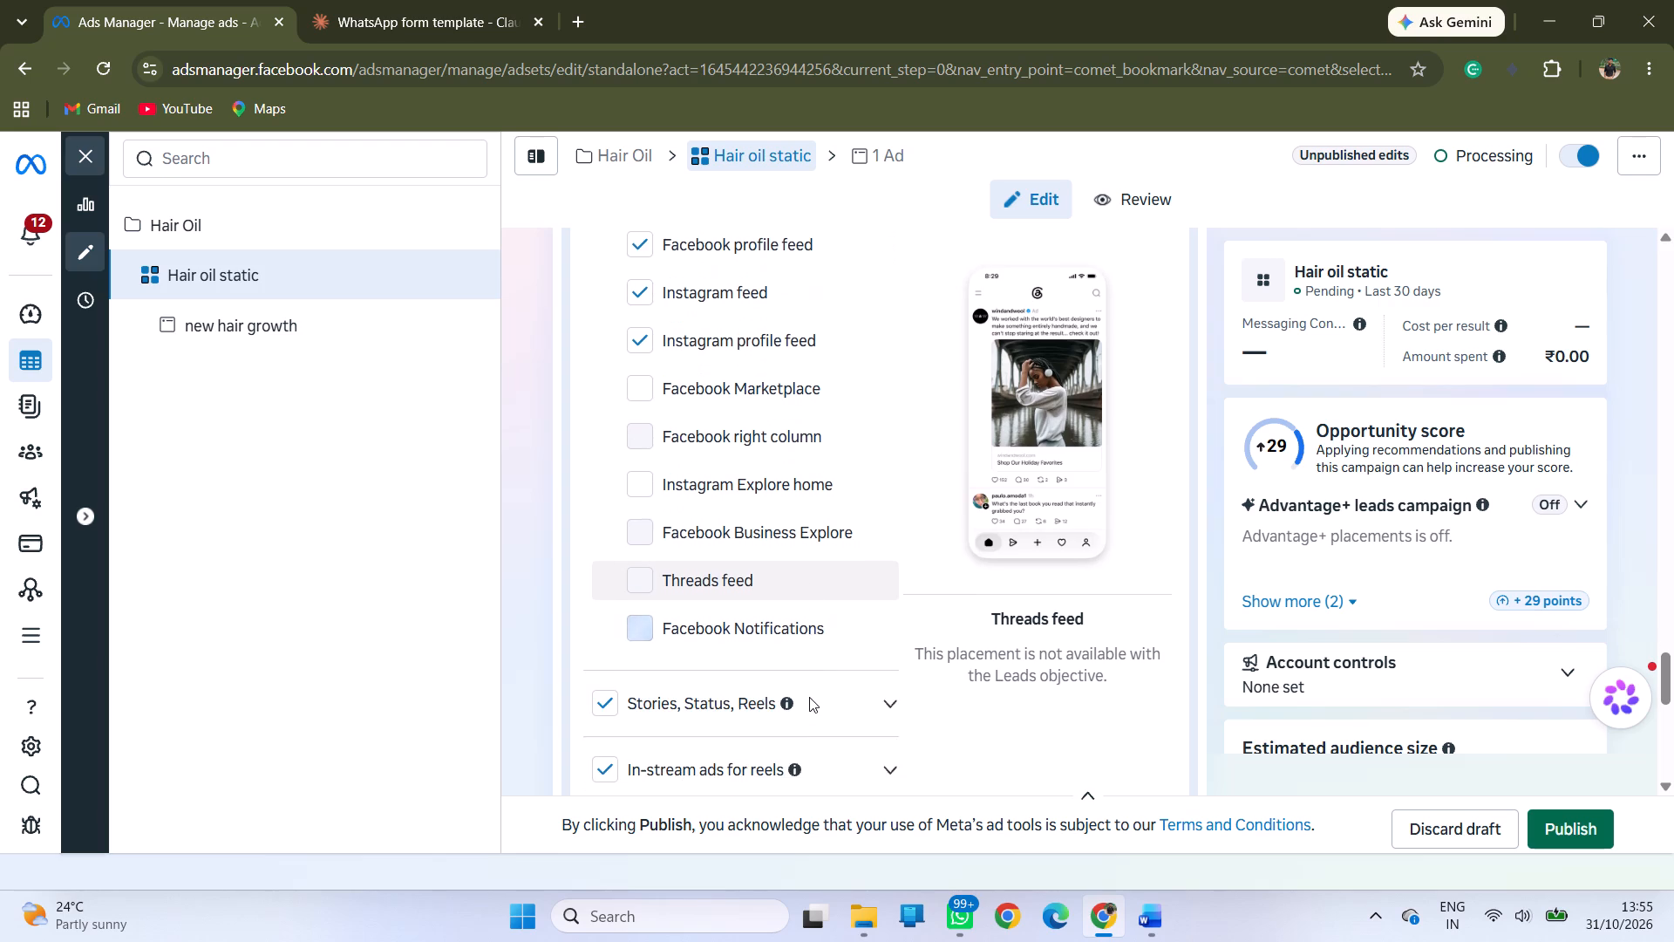
{"action": "scroll", "coordinate": [809, 697], "scroll_direction": "down", "scroll_amount": 1}
{"action": "scroll", "coordinate": [809, 697], "scroll_direction": "up", "scroll_amount": 4}
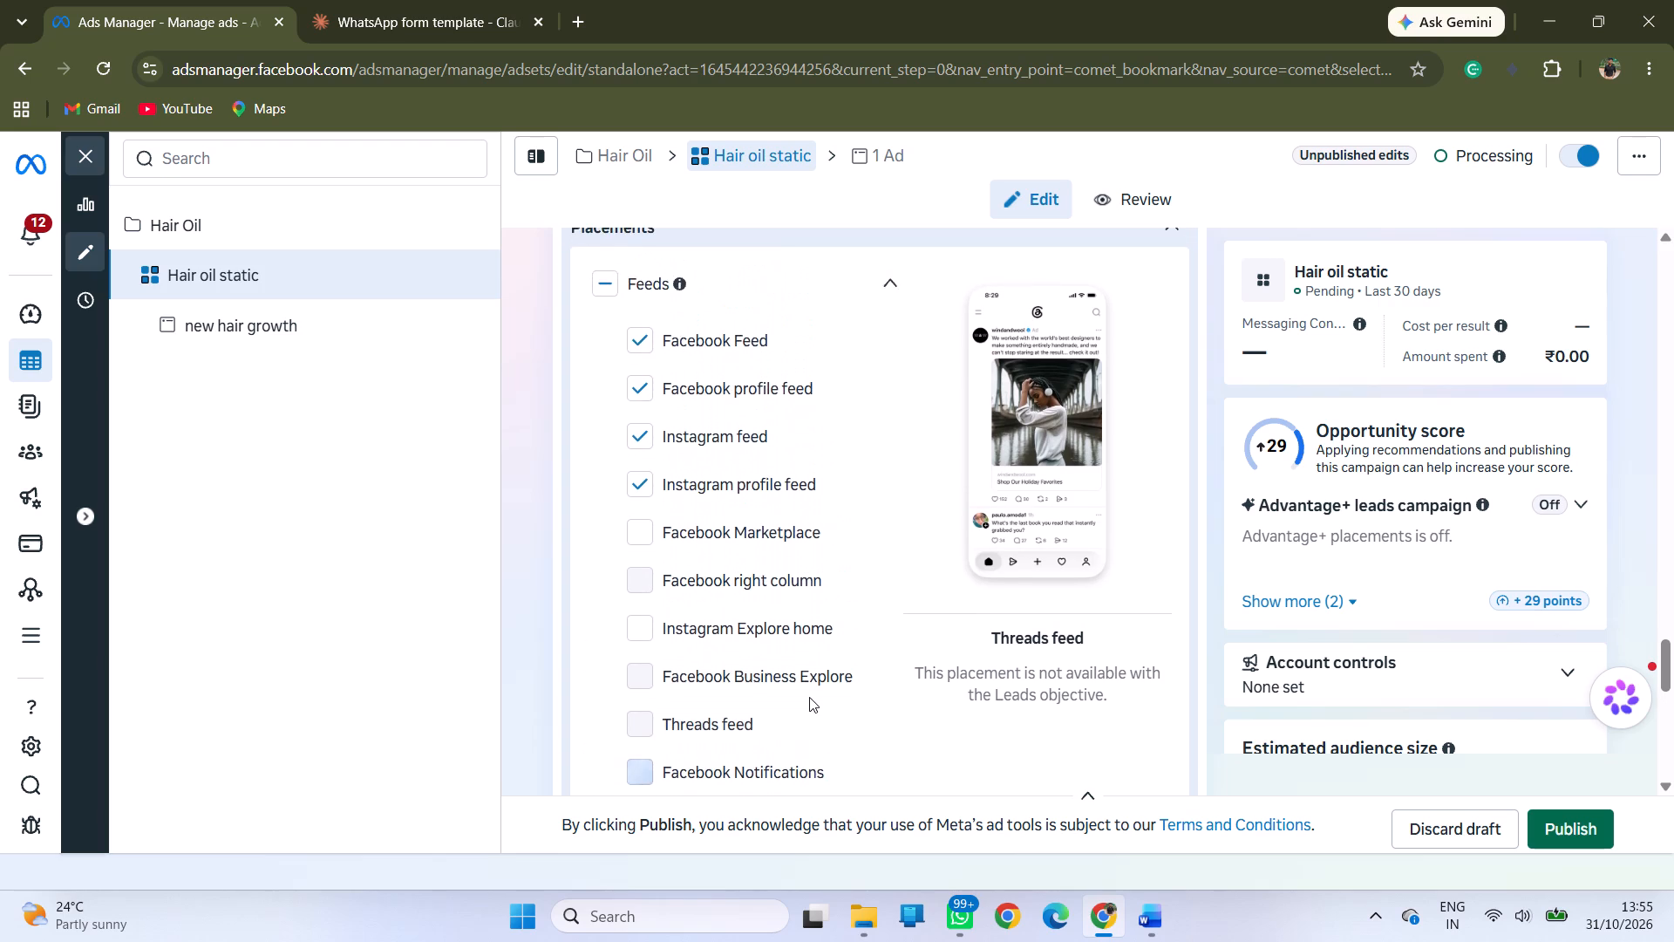
{"action": "scroll", "coordinate": [809, 697], "scroll_direction": "up", "scroll_amount": 1}
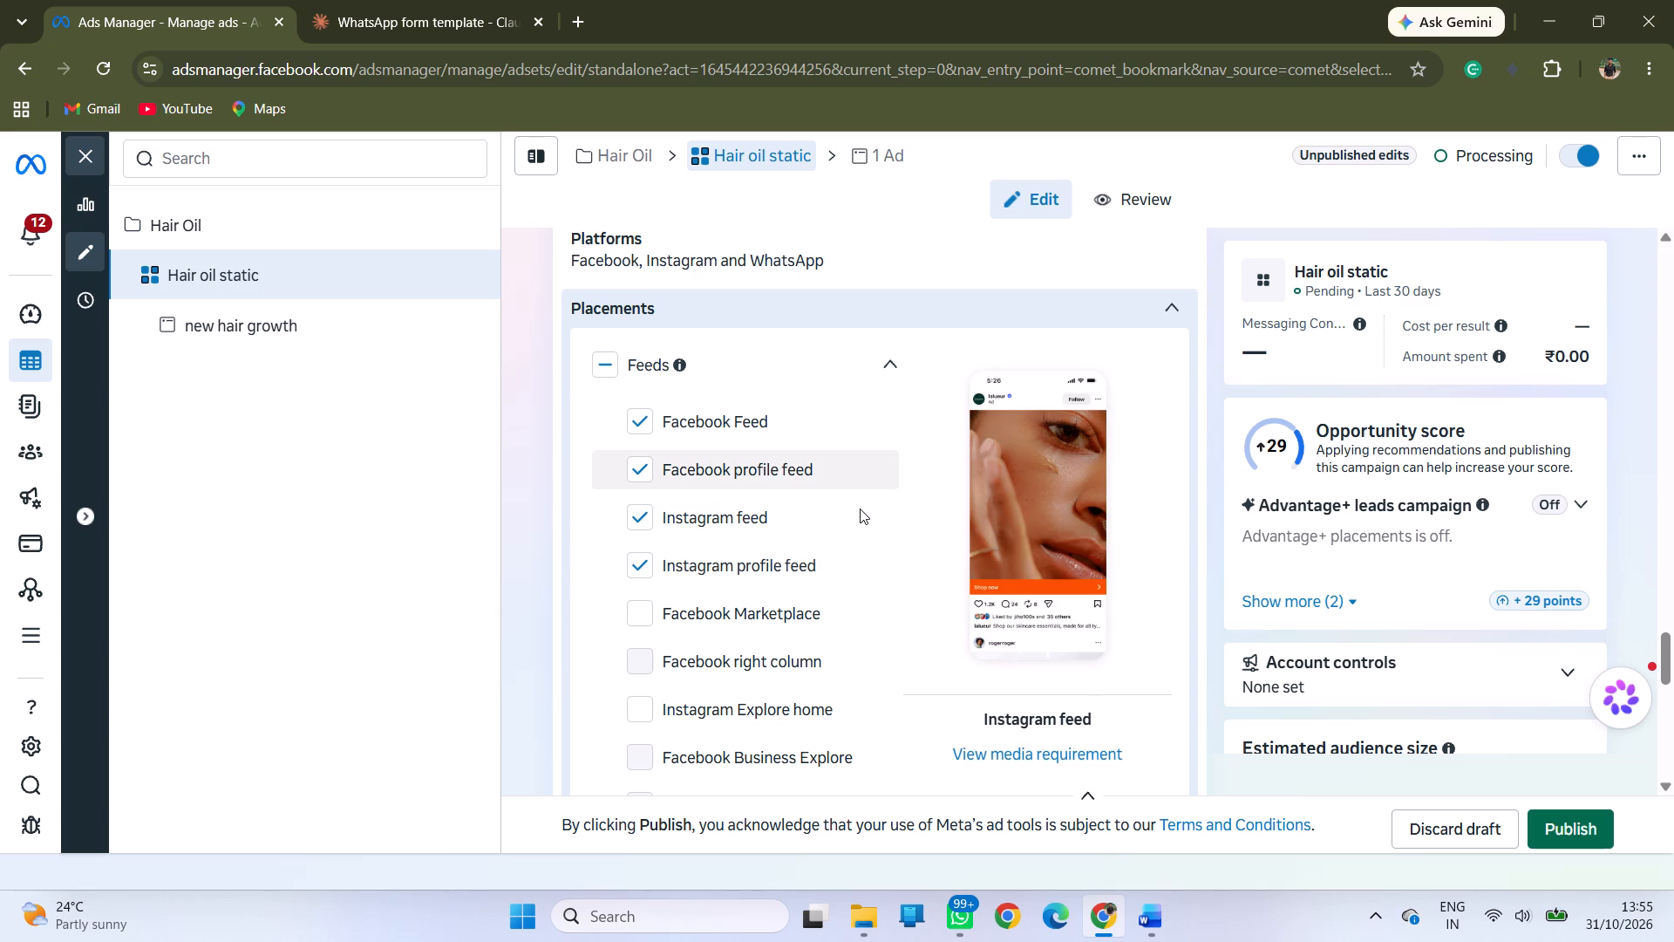
{"action": "left_click", "coordinate": [894, 356]}
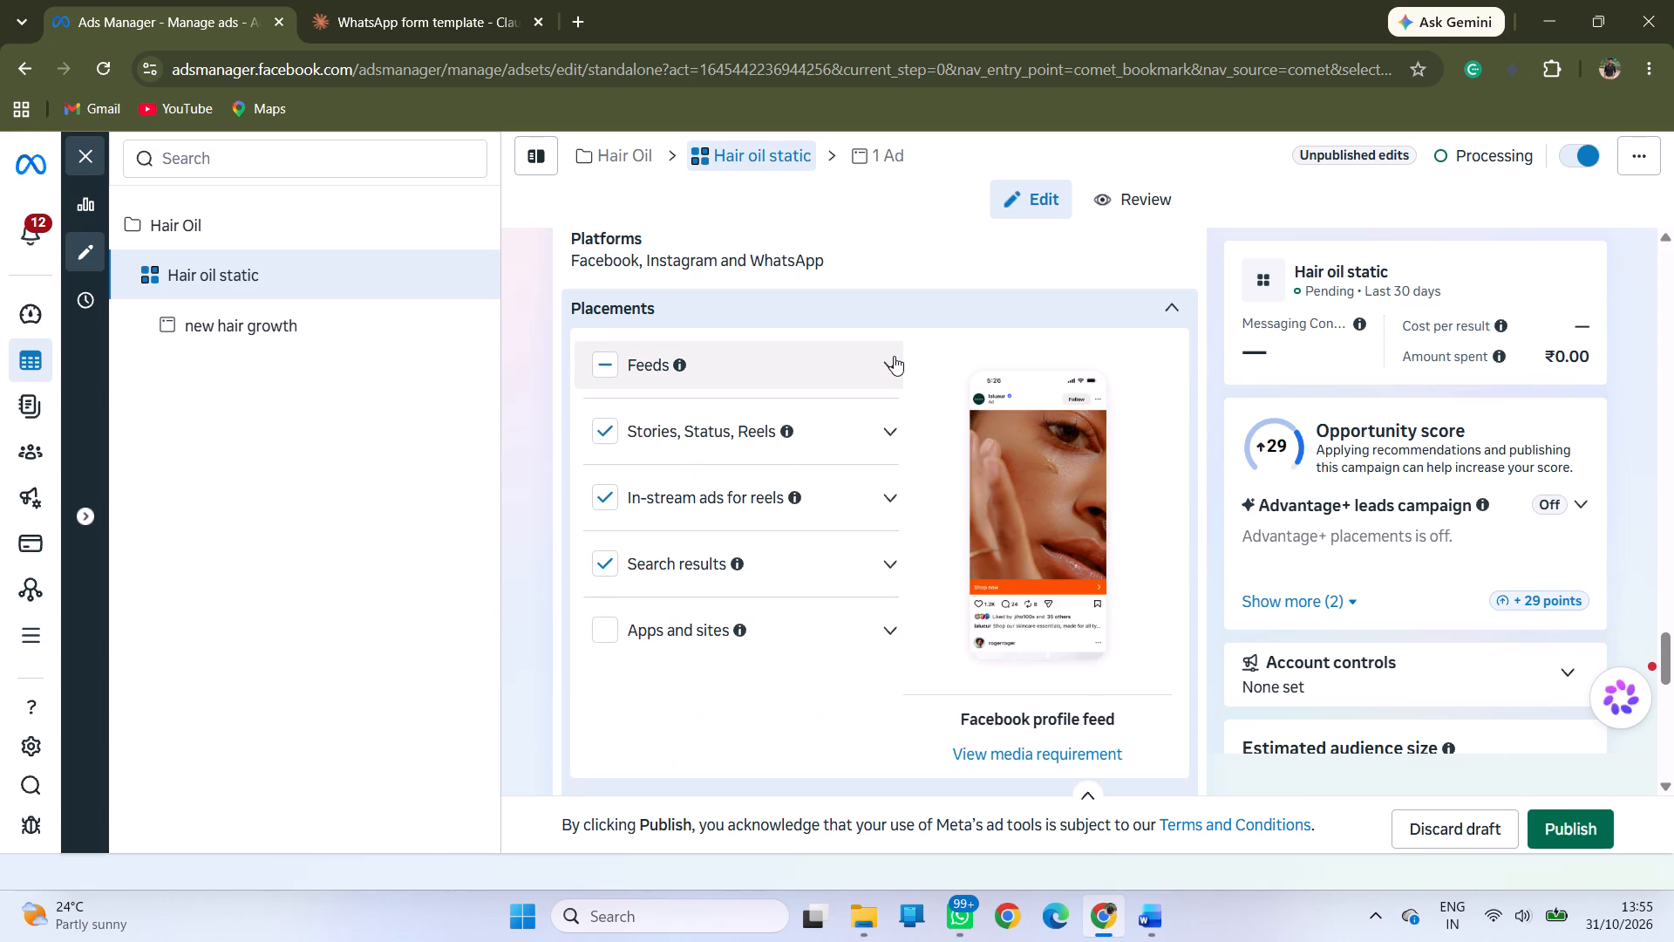
Review the Stories, Status, Reels and Search results placements, and deselect the In-stream ads for reels placement group.
{"action": "left_click", "coordinate": [891, 438]}
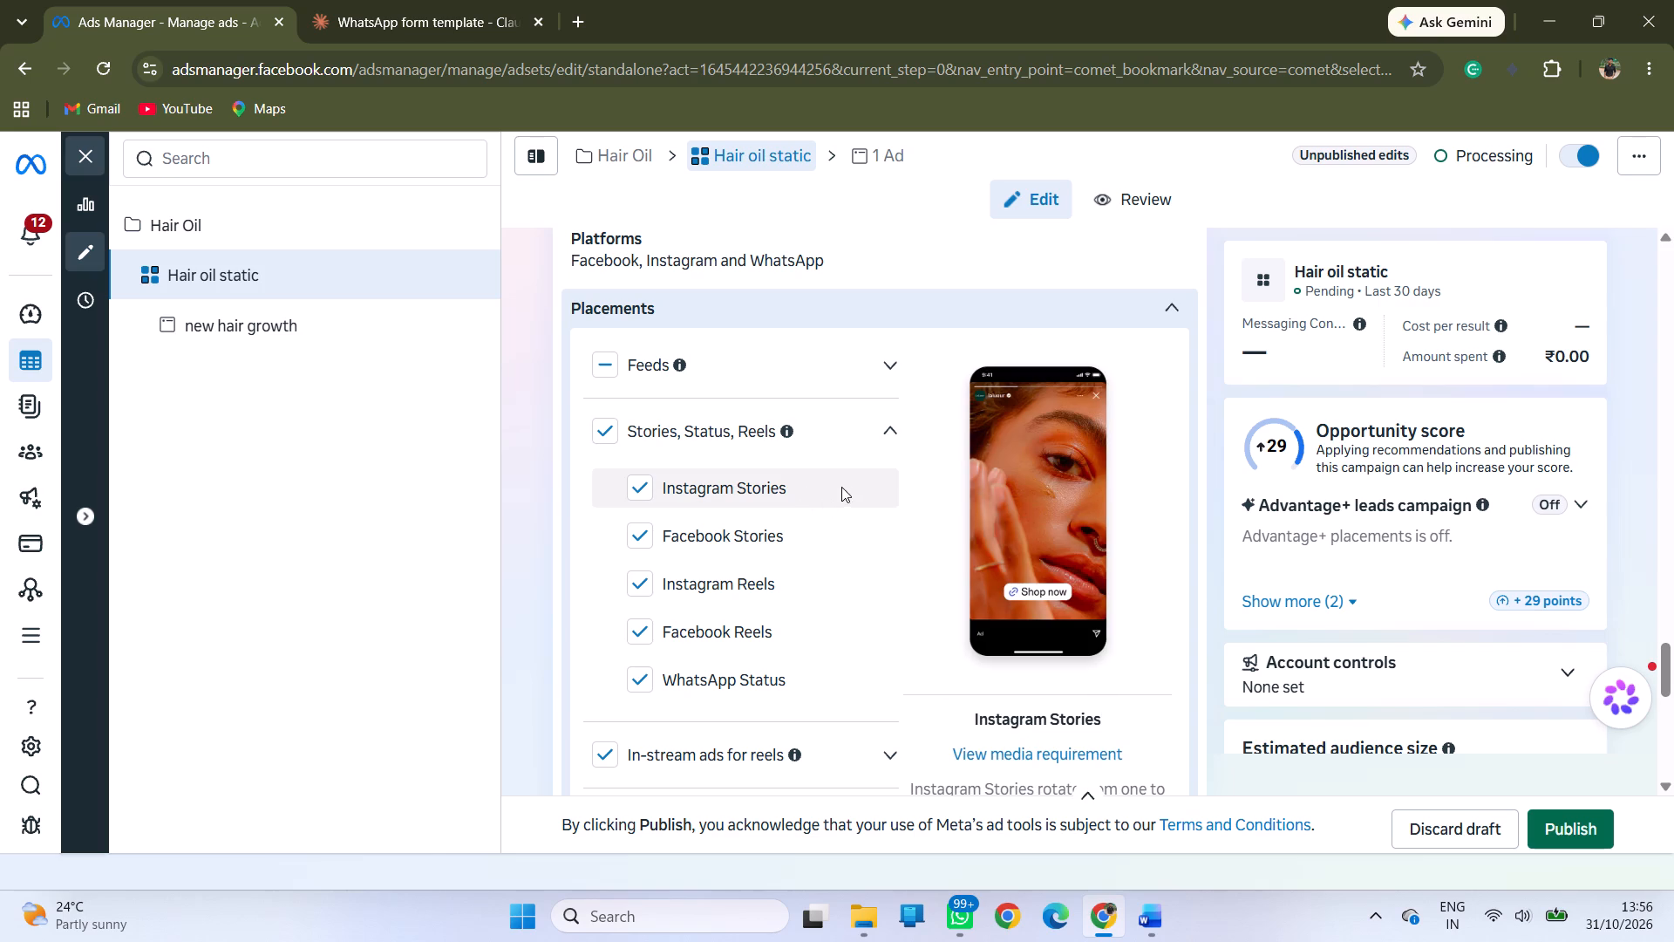
{"action": "left_click", "coordinate": [887, 430]}
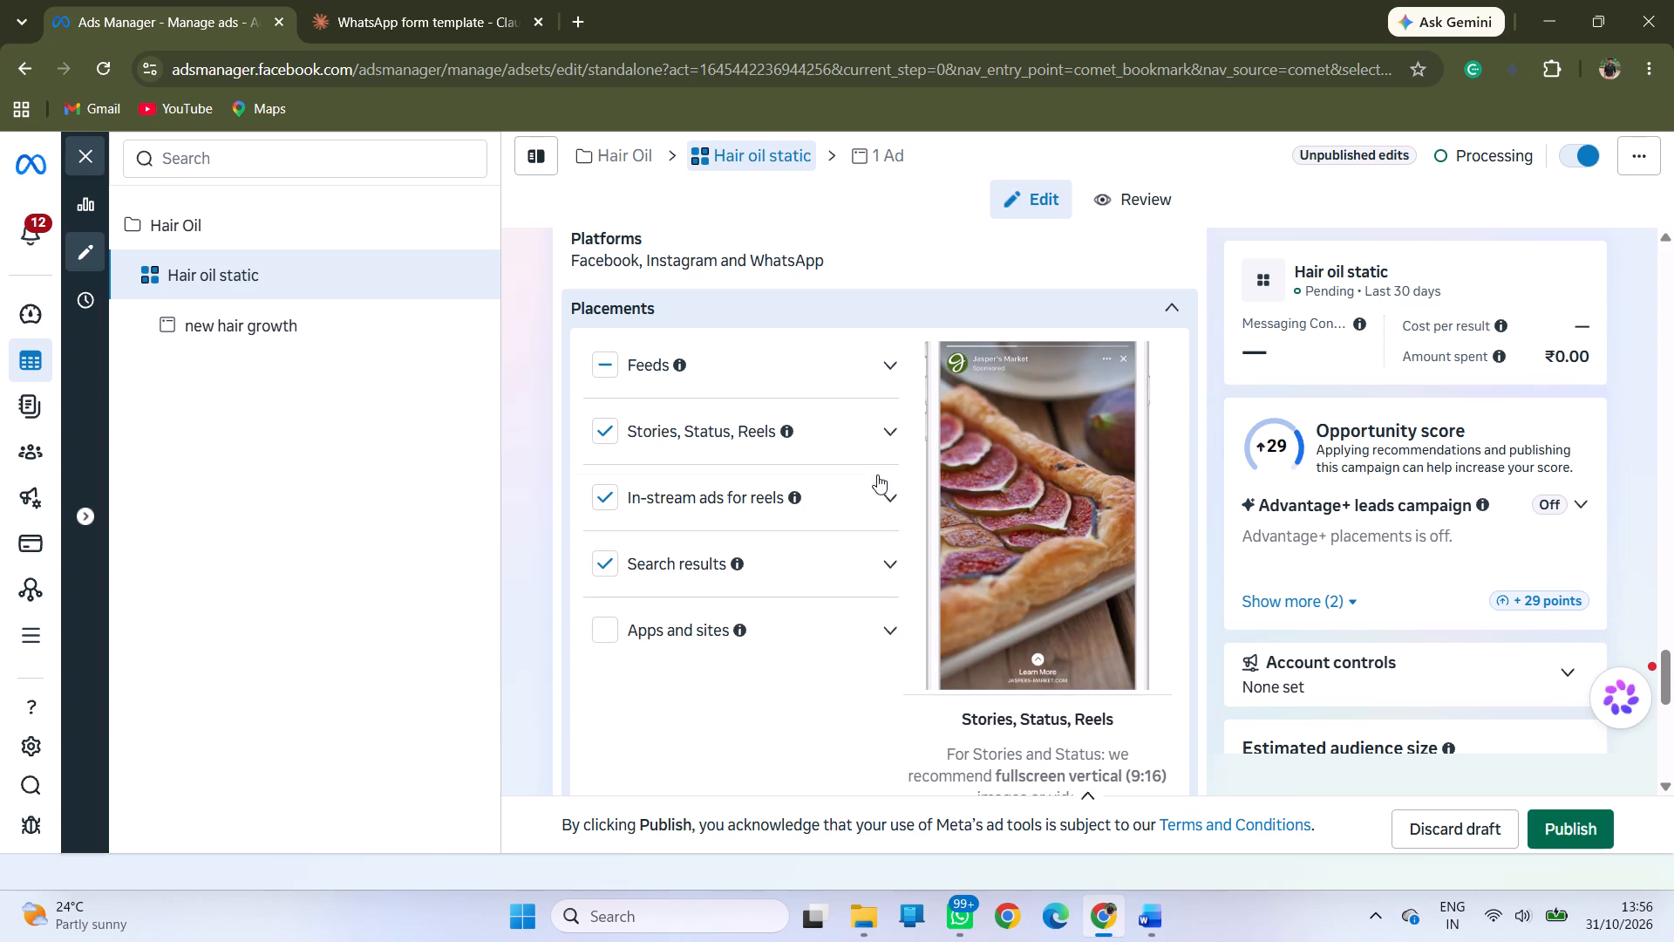
{"action": "left_click", "coordinate": [877, 482]}
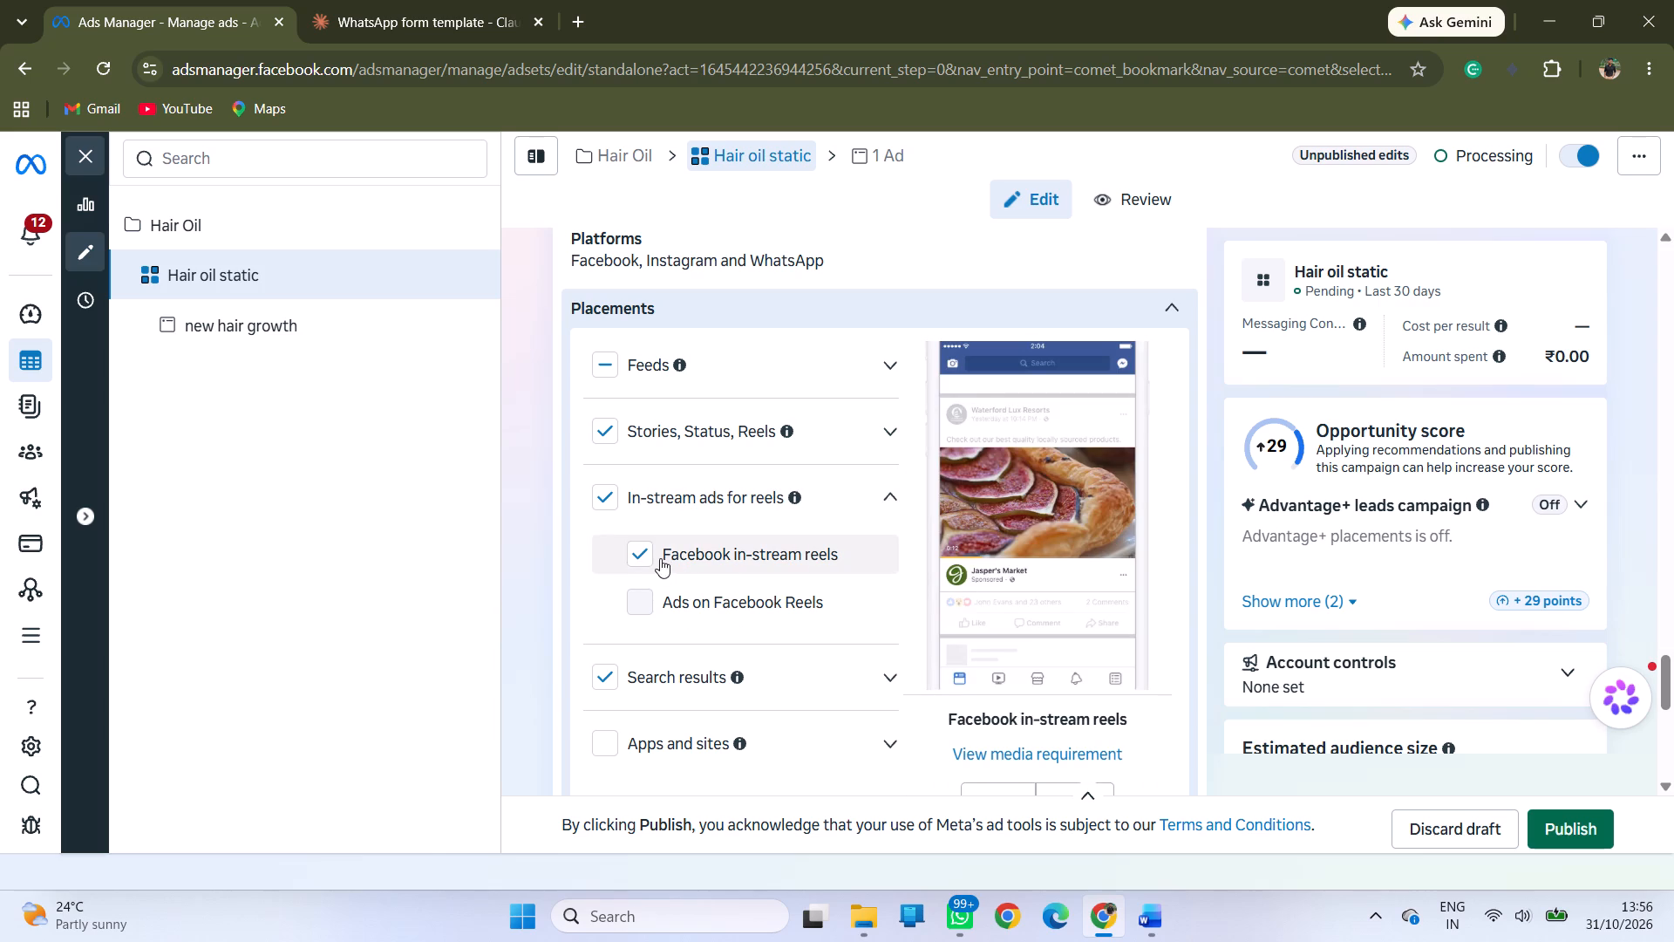
{"action": "left_click", "coordinate": [602, 499]}
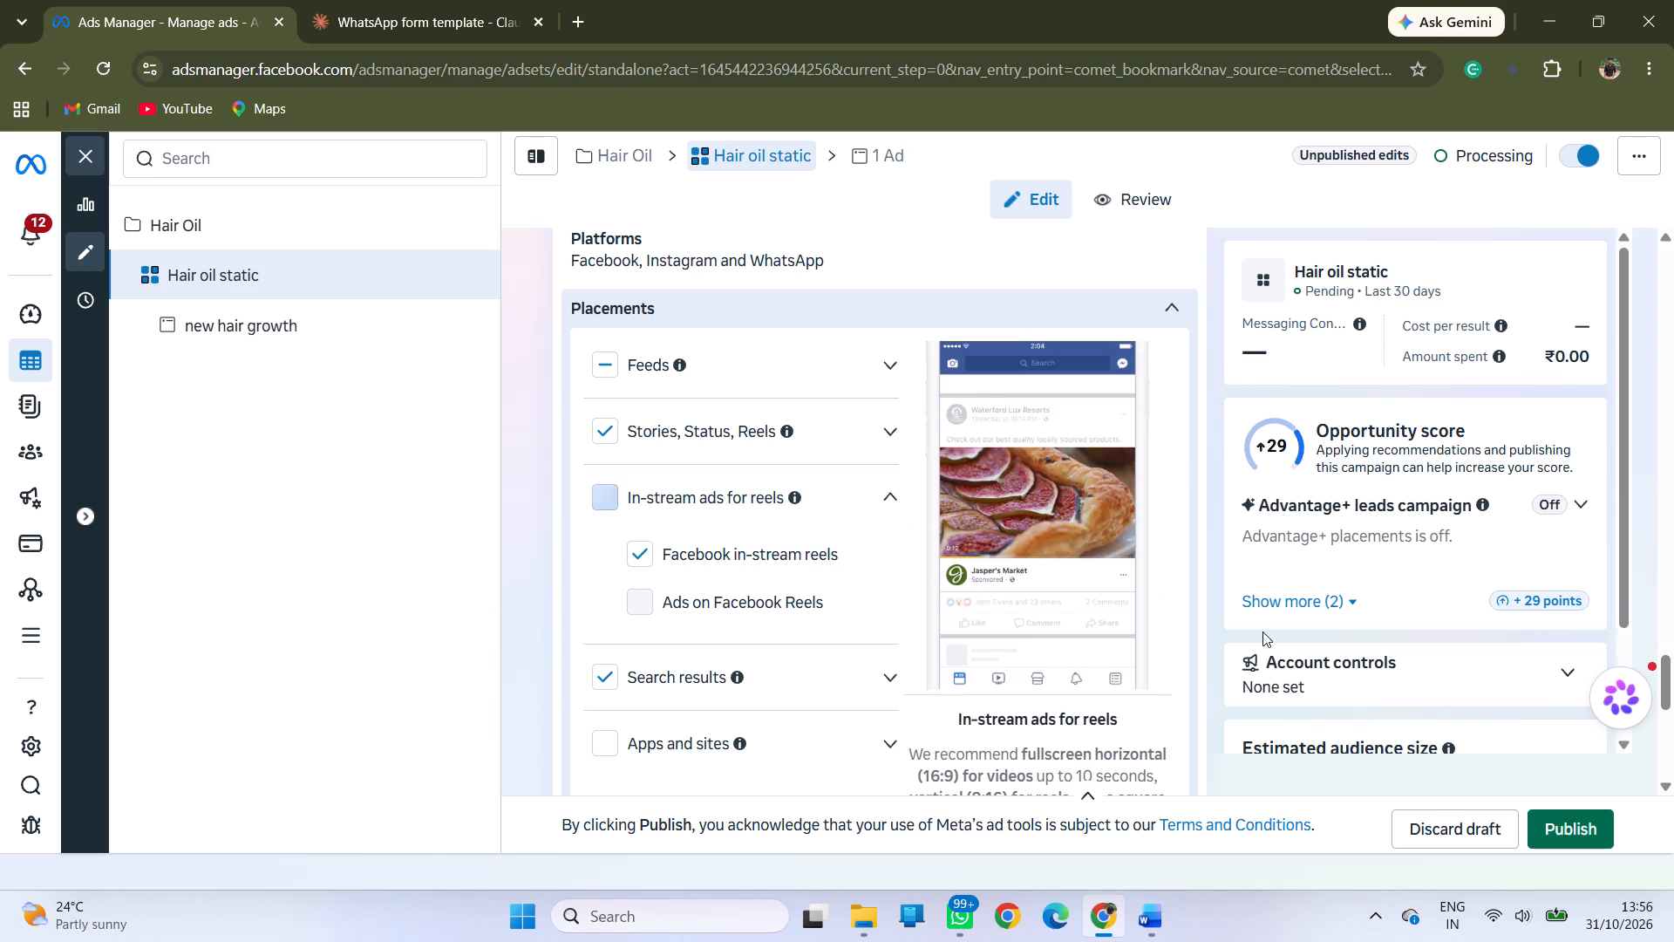
{"action": "scroll", "coordinate": [1276, 631], "scroll_direction": "down", "scroll_amount": 3}
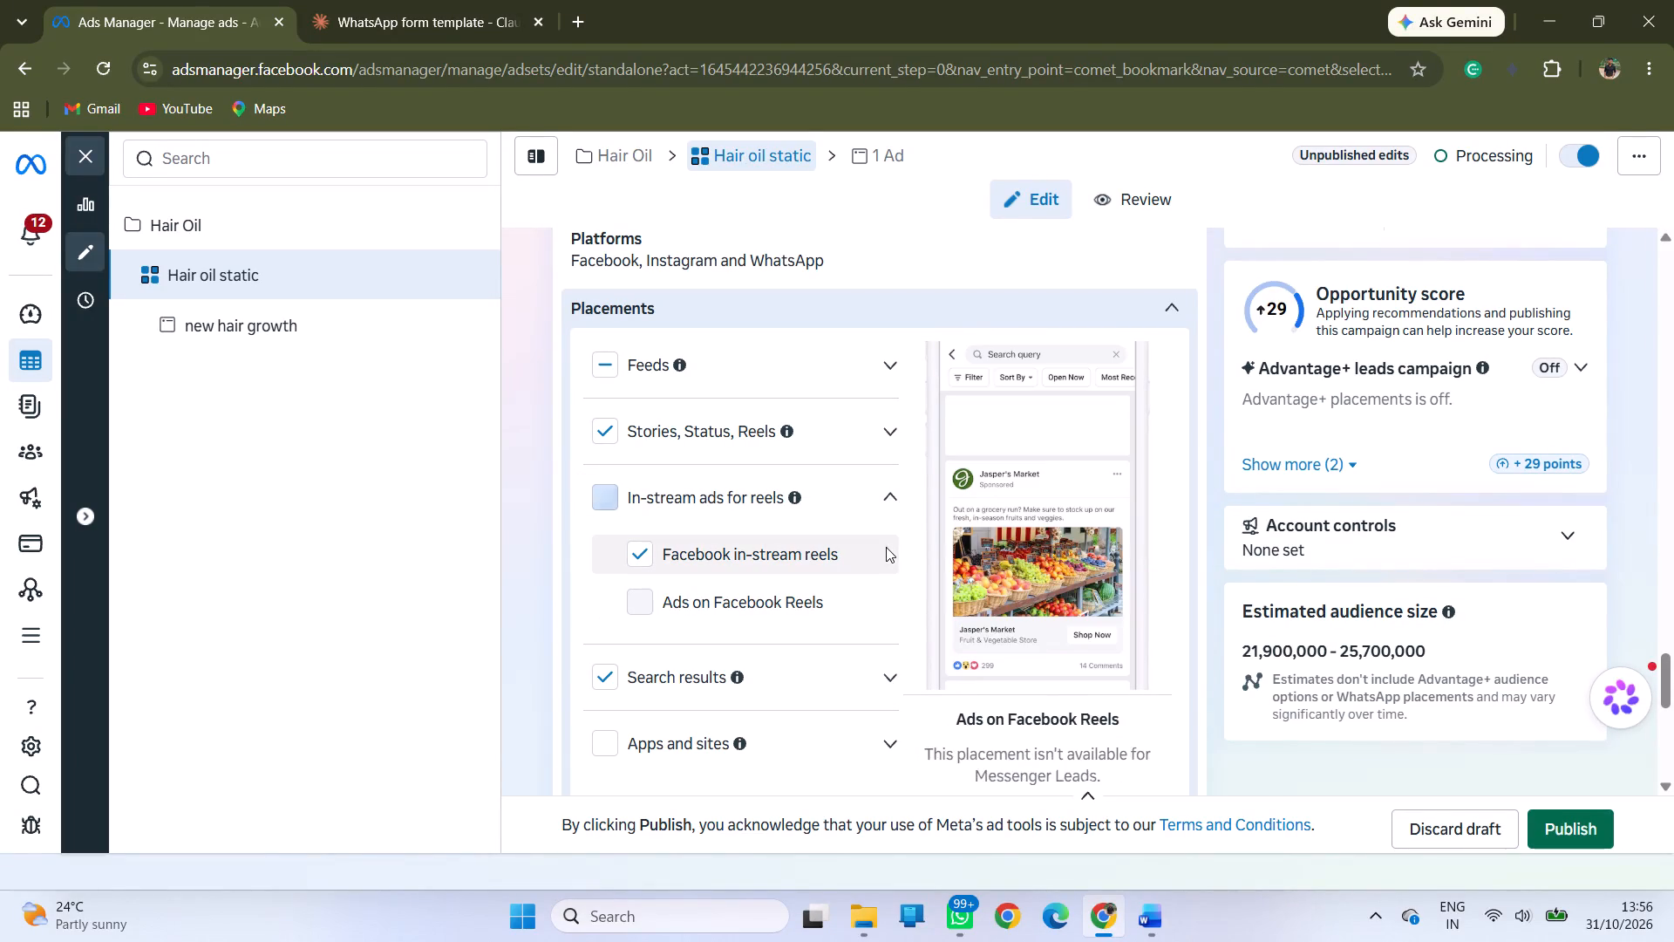
{"action": "left_click", "coordinate": [886, 495]}
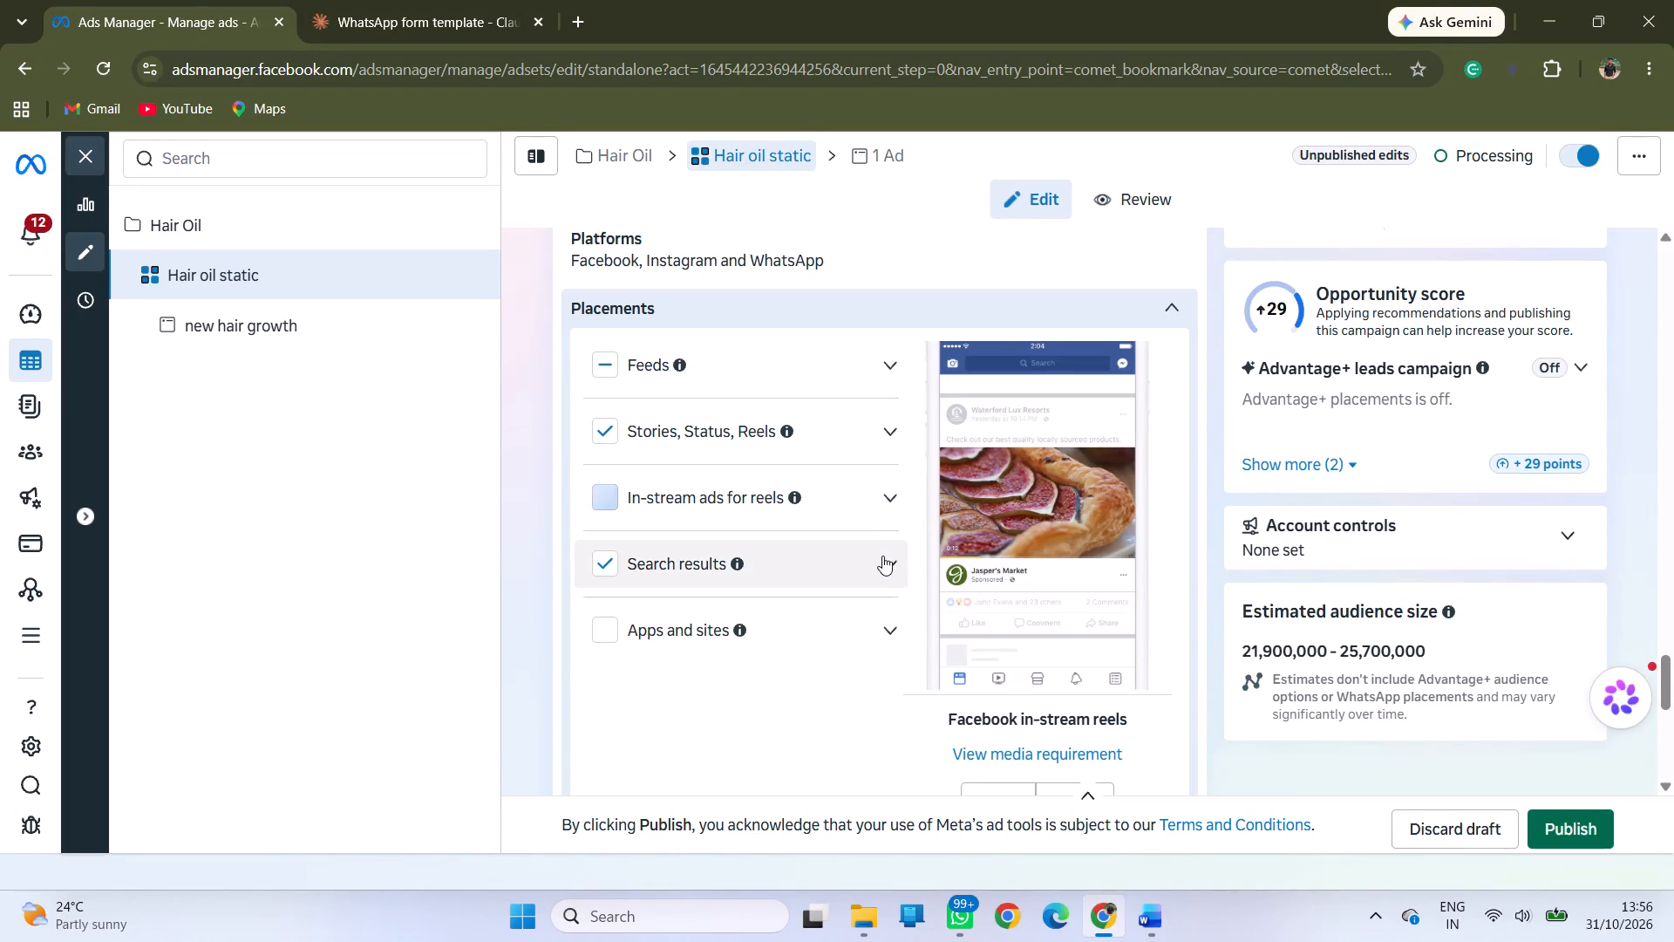
{"action": "left_click", "coordinate": [882, 556]}
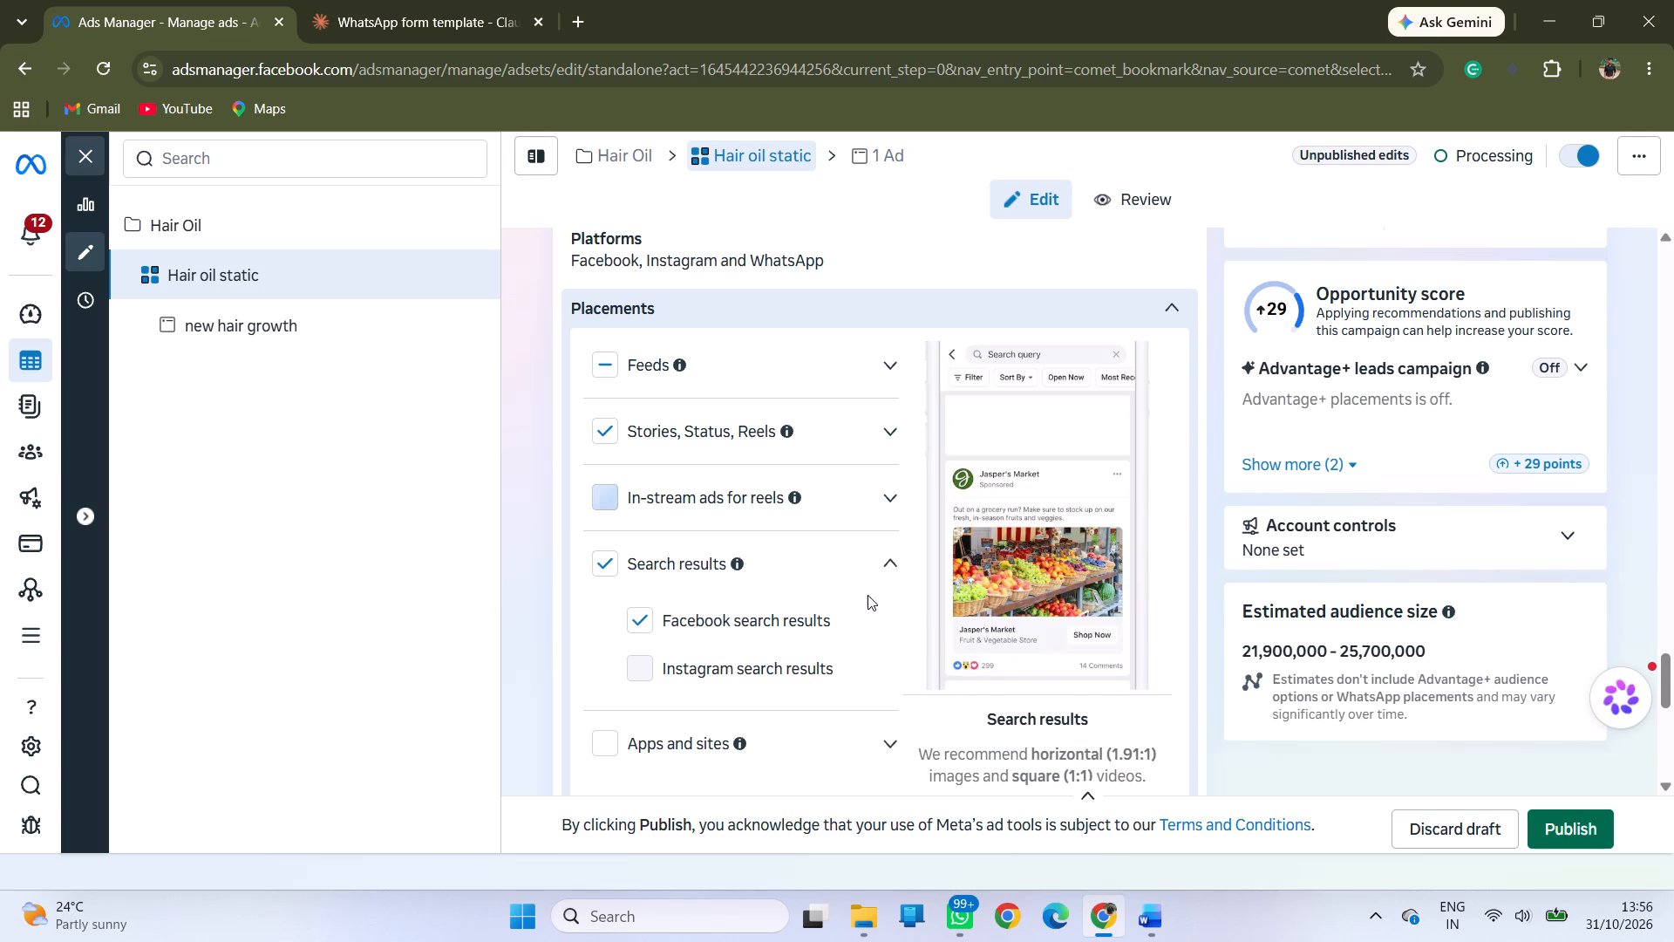
{"action": "left_click", "coordinate": [894, 559]}
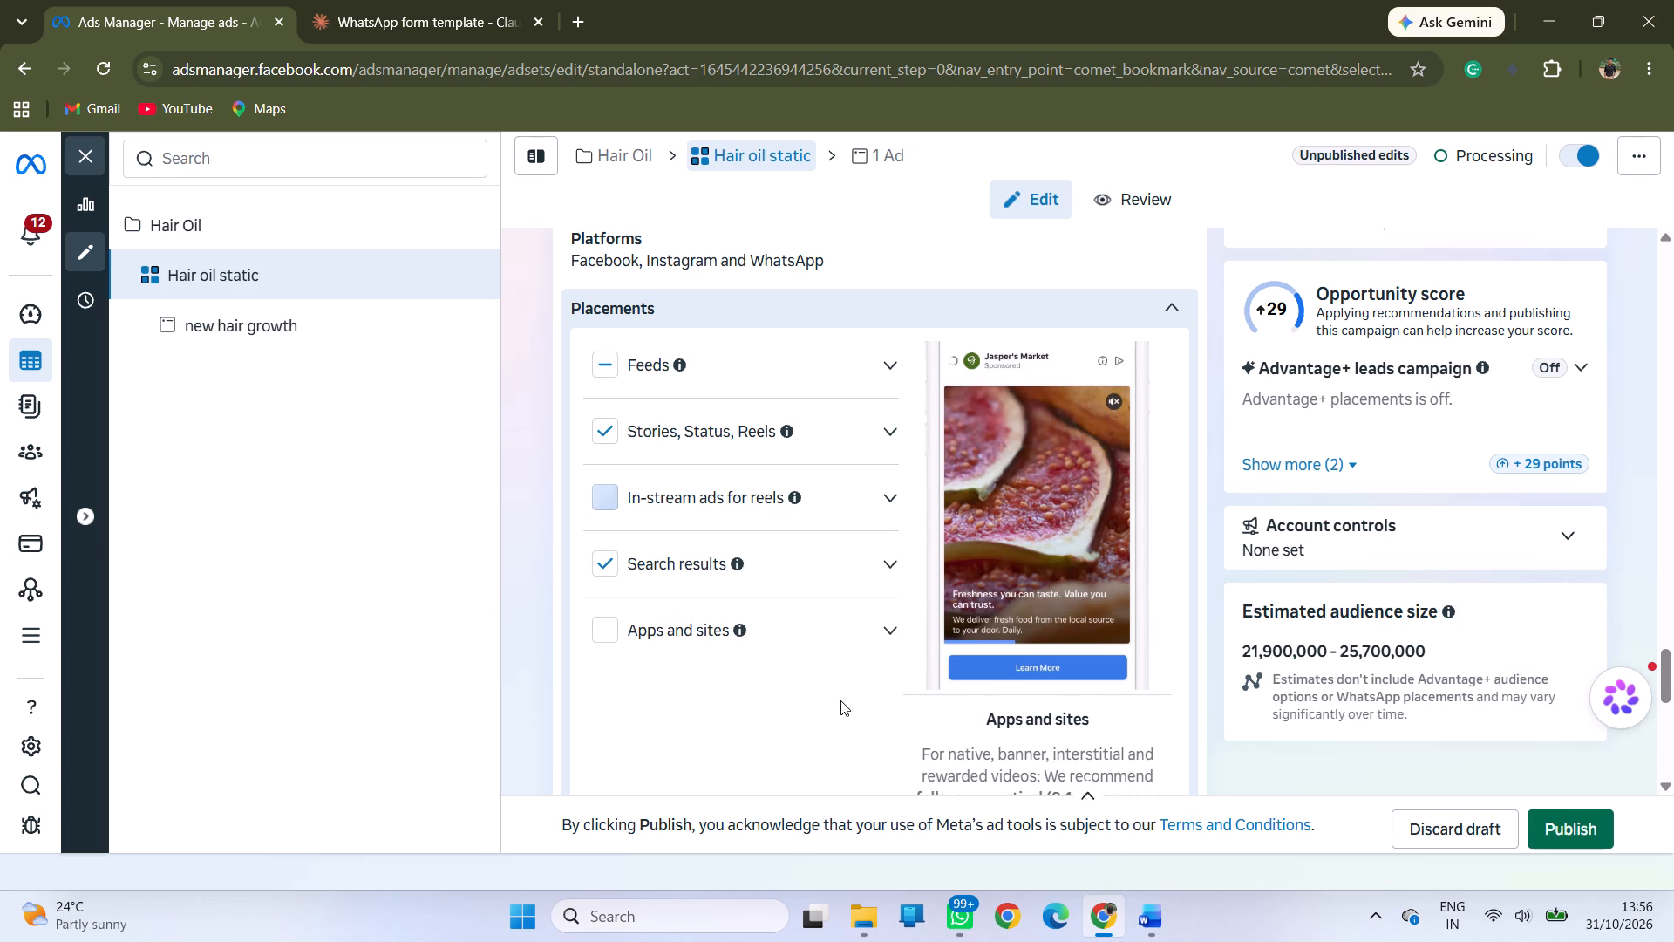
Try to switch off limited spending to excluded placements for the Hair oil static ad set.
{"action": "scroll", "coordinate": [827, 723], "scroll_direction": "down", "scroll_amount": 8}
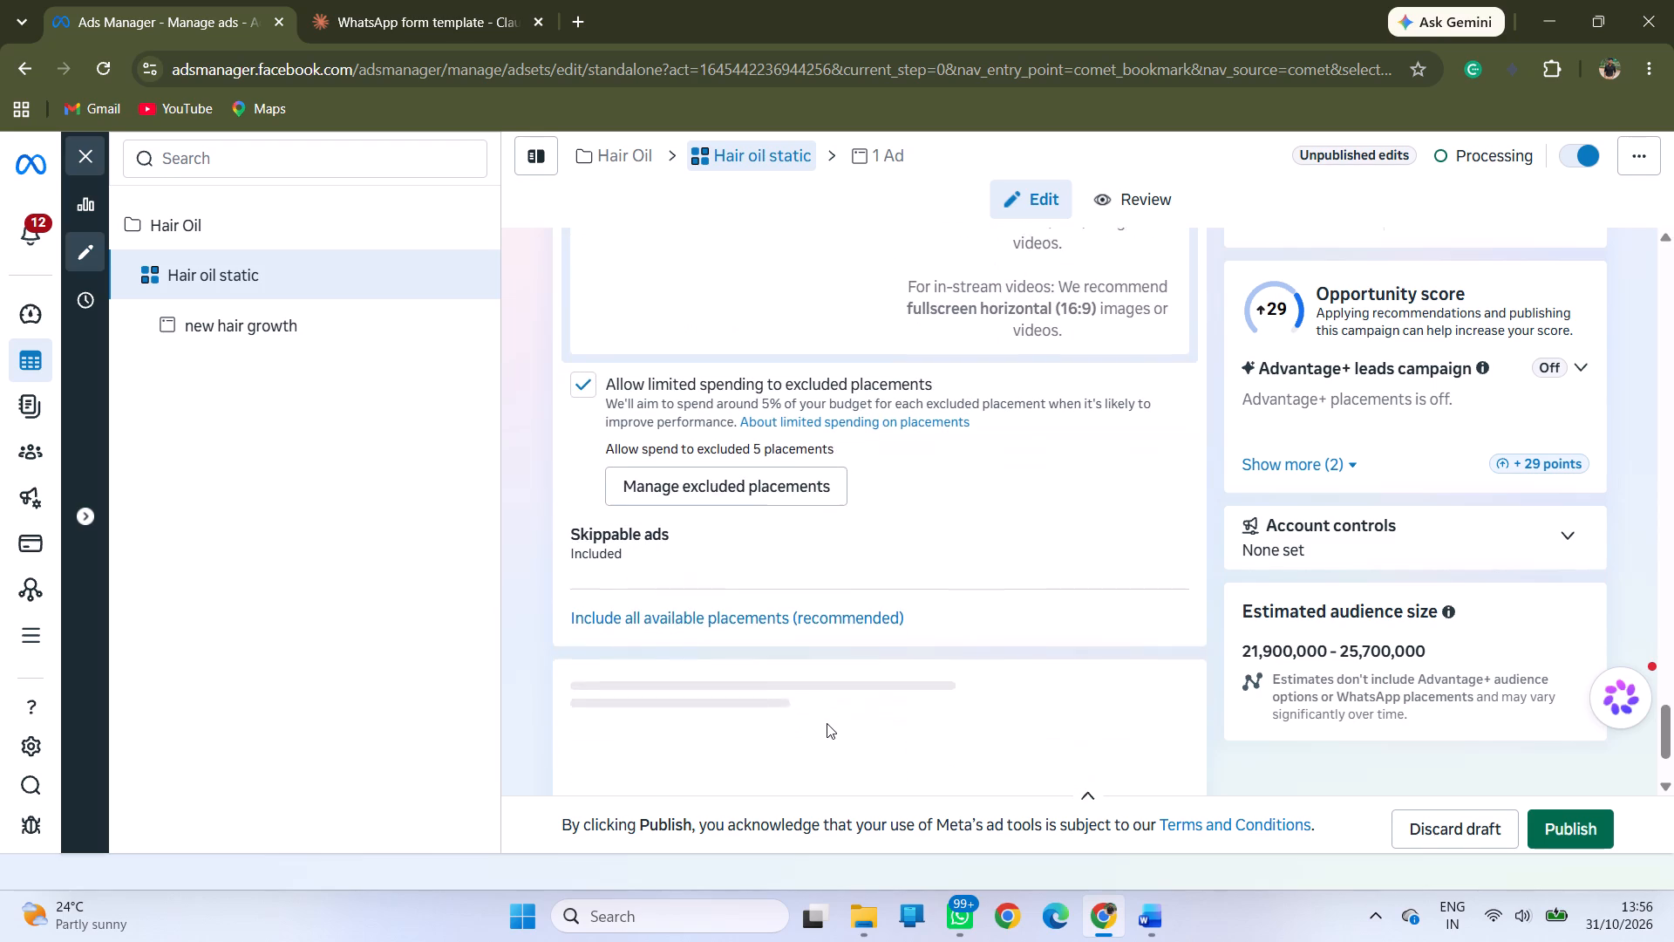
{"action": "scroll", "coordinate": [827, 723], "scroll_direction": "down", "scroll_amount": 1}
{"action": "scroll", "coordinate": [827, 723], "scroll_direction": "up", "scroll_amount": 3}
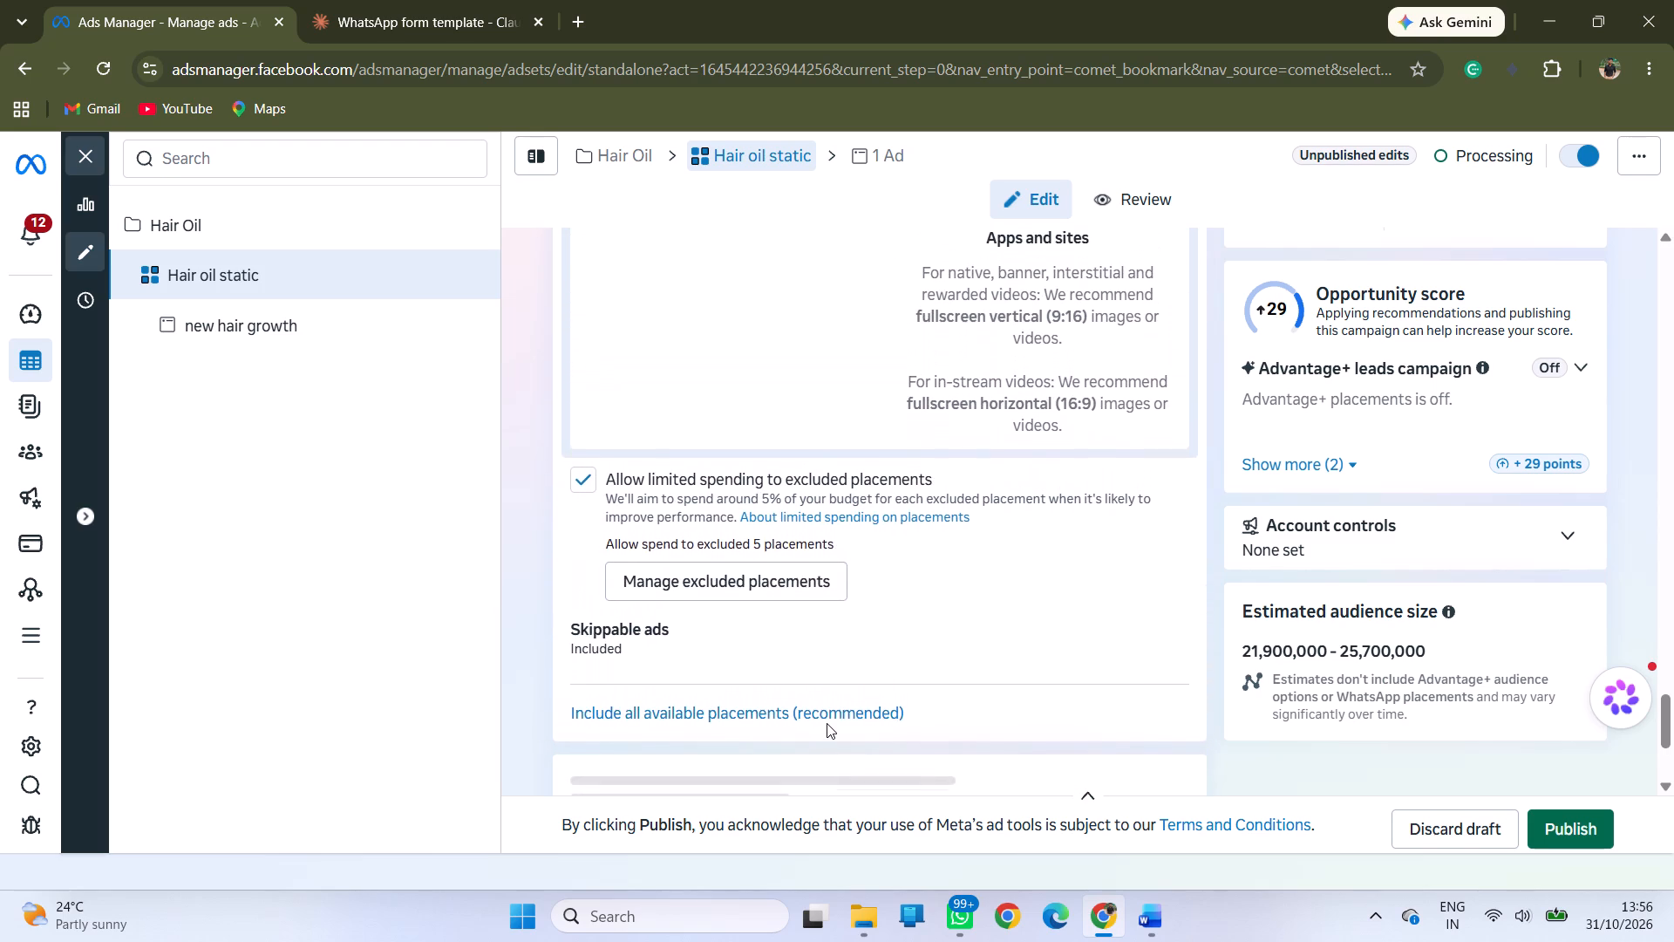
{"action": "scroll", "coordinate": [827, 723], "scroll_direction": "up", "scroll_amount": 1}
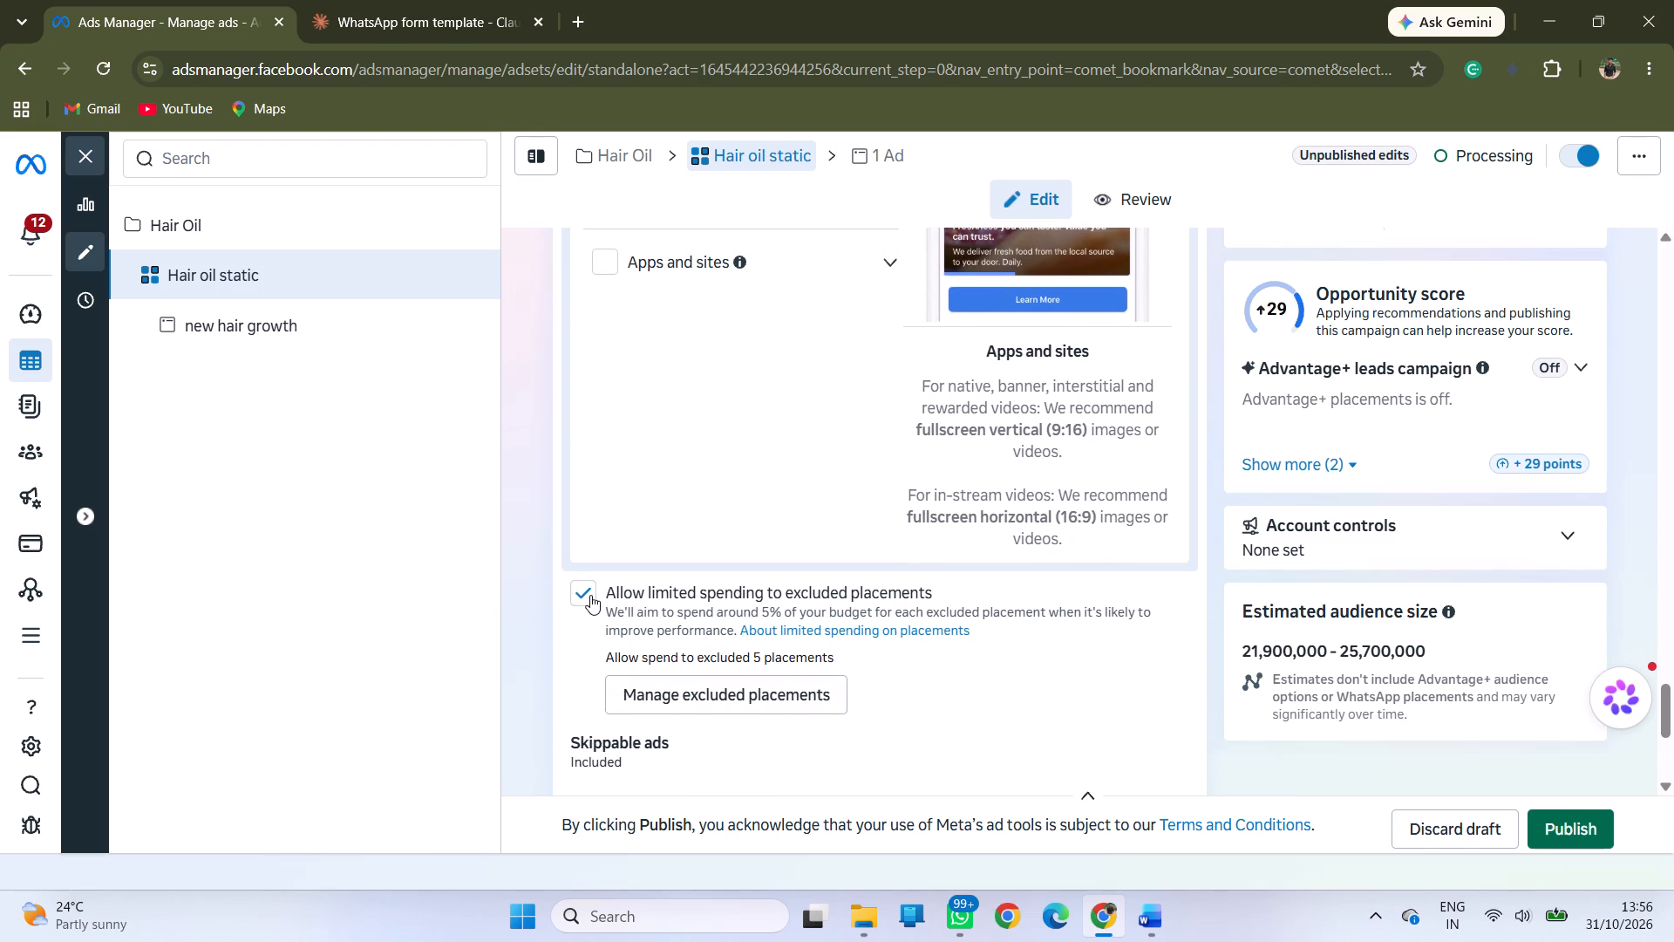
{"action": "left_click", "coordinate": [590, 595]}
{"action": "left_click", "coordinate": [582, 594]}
Examine the limited spending, excluded placements and skippable ads settings of the Hair oil static ad set.
{"action": "scroll", "coordinate": [1089, 690], "scroll_direction": "down", "scroll_amount": 3}
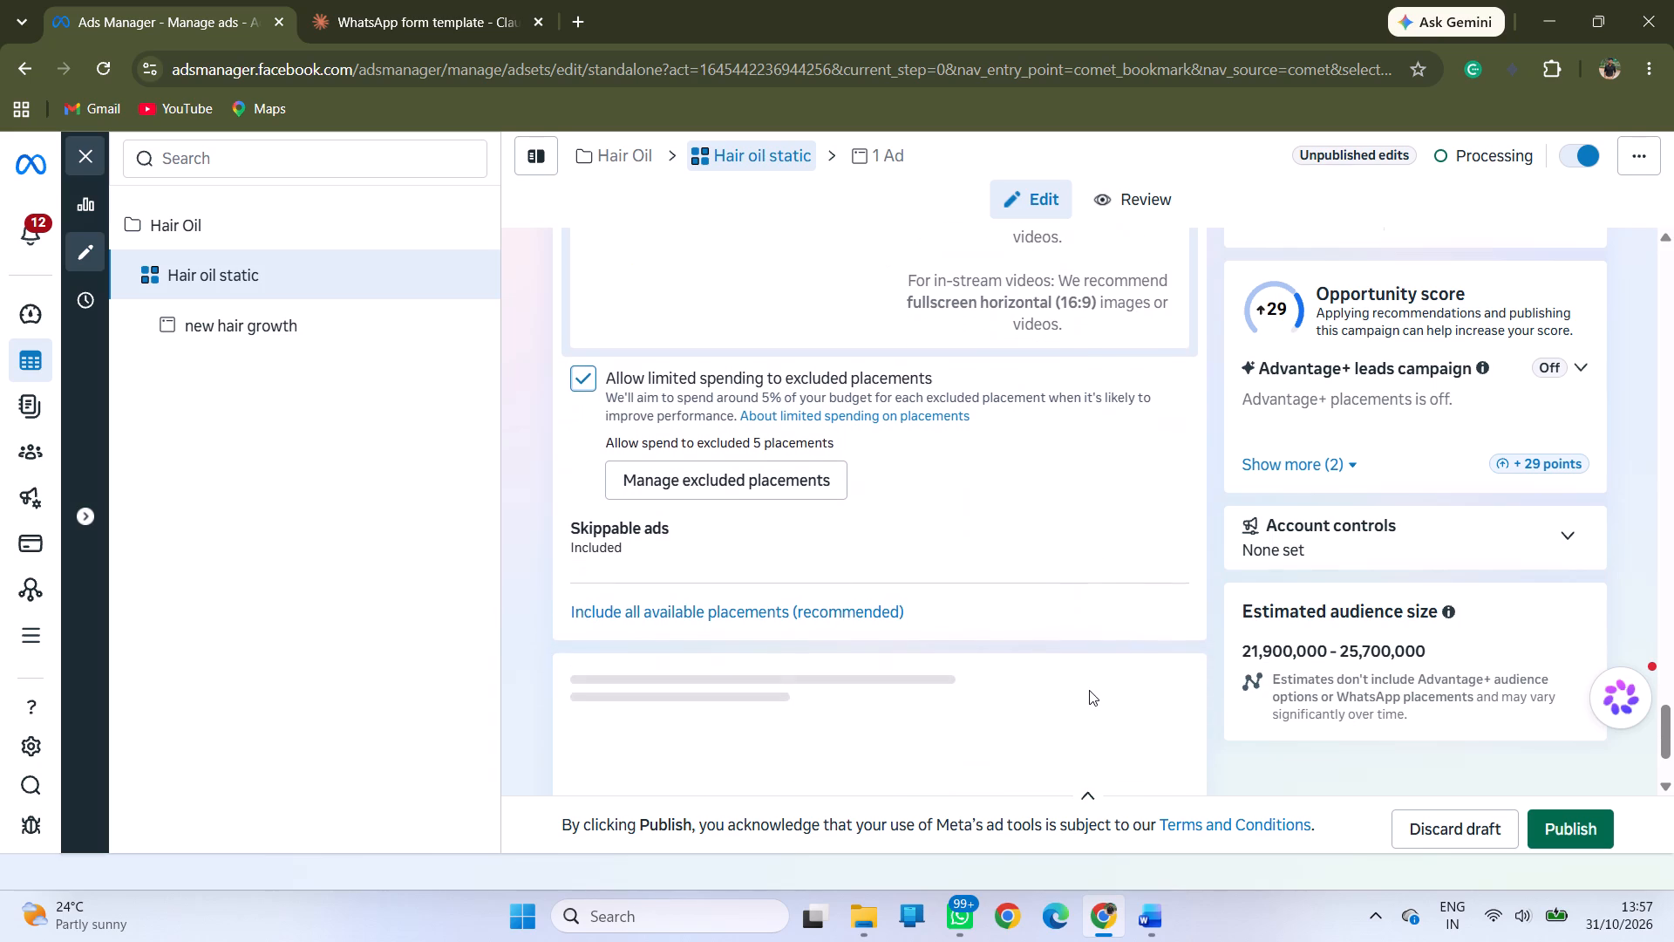
{"action": "scroll", "coordinate": [1089, 690], "scroll_direction": "down", "scroll_amount": 1}
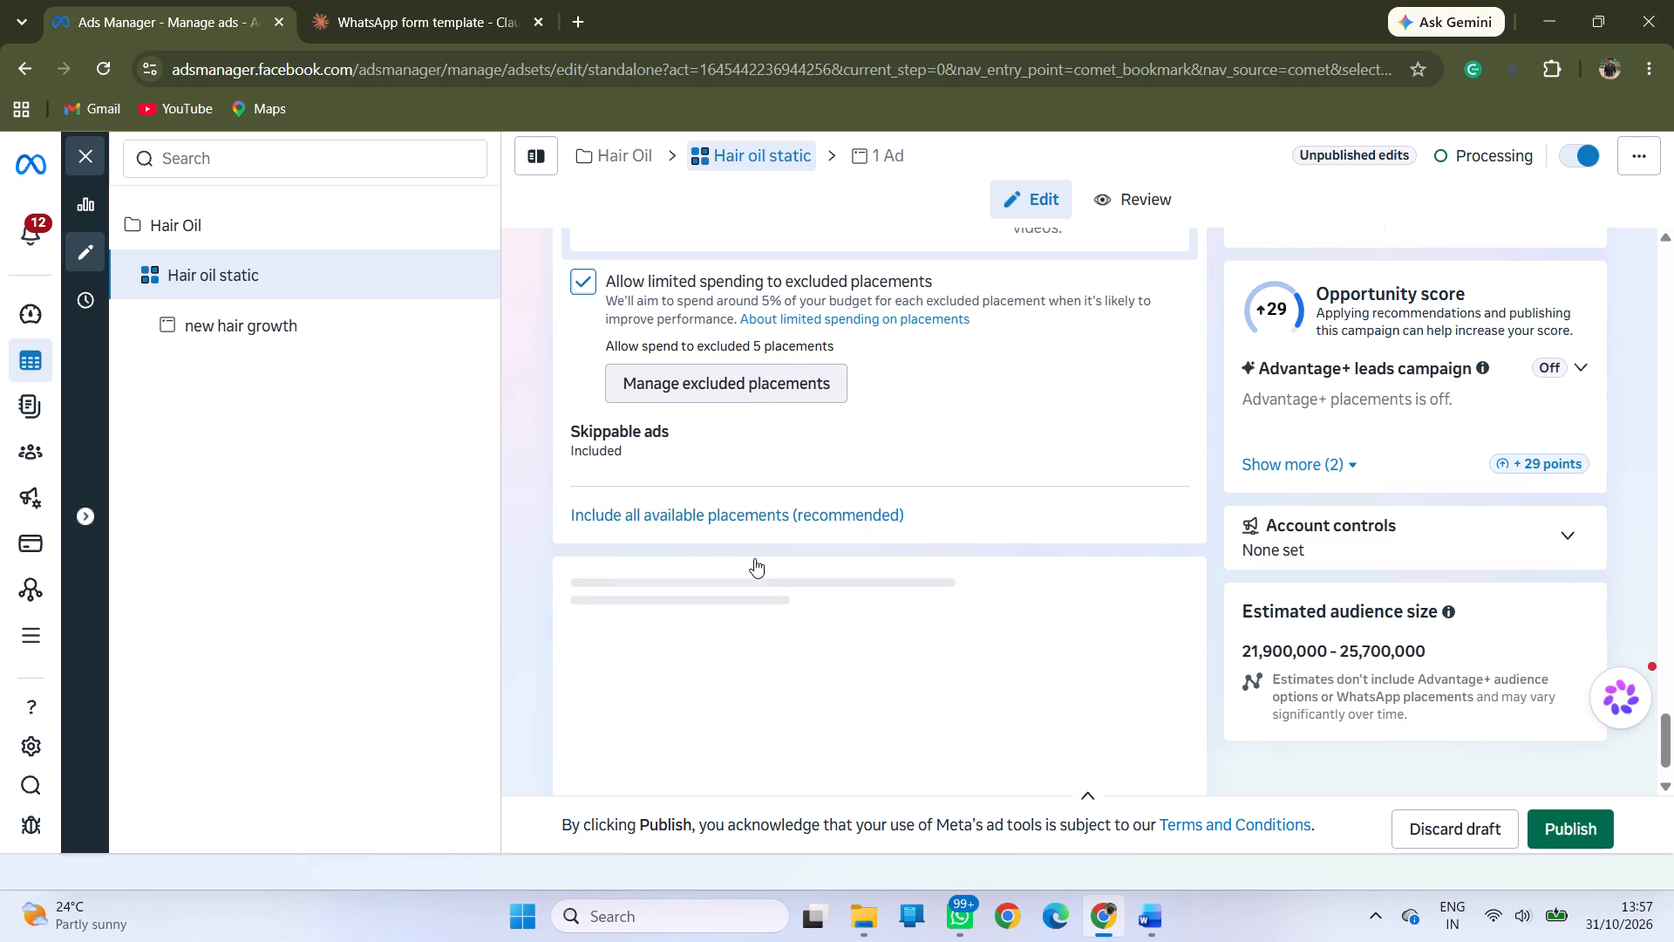
{"action": "scroll", "coordinate": [744, 686], "scroll_direction": "down", "scroll_amount": 7}
{"action": "scroll", "coordinate": [744, 686], "scroll_direction": "up", "scroll_amount": 2}
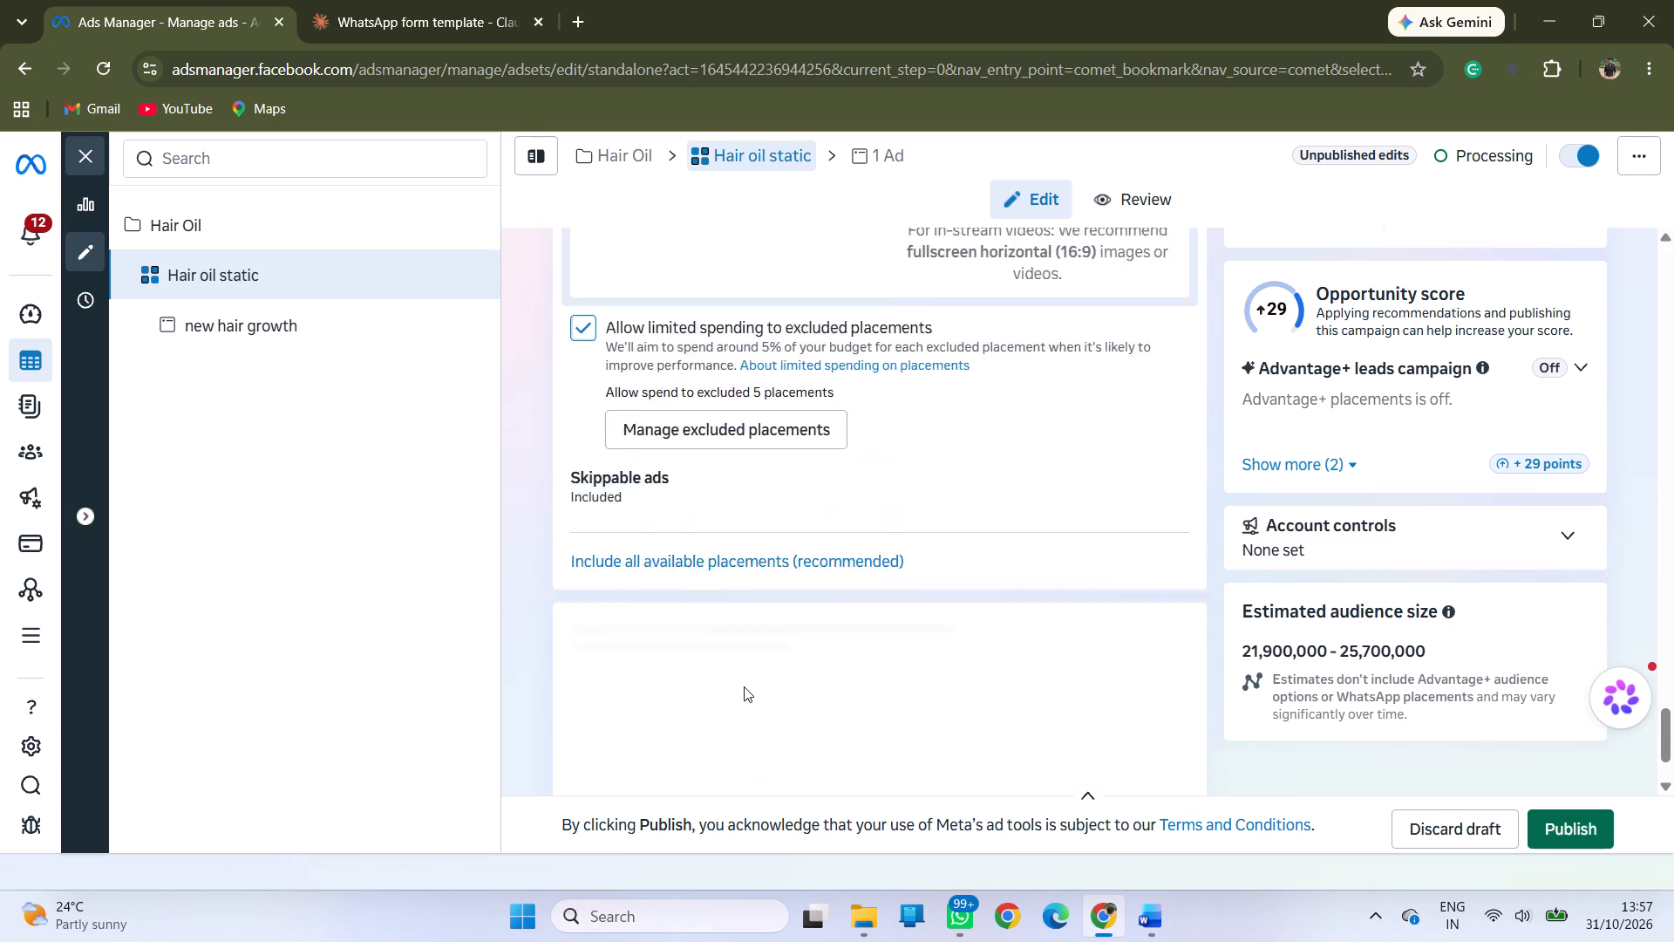
{"action": "scroll", "coordinate": [744, 686], "scroll_direction": "up", "scroll_amount": 4}
{"action": "scroll", "coordinate": [744, 686], "scroll_direction": "down", "scroll_amount": 2}
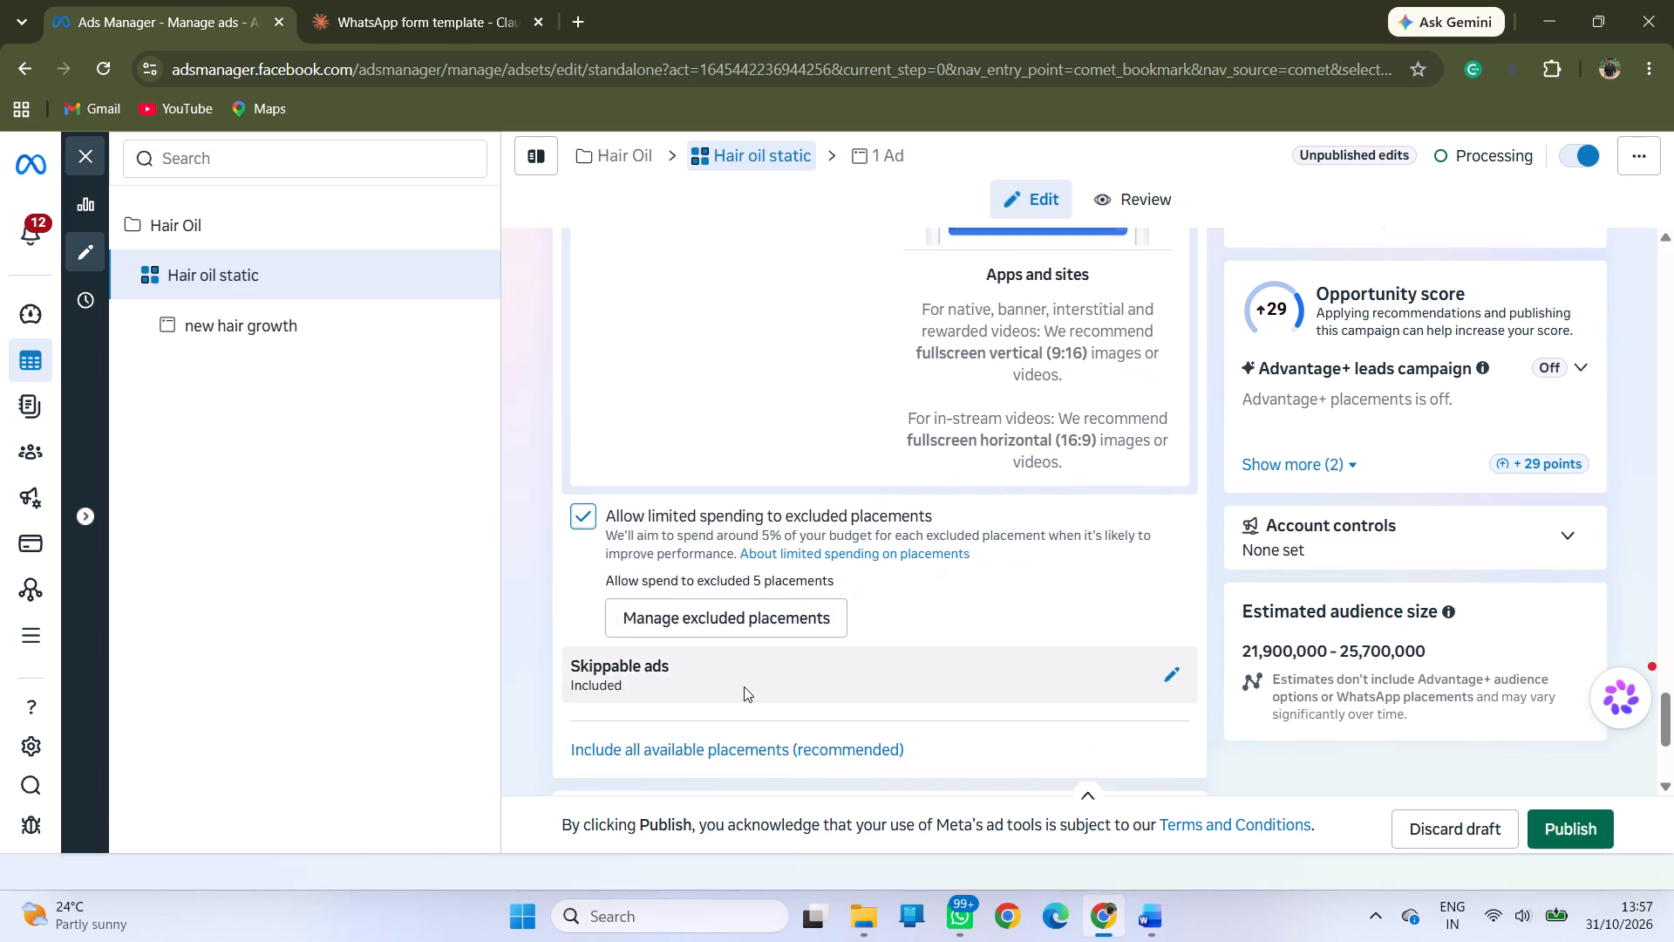
{"action": "scroll", "coordinate": [744, 686], "scroll_direction": "down", "scroll_amount": 3}
{"action": "scroll", "coordinate": [744, 686], "scroll_direction": "up", "scroll_amount": 7}
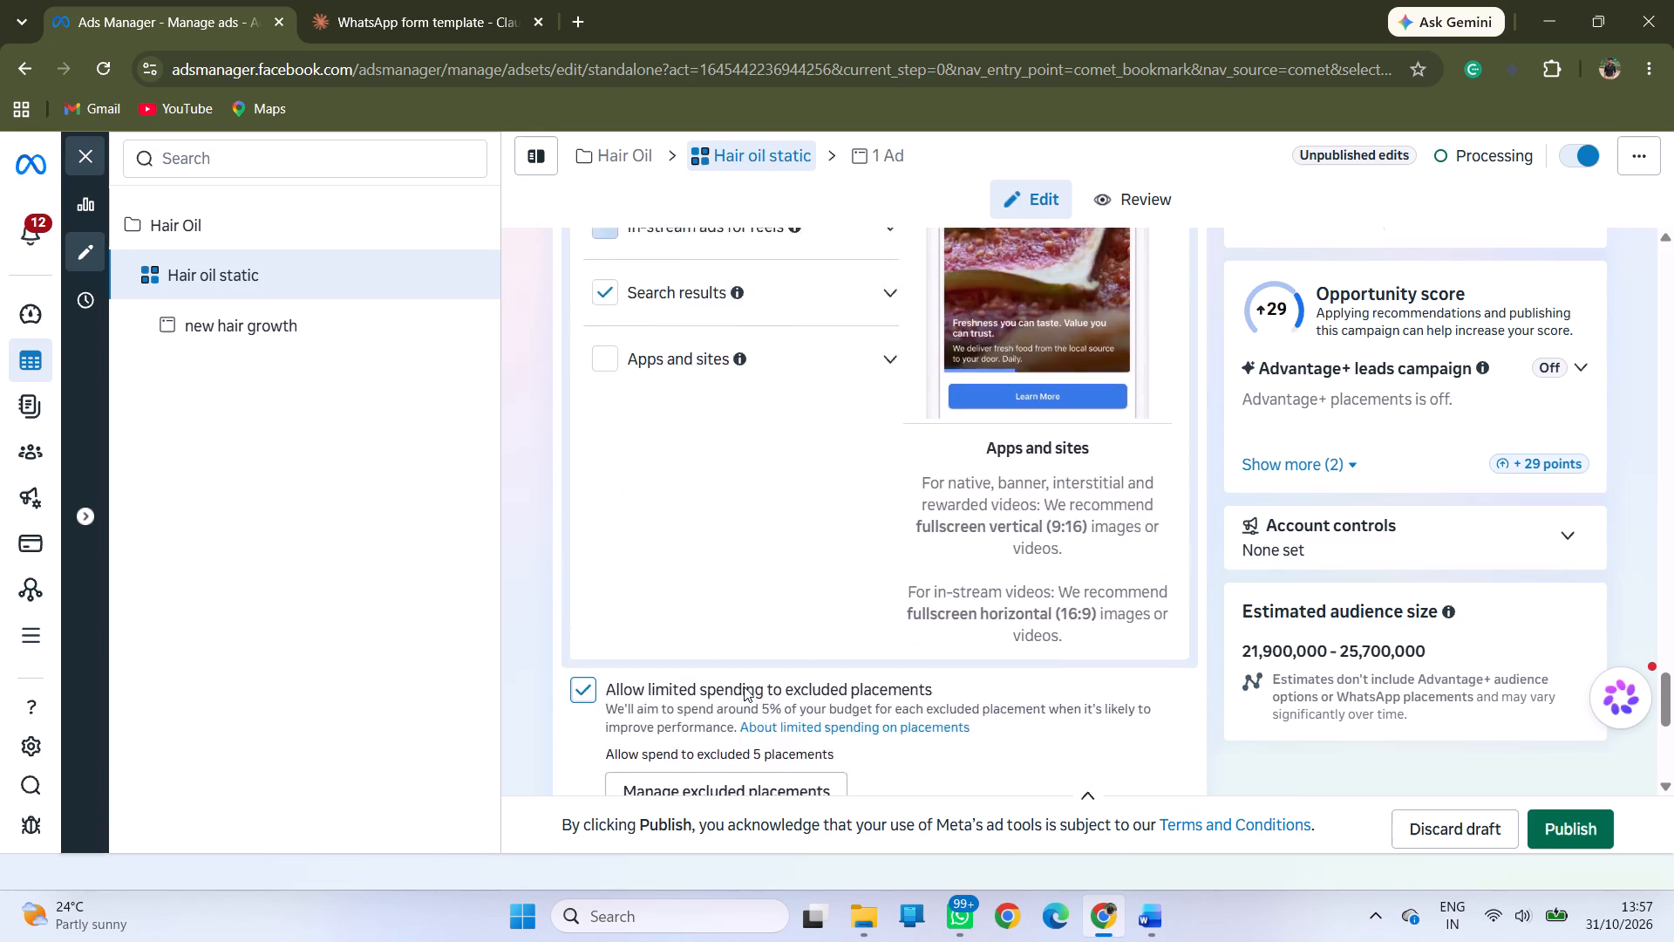
Examine the Hair oil static ad set from its audience controls down through its placements and skippable ads settings.
{"action": "scroll", "coordinate": [744, 686], "scroll_direction": "up", "scroll_amount": 13}
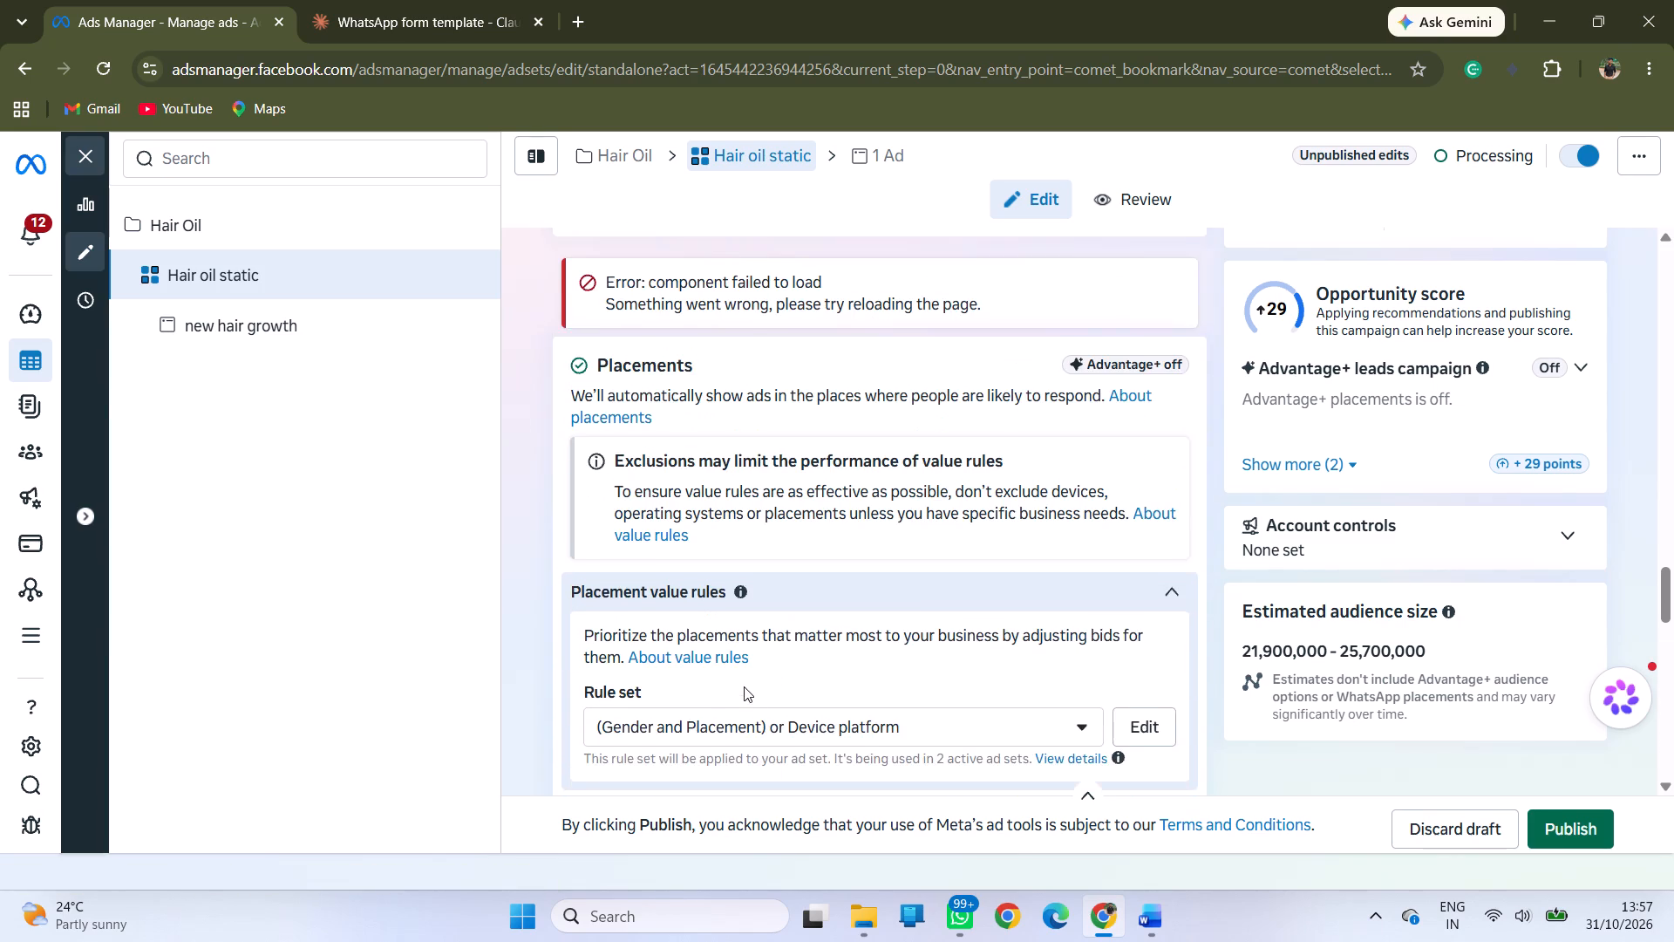
{"action": "scroll", "coordinate": [744, 686], "scroll_direction": "up", "scroll_amount": 14}
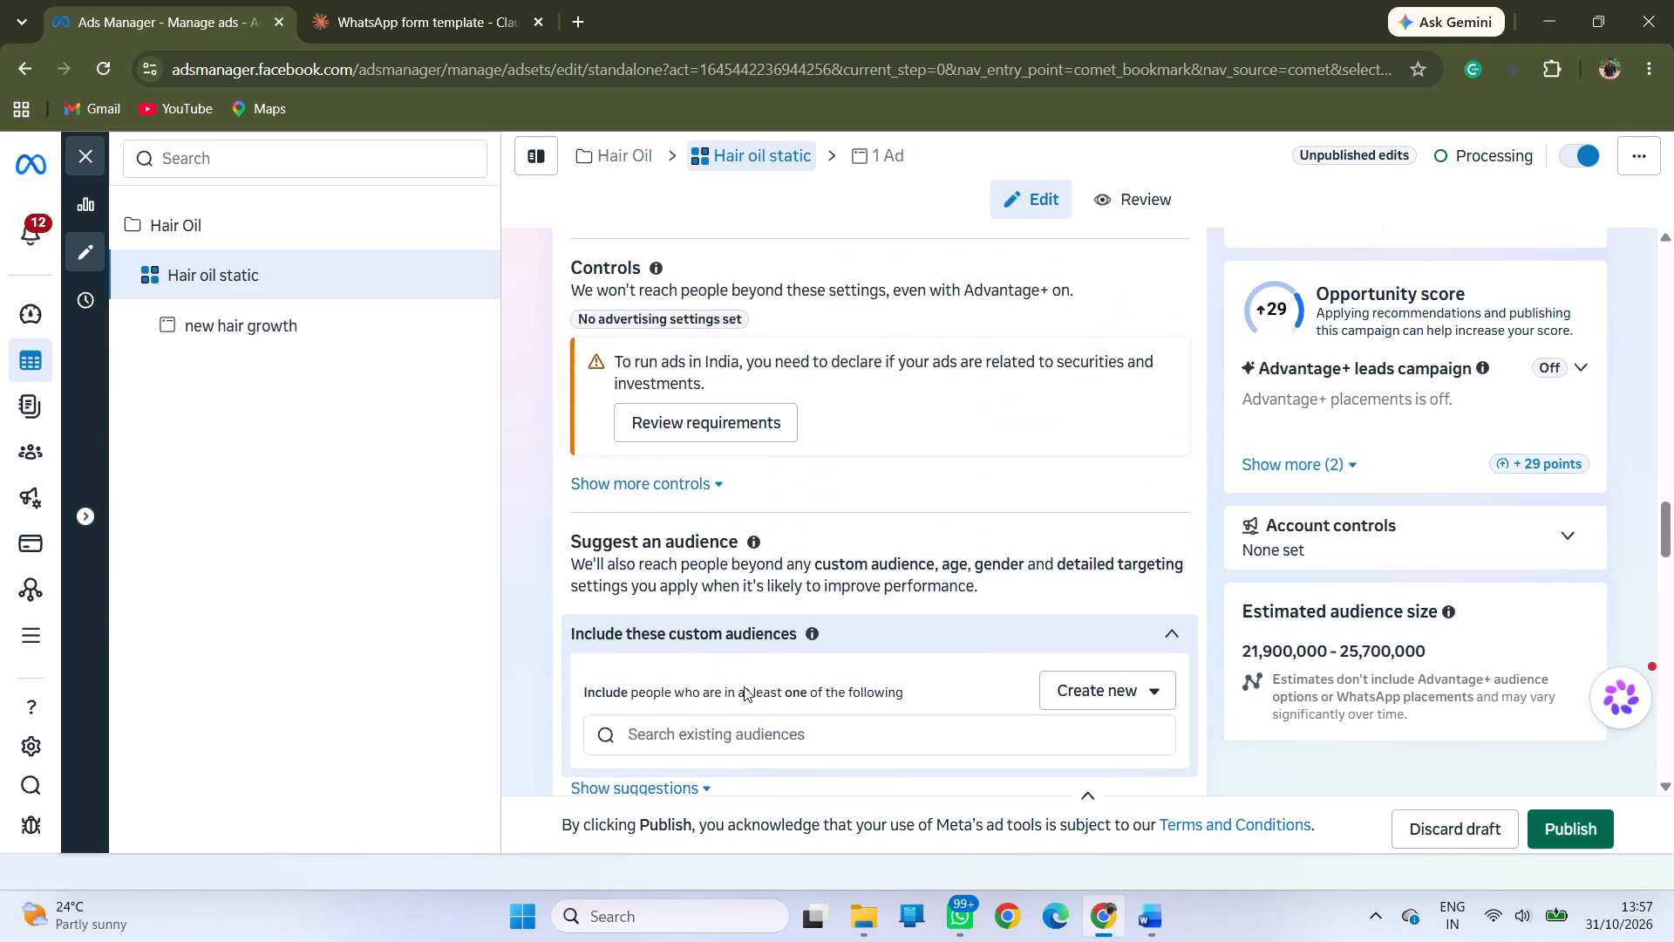
{"action": "scroll", "coordinate": [744, 686], "scroll_direction": "up", "scroll_amount": 11}
{"action": "scroll", "coordinate": [744, 686], "scroll_direction": "down", "scroll_amount": 7}
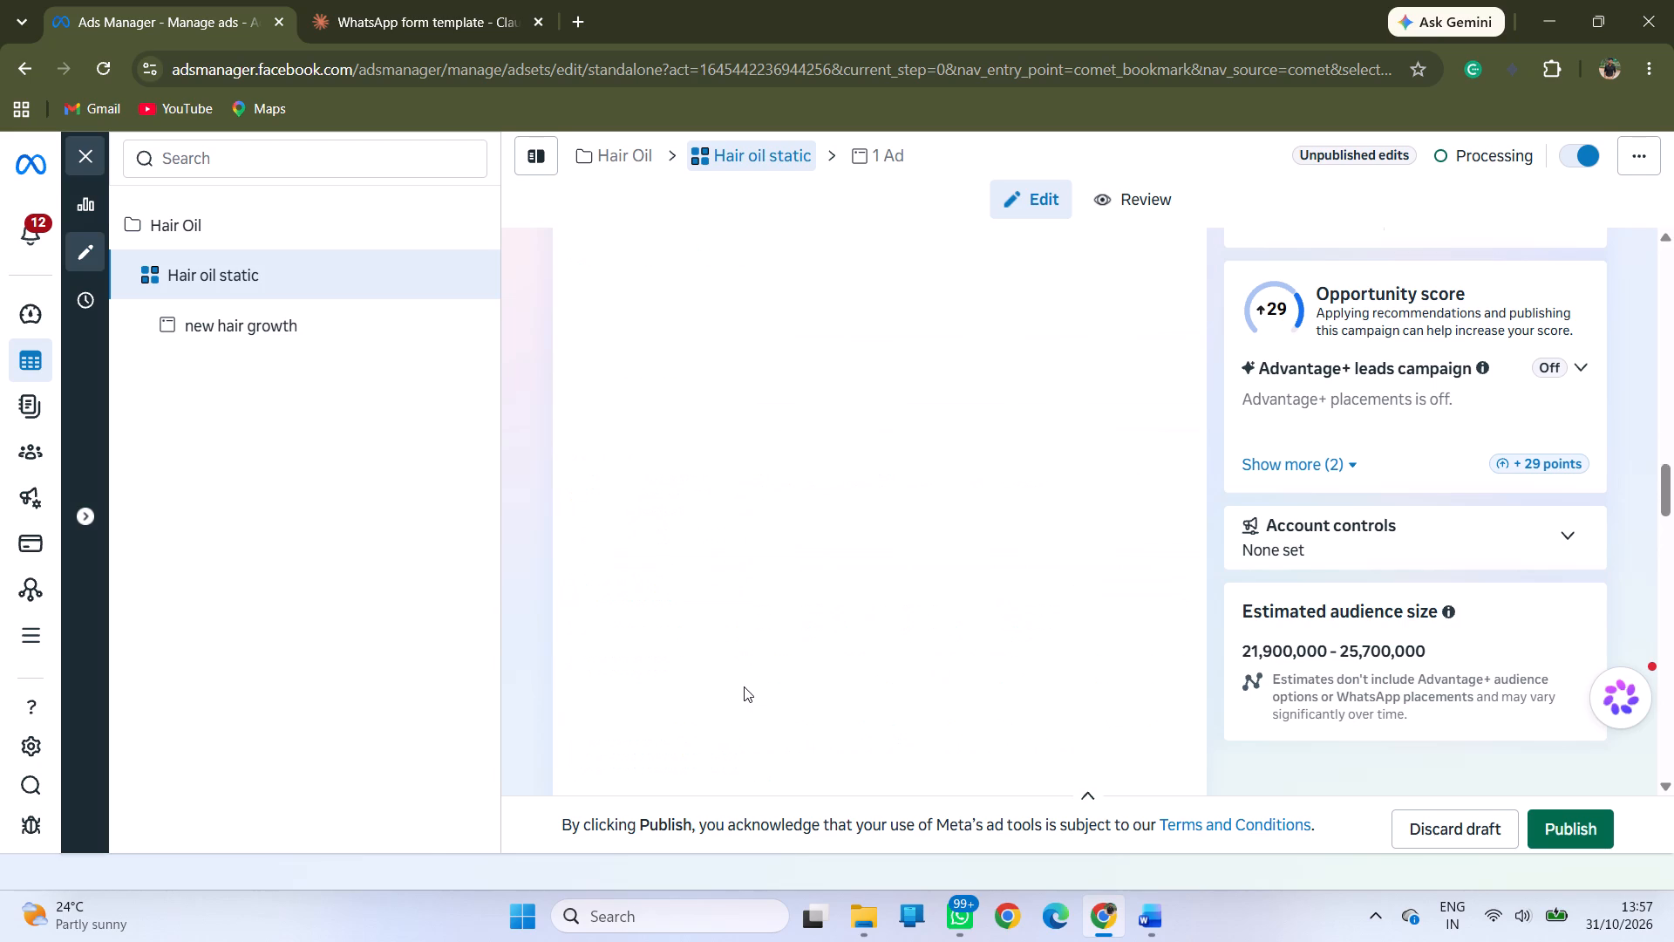
{"action": "scroll", "coordinate": [744, 686], "scroll_direction": "down", "scroll_amount": 11}
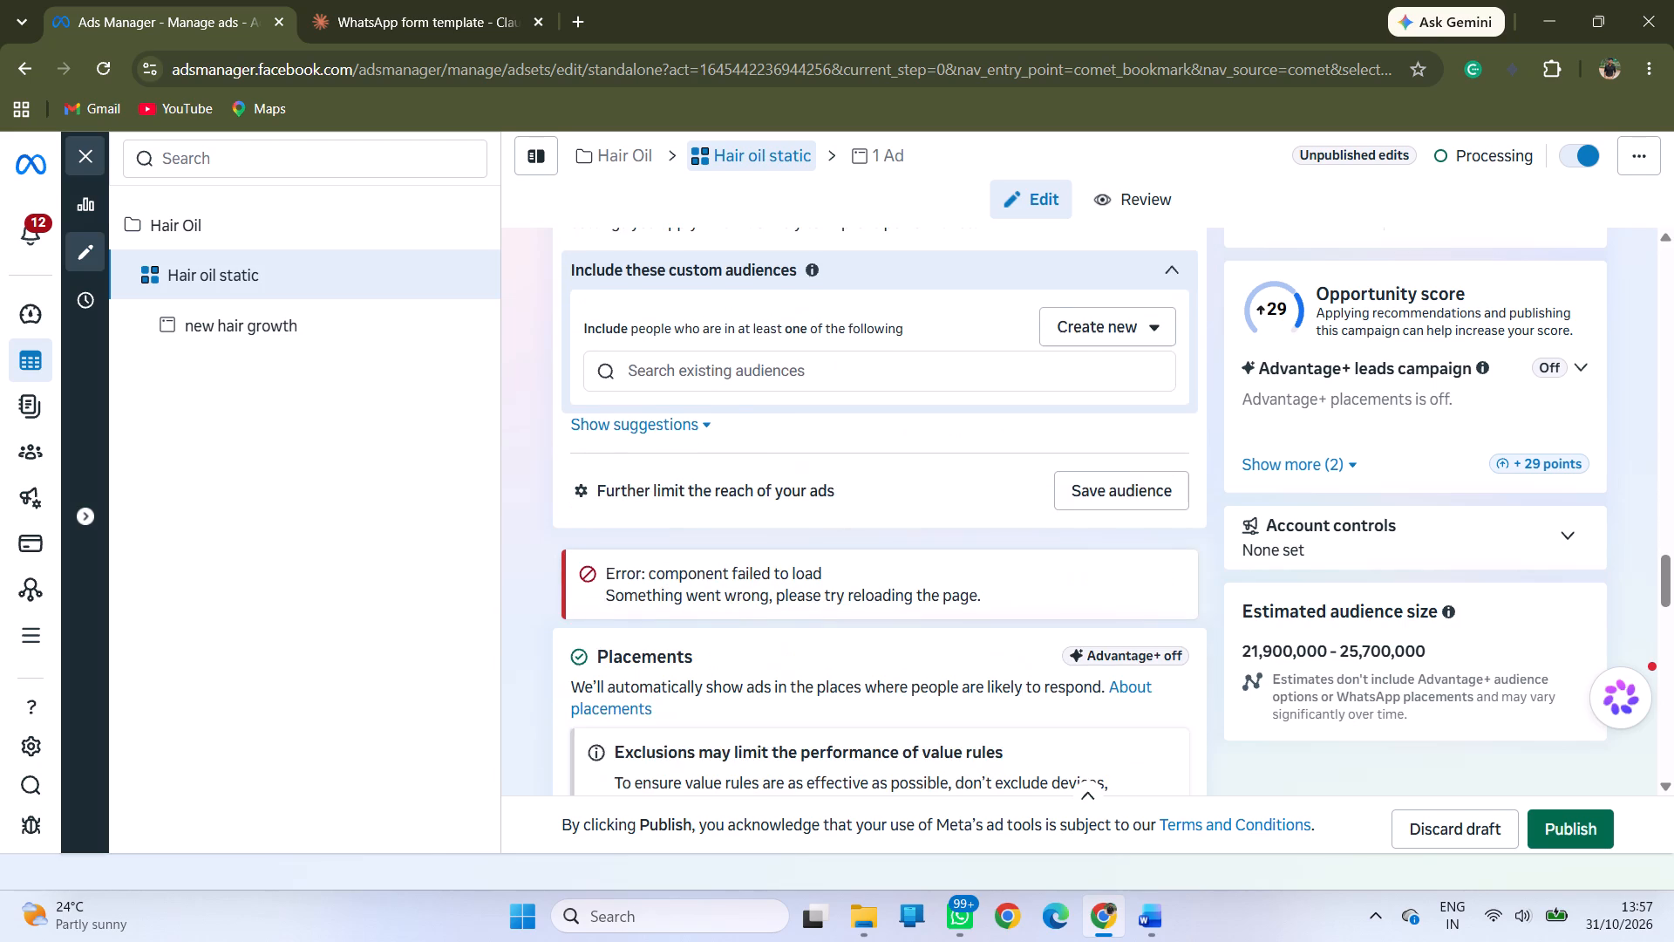
{"action": "scroll", "coordinate": [744, 686], "scroll_direction": "down", "scroll_amount": 20}
{"action": "scroll", "coordinate": [744, 686], "scroll_direction": "down", "scroll_amount": 1}
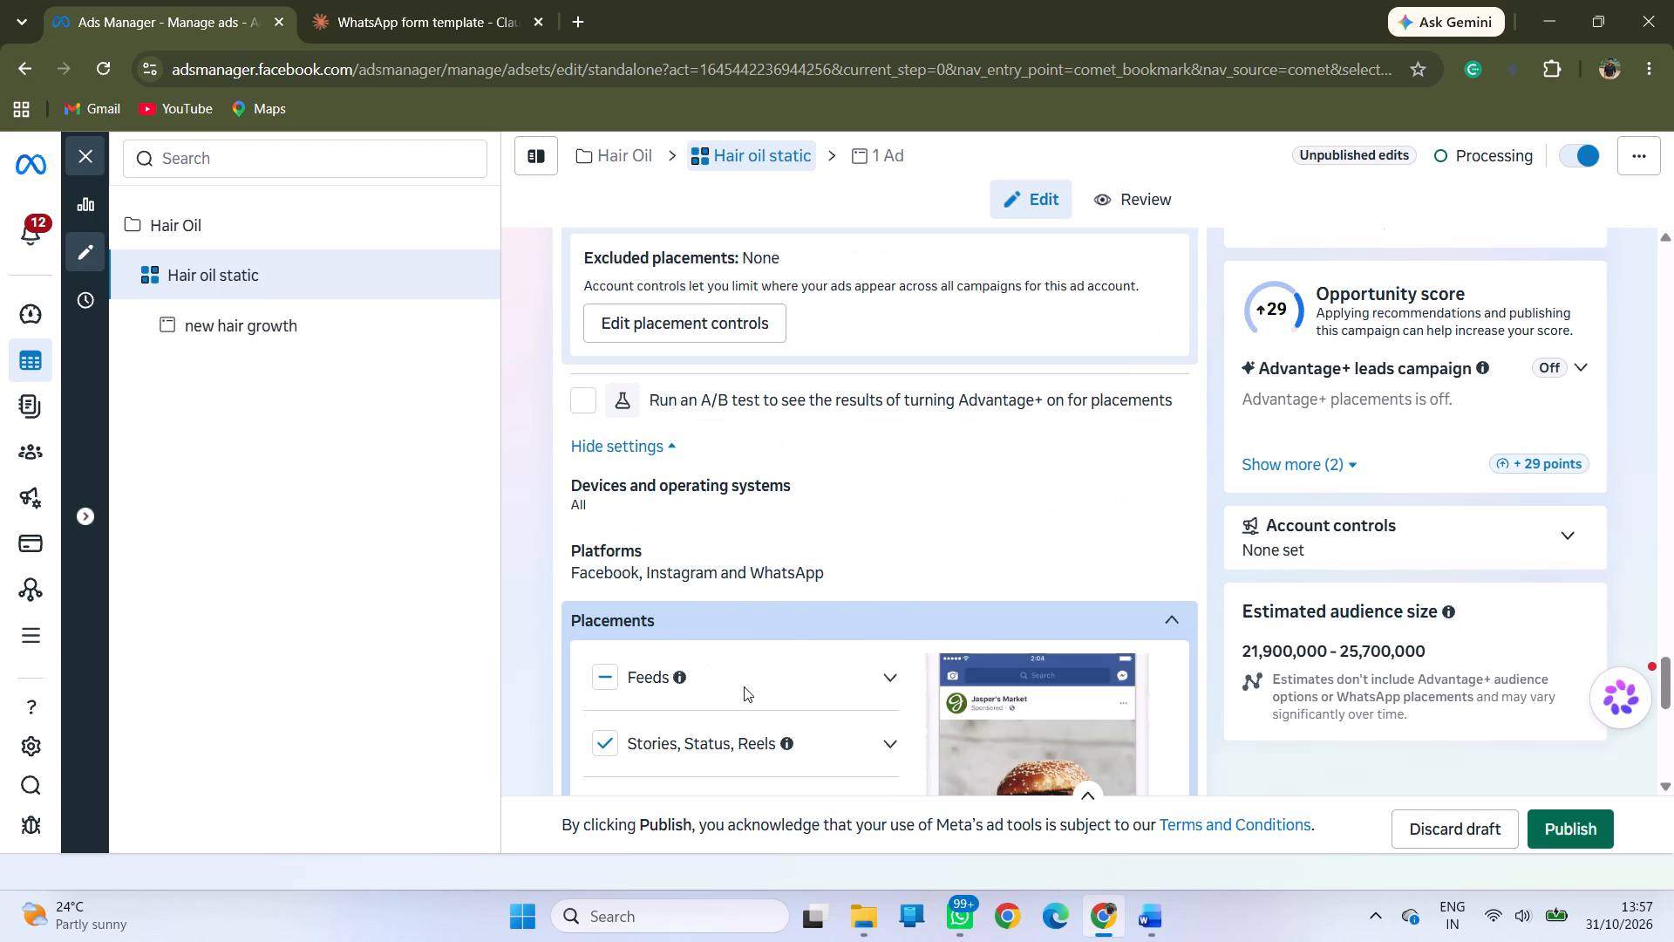
{"action": "scroll", "coordinate": [744, 686], "scroll_direction": "down", "scroll_amount": 7}
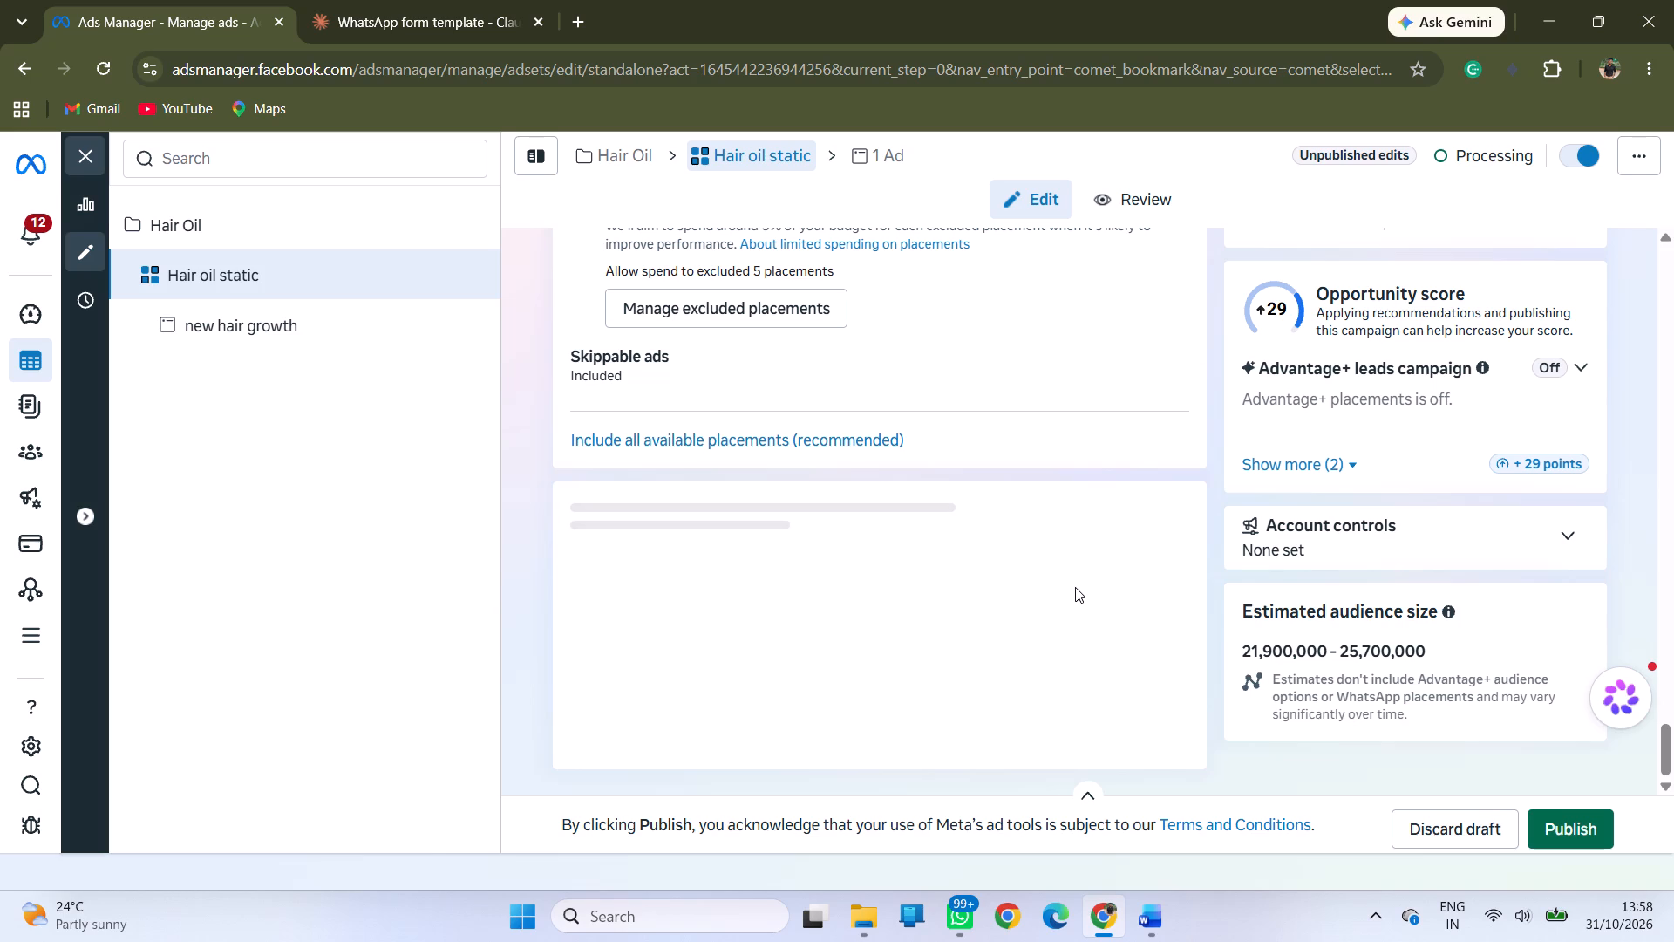
Try to expand the Advantage+ leads campaign details in the opportunity score section.
{"action": "left_click", "coordinate": [1575, 374]}
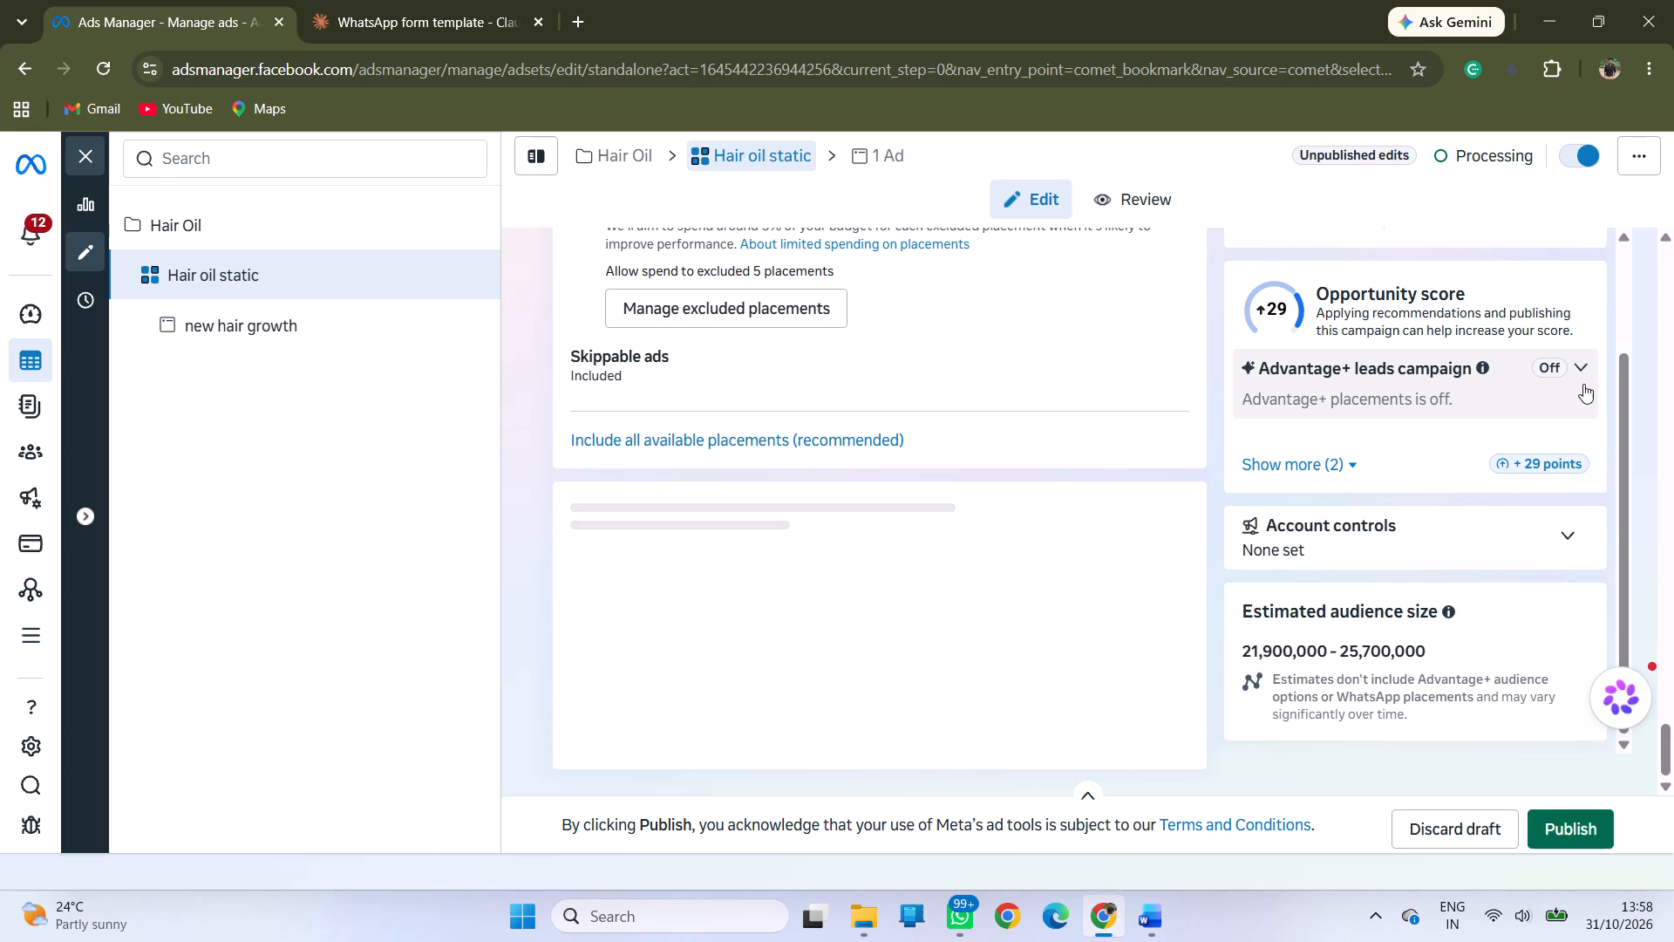
{"action": "left_click", "coordinate": [1579, 376]}
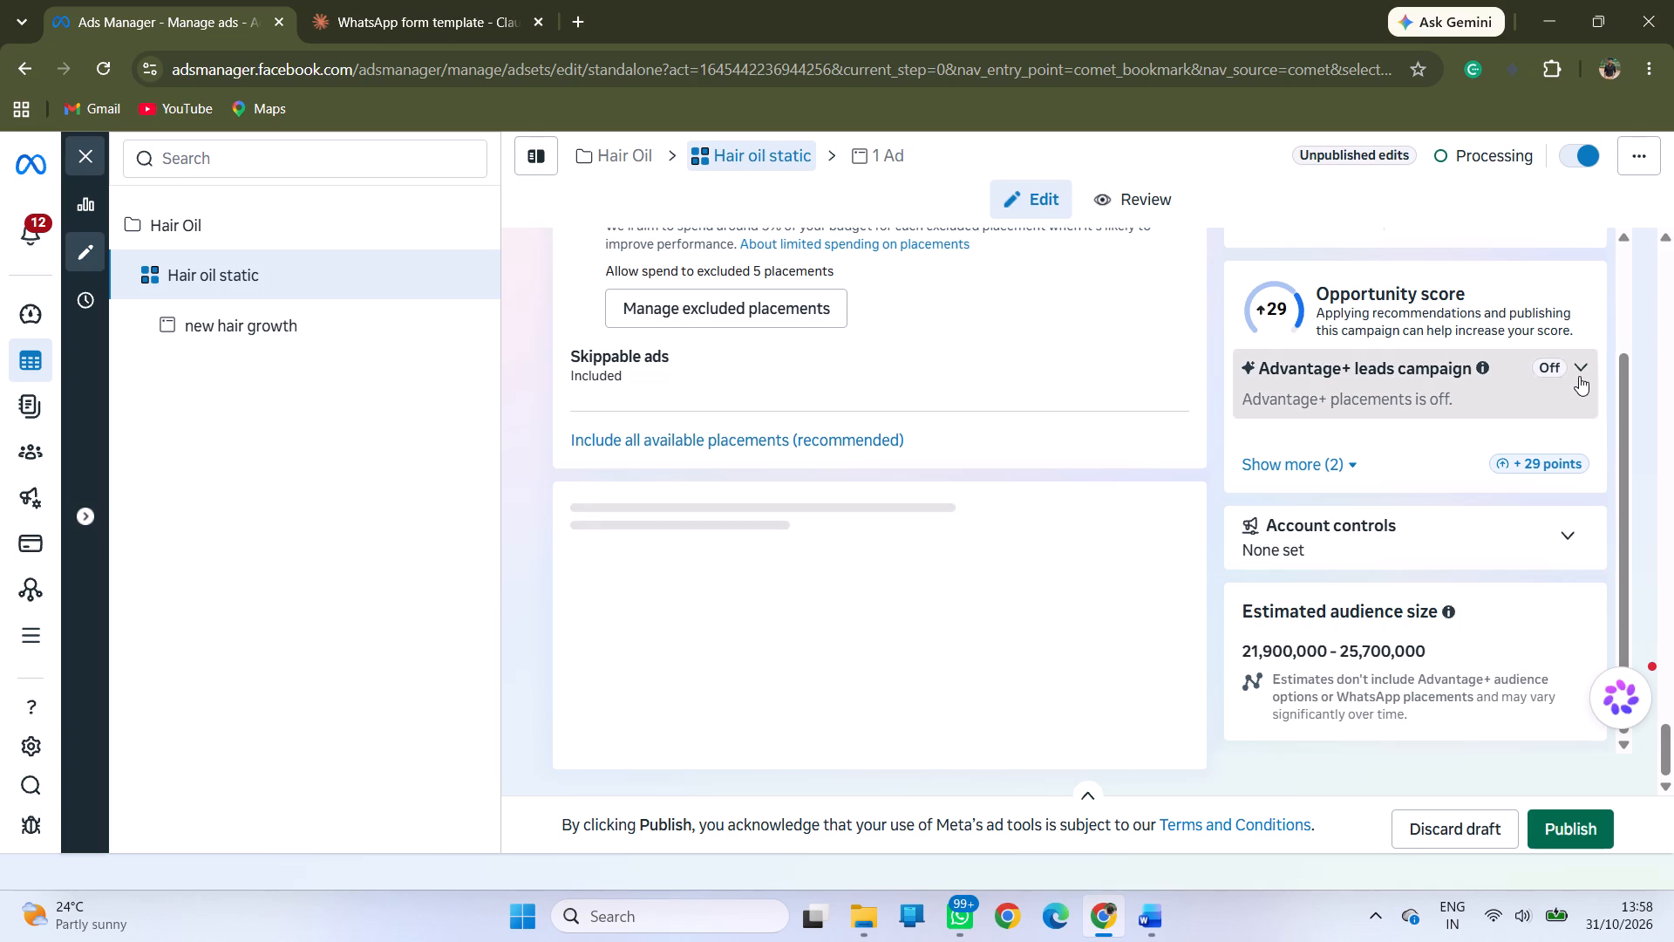
{"action": "left_click", "coordinate": [1579, 376]}
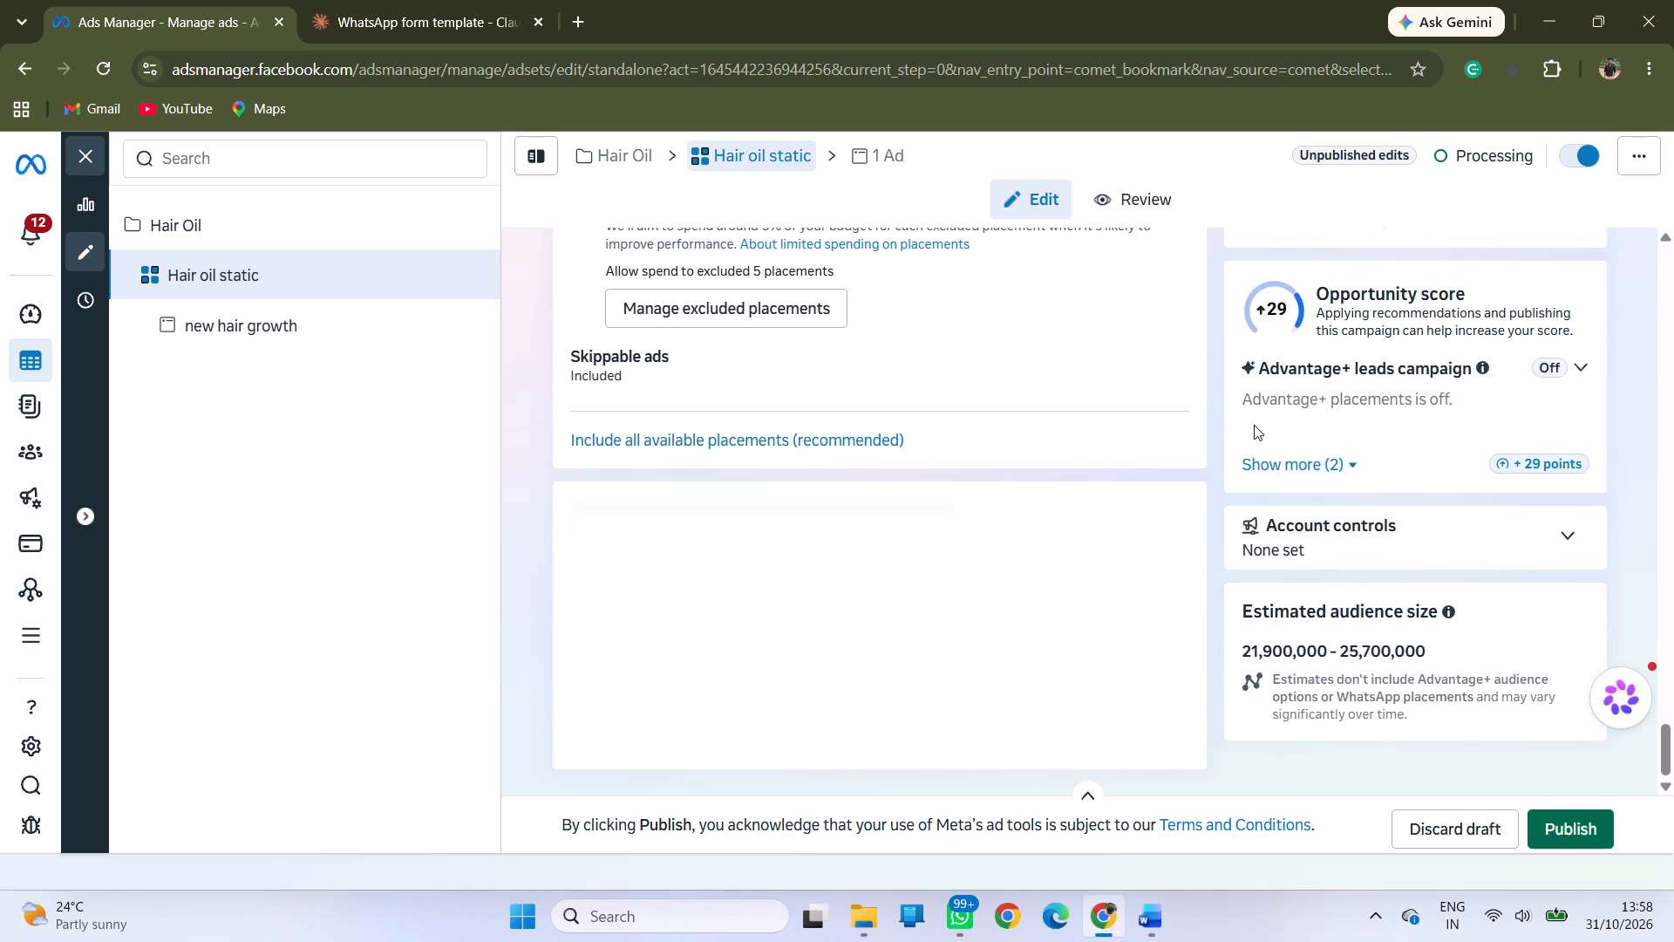
{"action": "left_click", "coordinate": [1576, 367]}
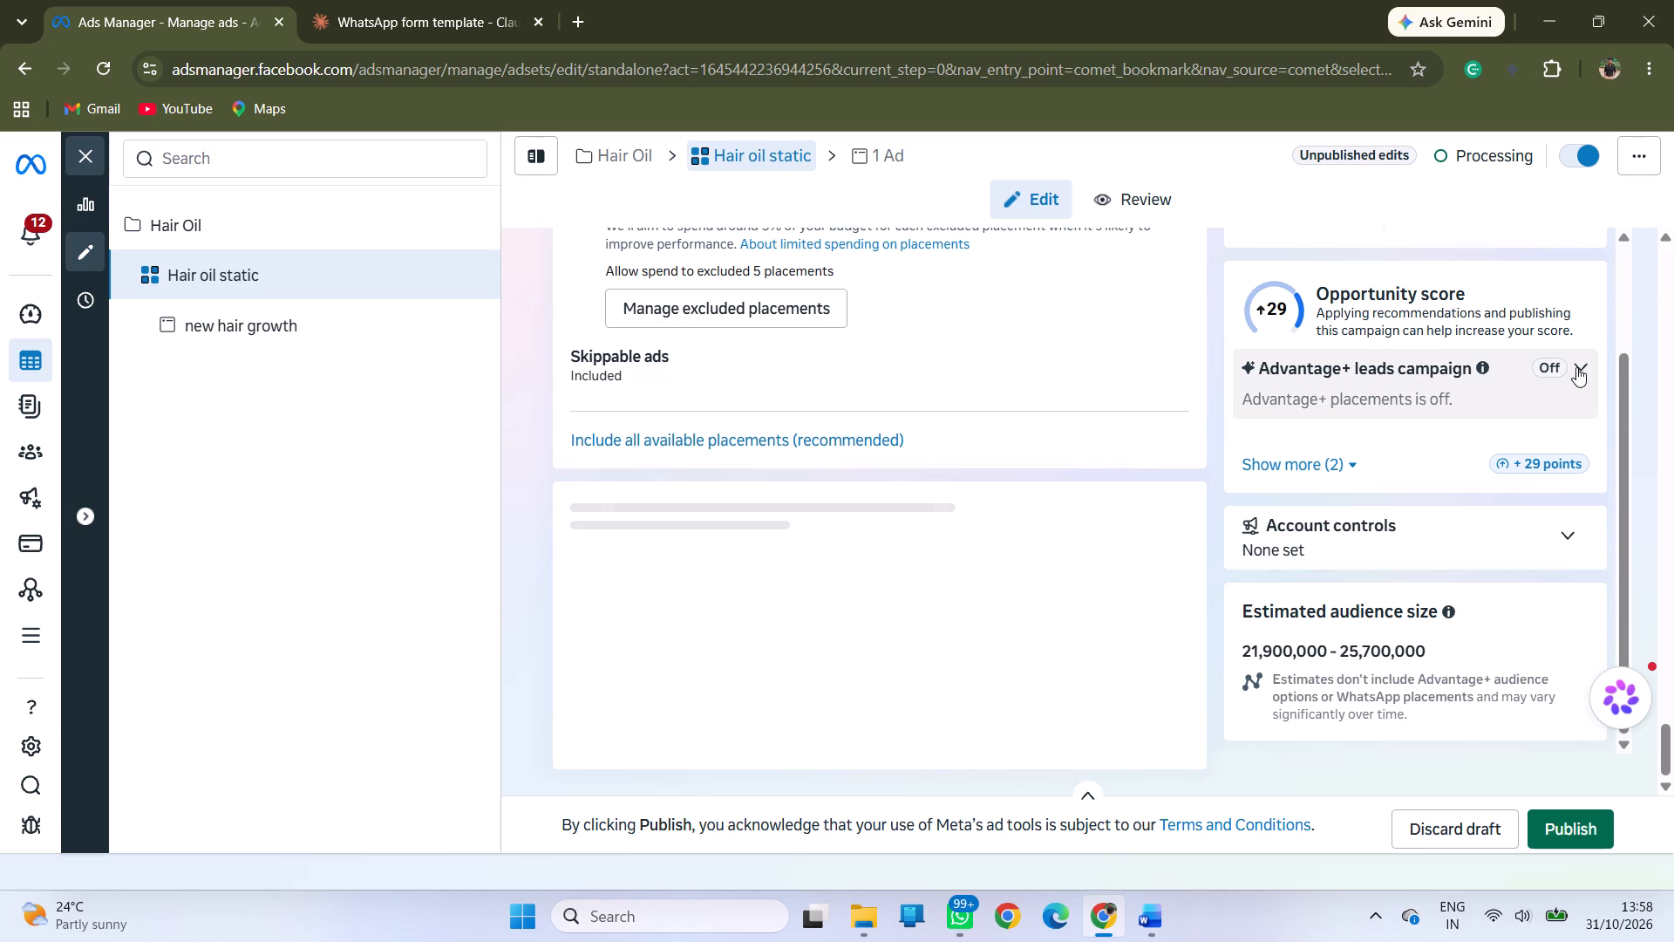
{"action": "left_click", "coordinate": [1576, 367]}
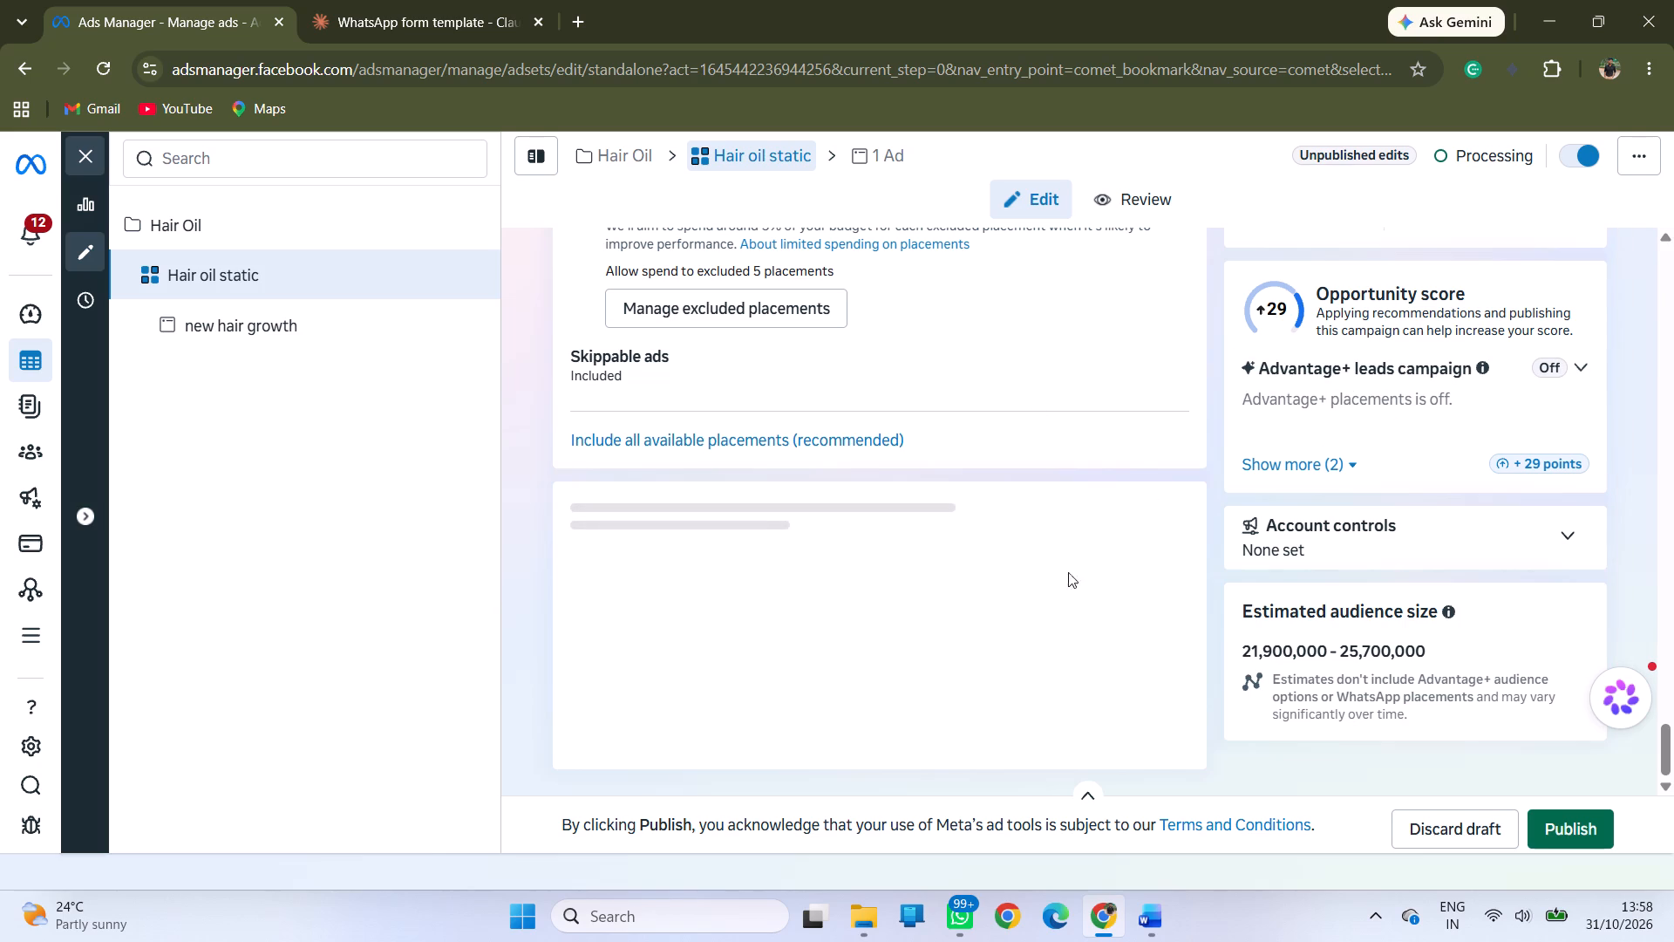
Check the options under the search results placement, and collapse the placements list of the Hair oil static ad set.
{"action": "scroll", "coordinate": [1051, 580], "scroll_direction": "down", "scroll_amount": 4}
{"action": "scroll", "coordinate": [1051, 580], "scroll_direction": "up", "scroll_amount": 13}
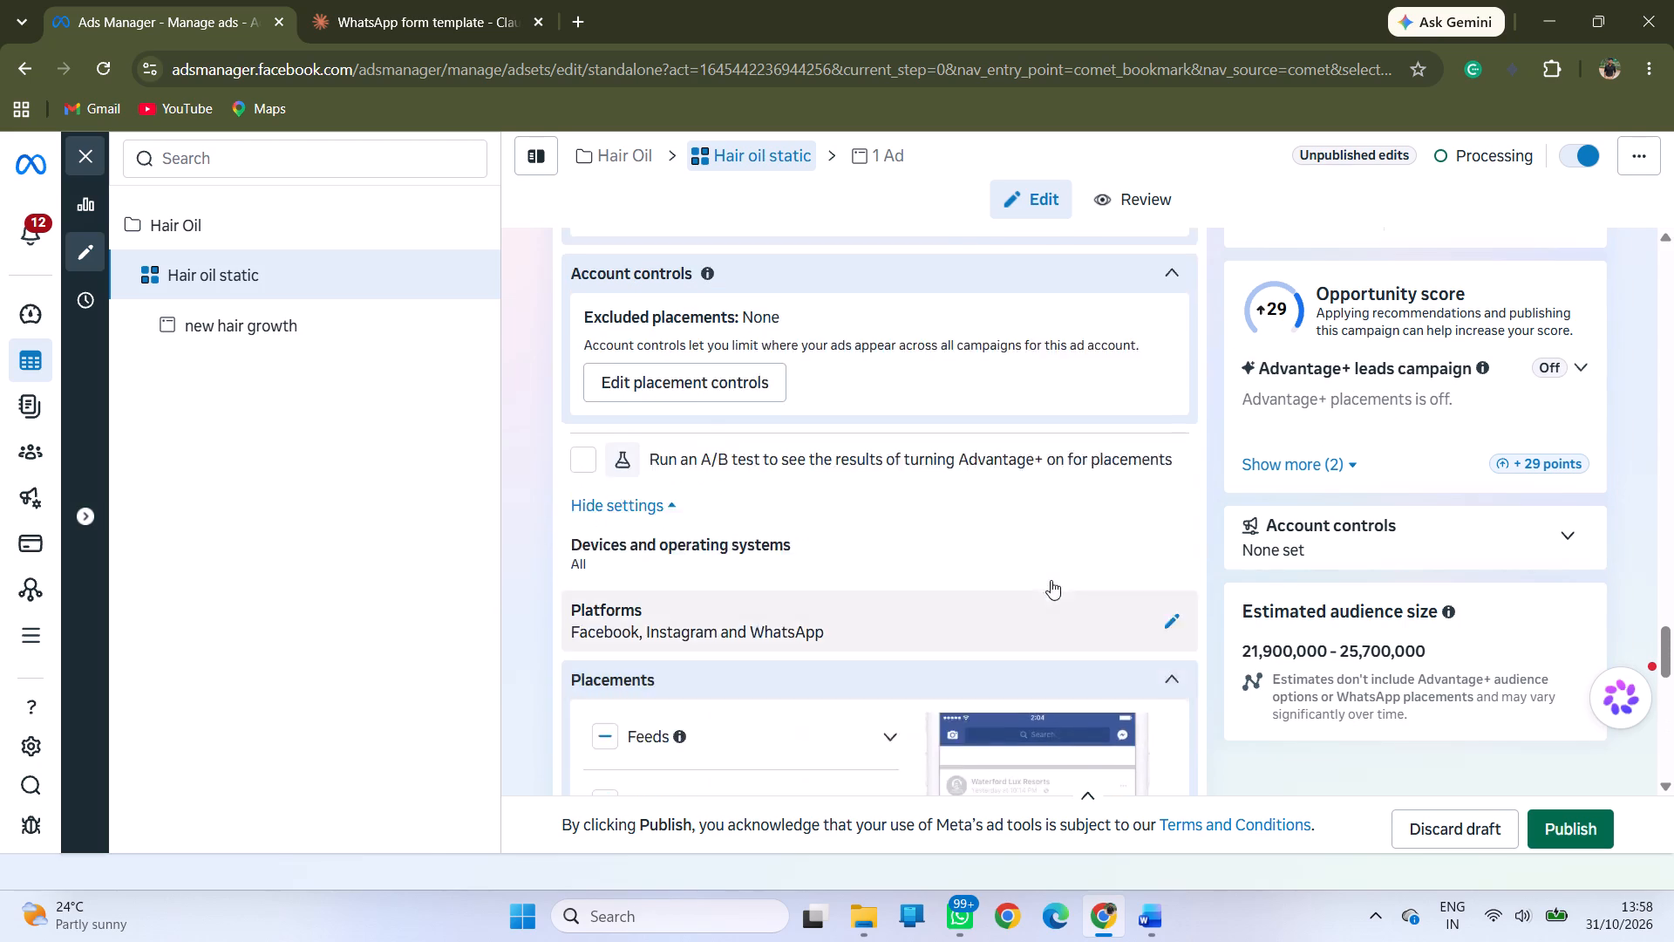
{"action": "scroll", "coordinate": [1051, 580], "scroll_direction": "up", "scroll_amount": 2}
{"action": "scroll", "coordinate": [1051, 580], "scroll_direction": "down", "scroll_amount": 5}
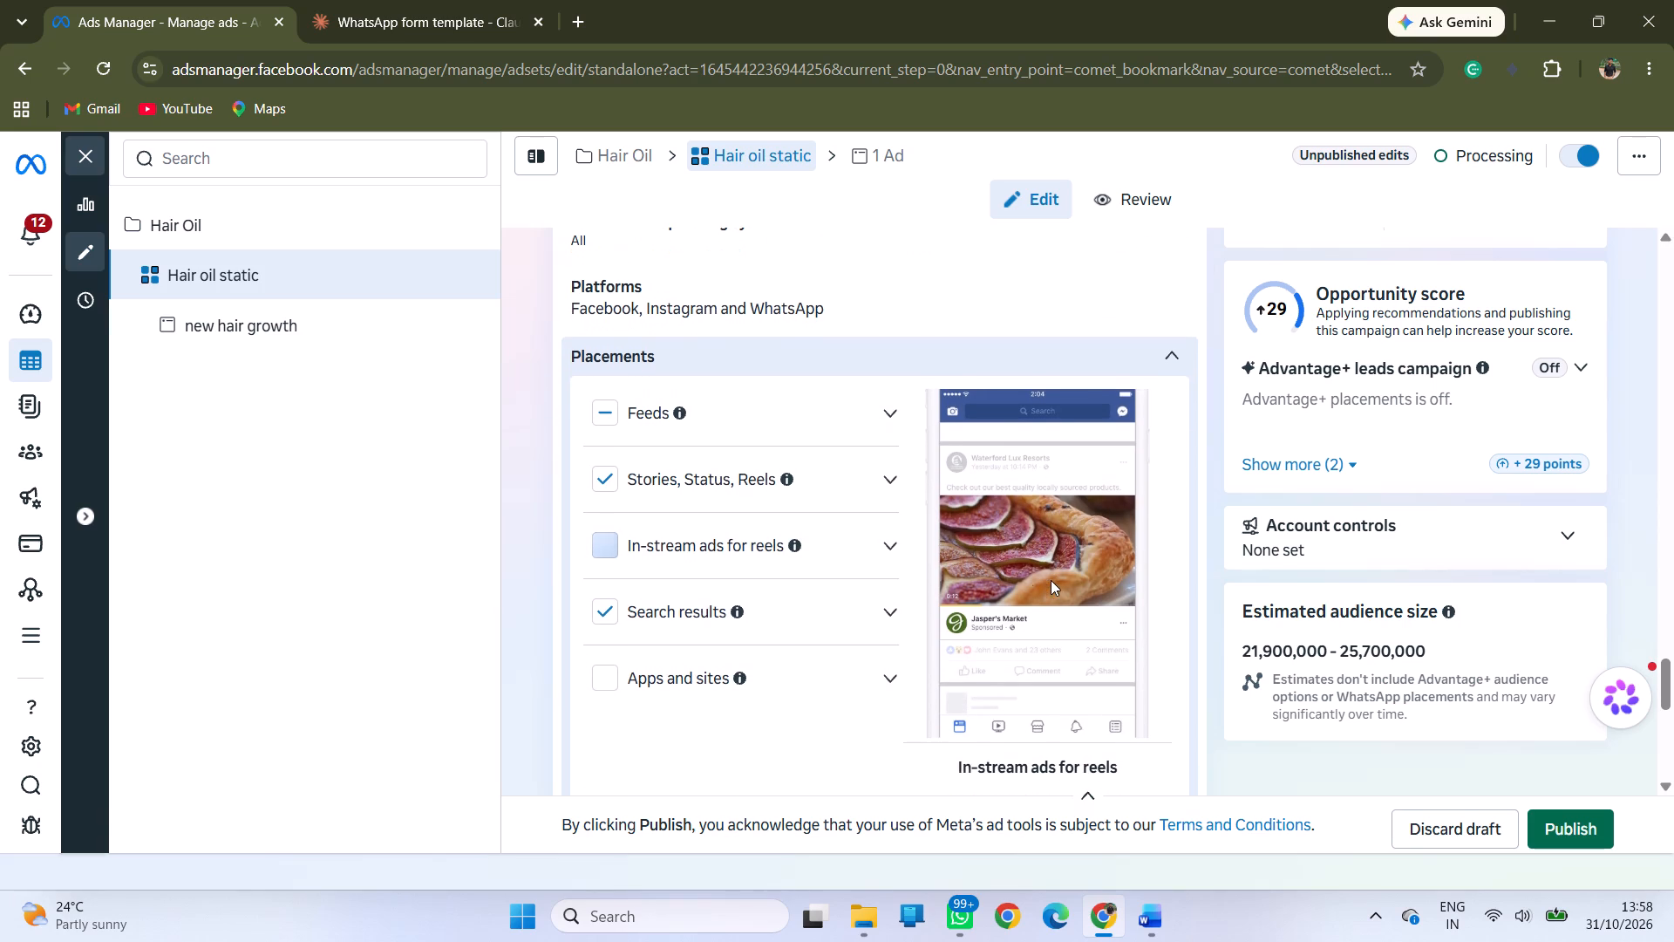
{"action": "left_click", "coordinate": [894, 620]}
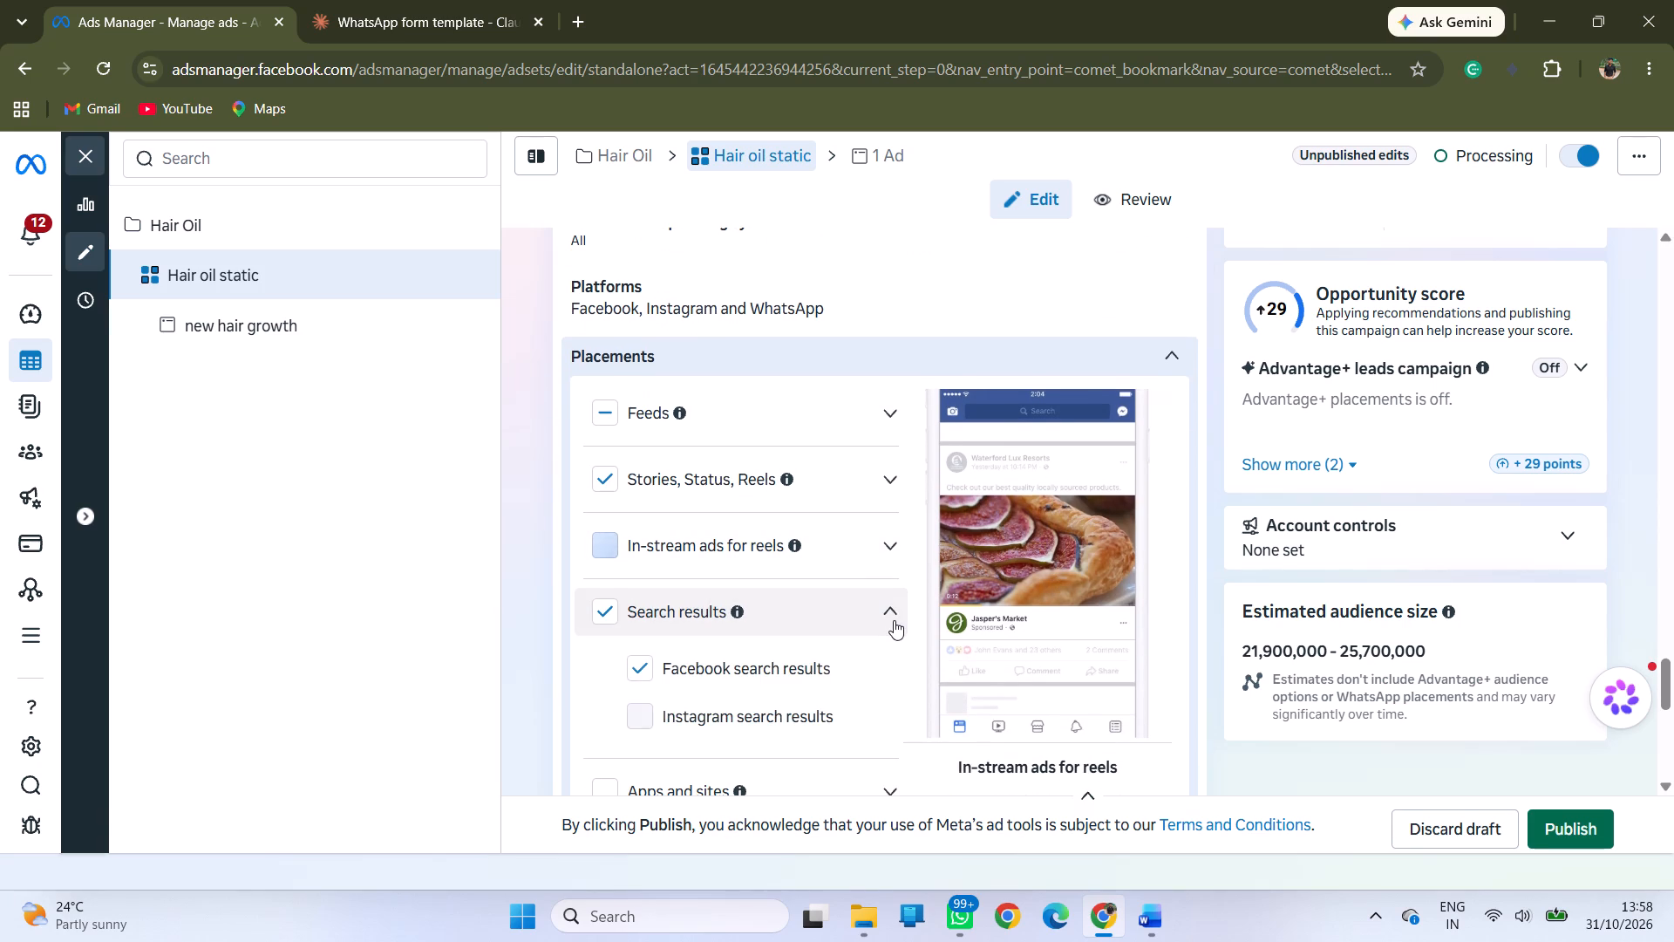
{"action": "left_click", "coordinate": [894, 620]}
{"action": "left_click", "coordinate": [1178, 351]}
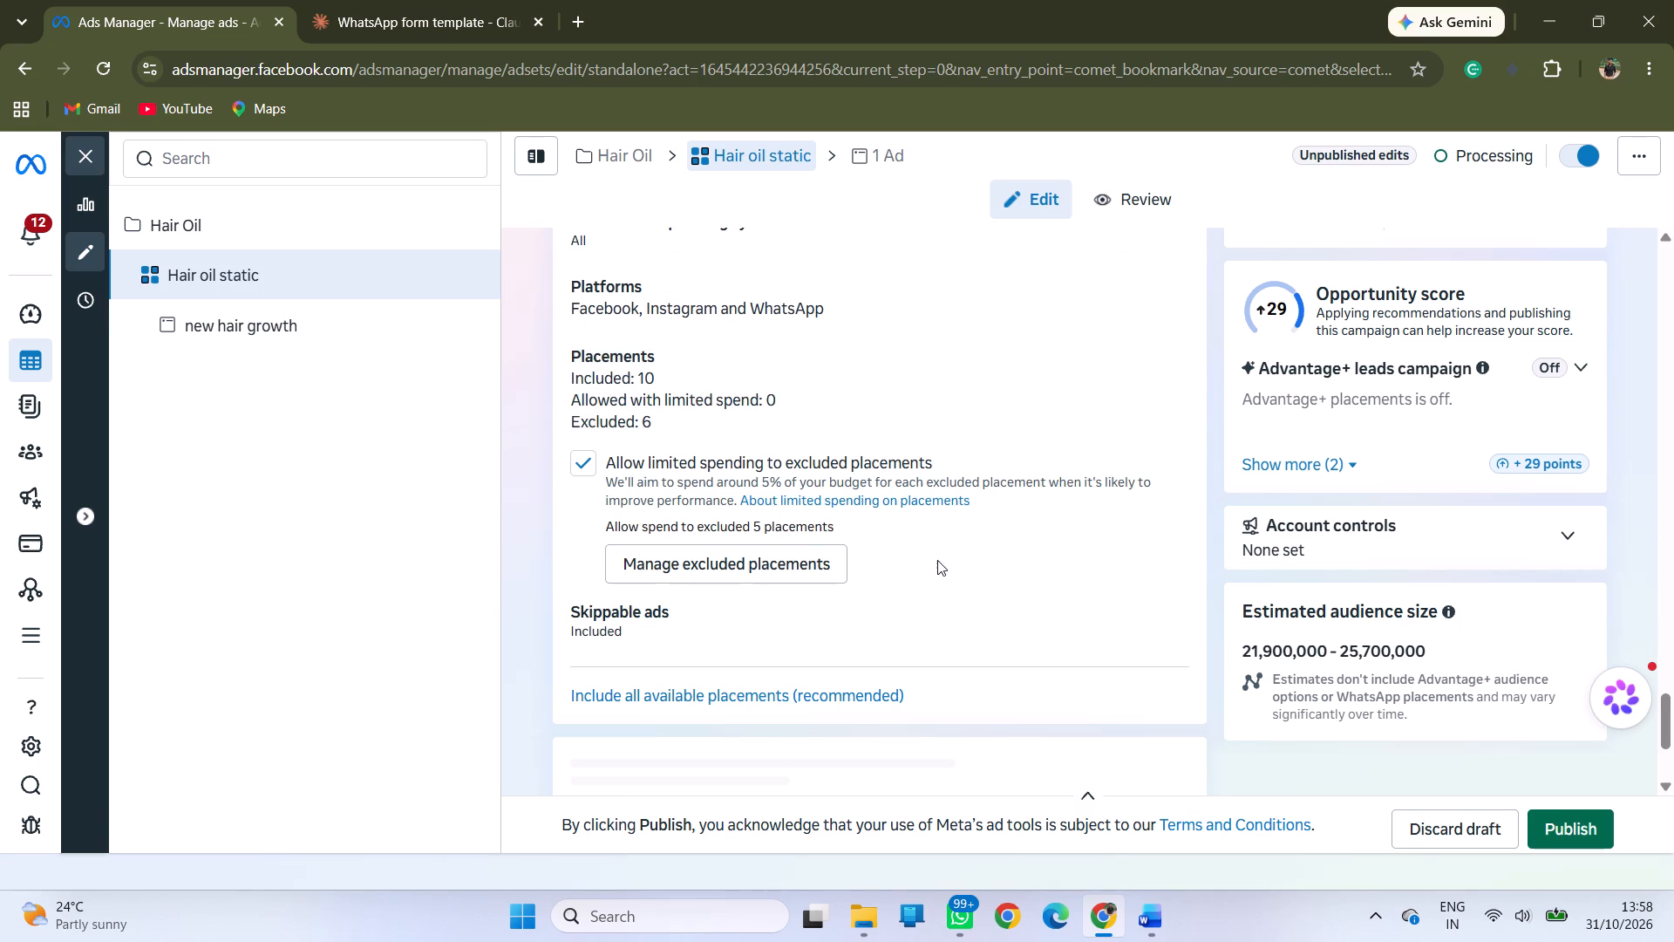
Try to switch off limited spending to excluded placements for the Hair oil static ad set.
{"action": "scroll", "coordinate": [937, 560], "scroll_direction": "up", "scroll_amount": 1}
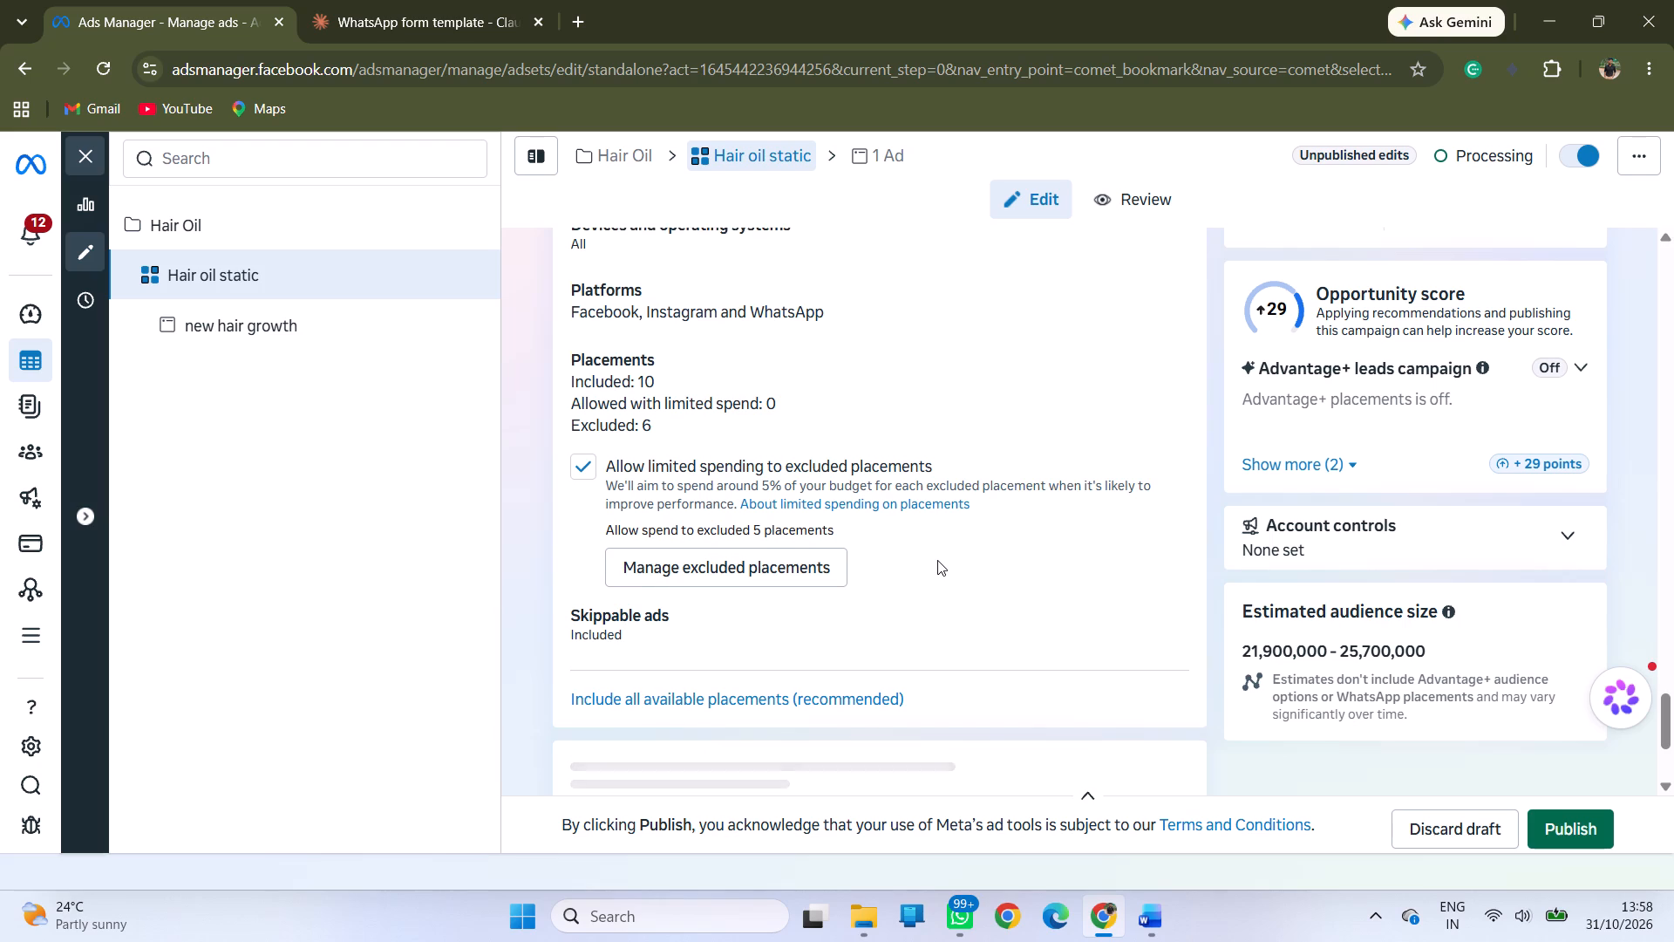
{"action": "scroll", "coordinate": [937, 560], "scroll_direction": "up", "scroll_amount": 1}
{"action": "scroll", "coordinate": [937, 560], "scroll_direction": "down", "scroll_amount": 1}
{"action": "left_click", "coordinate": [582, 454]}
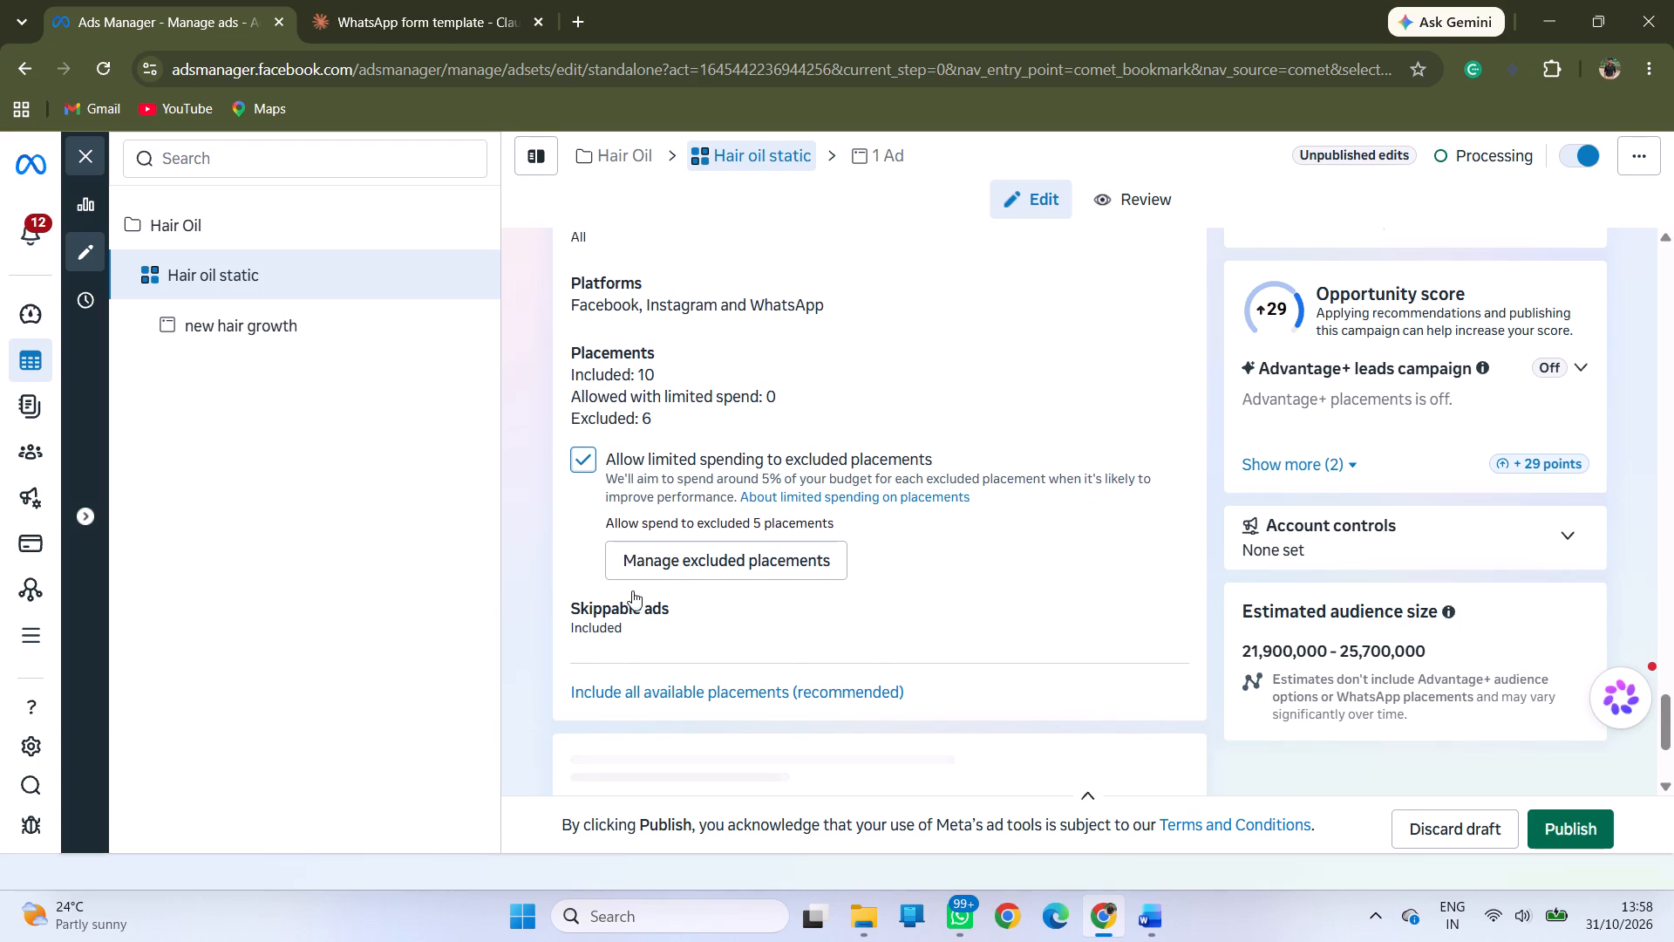
Examine the Hair oil static ad set's sections between its audience controls and the end of its placement settings.
{"action": "scroll", "coordinate": [877, 637], "scroll_direction": "down", "scroll_amount": 3}
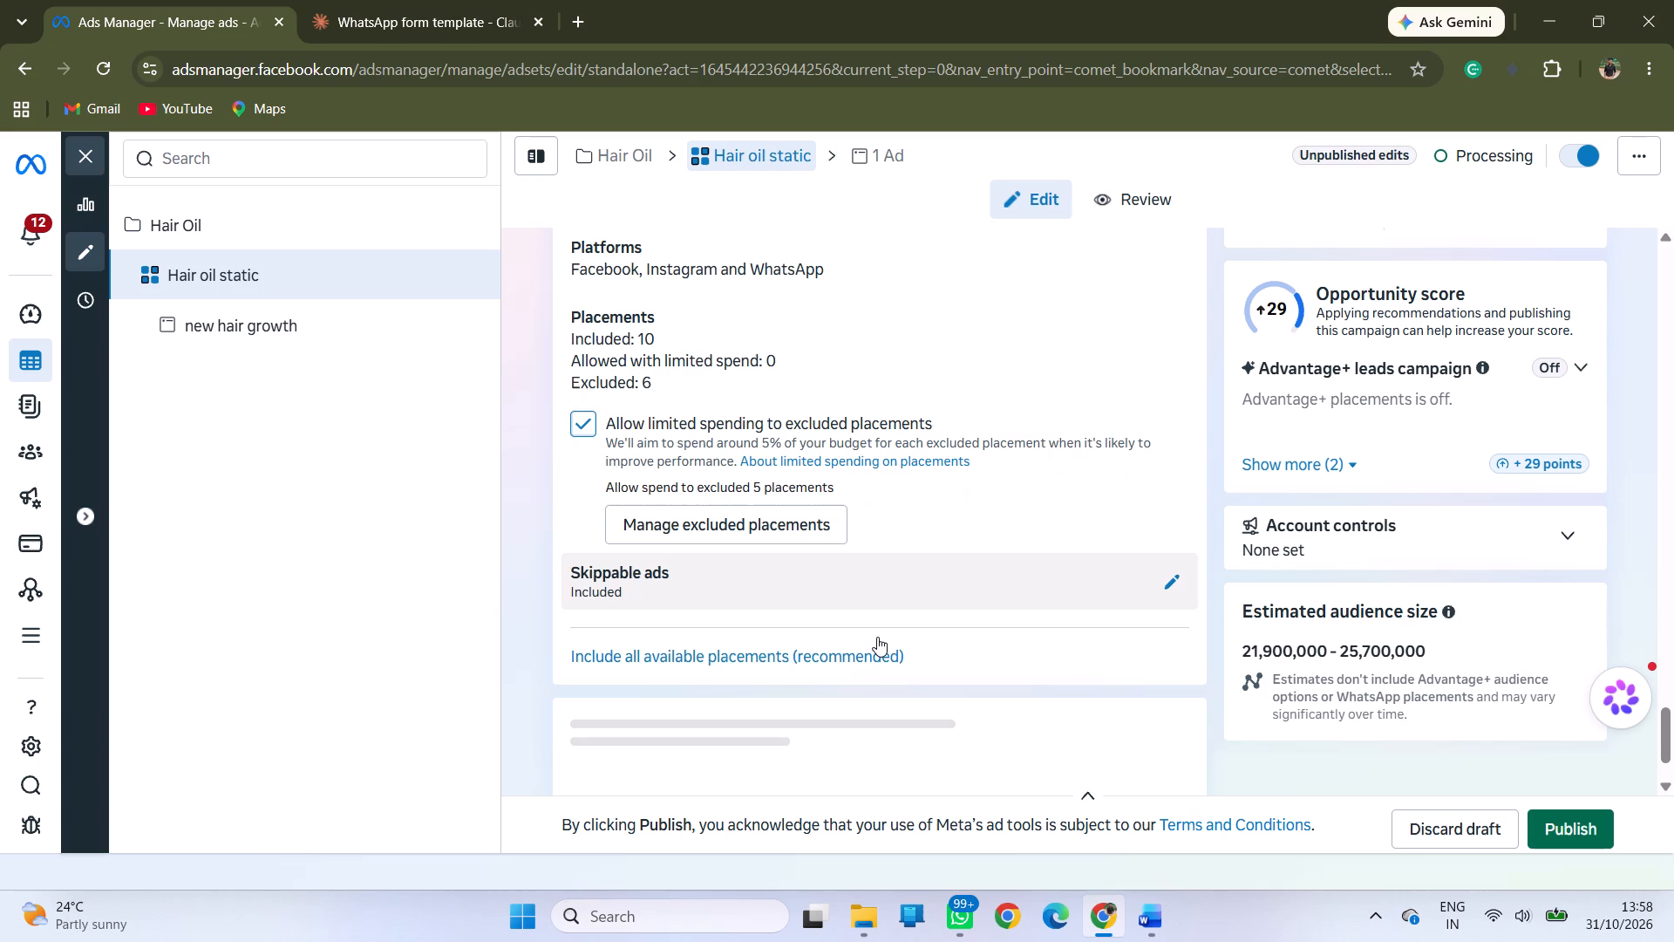
{"action": "scroll", "coordinate": [882, 637], "scroll_direction": "down", "scroll_amount": 10}
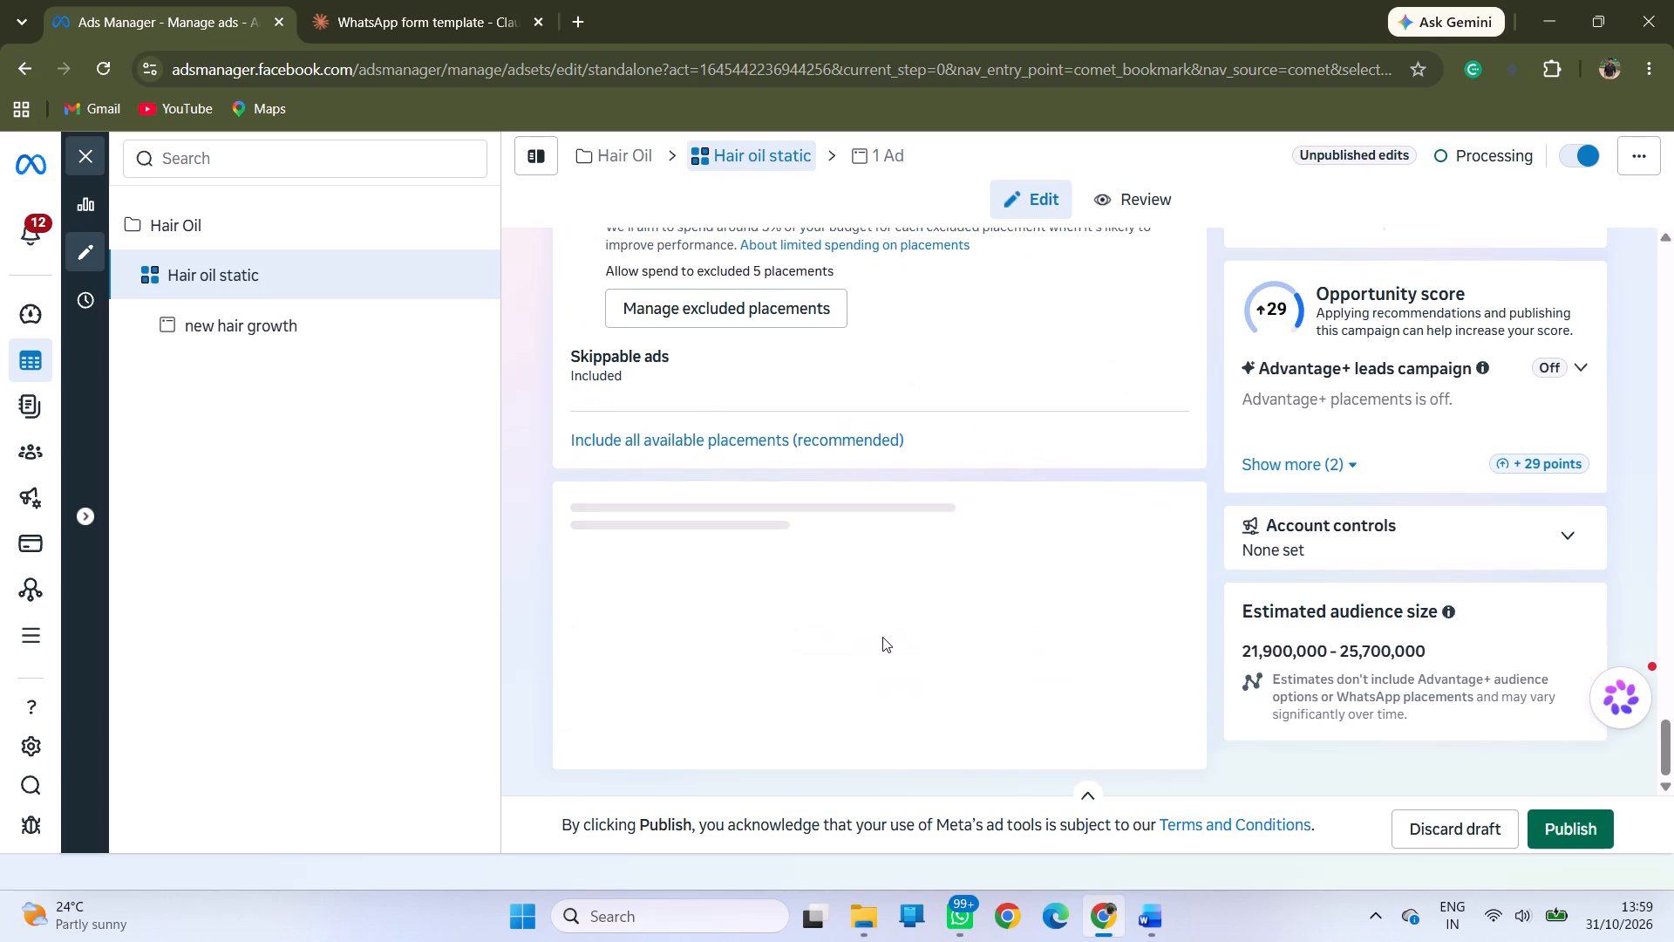
{"action": "scroll", "coordinate": [882, 637], "scroll_direction": "down", "scroll_amount": 5}
{"action": "scroll", "coordinate": [882, 637], "scroll_direction": "up", "scroll_amount": 2}
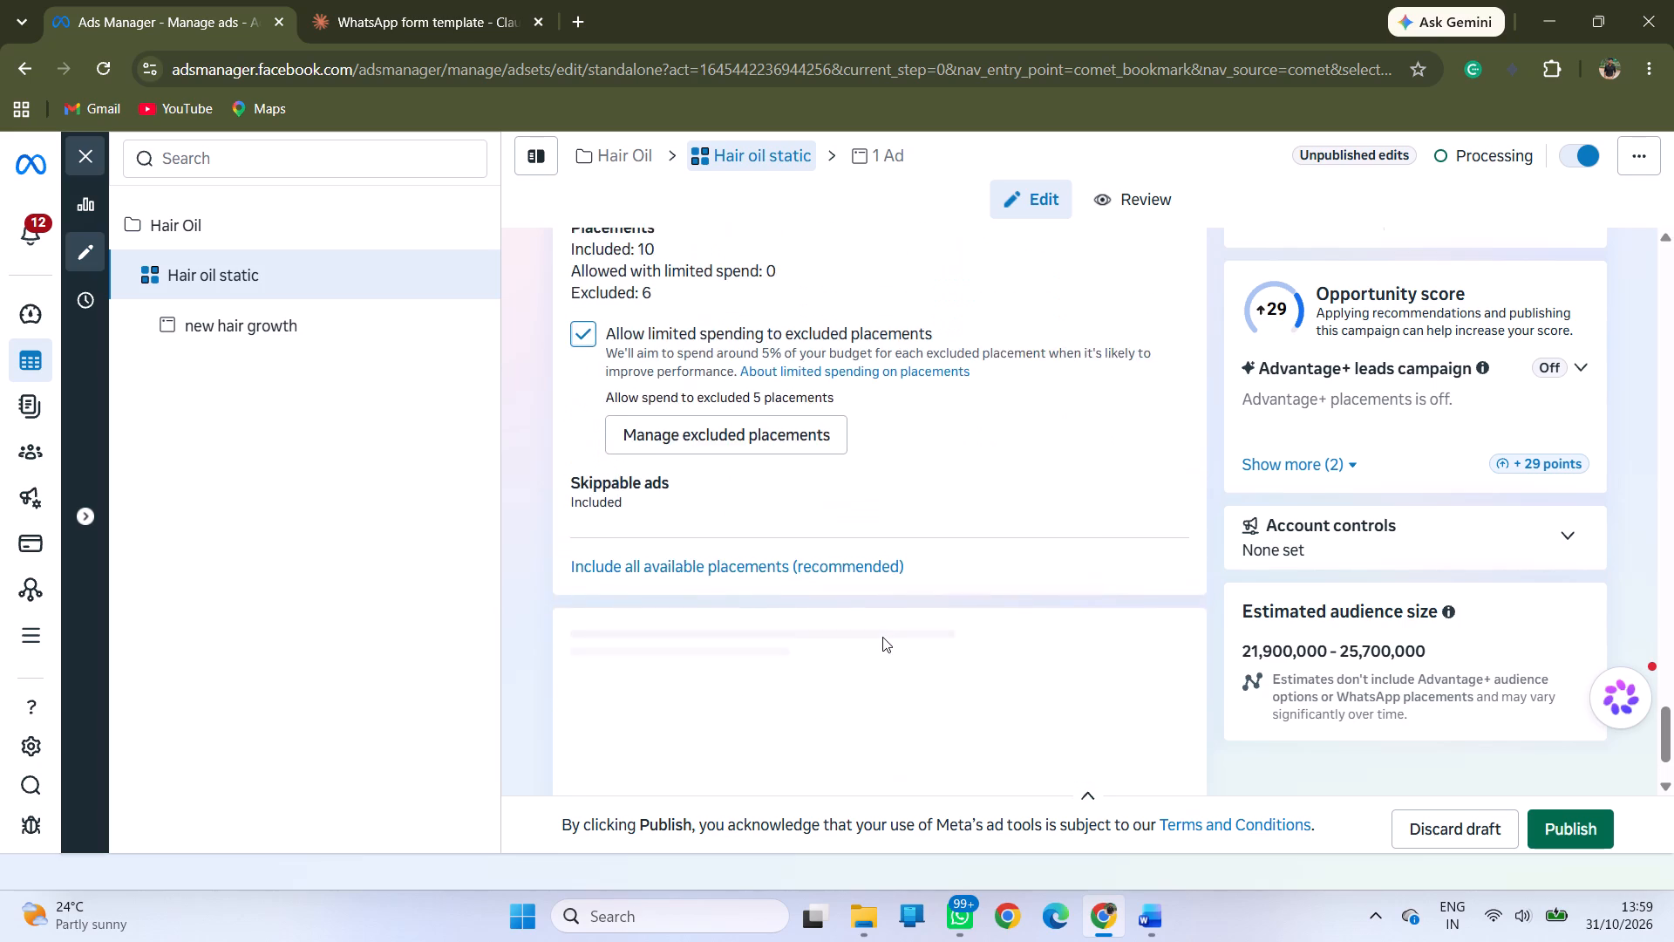
{"action": "scroll", "coordinate": [882, 637], "scroll_direction": "up", "scroll_amount": 9}
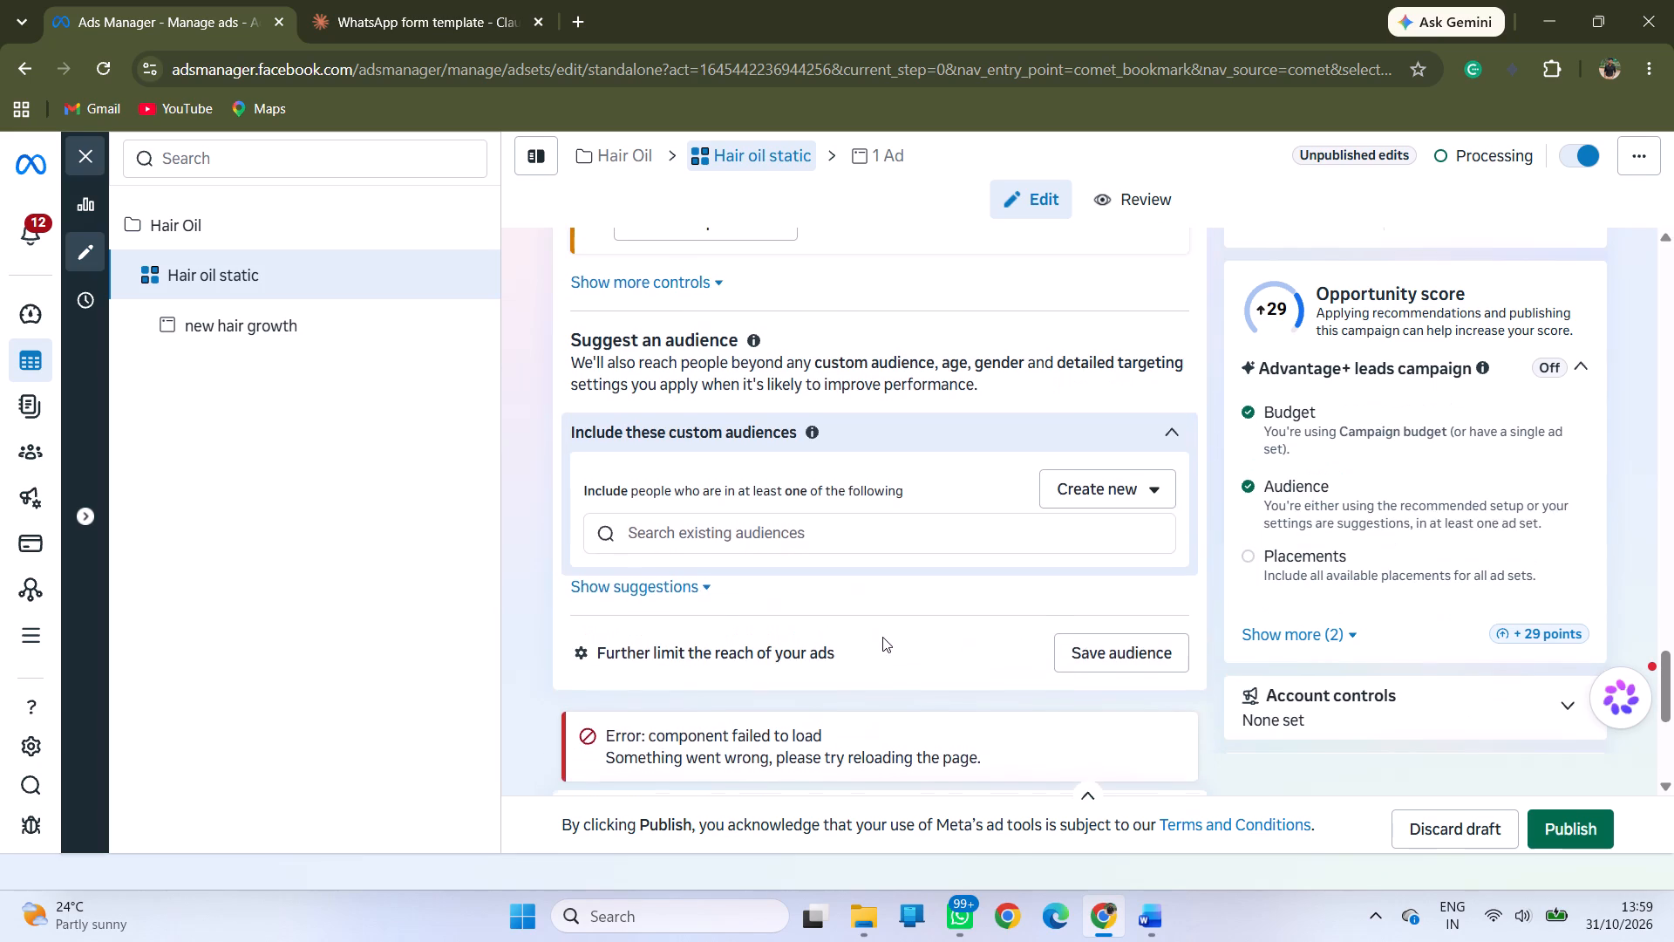
{"action": "scroll", "coordinate": [882, 637], "scroll_direction": "up", "scroll_amount": 1}
{"action": "scroll", "coordinate": [882, 637], "scroll_direction": "down", "scroll_amount": 9}
{"action": "scroll", "coordinate": [843, 469], "scroll_direction": "up", "scroll_amount": 2}
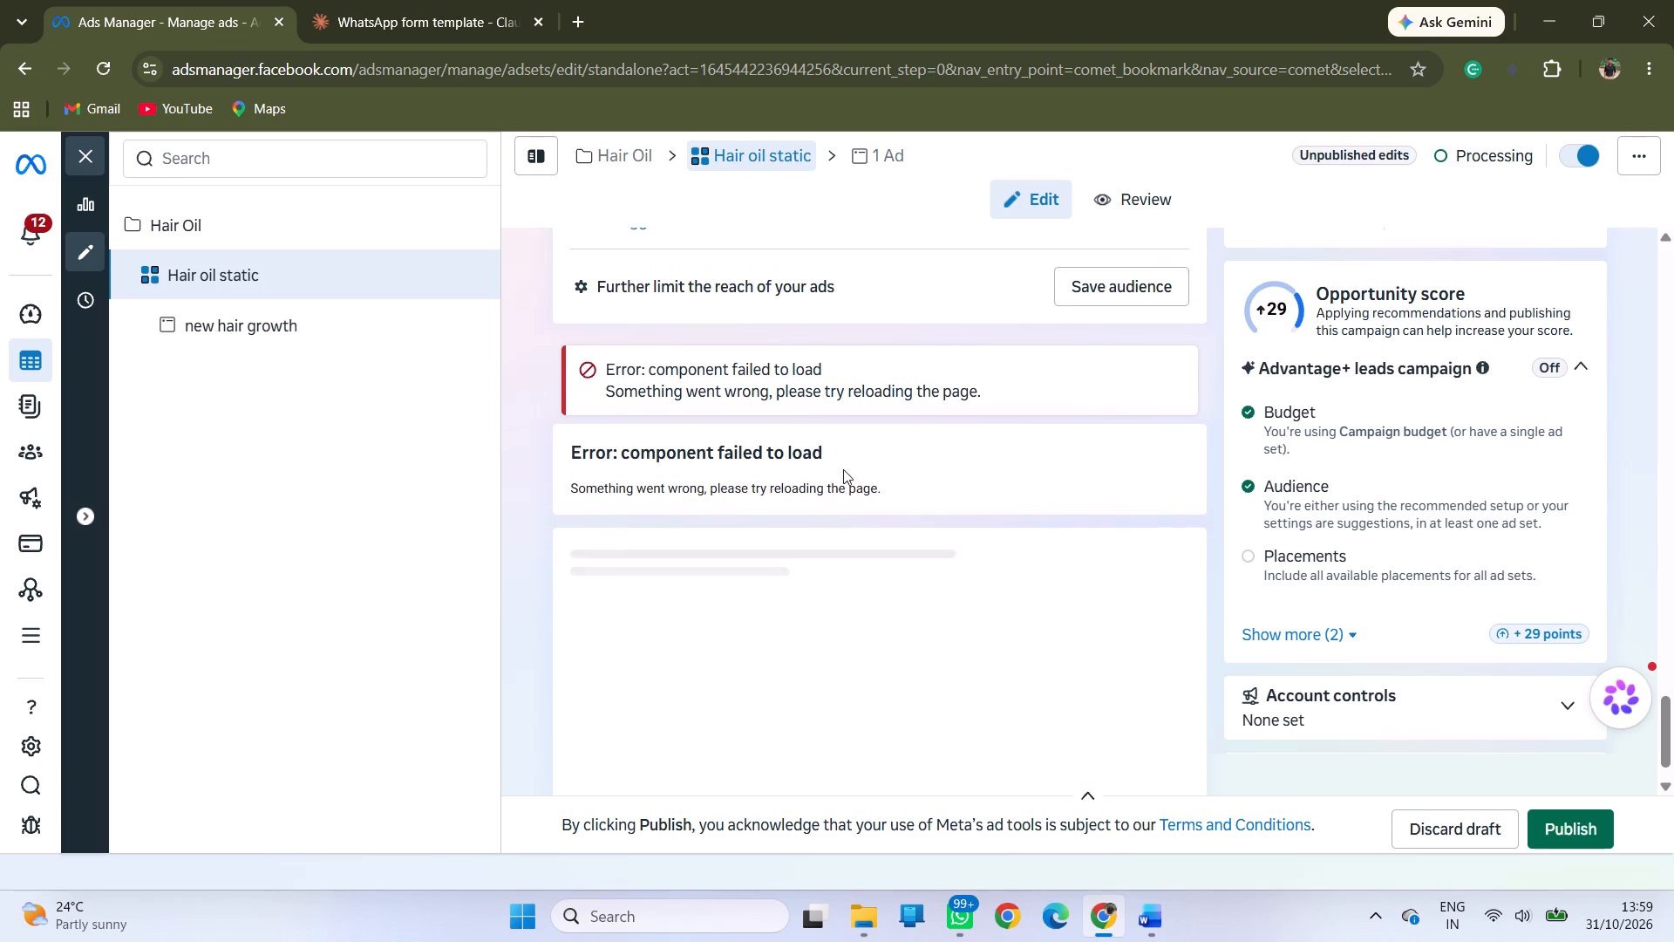
{"action": "scroll", "coordinate": [843, 469], "scroll_direction": "up", "scroll_amount": 13}
{"action": "scroll", "coordinate": [843, 469], "scroll_direction": "down", "scroll_amount": 2}
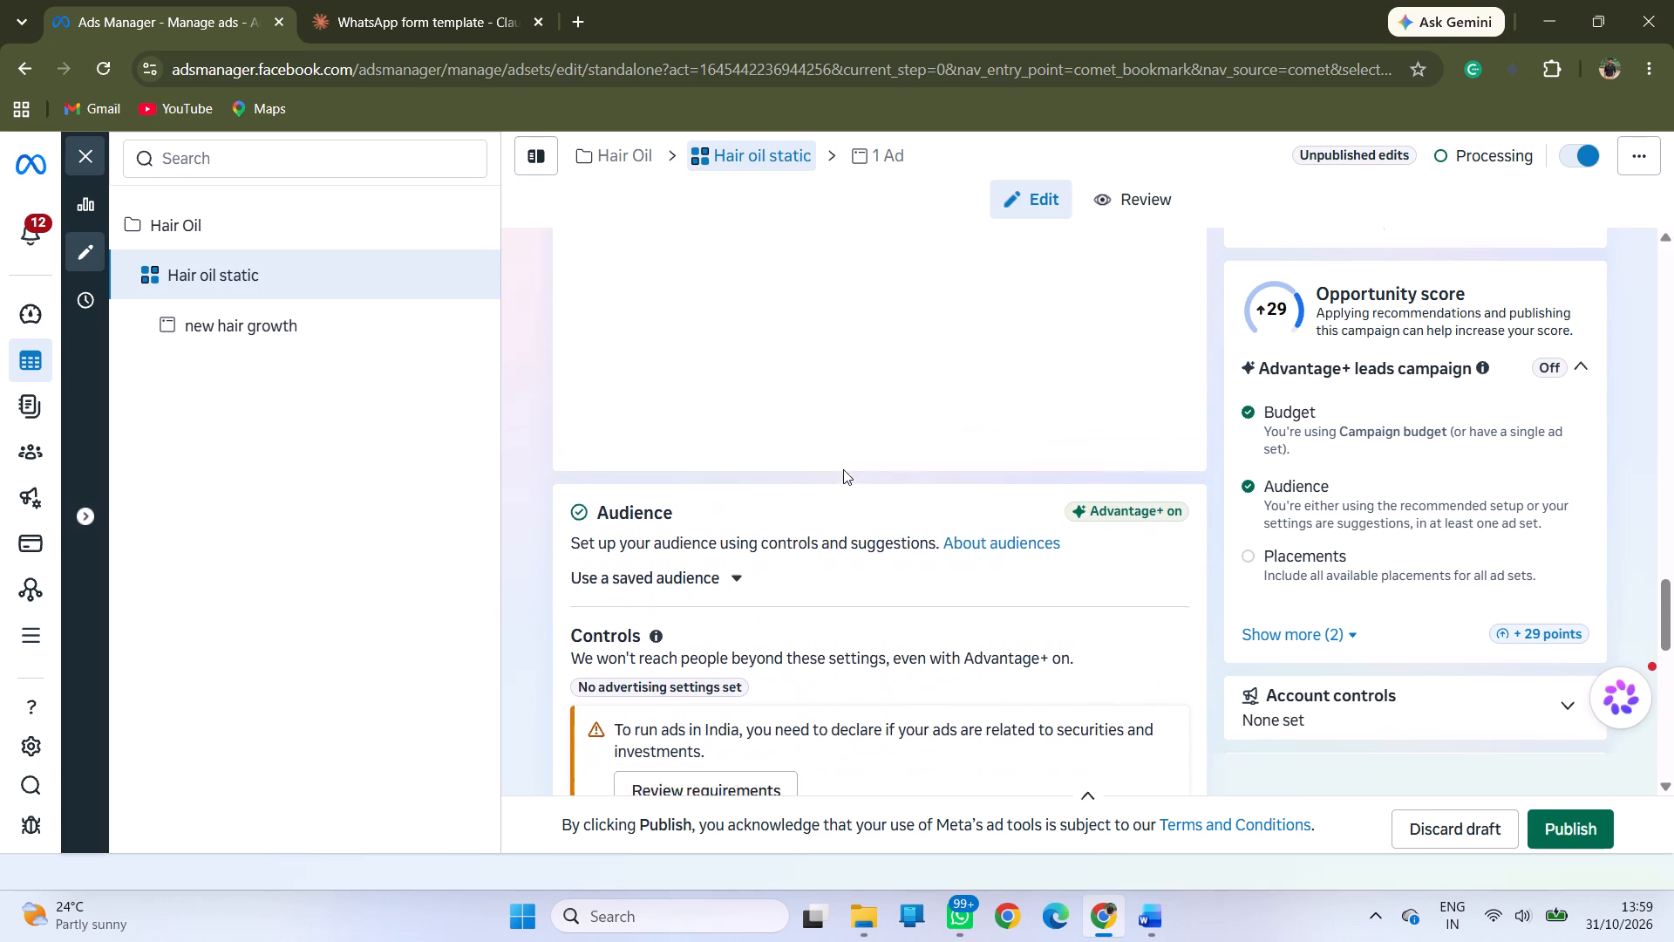
Reload the page of the Hair oil static ad set editor.
{"action": "left_click", "coordinate": [103, 72]}
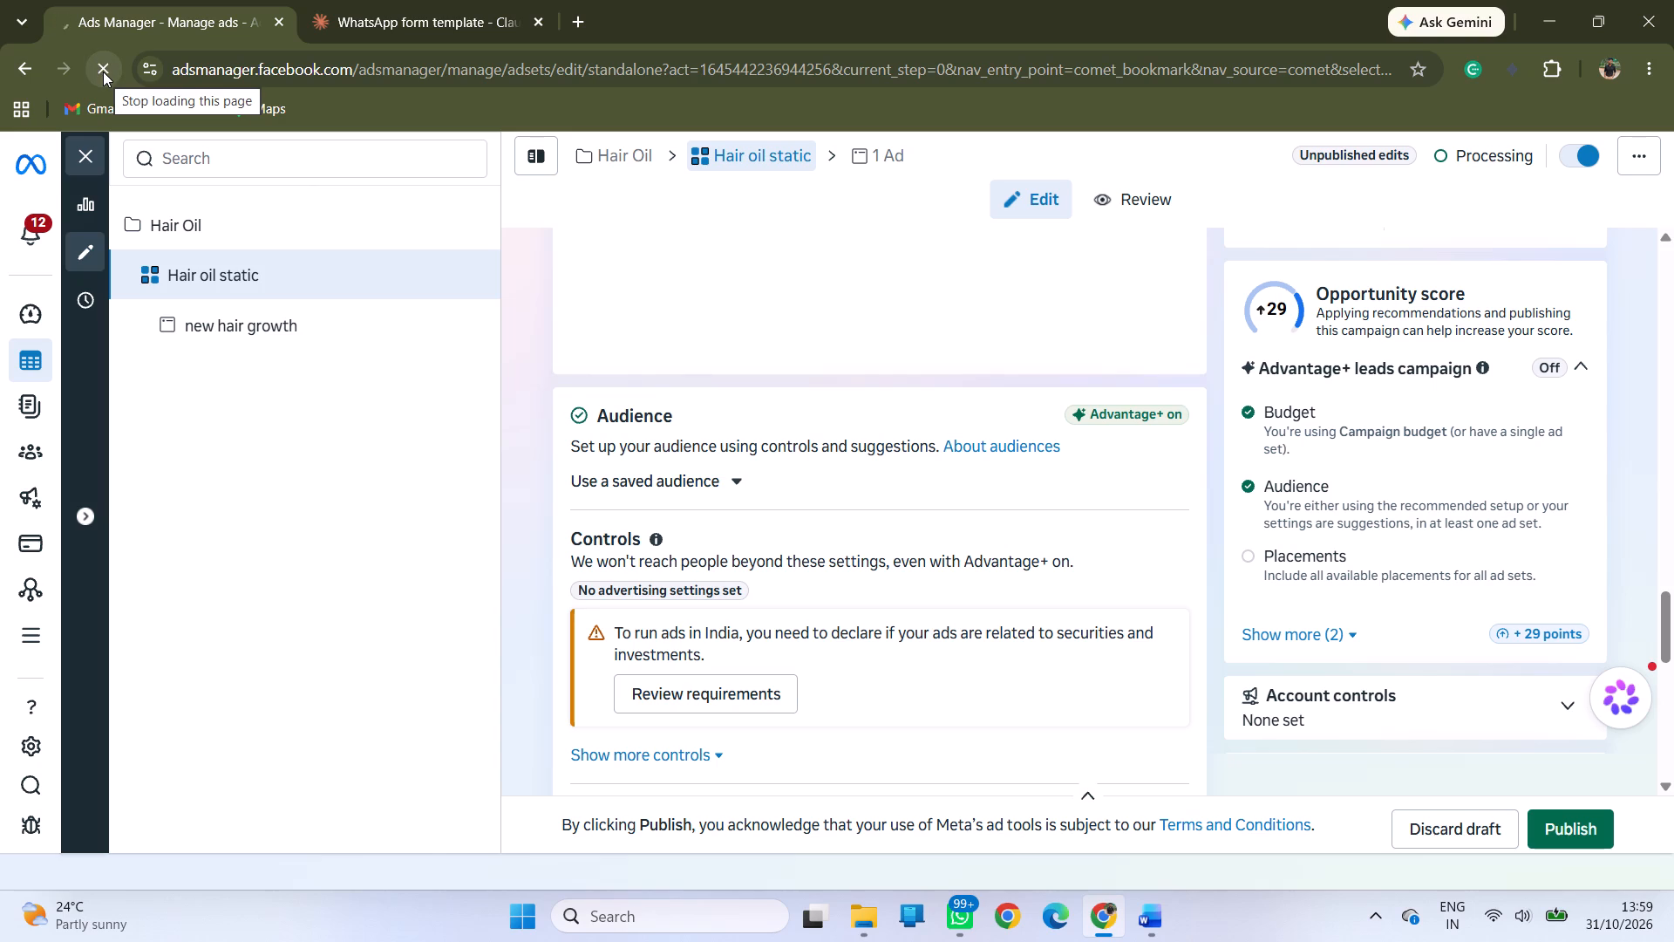
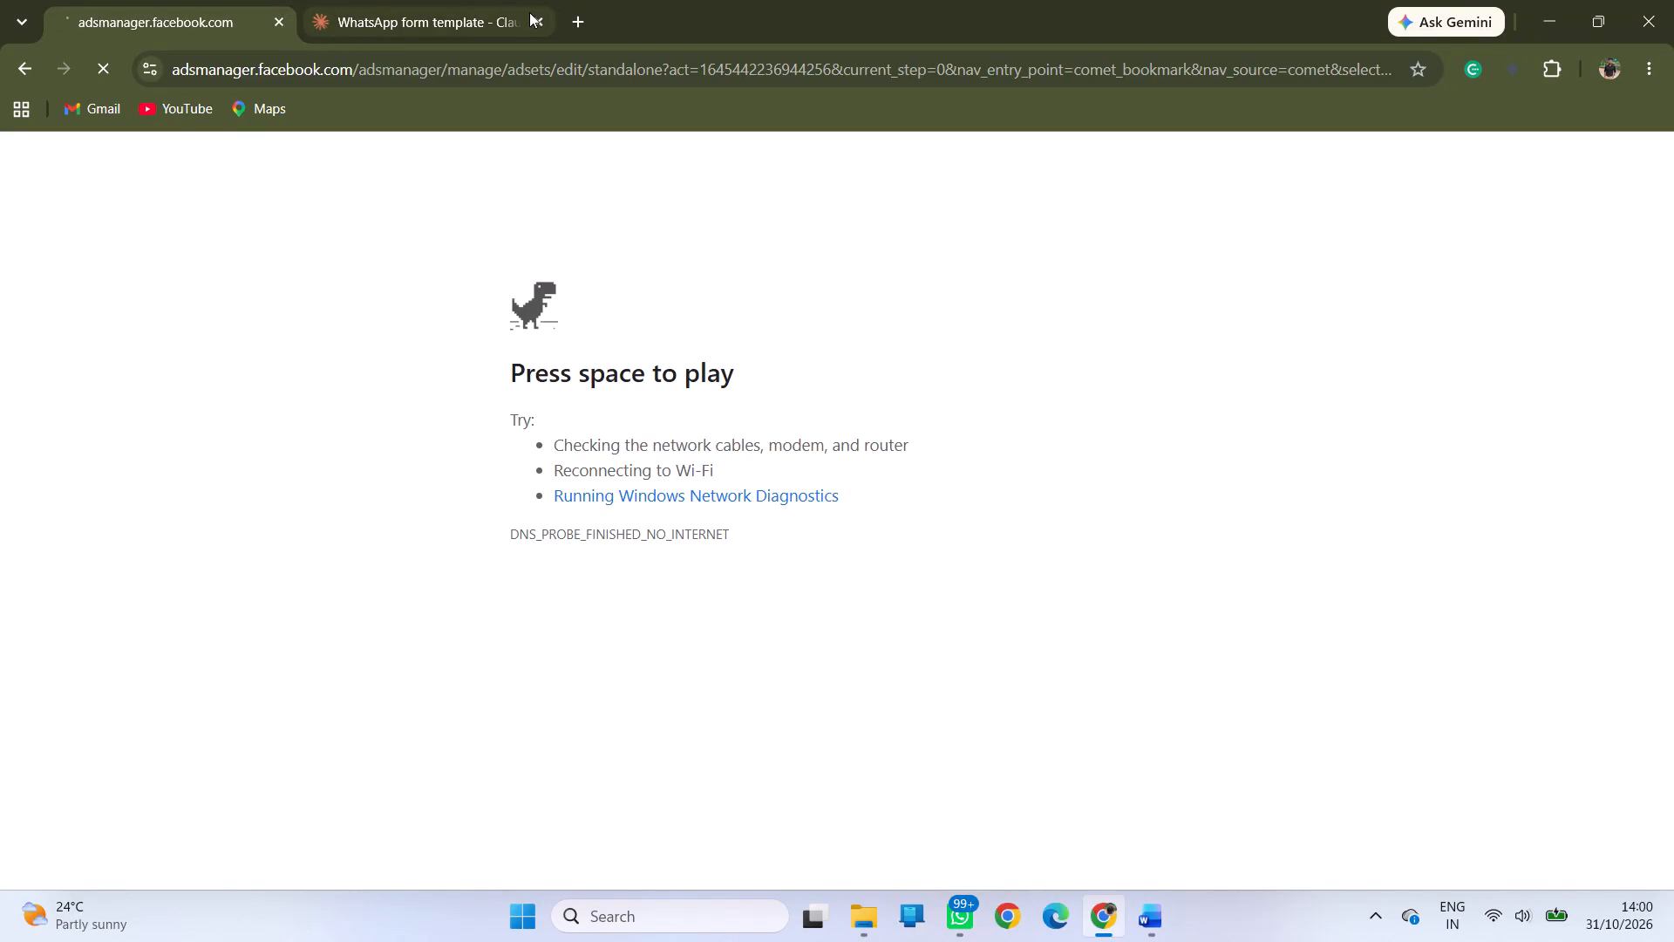
Close the browser tab with the WhatsApp form template chat, keeping the ad set editor tab open.
{"action": "left_click", "coordinate": [543, 17]}
Switch to Word and close the 30-Day Meta Ads plan document, and close the Home window of File Explorer.
{"action": "left_click", "coordinate": [1152, 941]}
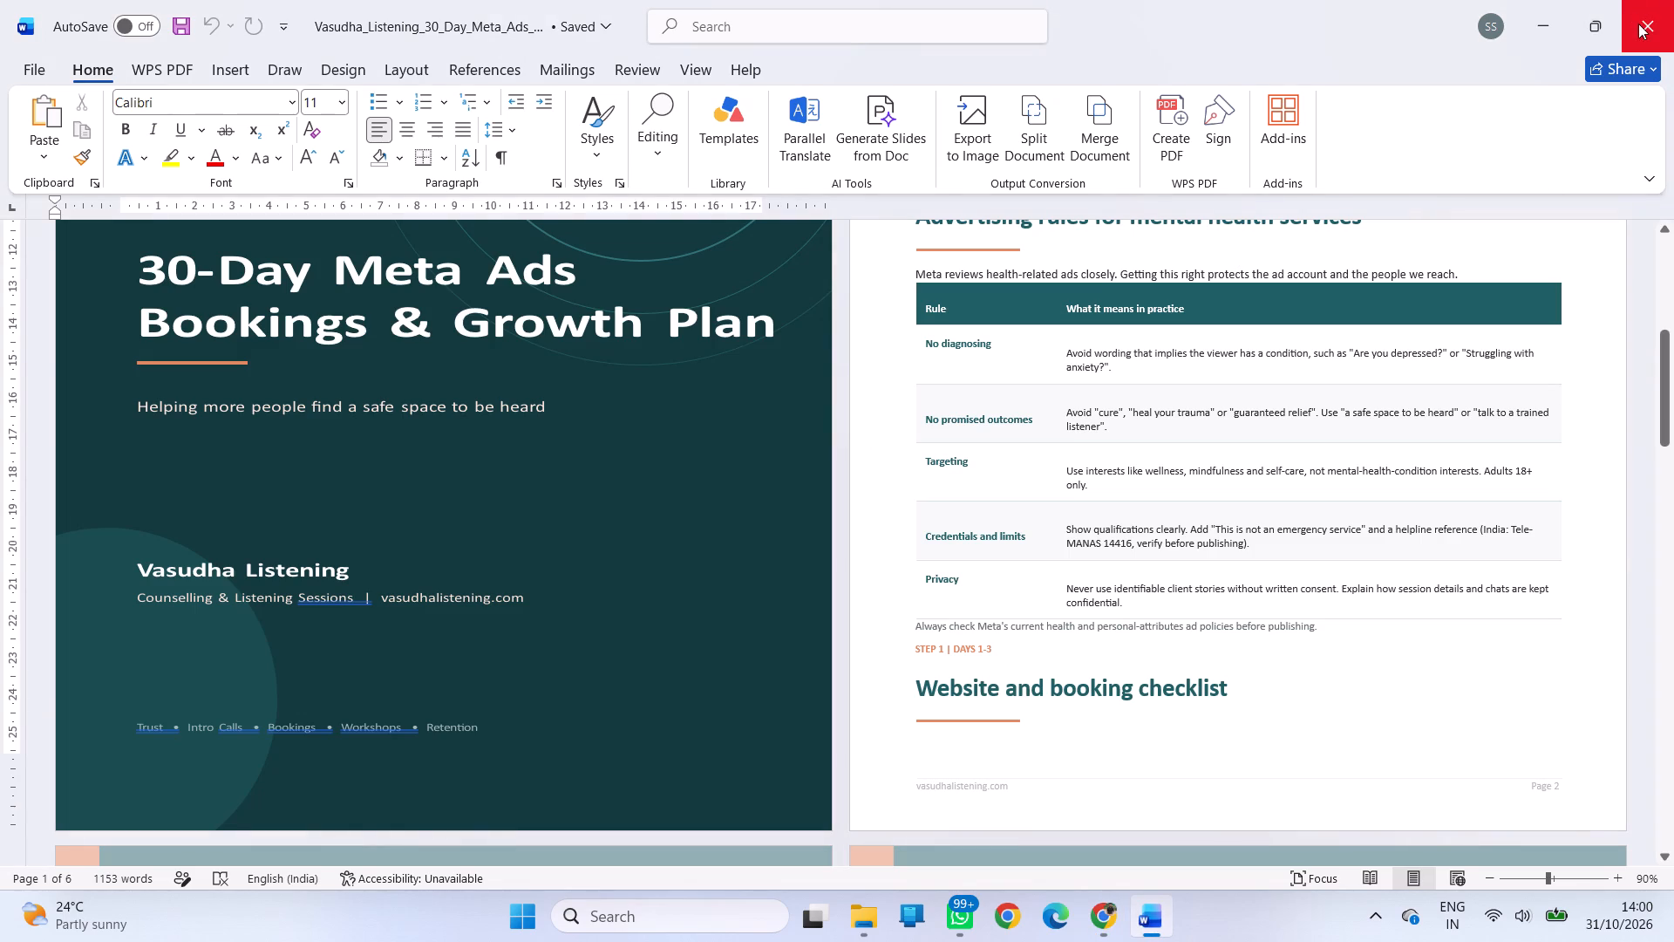
{"action": "left_click", "coordinate": [1638, 24]}
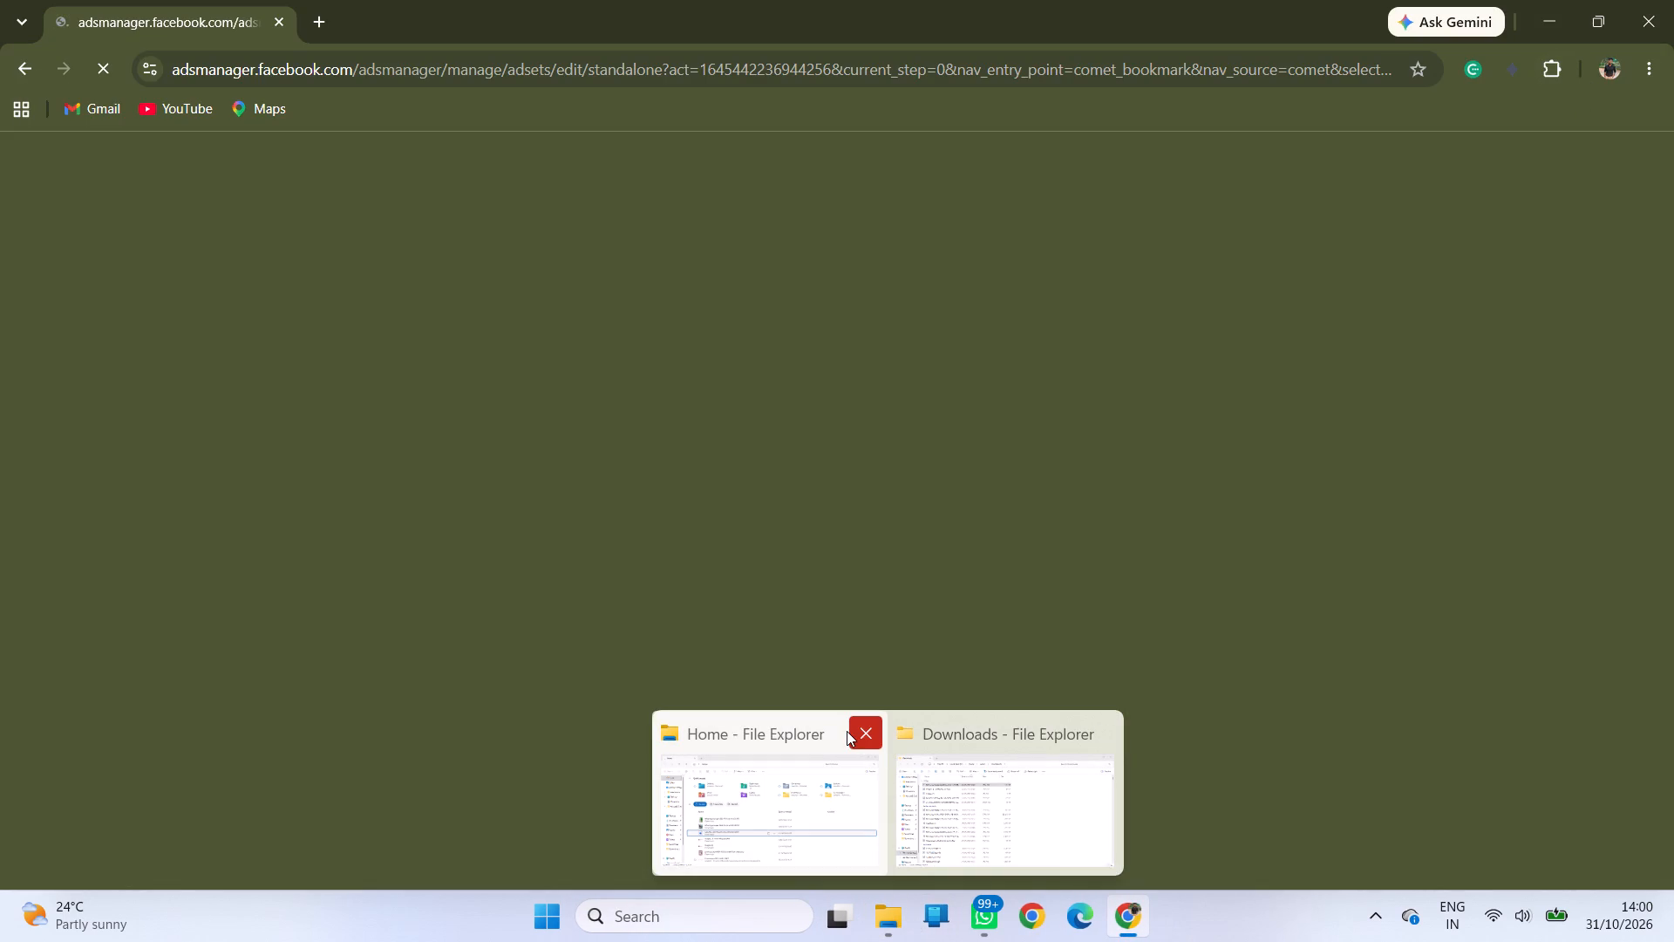
{"action": "left_click", "coordinate": [866, 730]}
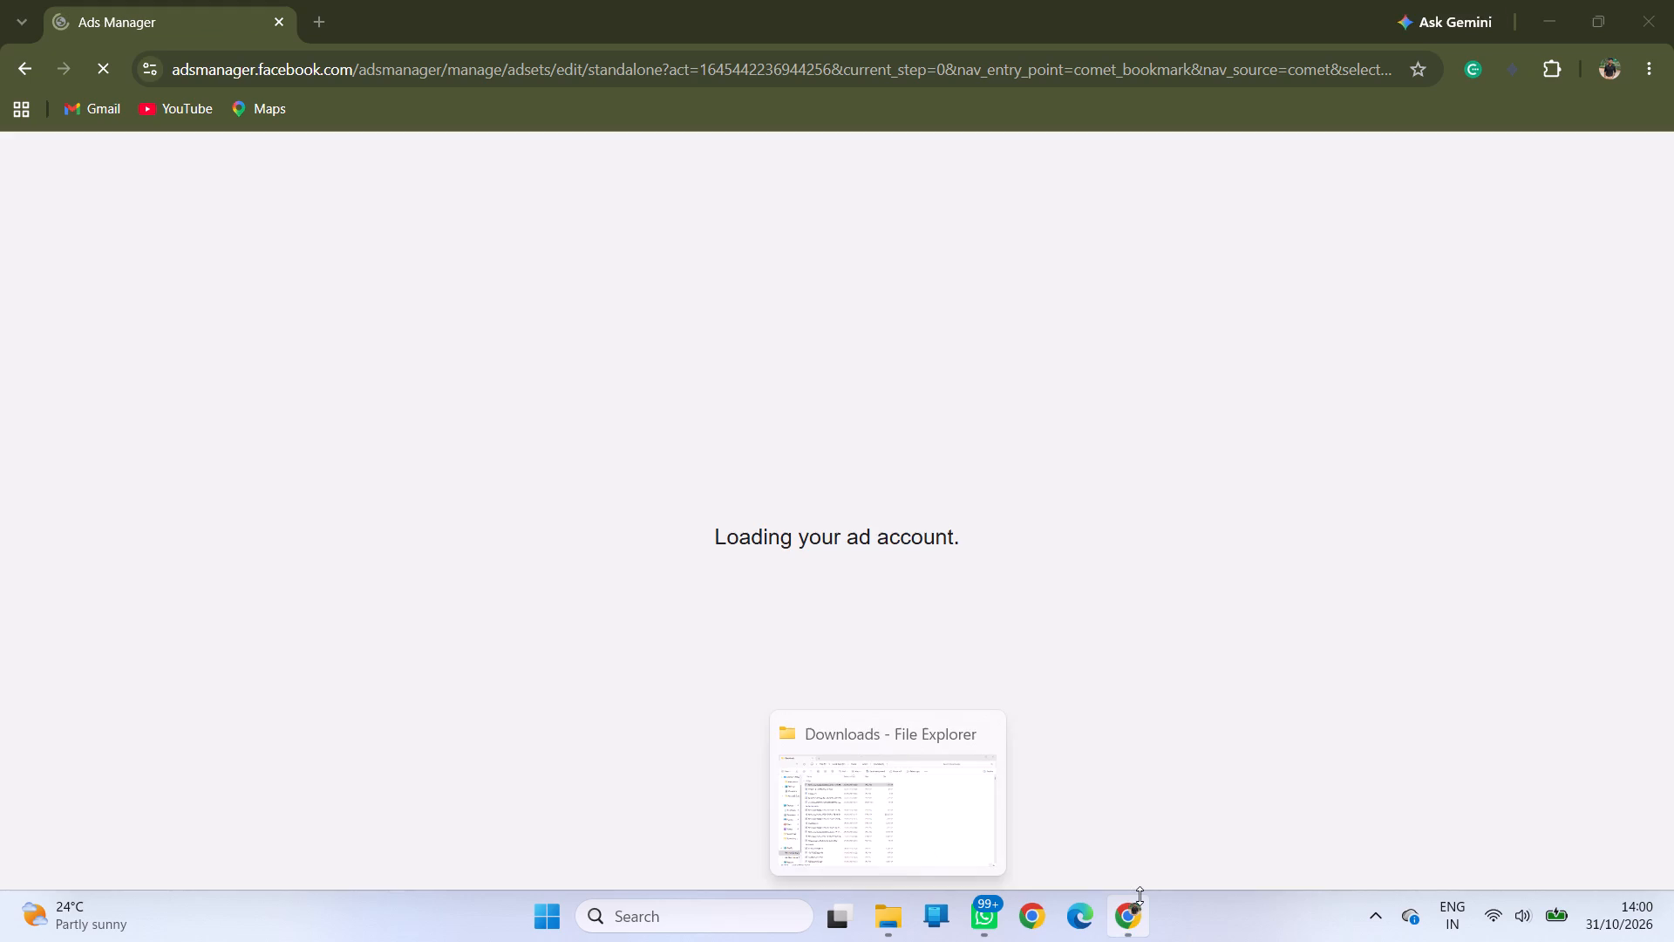
Return to the browser and examine the Hair oil static ad set's settings from its conversion section down to placements.
{"action": "left_click", "coordinate": [1130, 918]}
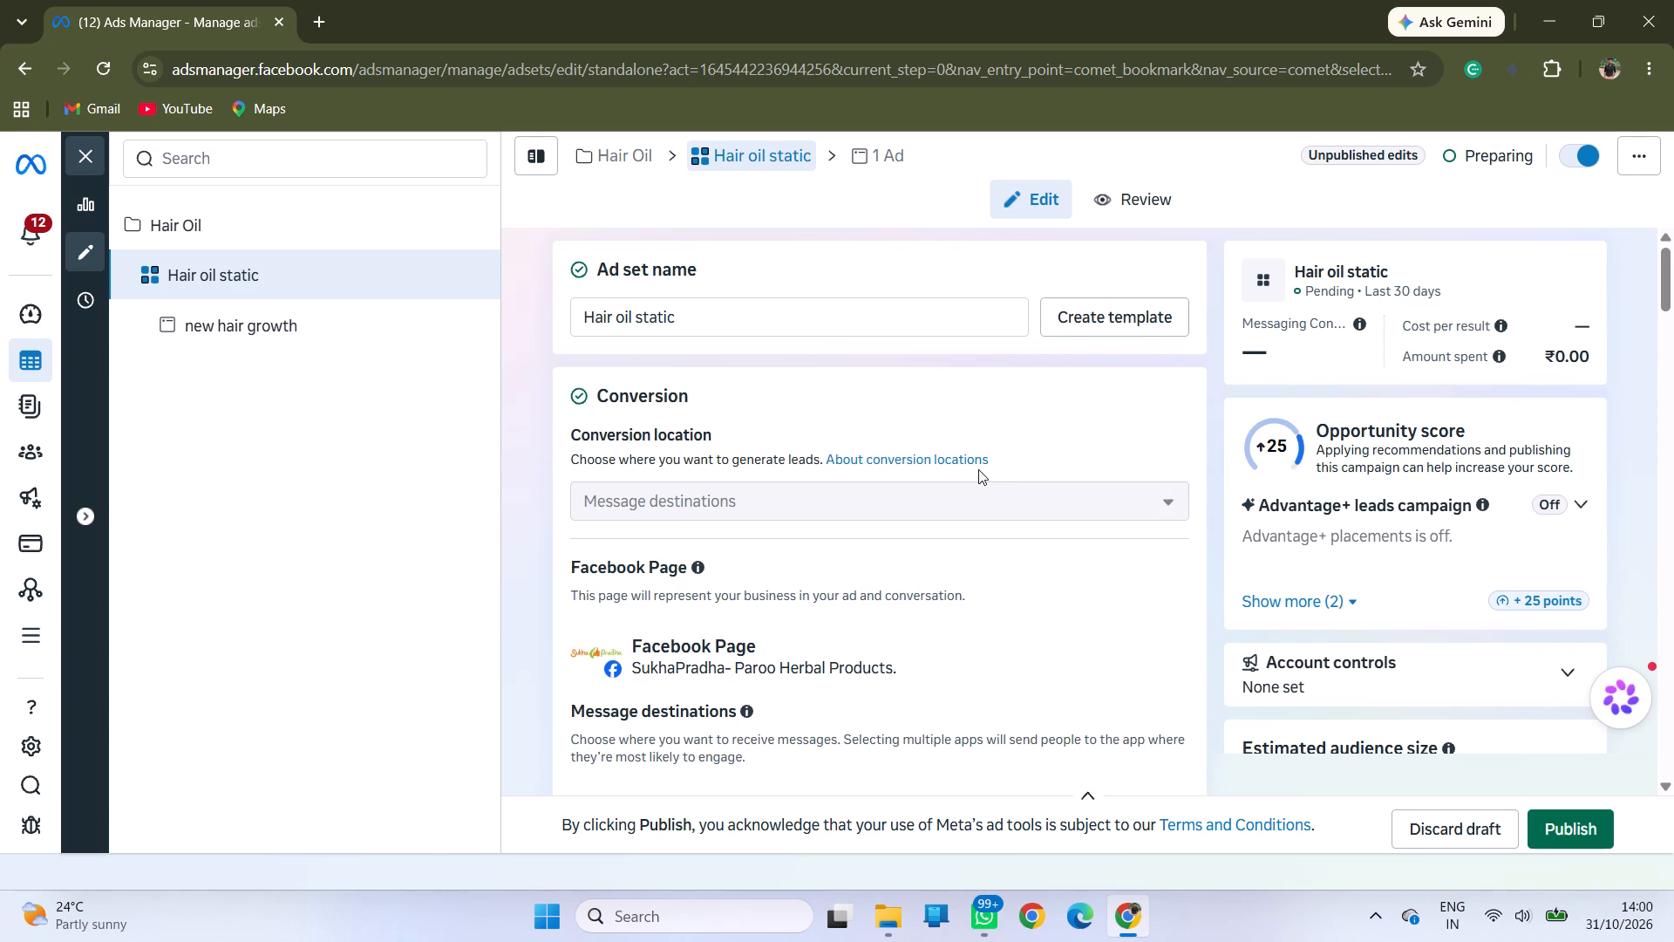
{"action": "scroll", "coordinate": [911, 622], "scroll_direction": "down", "scroll_amount": 1}
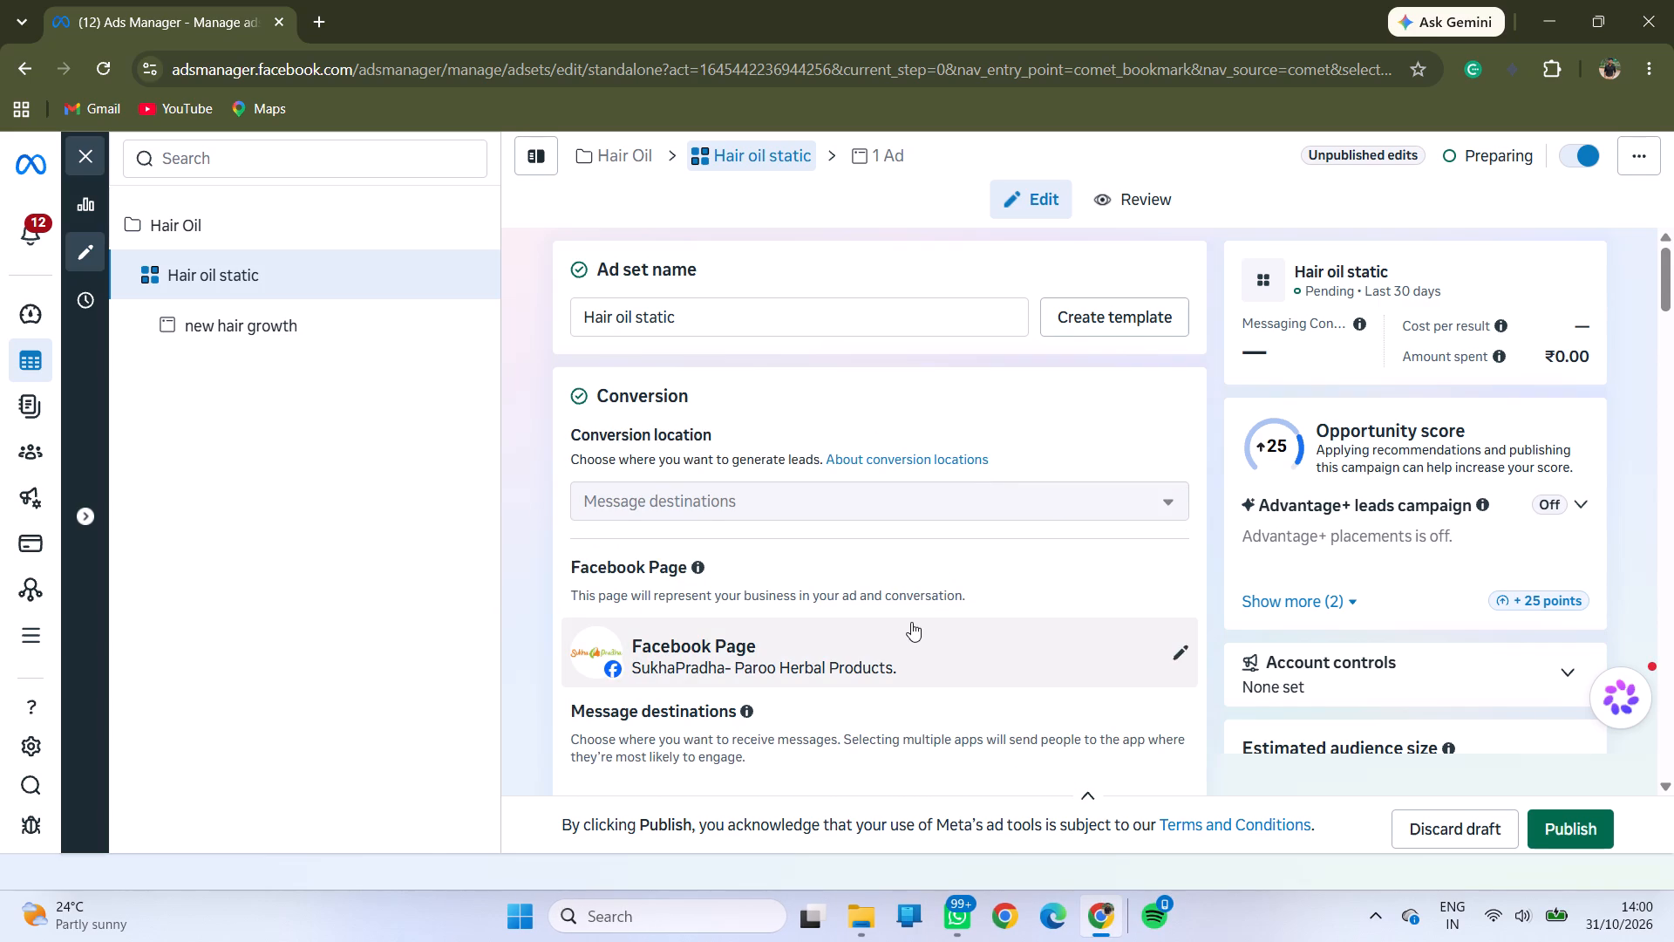
{"action": "scroll", "coordinate": [911, 622], "scroll_direction": "down", "scroll_amount": 19}
{"action": "scroll", "coordinate": [911, 622], "scroll_direction": "down", "scroll_amount": 3}
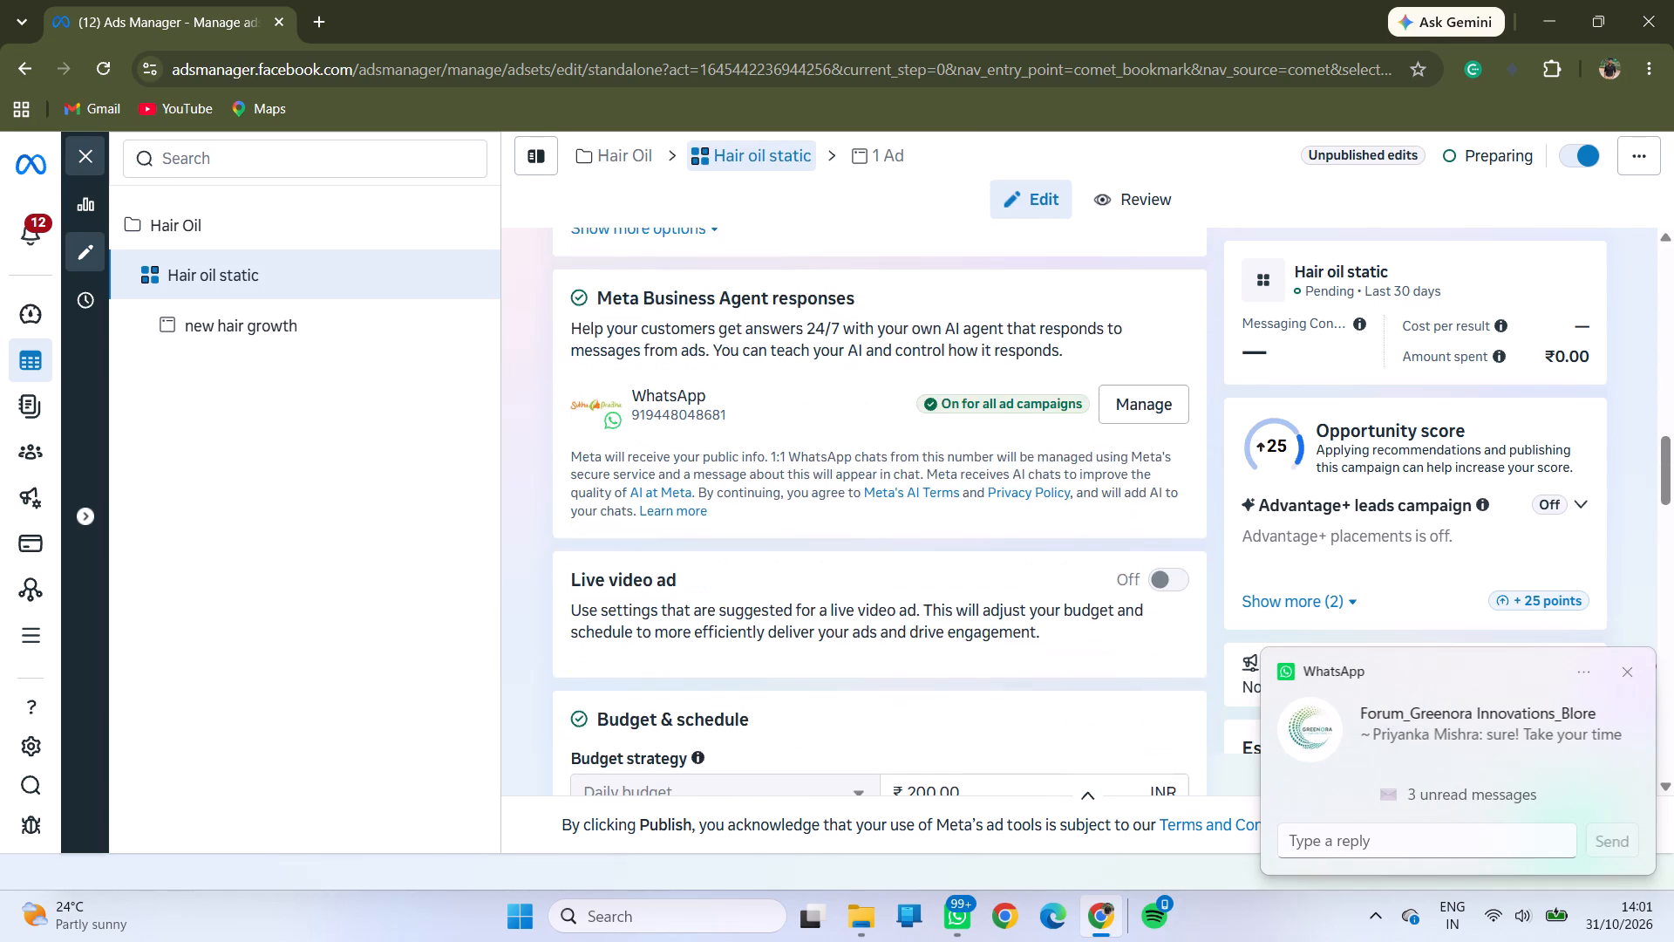
{"action": "scroll", "coordinate": [911, 622], "scroll_direction": "down", "scroll_amount": 6}
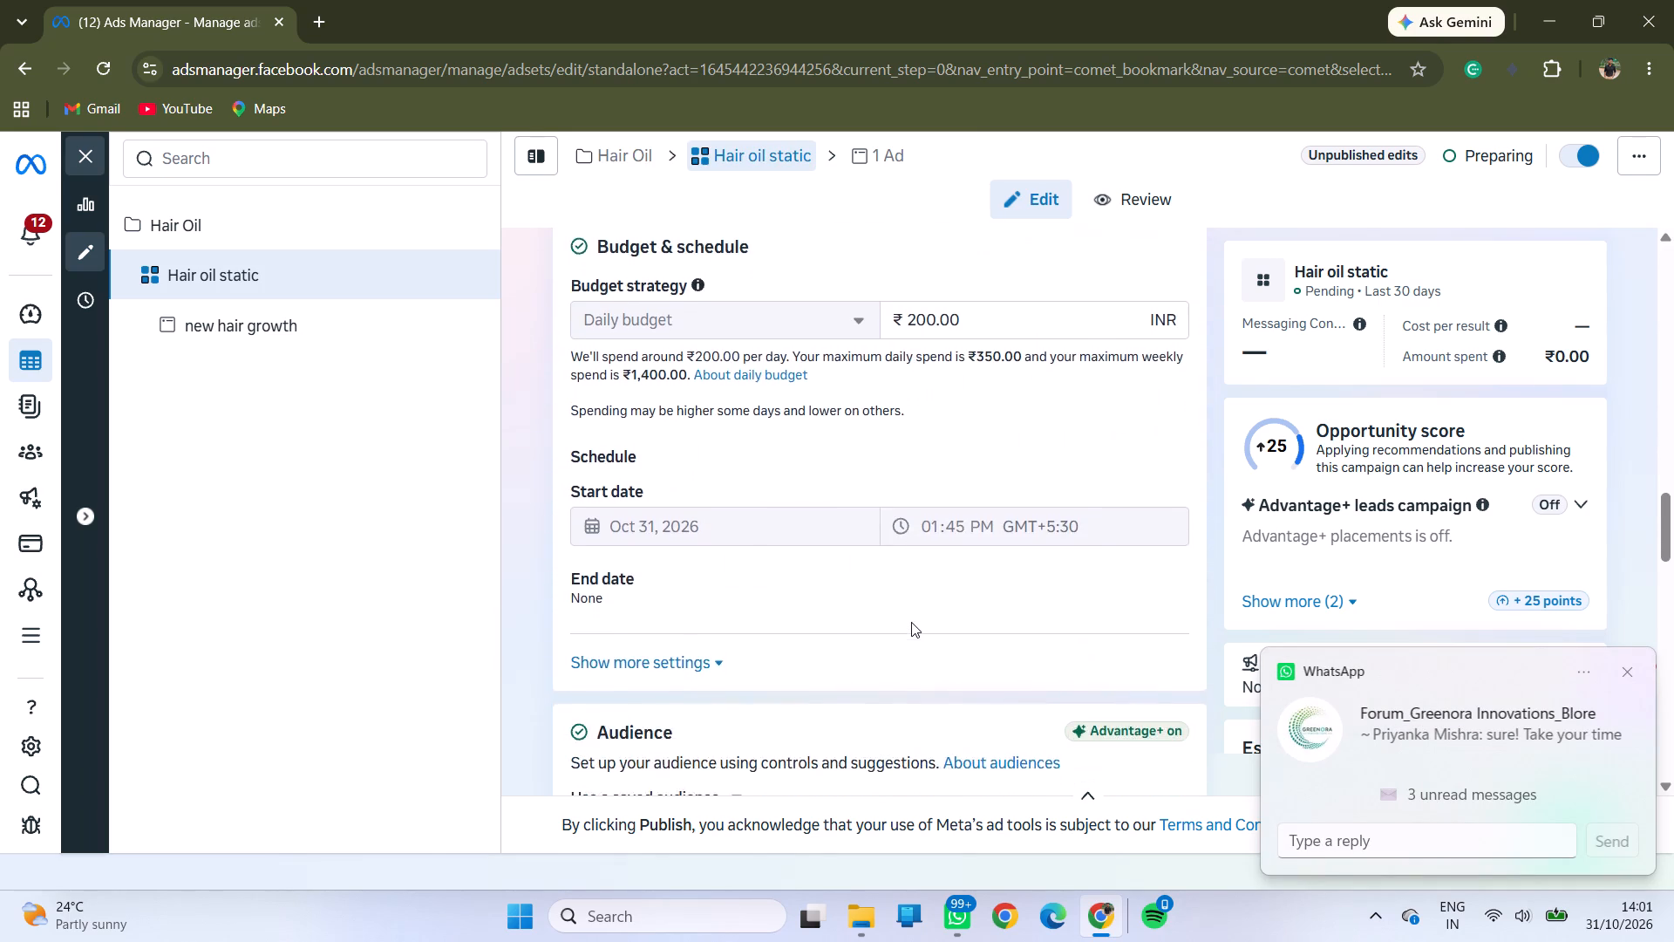
{"action": "scroll", "coordinate": [911, 622], "scroll_direction": "down", "scroll_amount": 7}
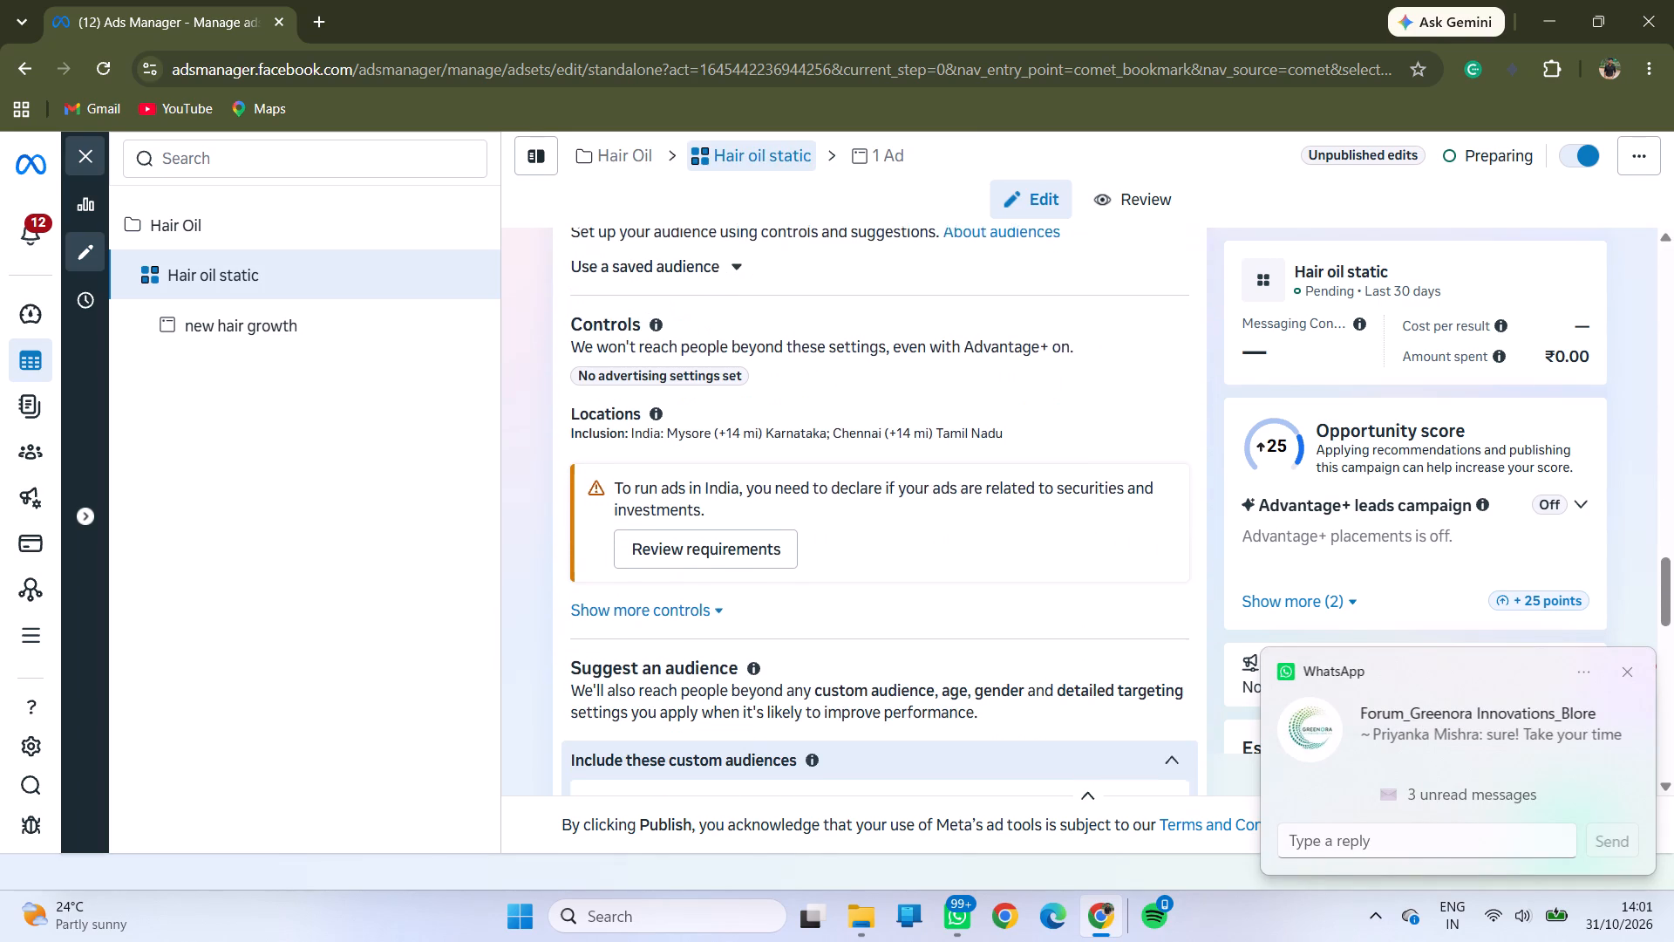
{"action": "scroll", "coordinate": [911, 622], "scroll_direction": "down", "scroll_amount": 12}
{"action": "scroll", "coordinate": [911, 622], "scroll_direction": "up", "scroll_amount": 2}
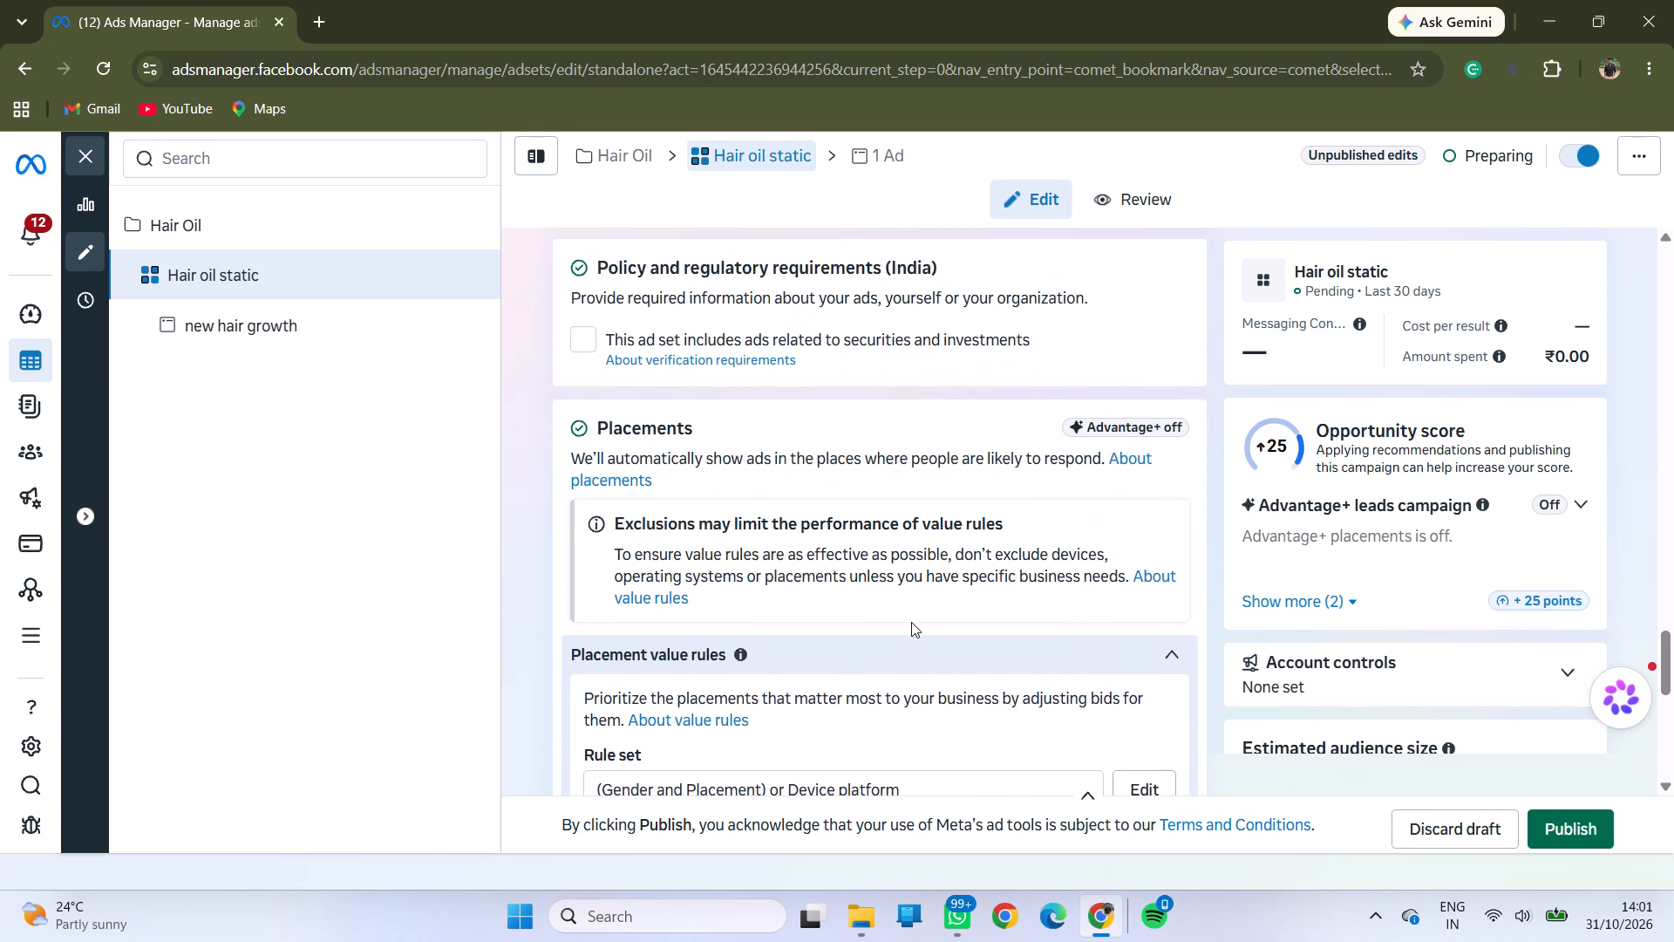
{"action": "scroll", "coordinate": [911, 622], "scroll_direction": "up", "scroll_amount": 1}
{"action": "scroll", "coordinate": [911, 622], "scroll_direction": "down", "scroll_amount": 5}
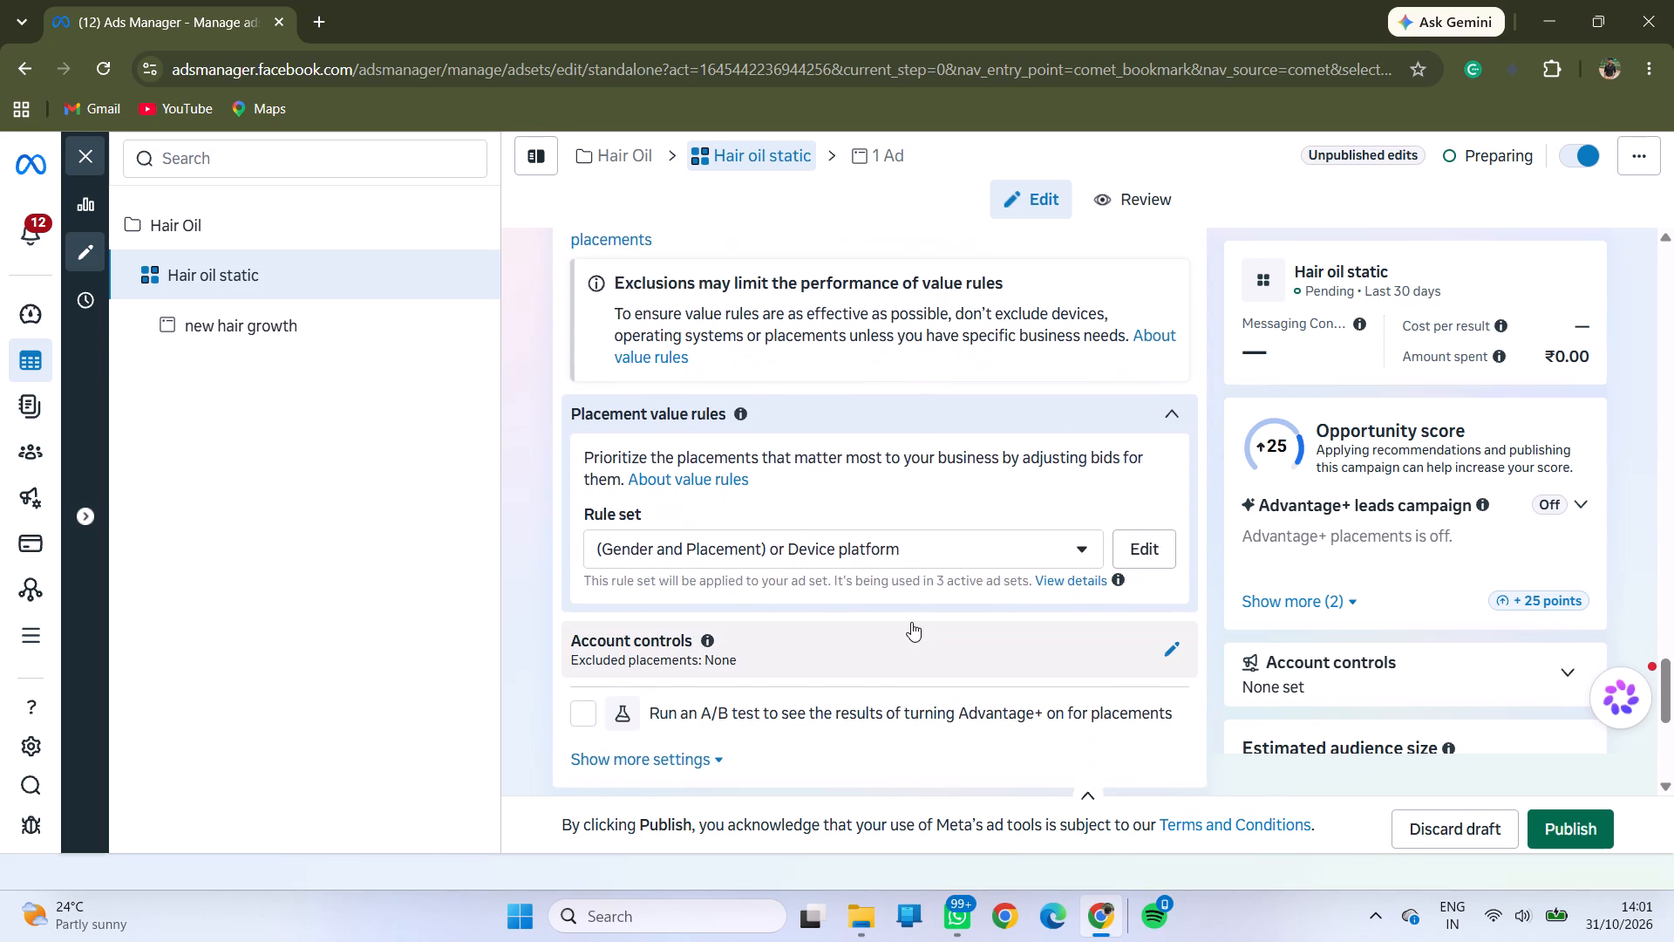
Check the account controls under the Hair oil static ad set's placements, and collapse them again.
{"action": "scroll", "coordinate": [911, 622], "scroll_direction": "down", "scroll_amount": 2}
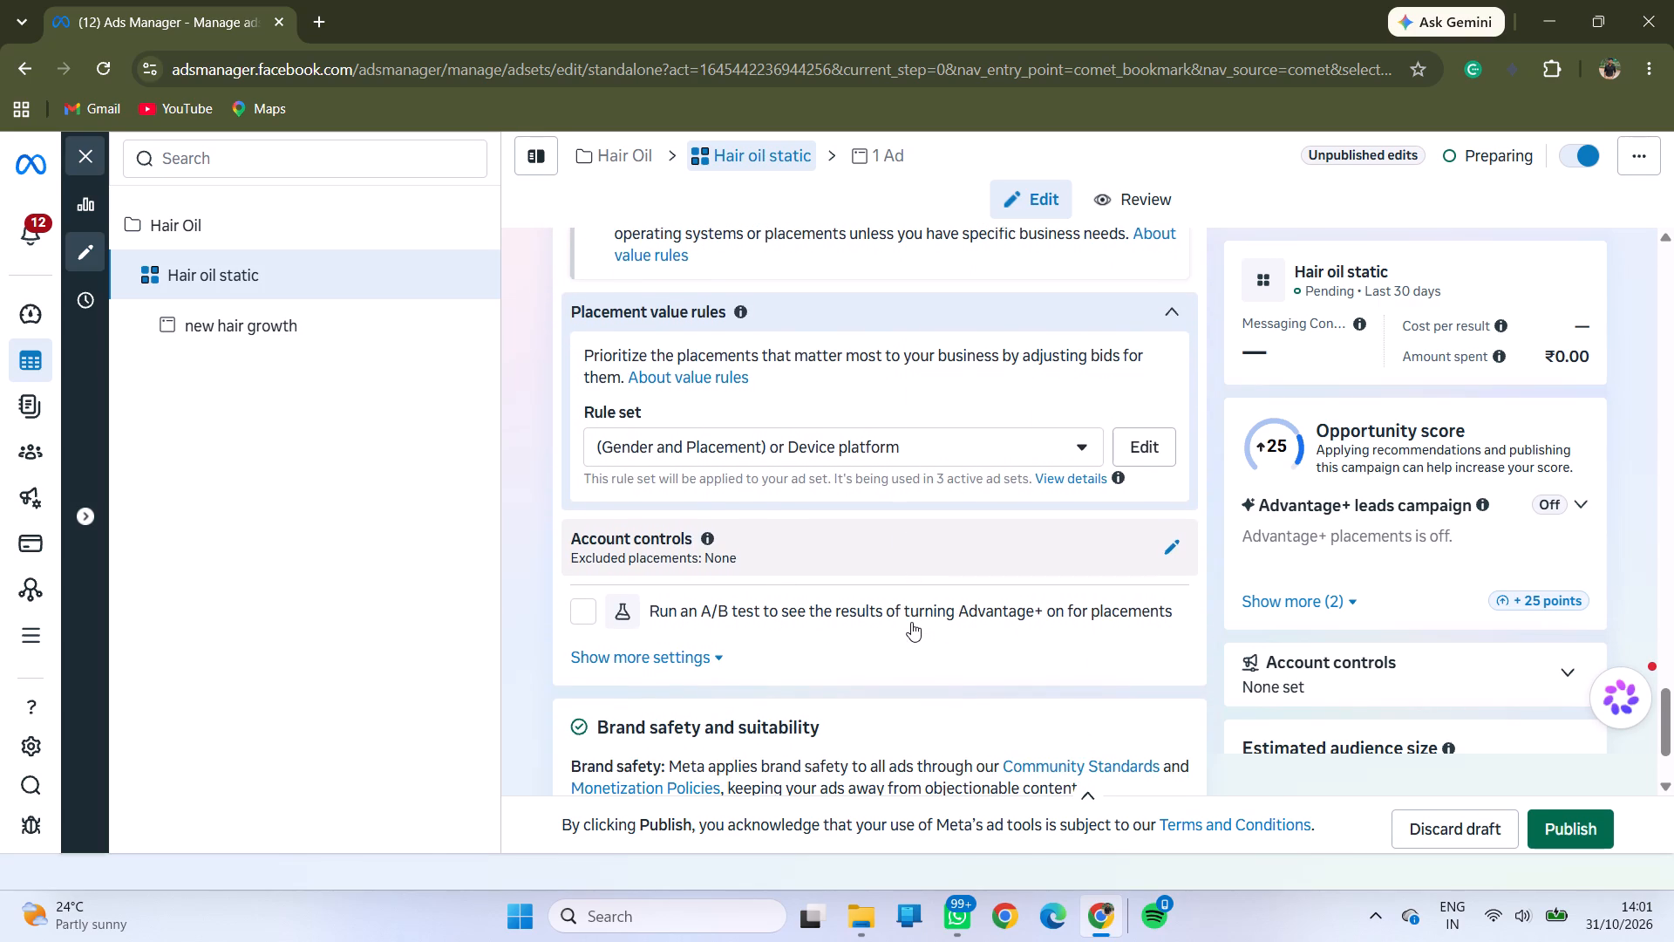
{"action": "left_click", "coordinate": [1167, 549]}
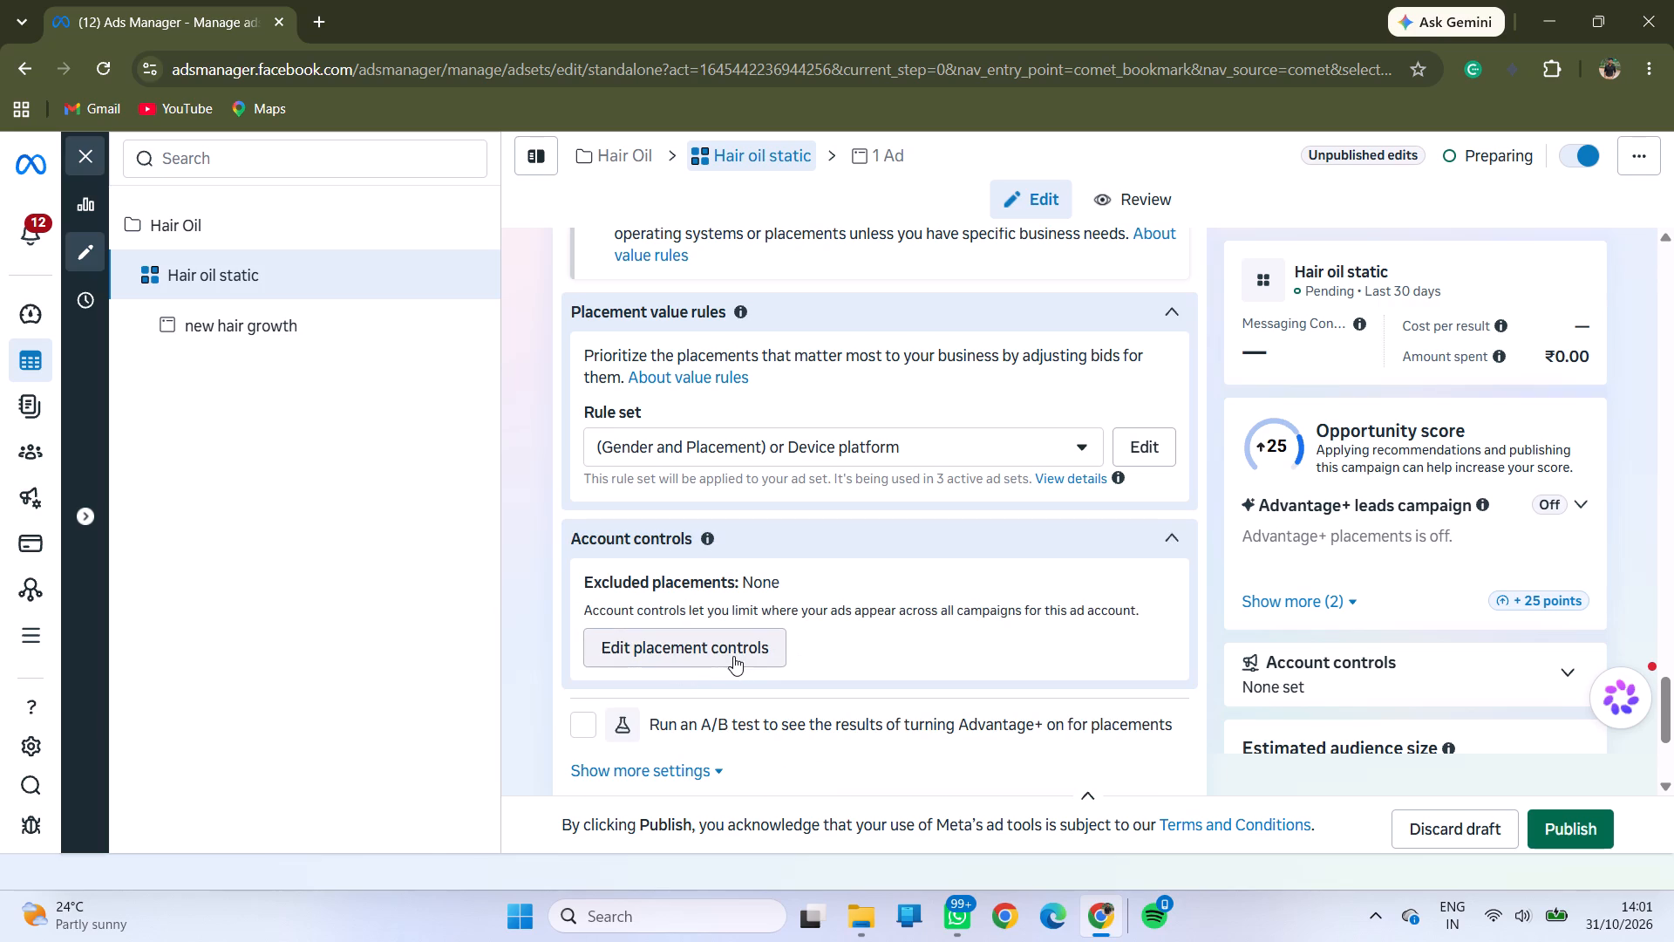
{"action": "left_click", "coordinate": [1167, 538]}
Examine the ad set's sections between brand safety and the suggested audience, and collapse the custom audiences section.
{"action": "scroll", "coordinate": [813, 748], "scroll_direction": "down", "scroll_amount": 1}
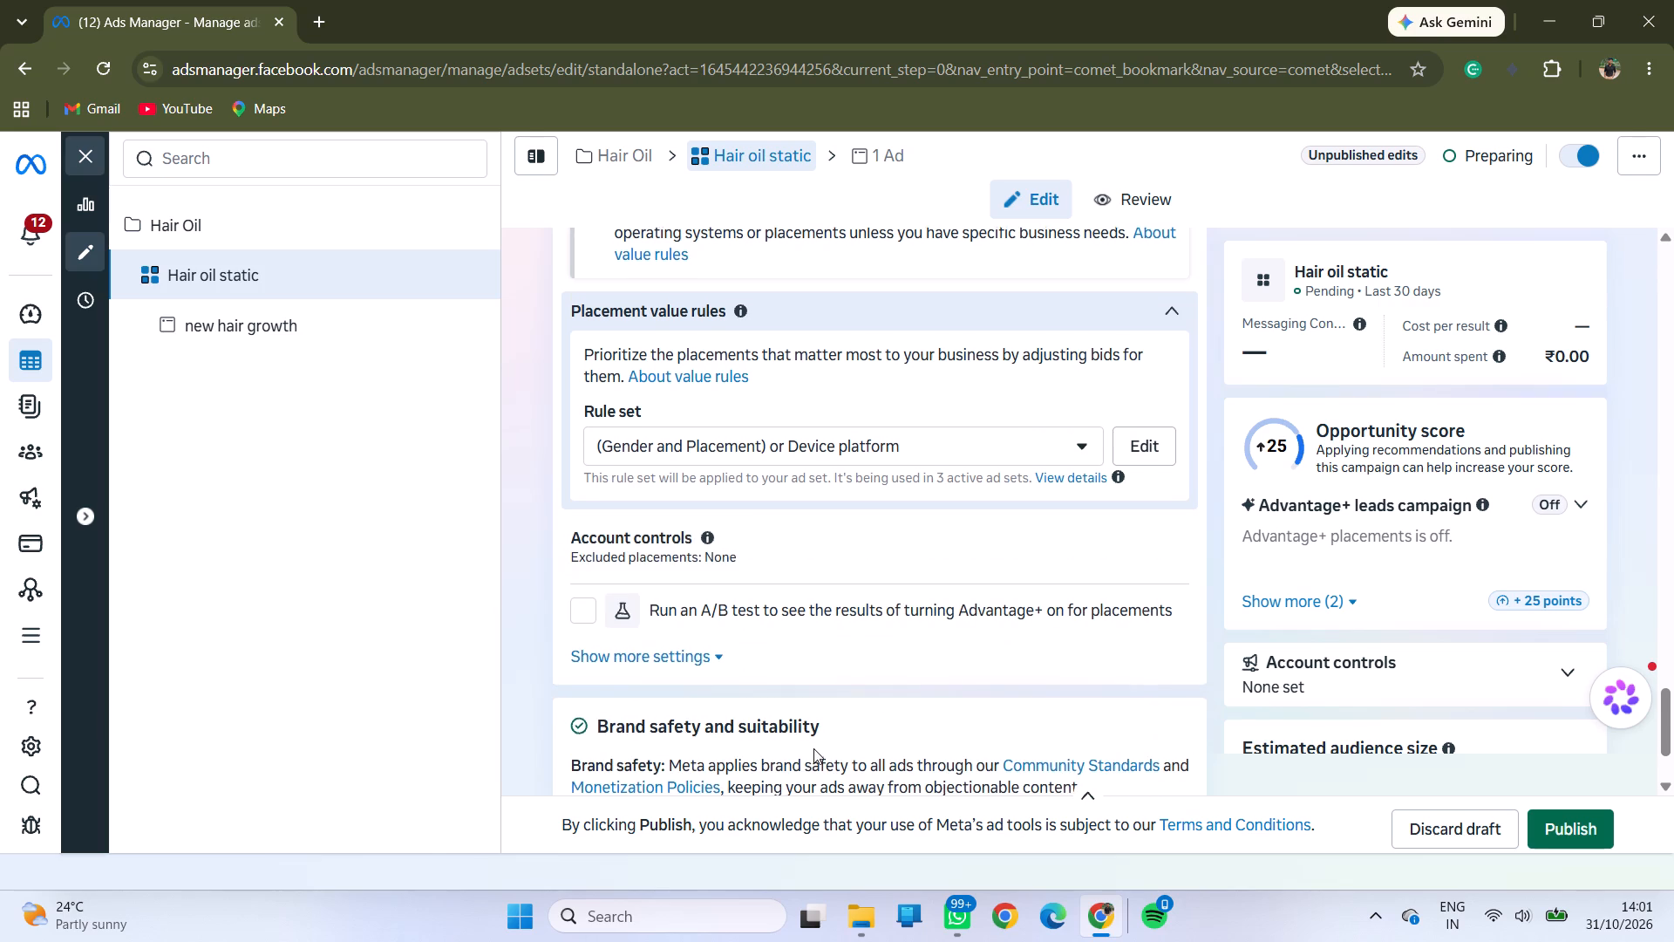
{"action": "scroll", "coordinate": [813, 748], "scroll_direction": "down", "scroll_amount": 5}
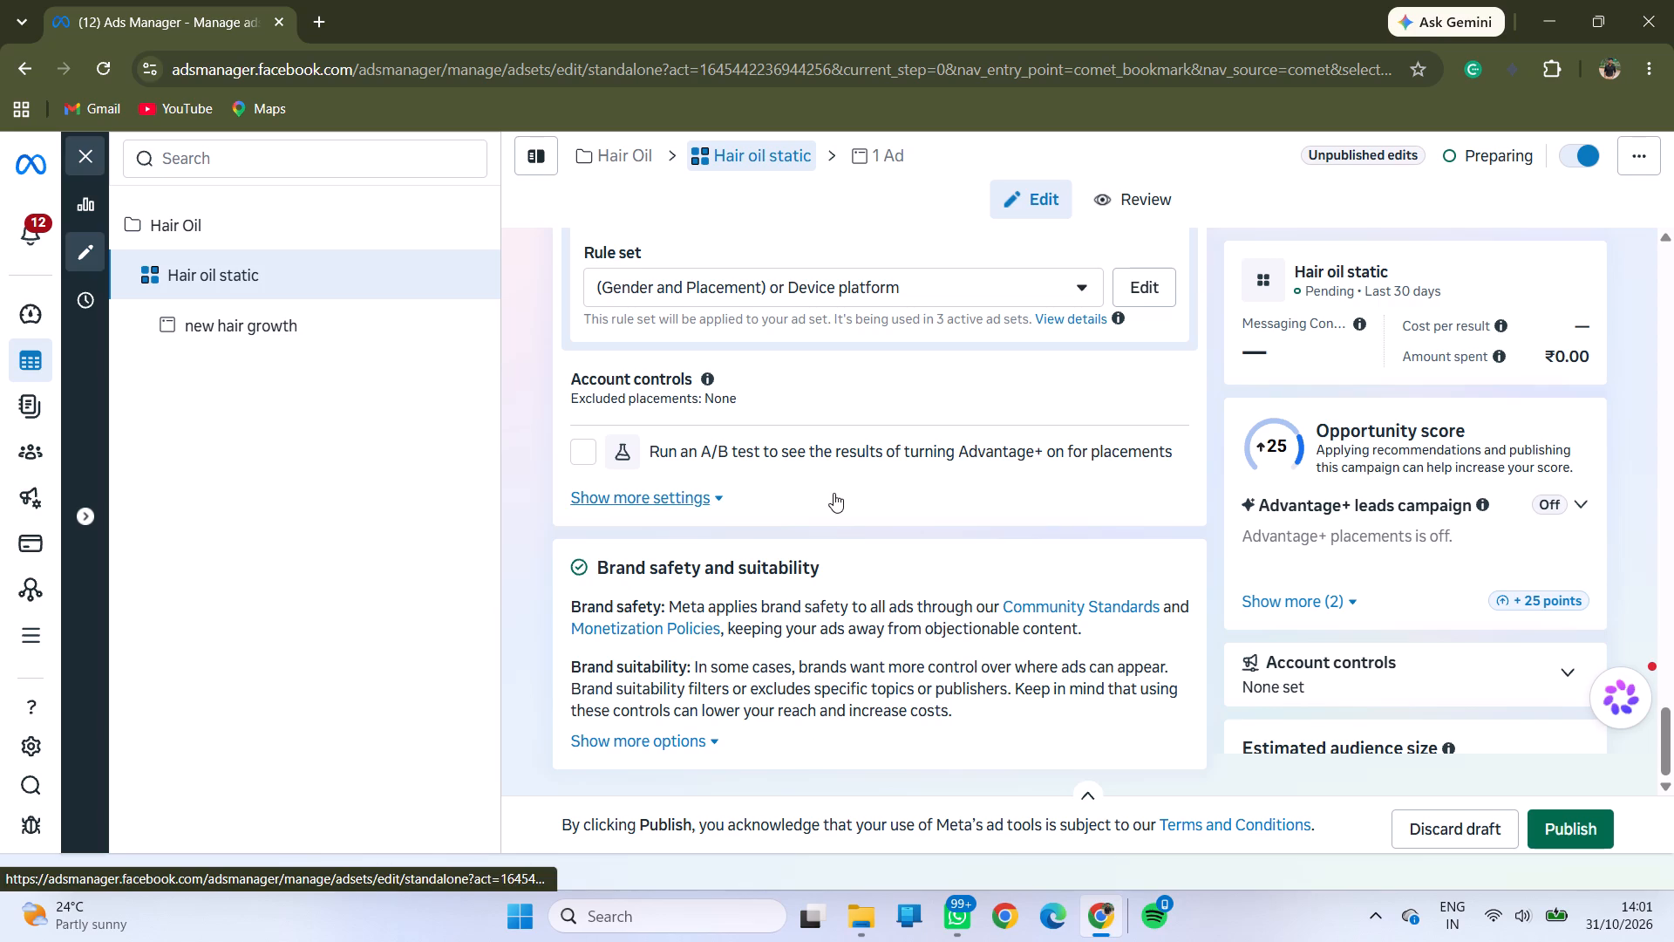
{"action": "scroll", "coordinate": [834, 493], "scroll_direction": "up", "scroll_amount": 5}
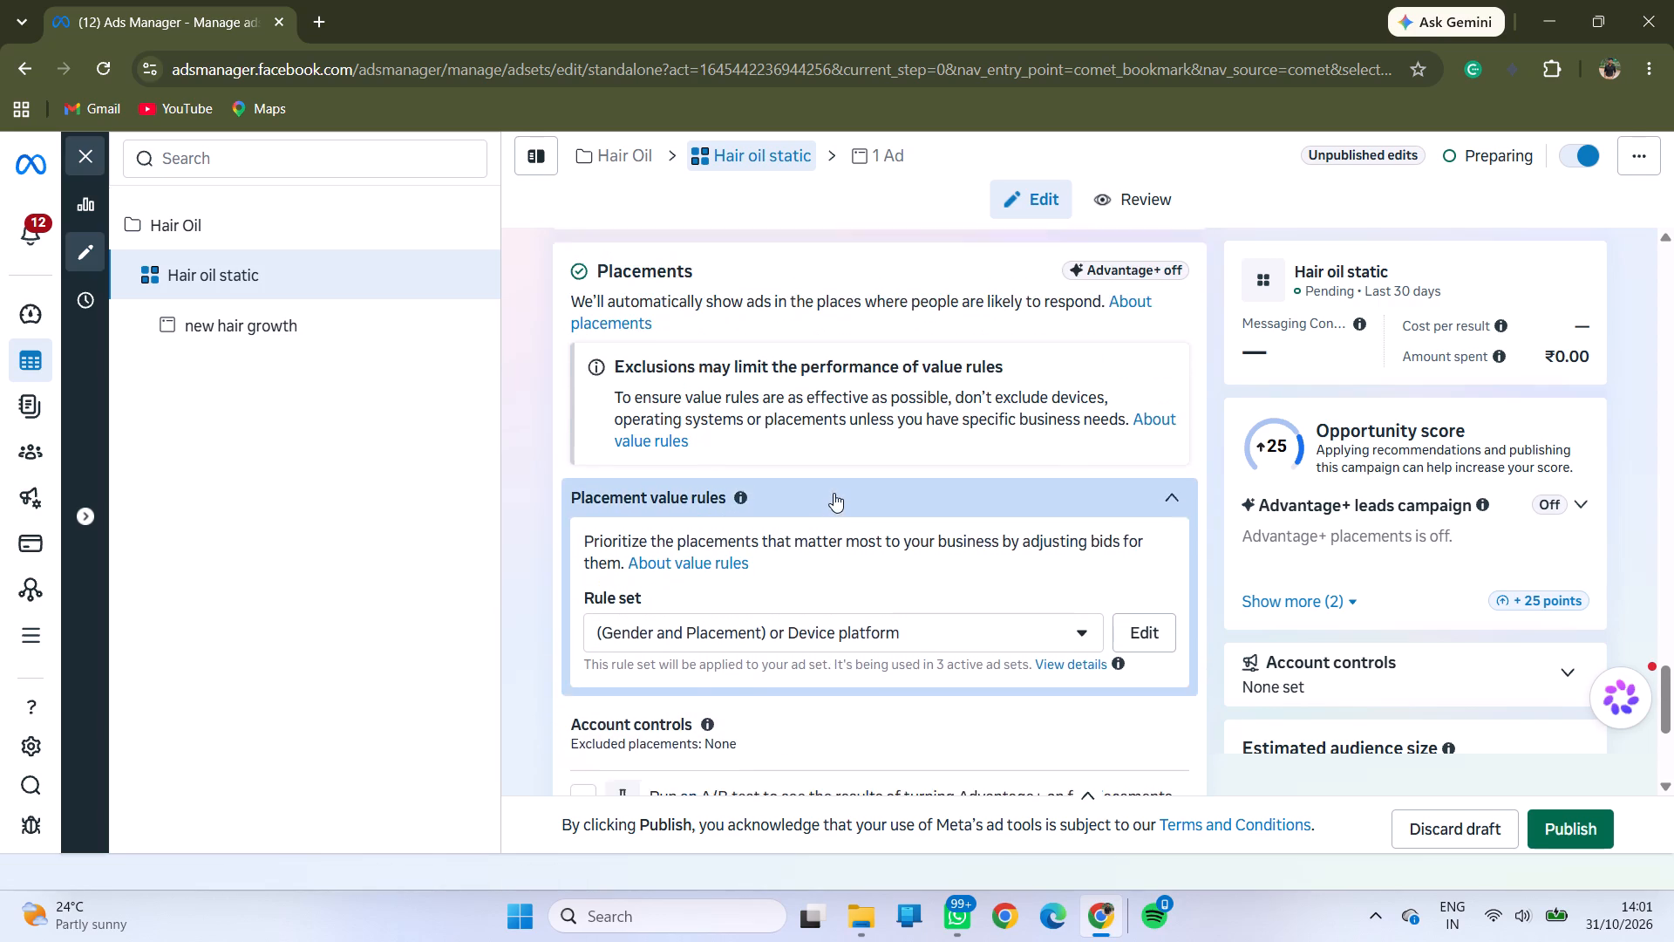
{"action": "scroll", "coordinate": [834, 493], "scroll_direction": "up", "scroll_amount": 1}
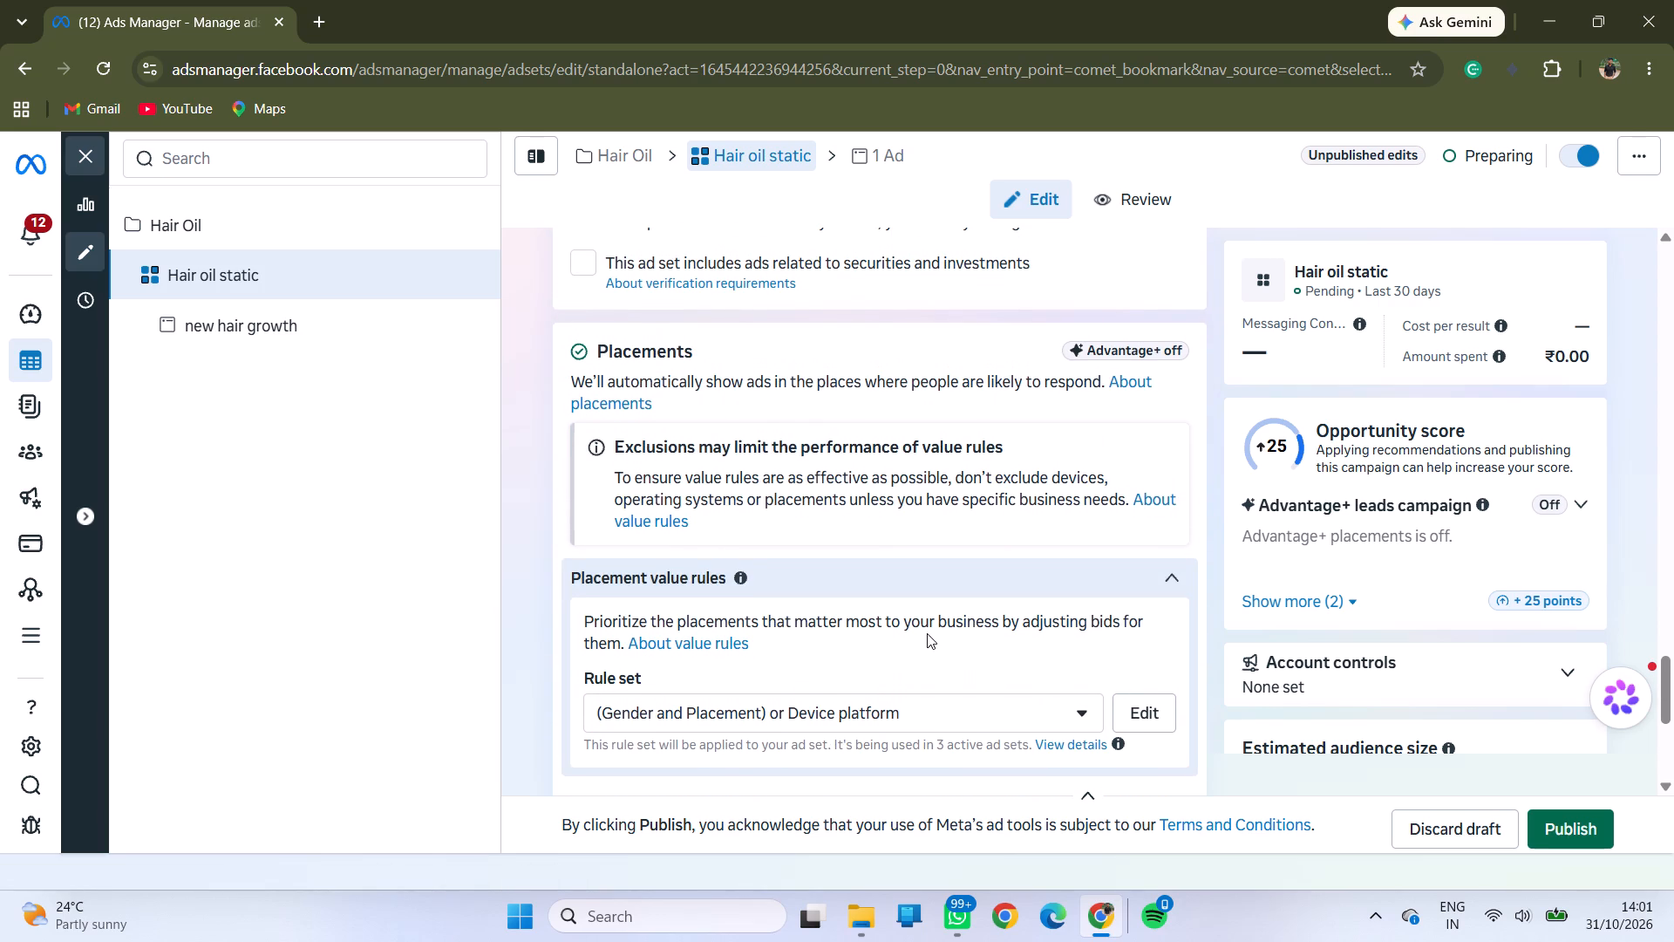
{"action": "scroll", "coordinate": [927, 633], "scroll_direction": "down", "scroll_amount": 2}
{"action": "scroll", "coordinate": [927, 633], "scroll_direction": "up", "scroll_amount": 3}
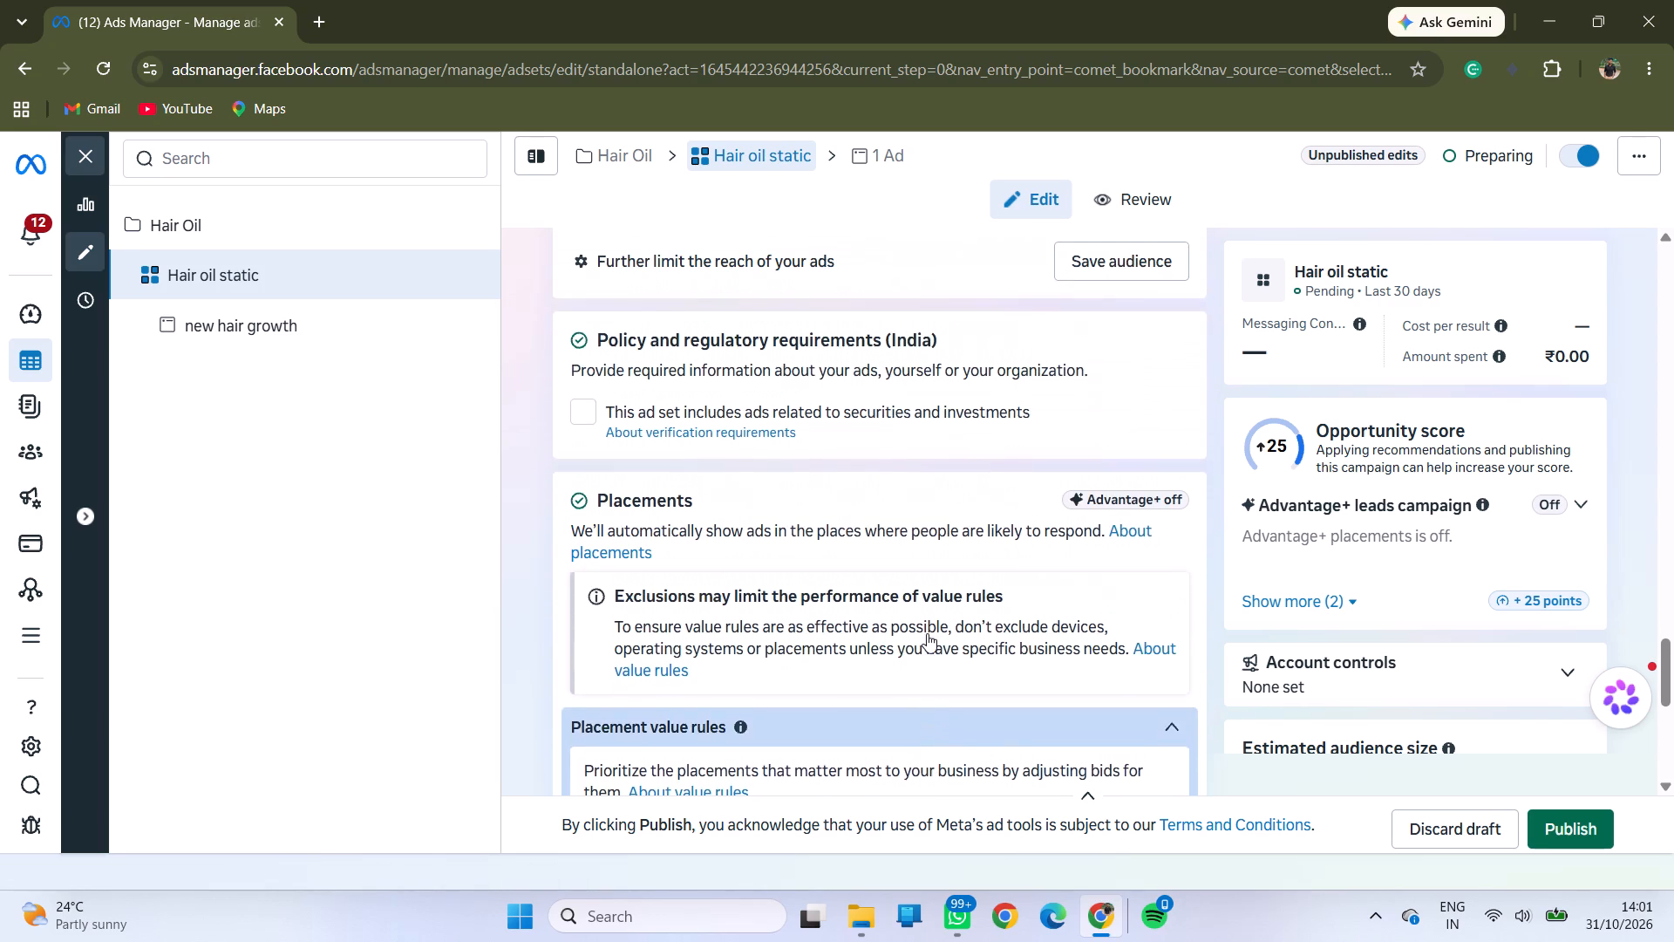
{"action": "scroll", "coordinate": [927, 633], "scroll_direction": "up", "scroll_amount": 5}
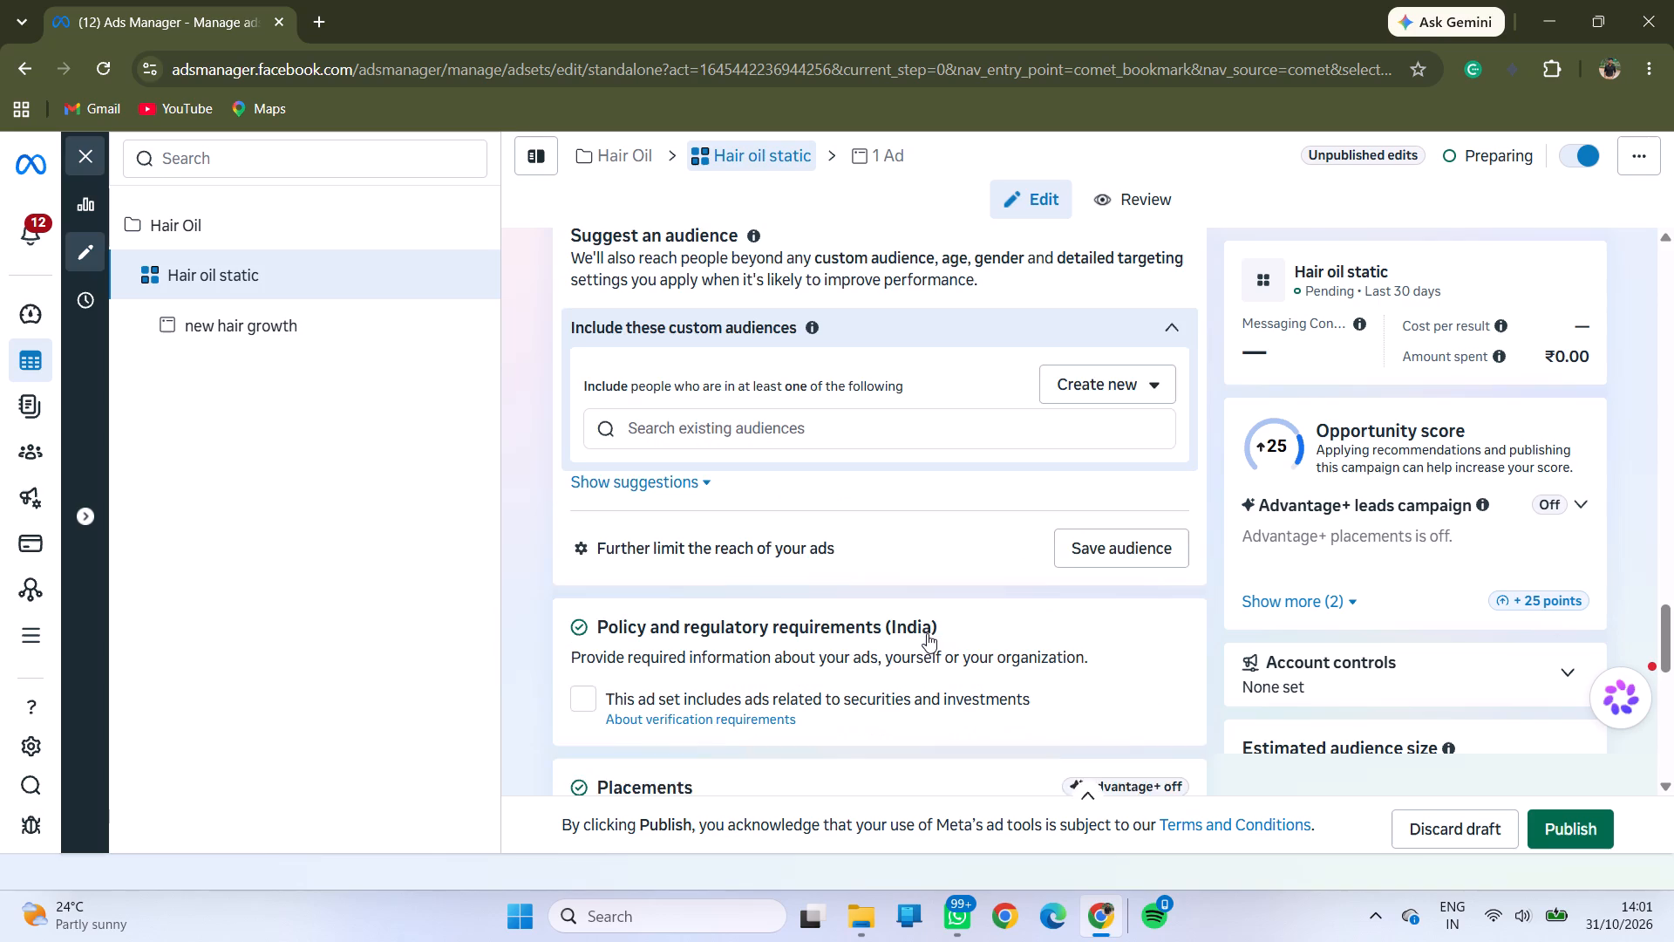
{"action": "scroll", "coordinate": [927, 633], "scroll_direction": "up", "scroll_amount": 1}
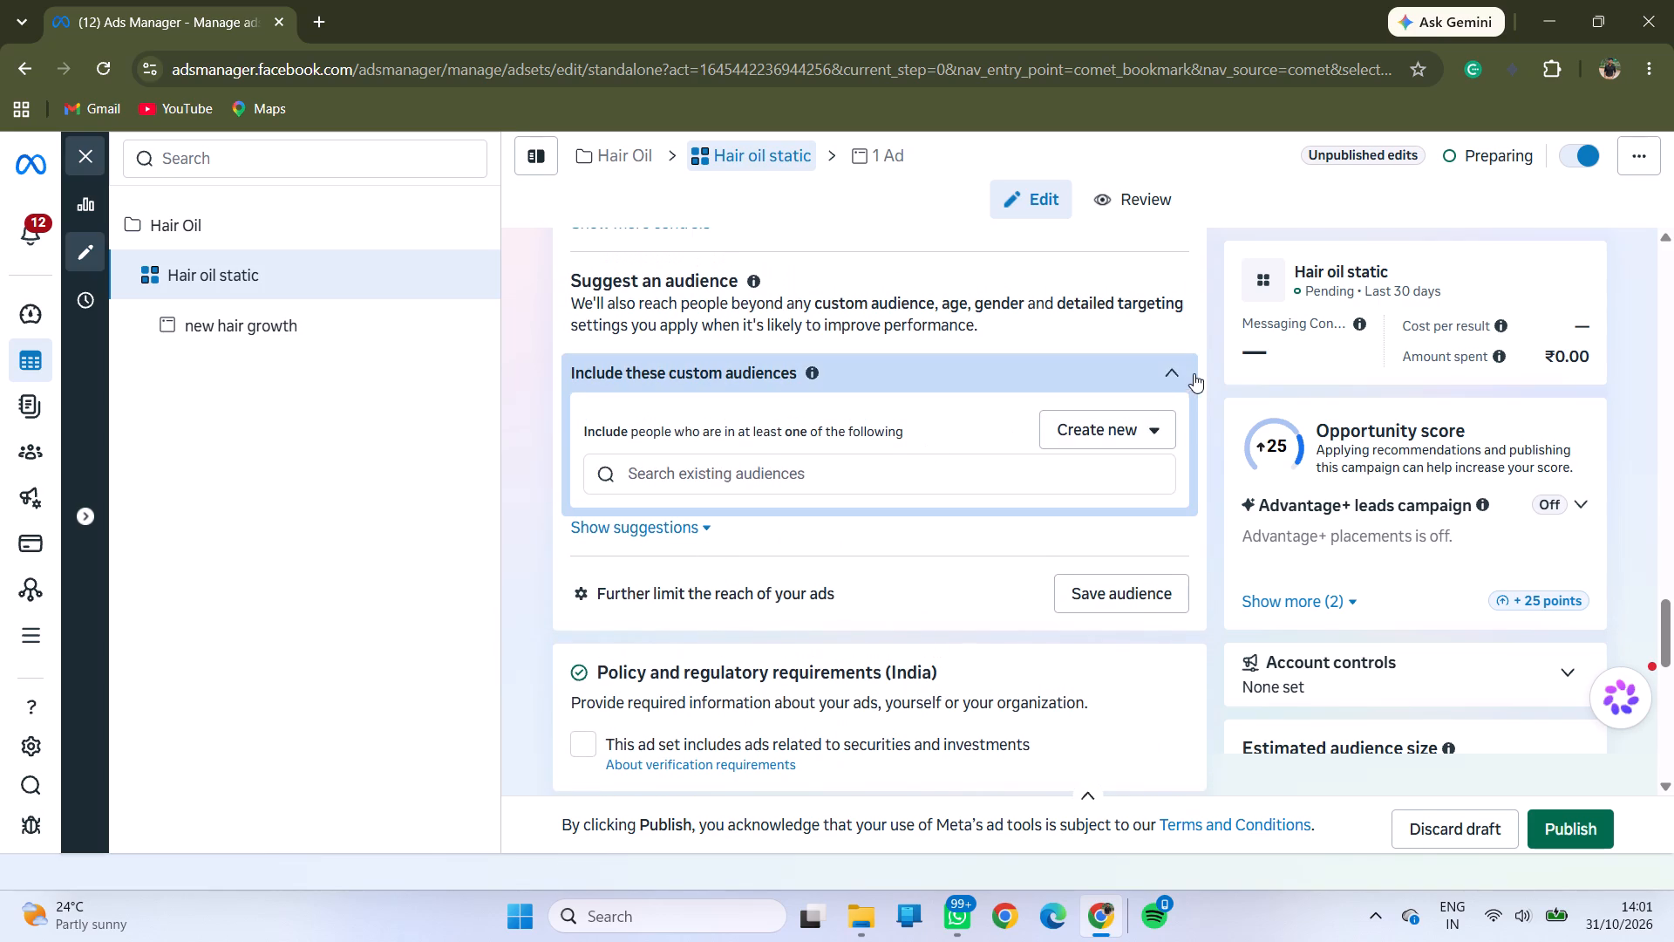
{"action": "left_click", "coordinate": [1178, 372]}
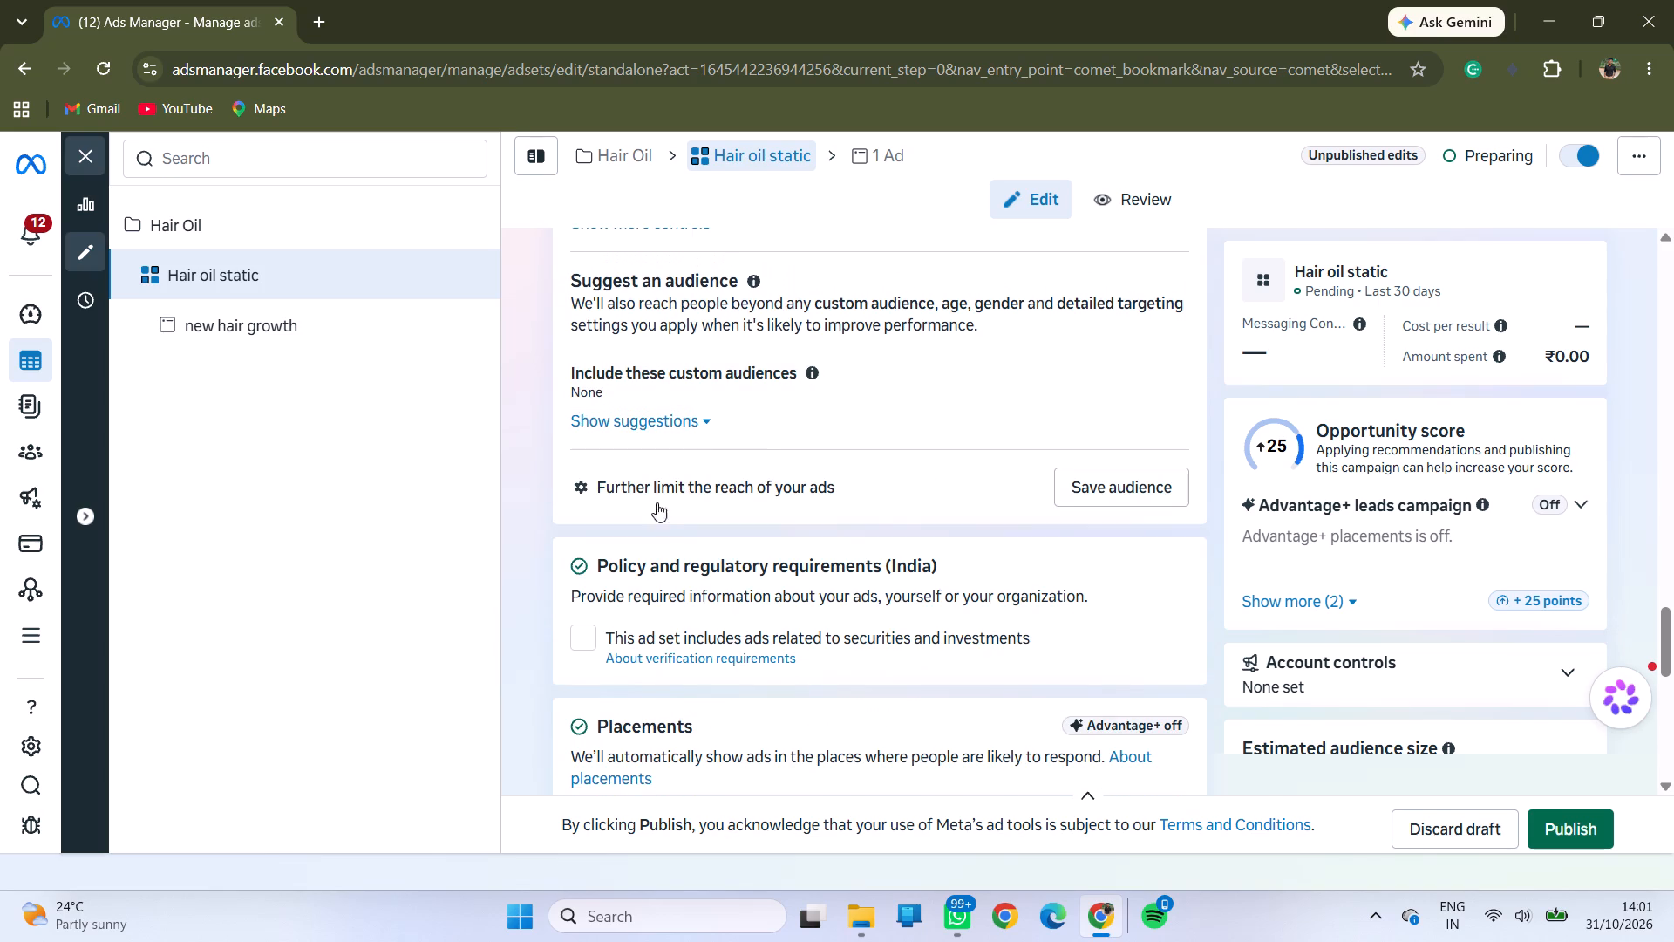
Check the ad account's placement controls from the Placements section, and close them without making changes.
{"action": "scroll", "coordinate": [682, 660], "scroll_direction": "down", "scroll_amount": 4}
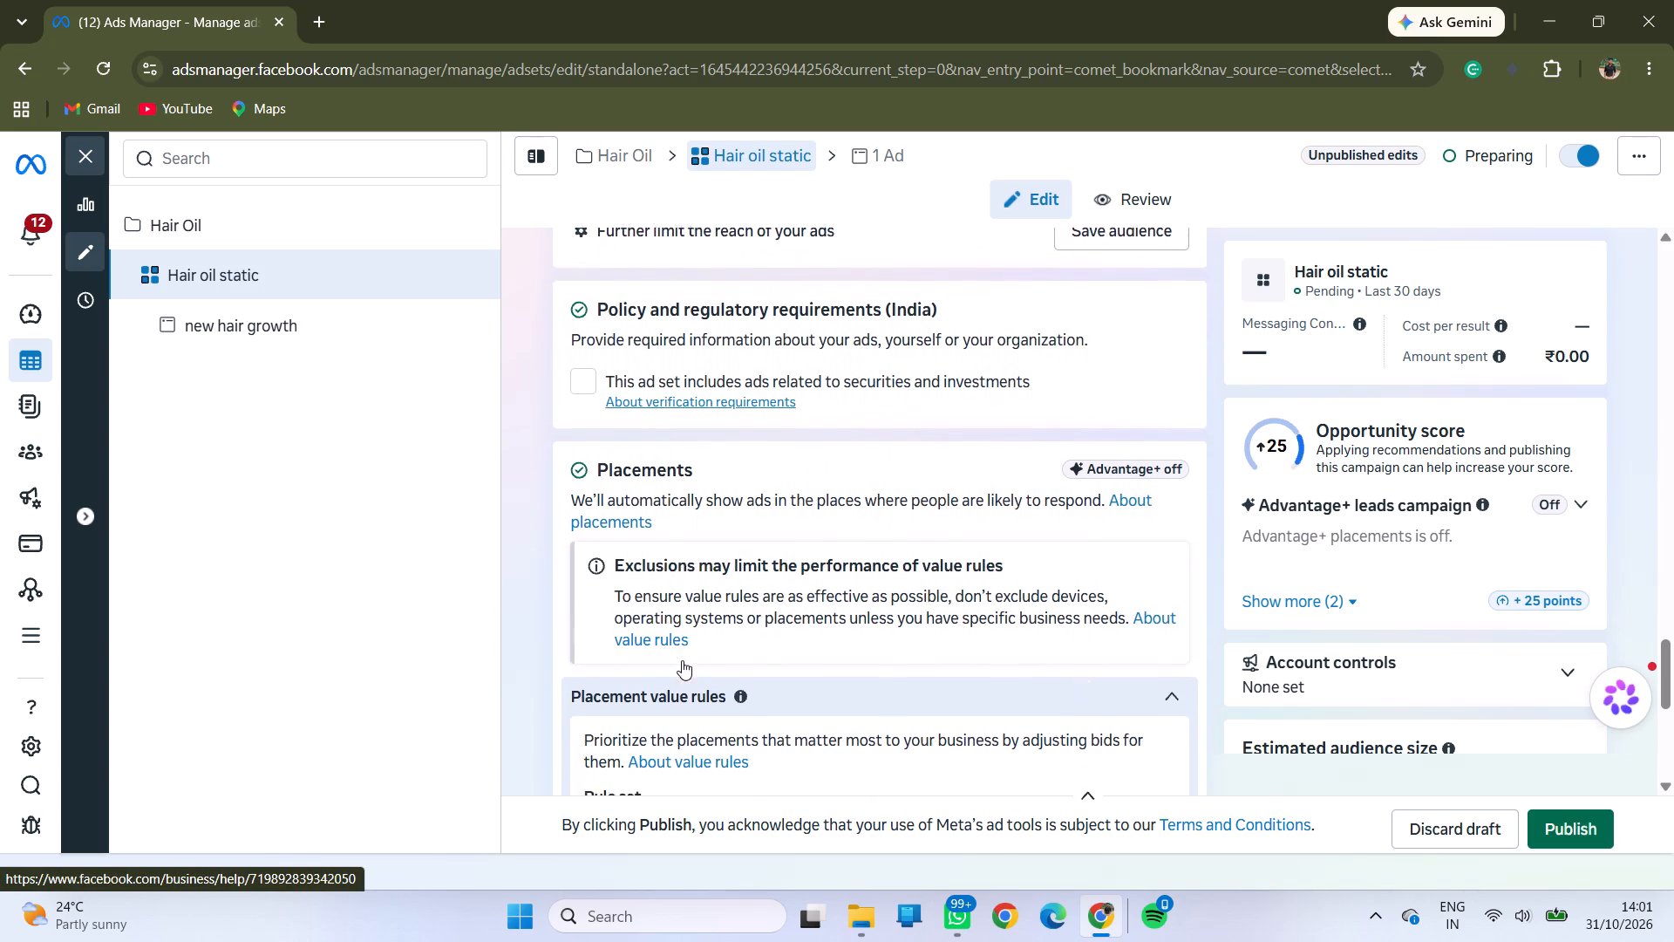
{"action": "scroll", "coordinate": [682, 660], "scroll_direction": "down", "scroll_amount": 2}
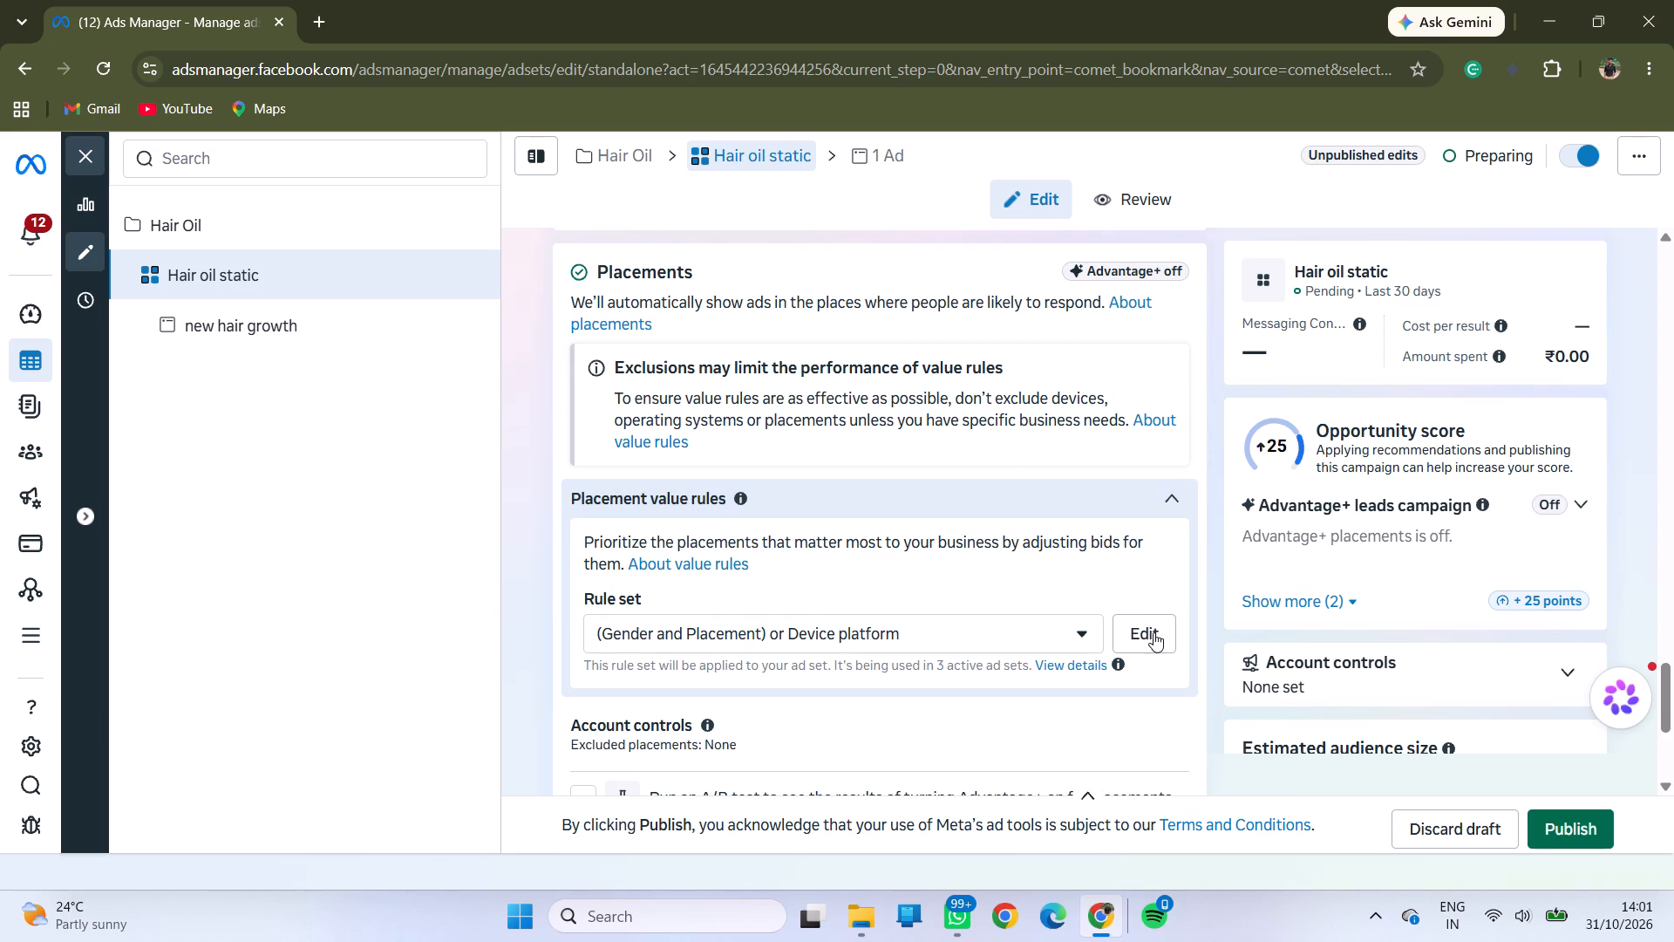
{"action": "scroll", "coordinate": [919, 679], "scroll_direction": "down", "scroll_amount": 4}
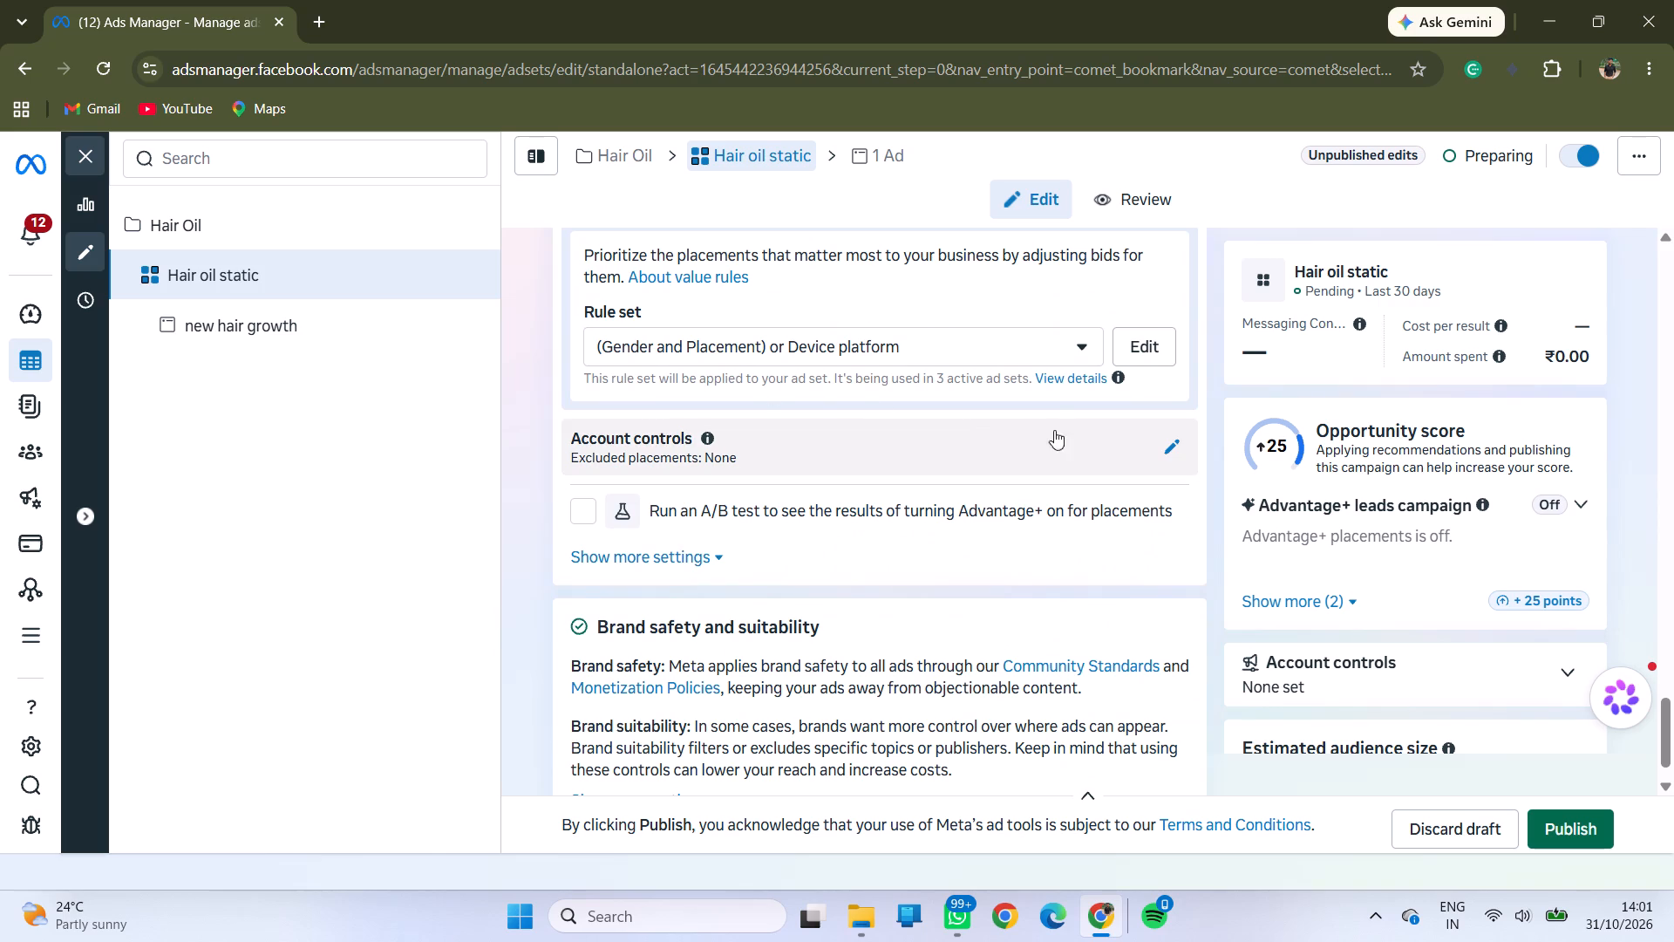
{"action": "left_click", "coordinate": [1172, 440]}
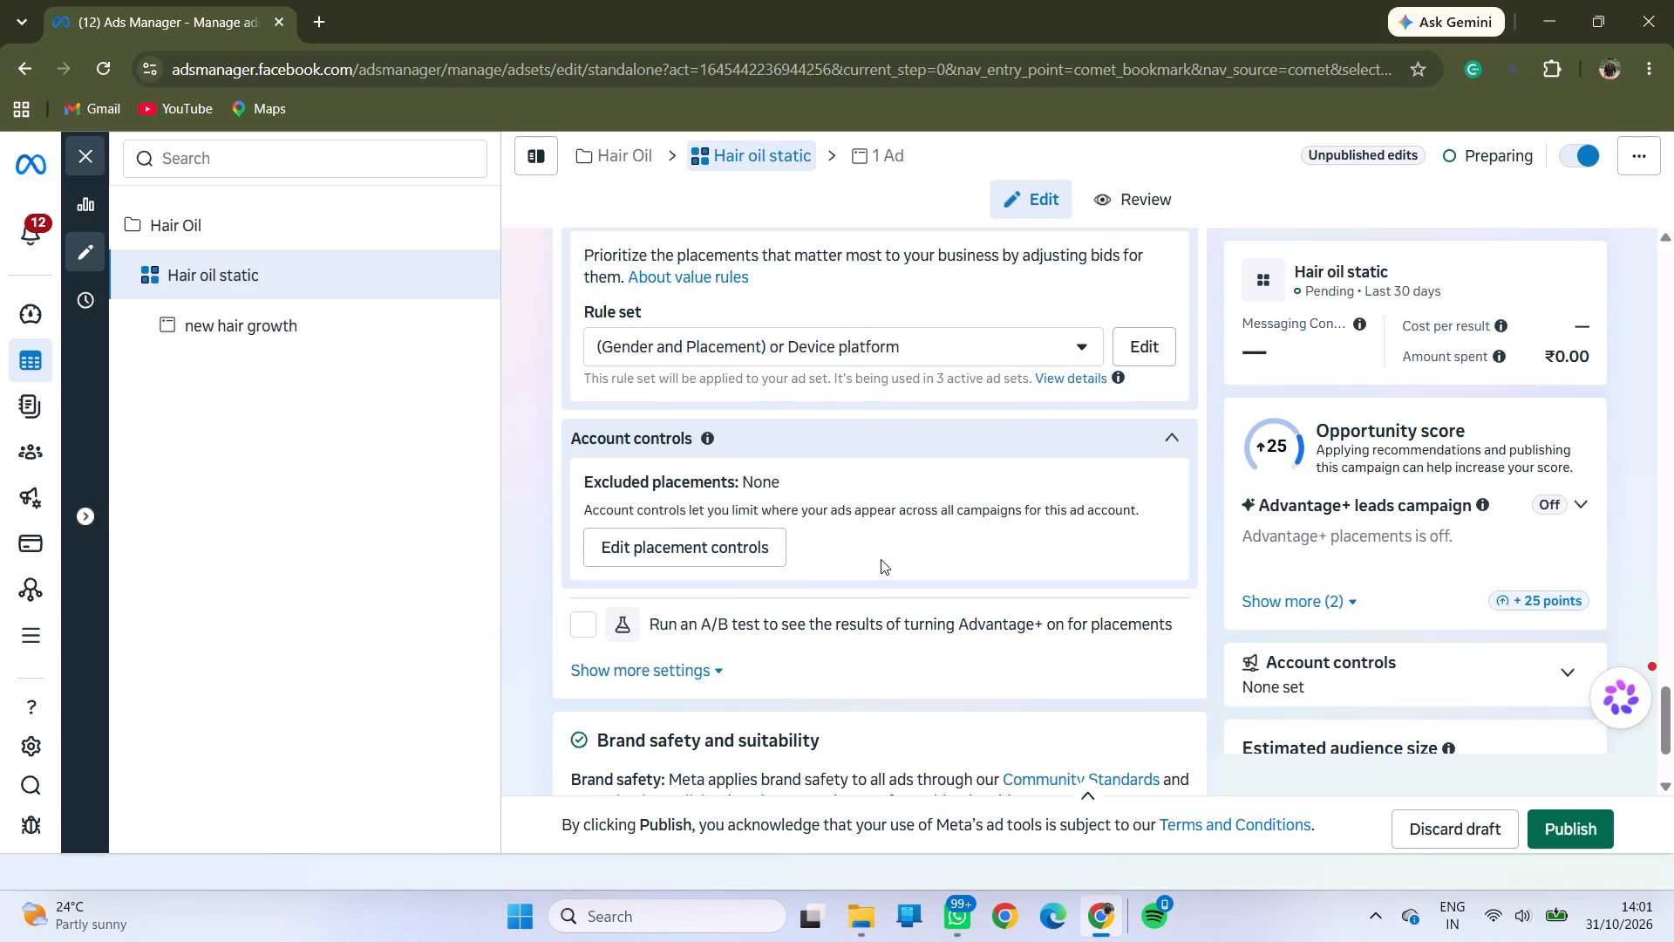
{"action": "left_click", "coordinate": [736, 560]}
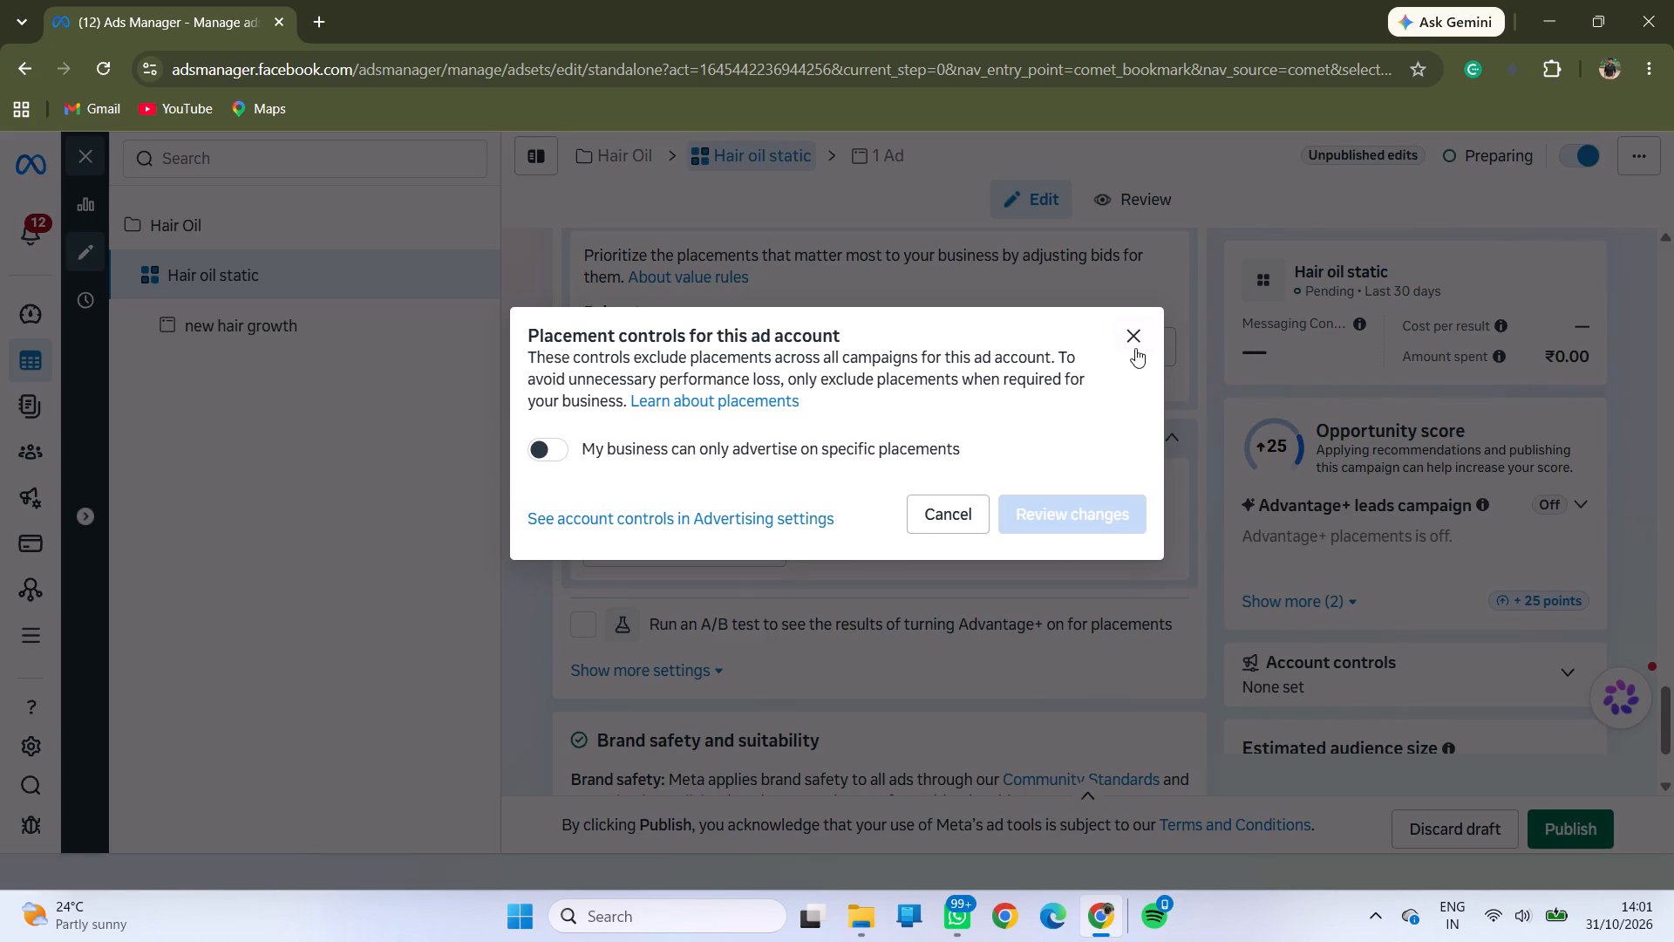
{"action": "left_click", "coordinate": [1126, 340]}
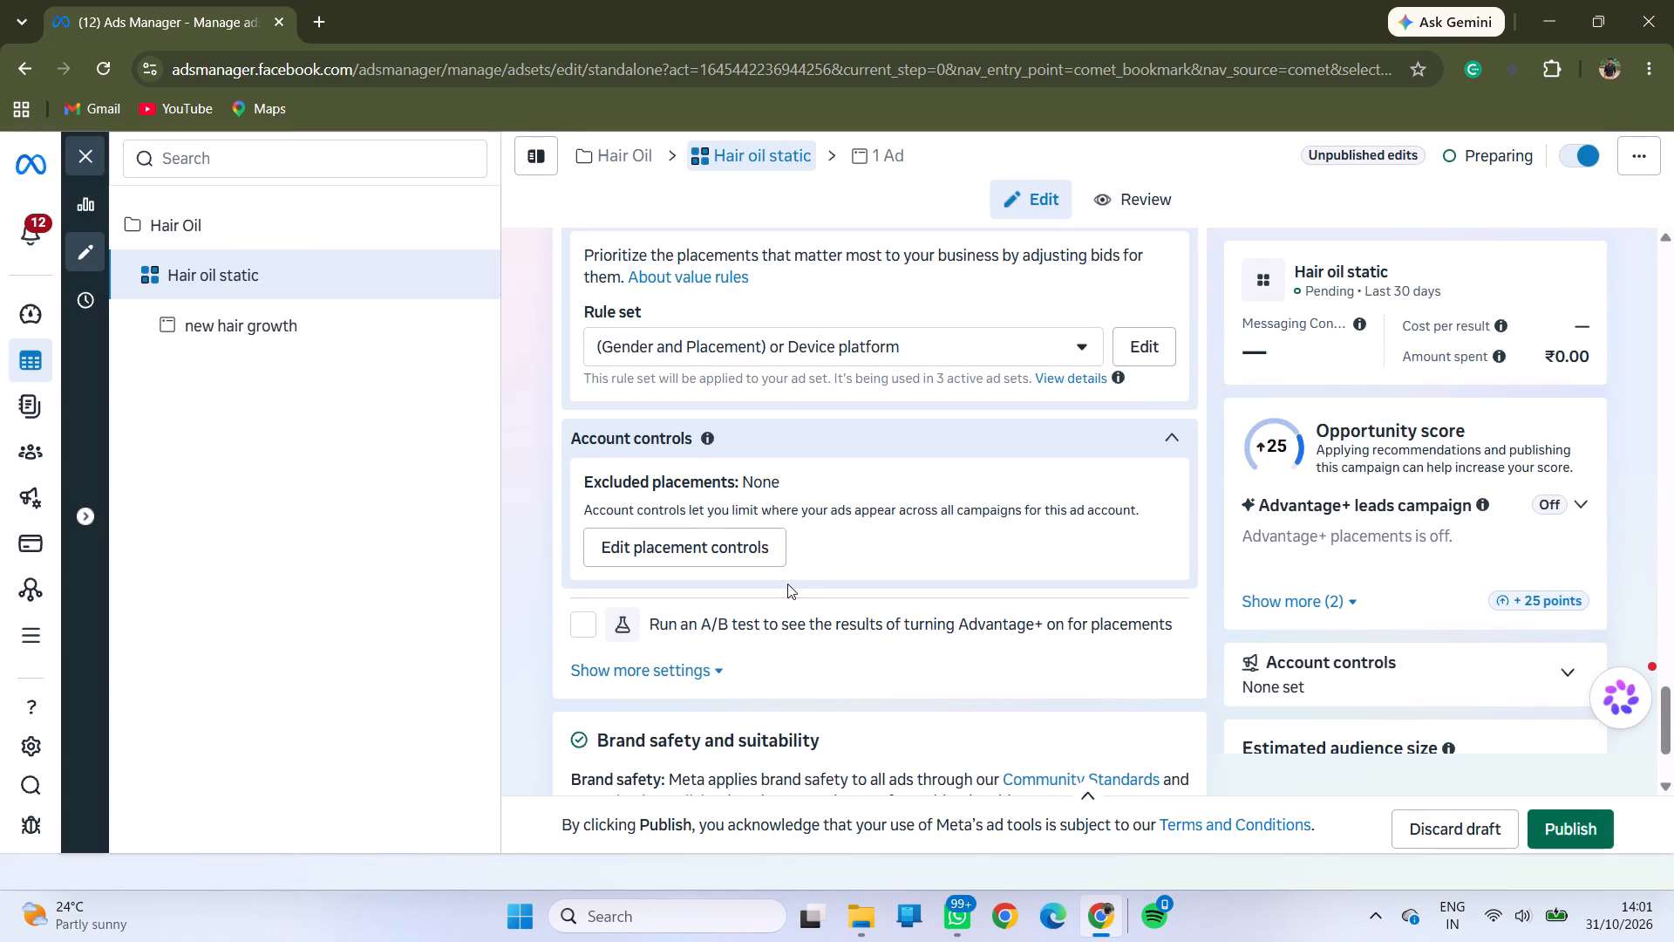
Show the additional placement settings of the Hair oil static ad set and open its placements for editing.
{"action": "scroll", "coordinate": [787, 584], "scroll_direction": "down", "scroll_amount": 5}
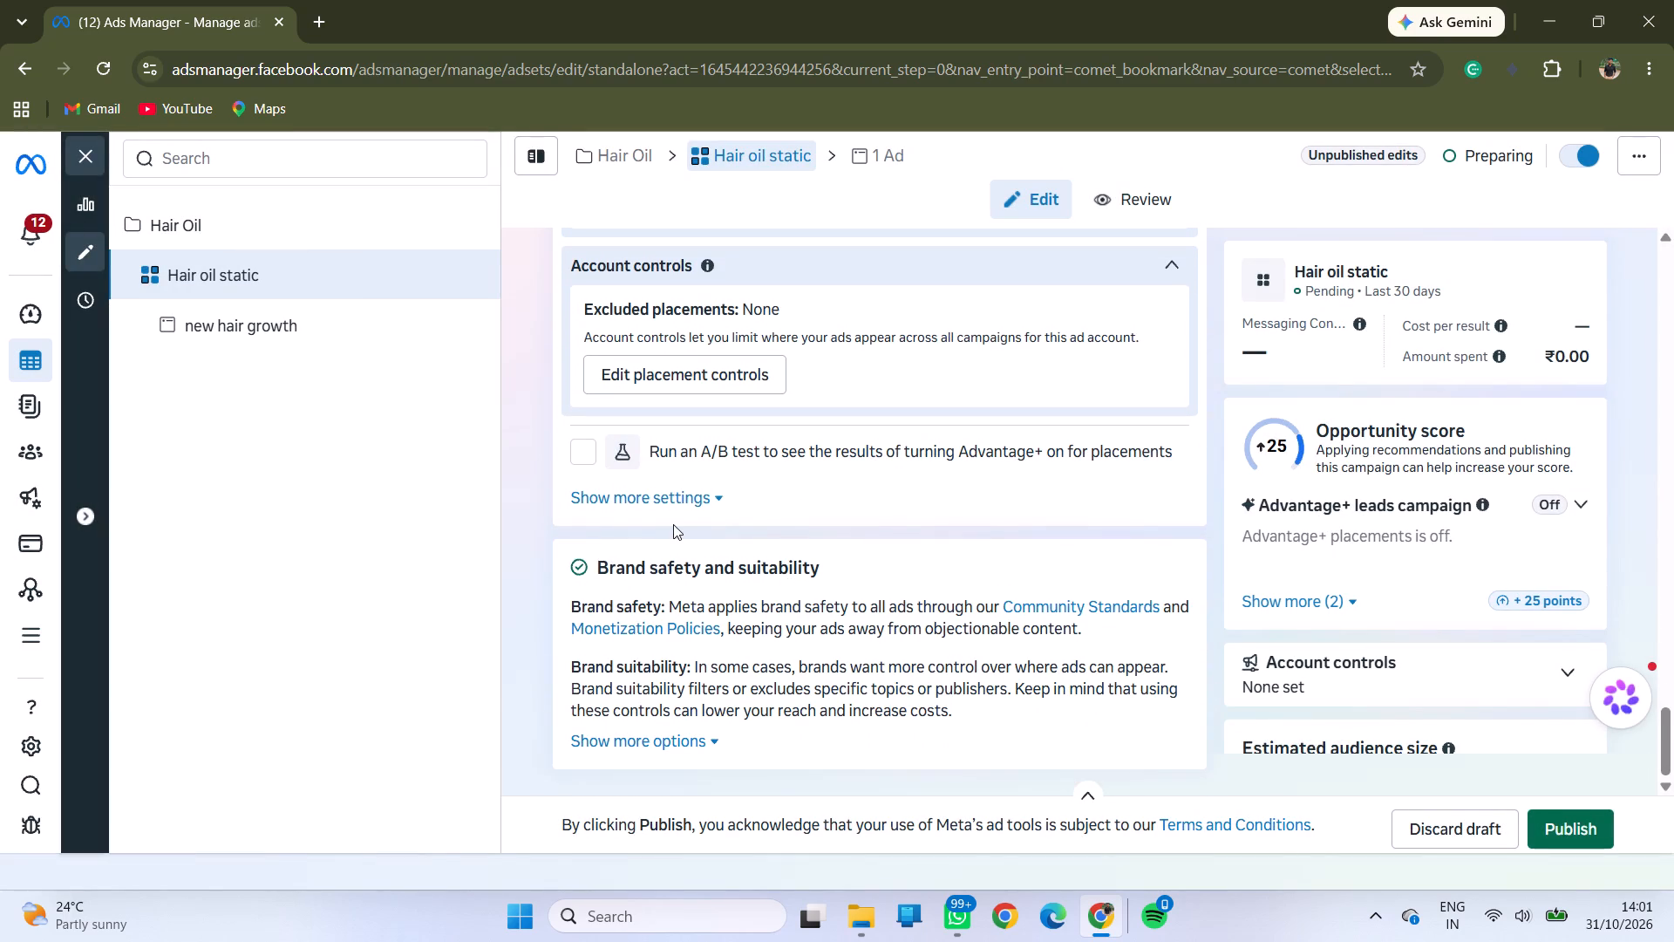
{"action": "left_click", "coordinate": [679, 495]}
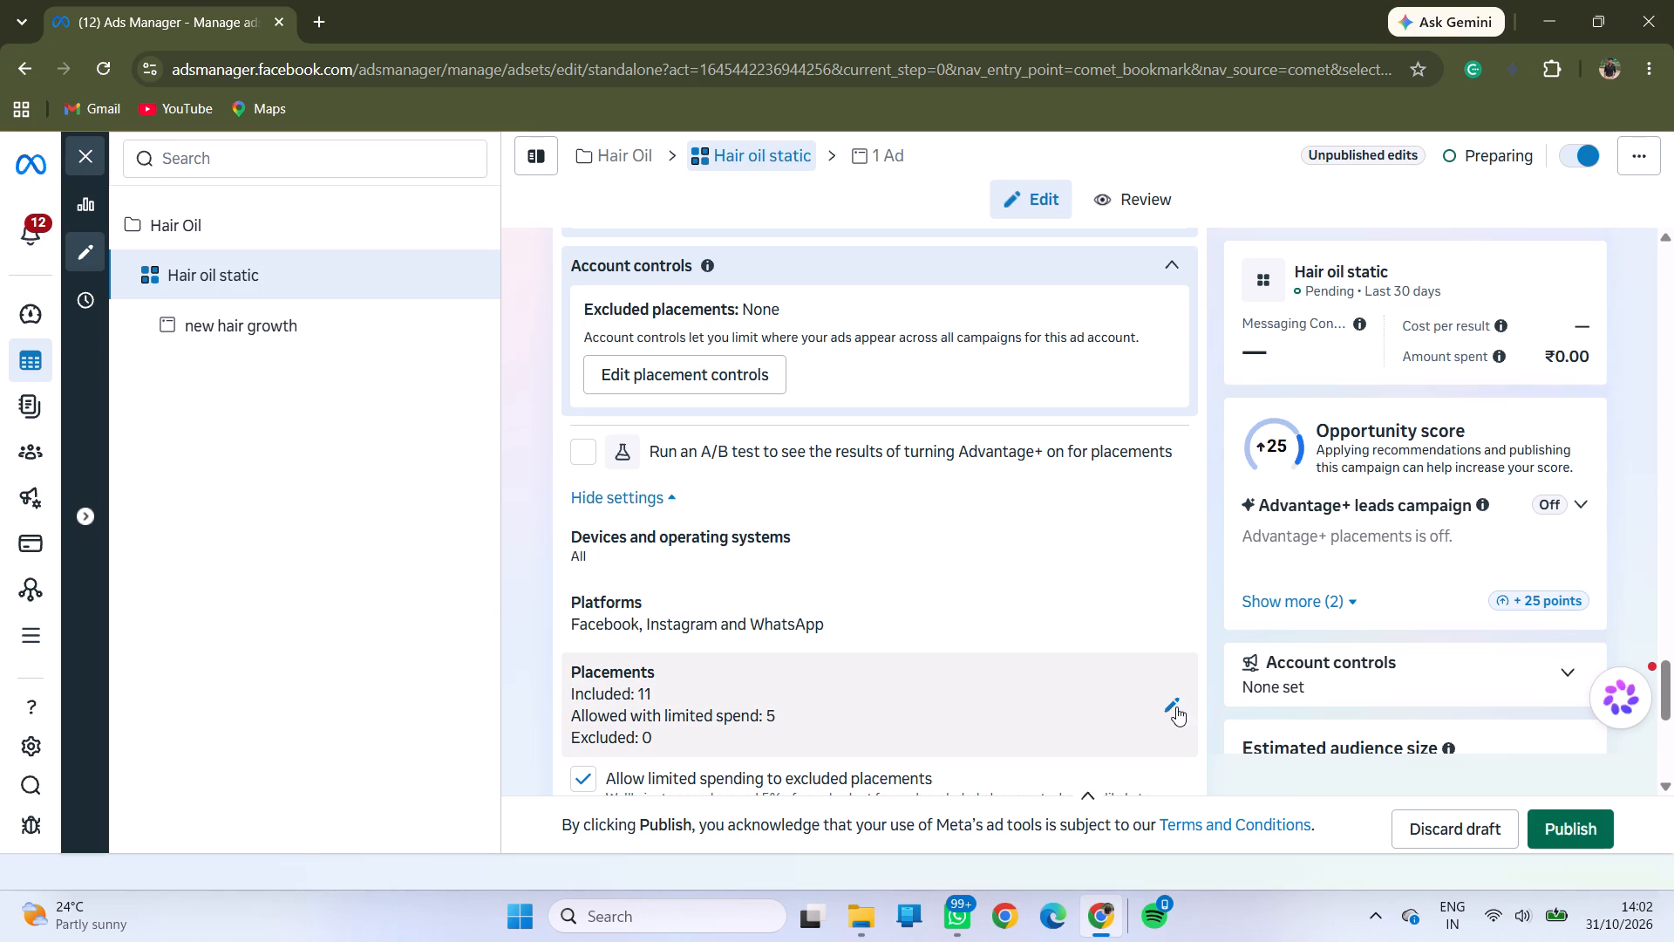
{"action": "left_click", "coordinate": [1176, 706]}
{"action": "scroll", "coordinate": [711, 615], "scroll_direction": "down", "scroll_amount": 1}
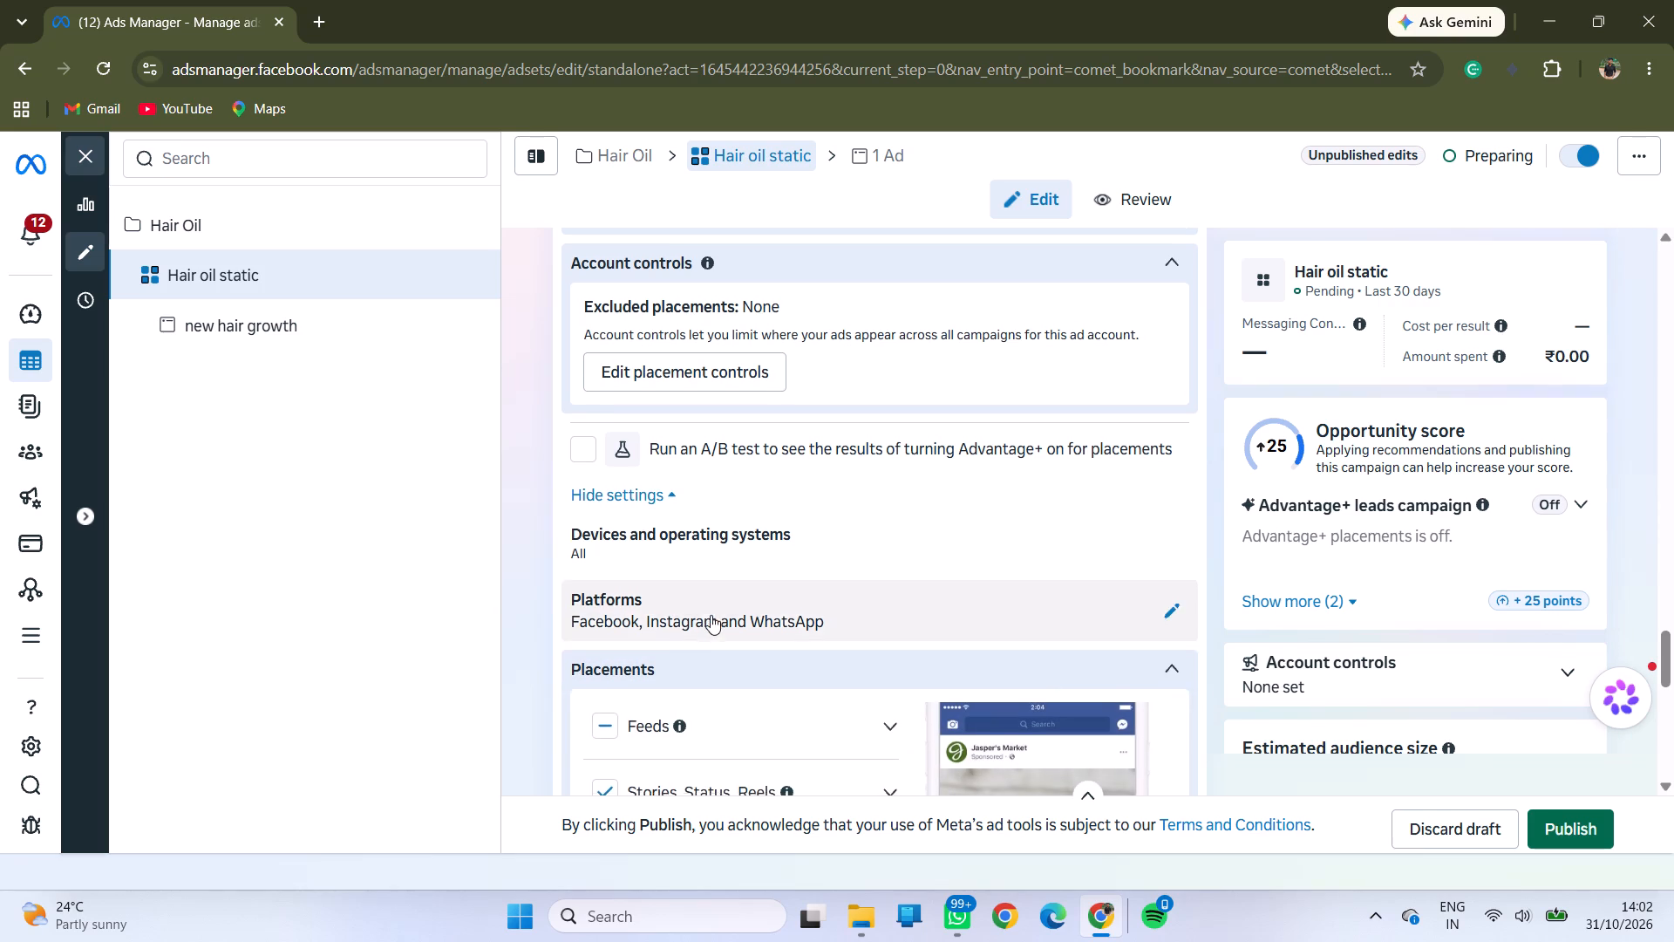
Exclude all in-stream ads for reels from the Hair oil static ad set's placements and collapse that group again.
{"action": "scroll", "coordinate": [711, 615], "scroll_direction": "down", "scroll_amount": 5}
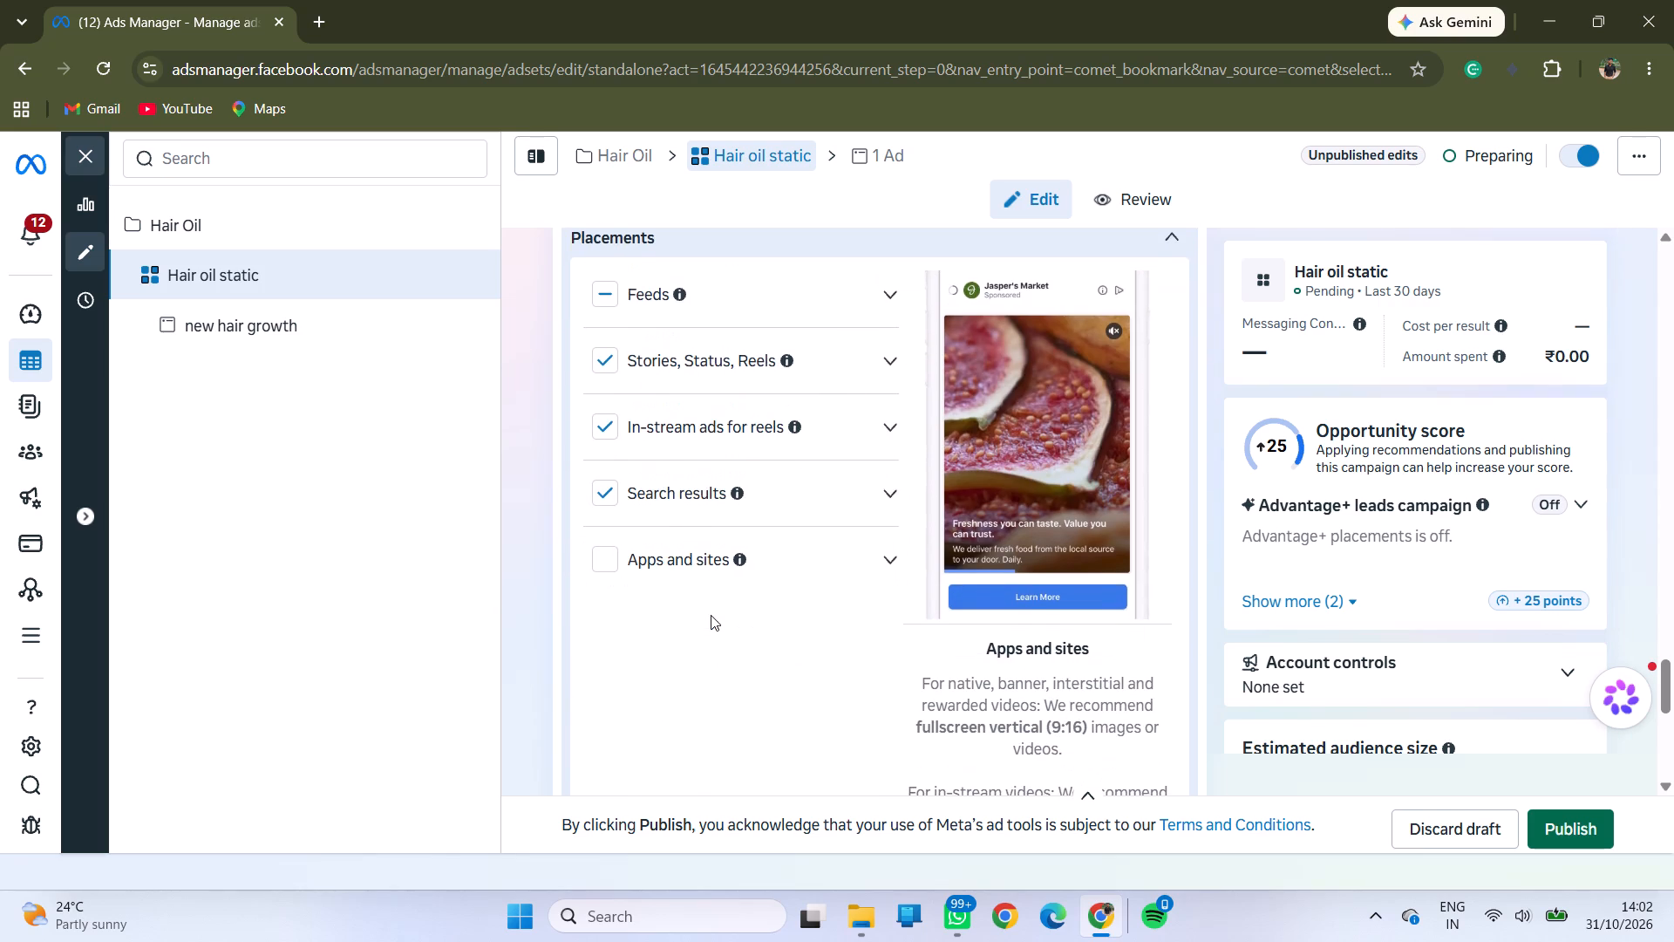
{"action": "scroll", "coordinate": [711, 615], "scroll_direction": "down", "scroll_amount": 1}
{"action": "scroll", "coordinate": [711, 615], "scroll_direction": "up", "scroll_amount": 1}
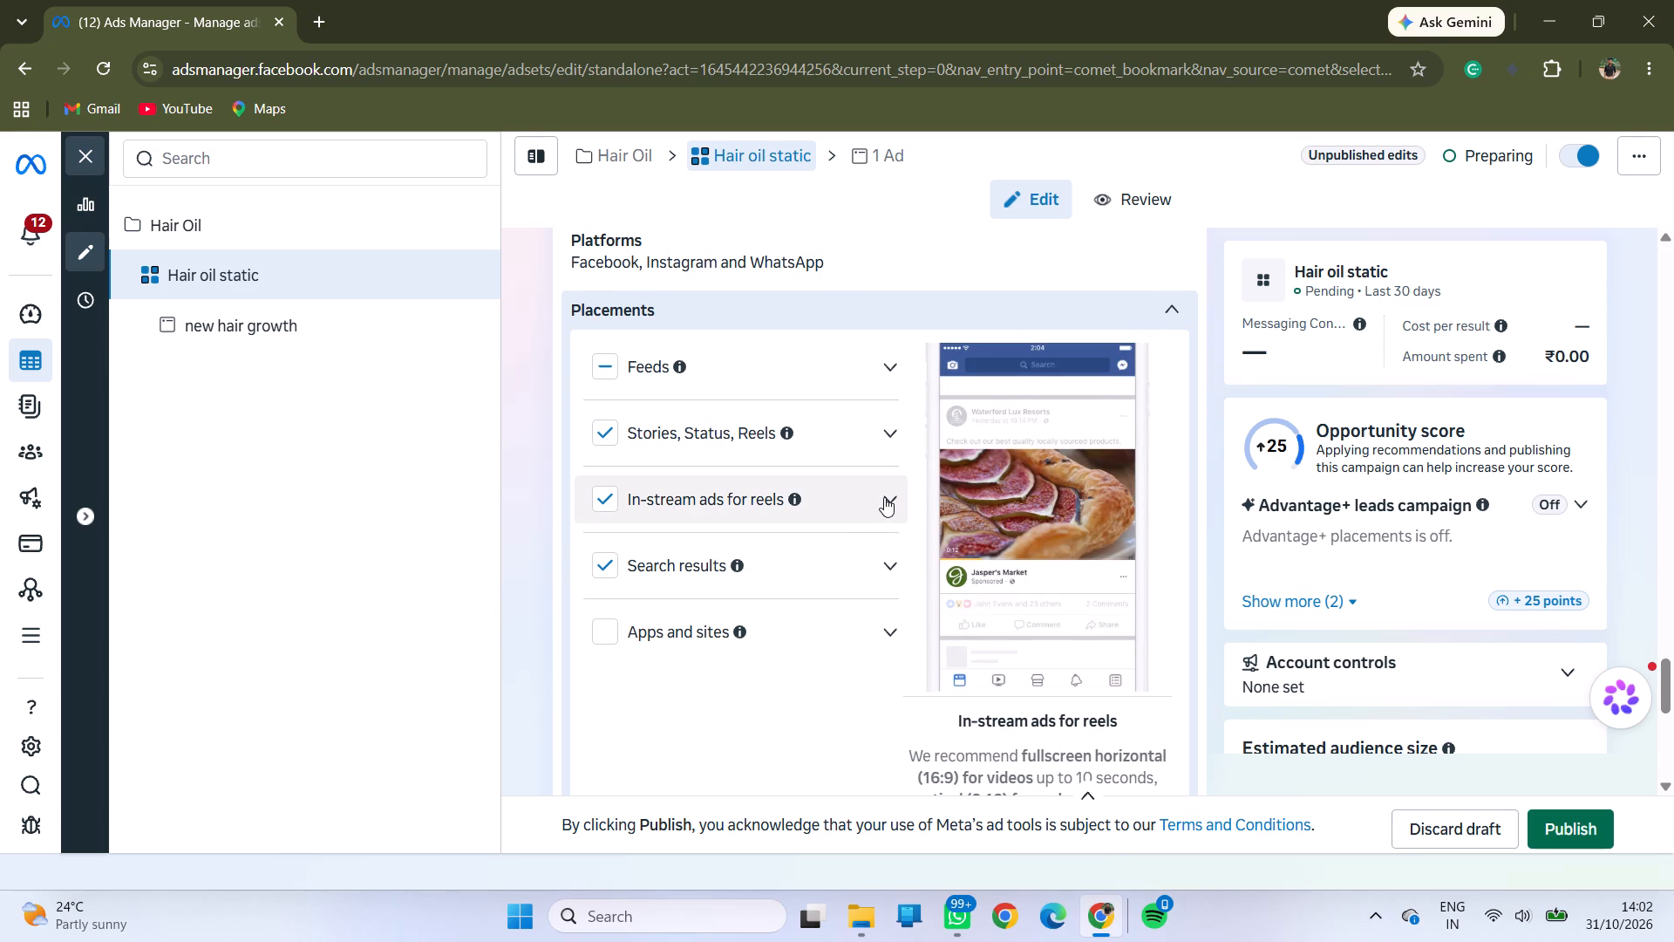
{"action": "left_click", "coordinate": [884, 497]}
{"action": "left_click", "coordinate": [604, 502]}
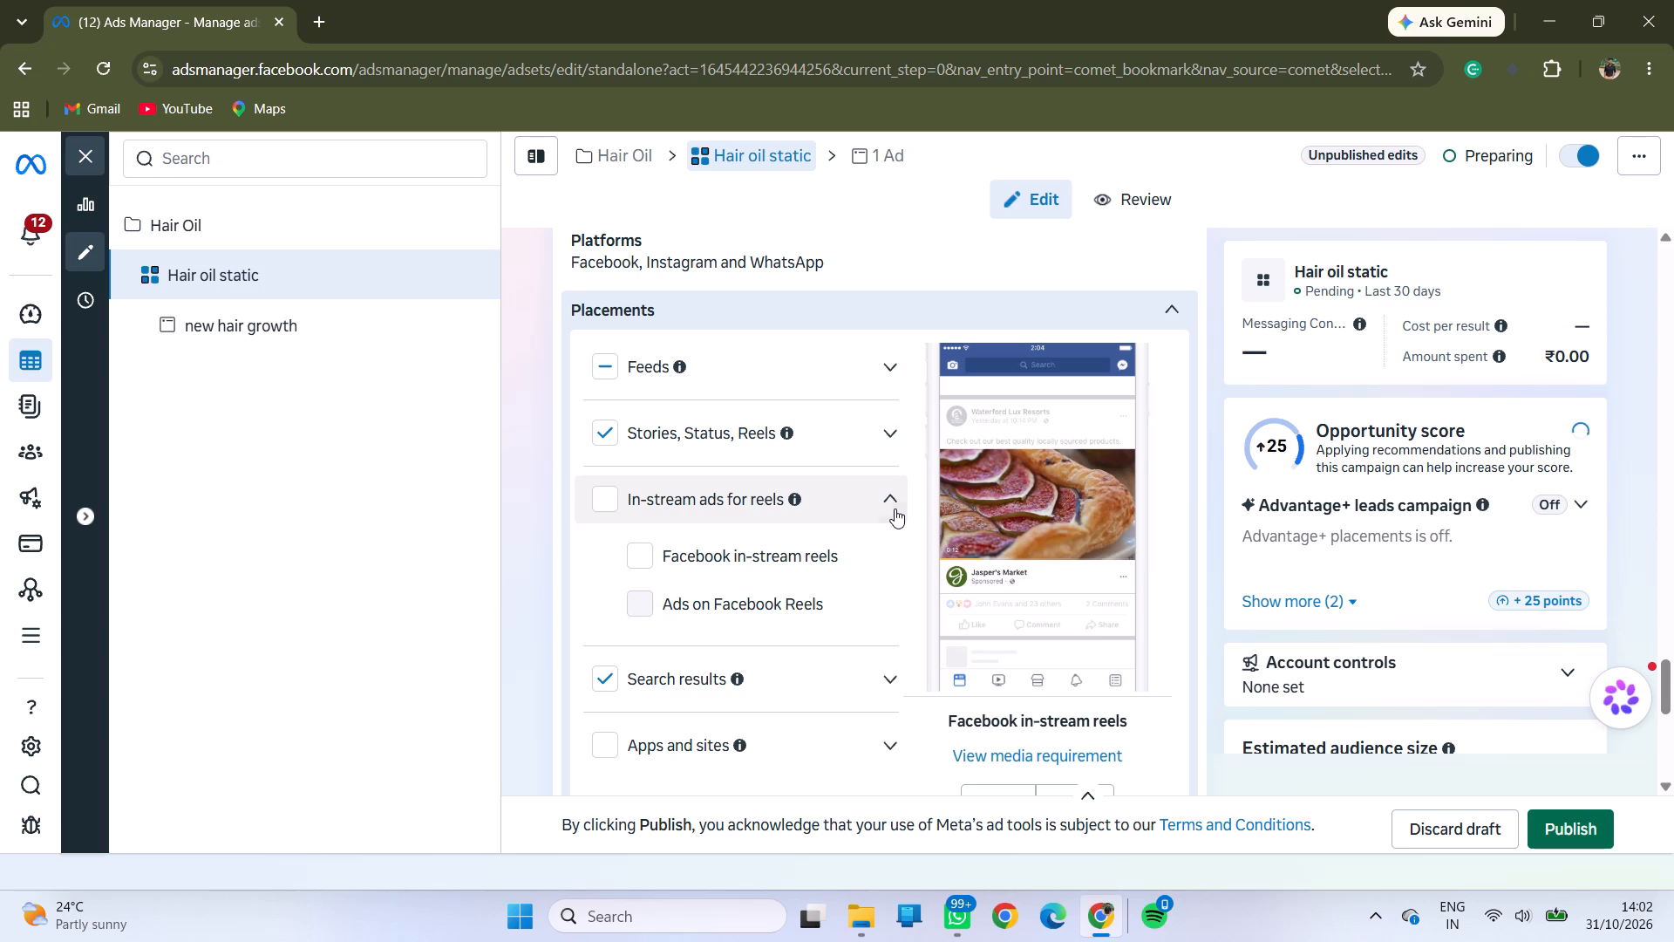
{"action": "left_click", "coordinate": [895, 509]}
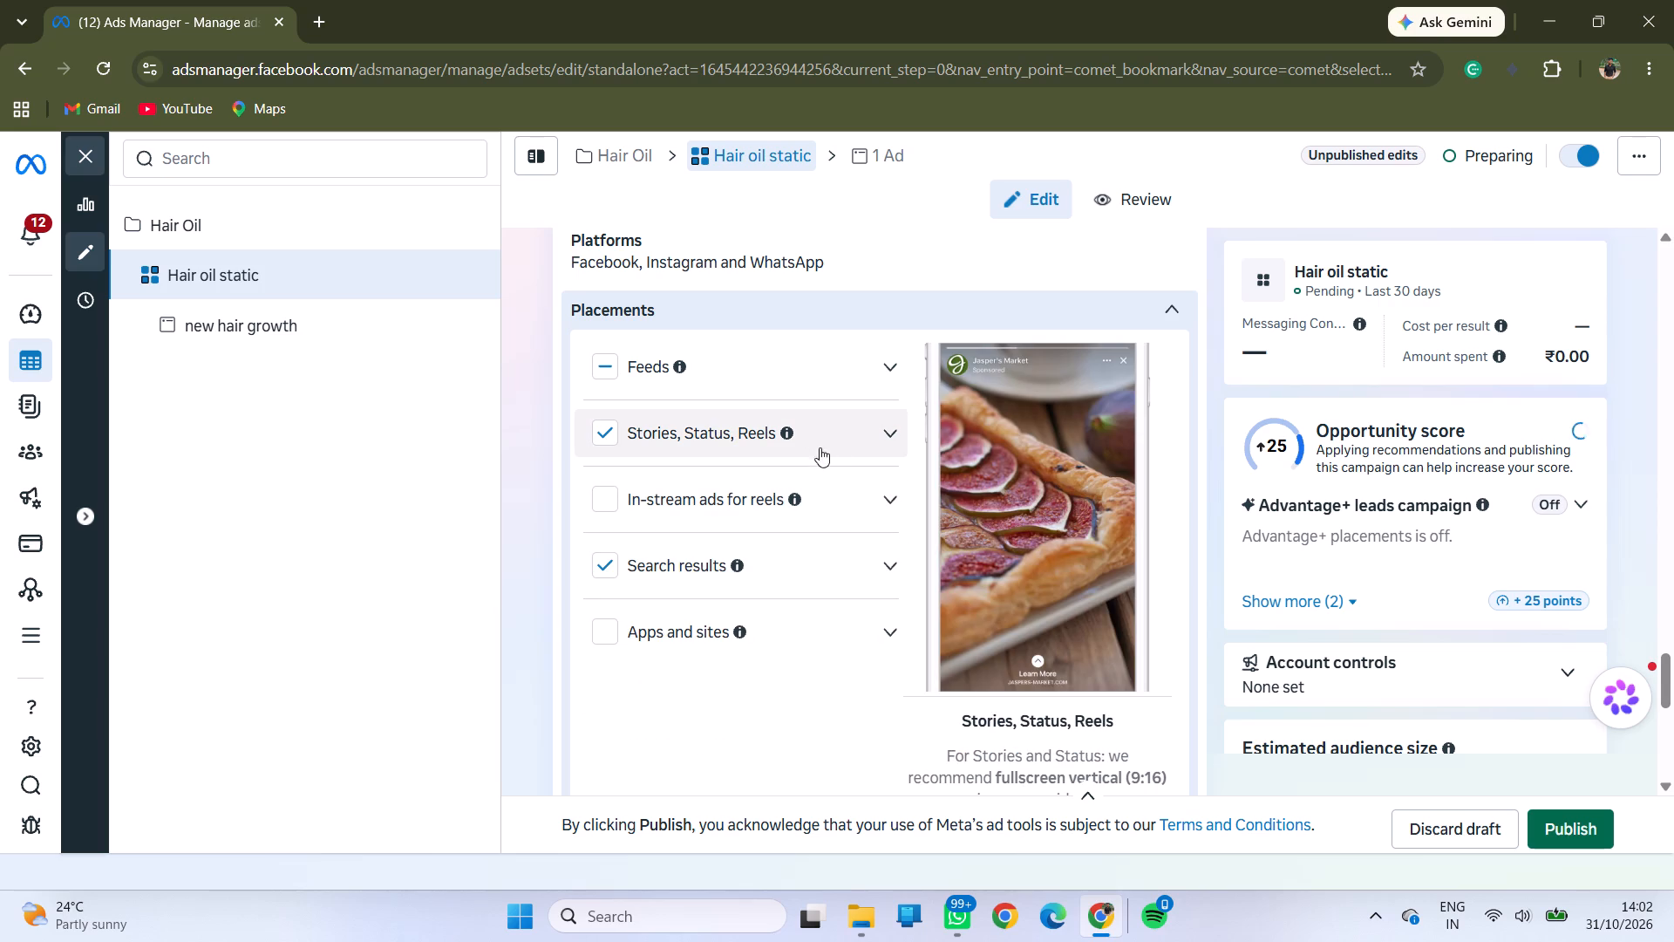
Check which placements are selected under Stories, Status, Reels and under Feeds, collapsing each group again.
{"action": "left_click", "coordinate": [885, 432]}
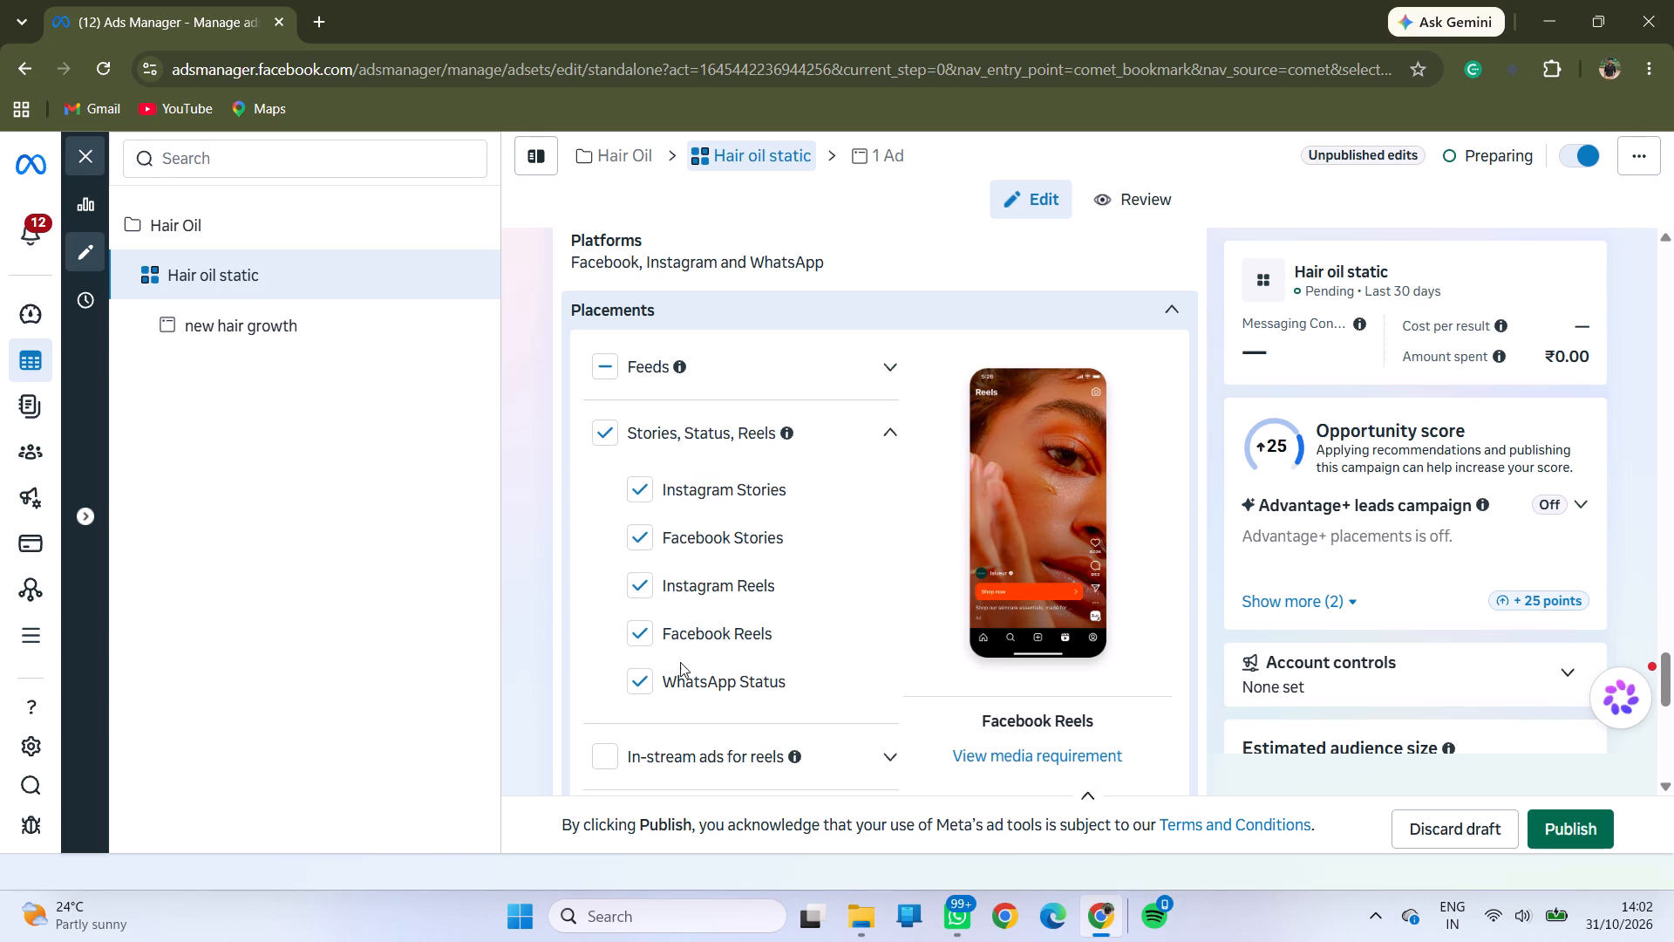
{"action": "left_click", "coordinate": [890, 433]}
{"action": "left_click", "coordinate": [902, 352]}
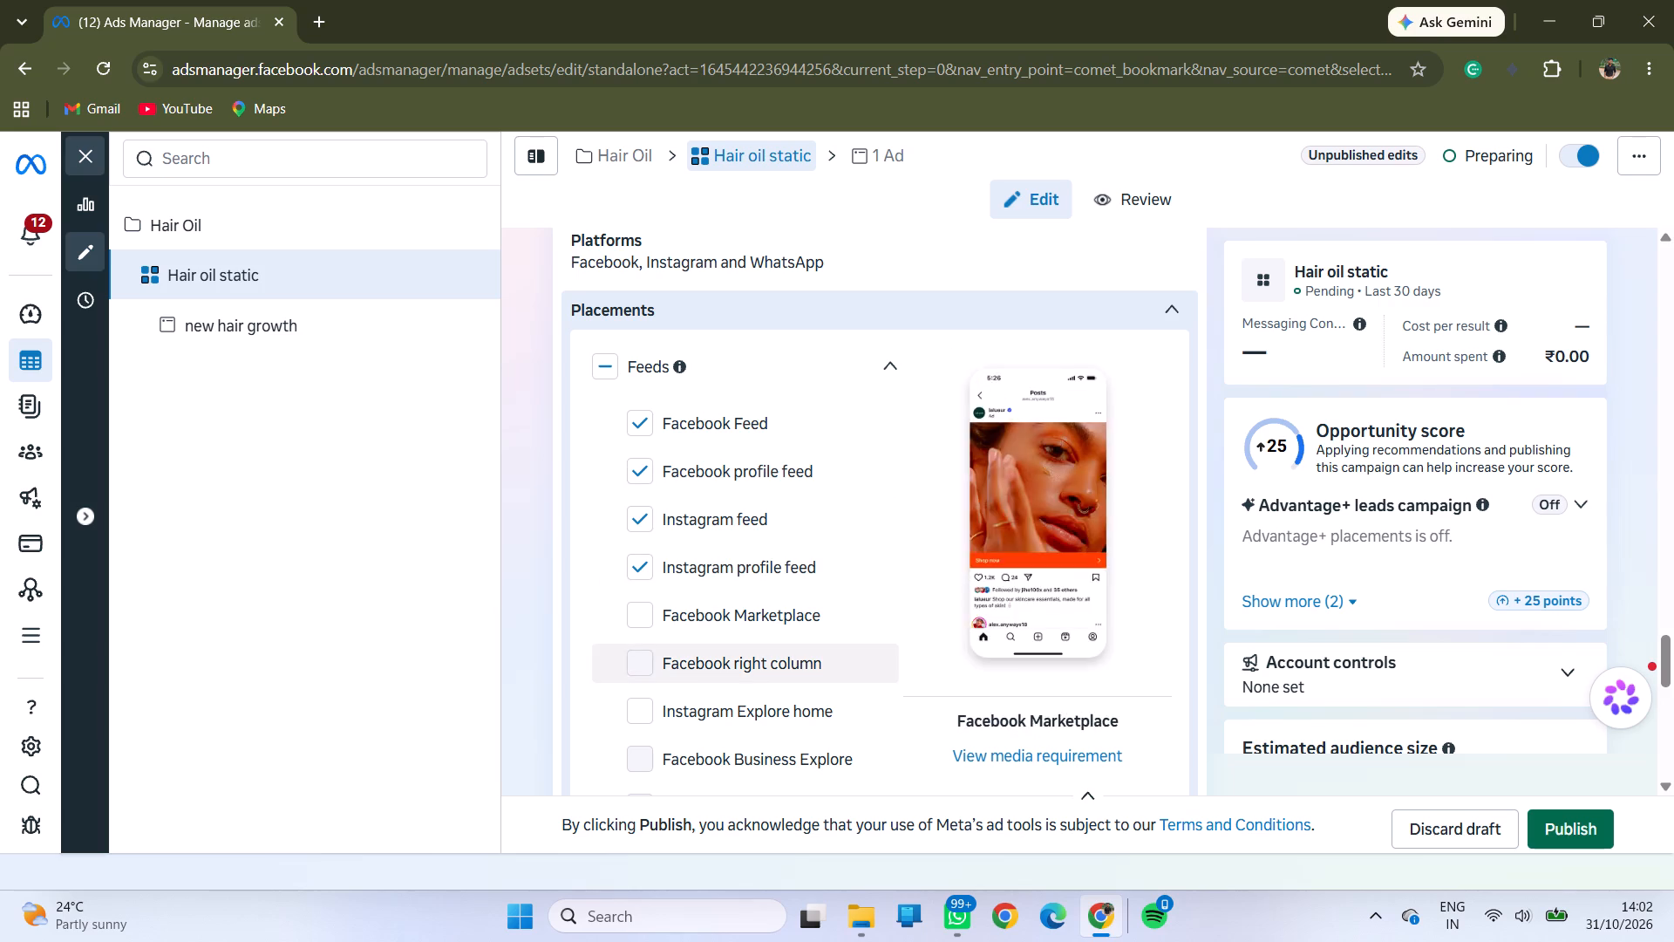
{"action": "scroll", "coordinate": [696, 679], "scroll_direction": "down", "scroll_amount": 3}
{"action": "scroll", "coordinate": [696, 679], "scroll_direction": "up", "scroll_amount": 2}
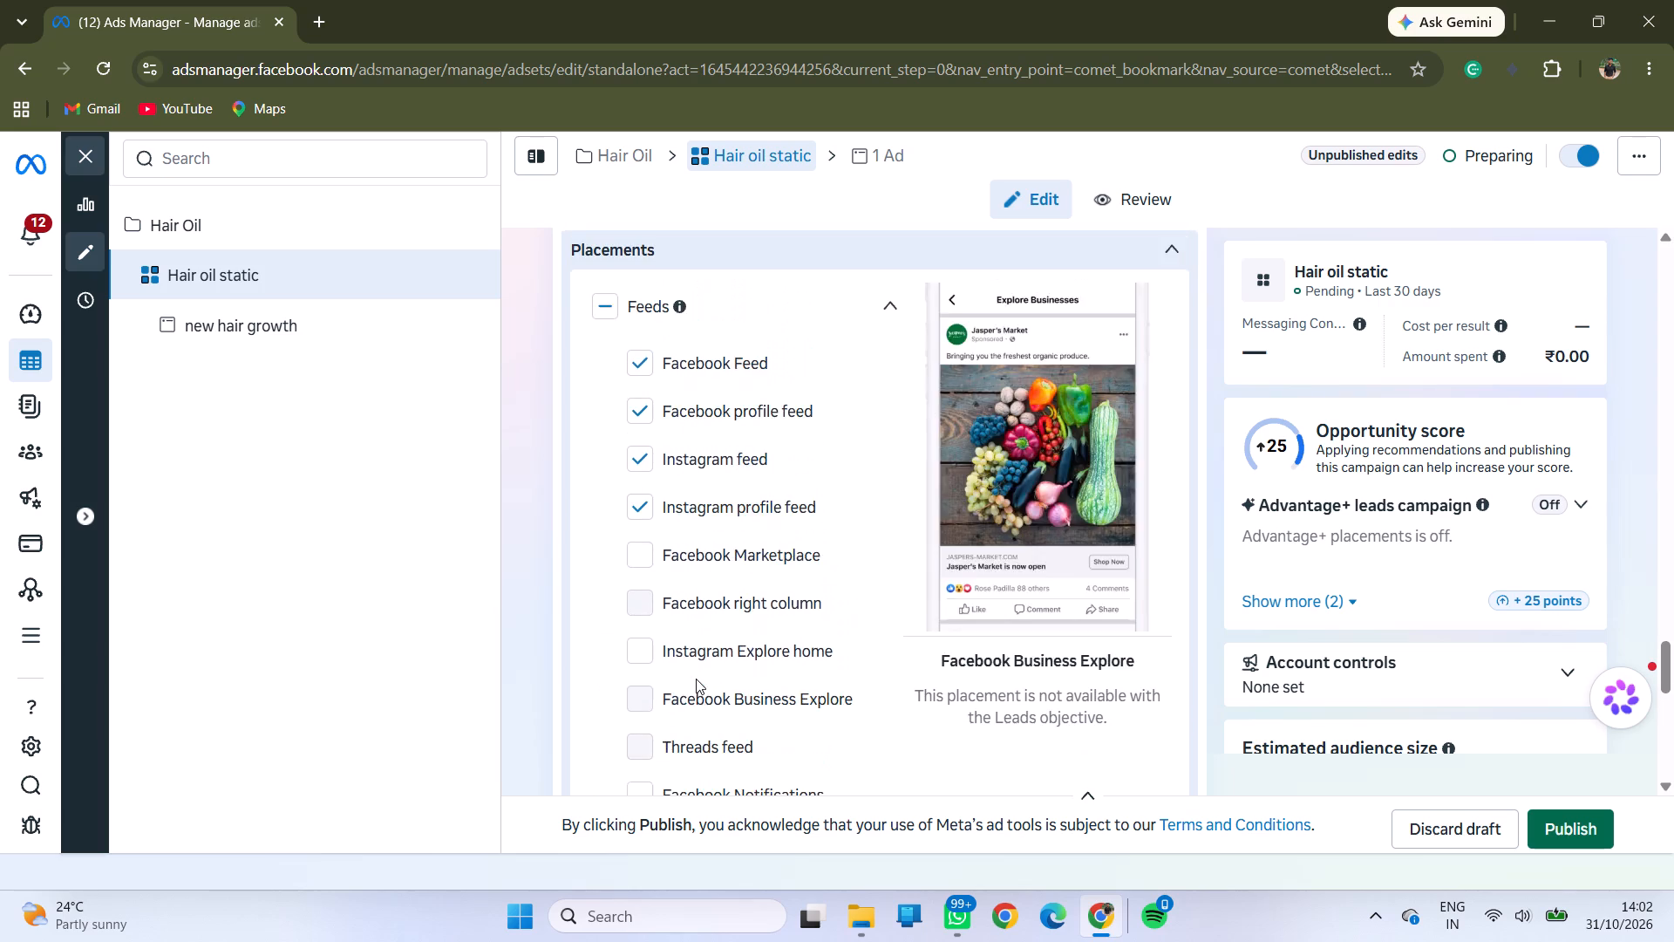
{"action": "scroll", "coordinate": [696, 679], "scroll_direction": "up", "scroll_amount": 1}
{"action": "left_click", "coordinate": [890, 391]}
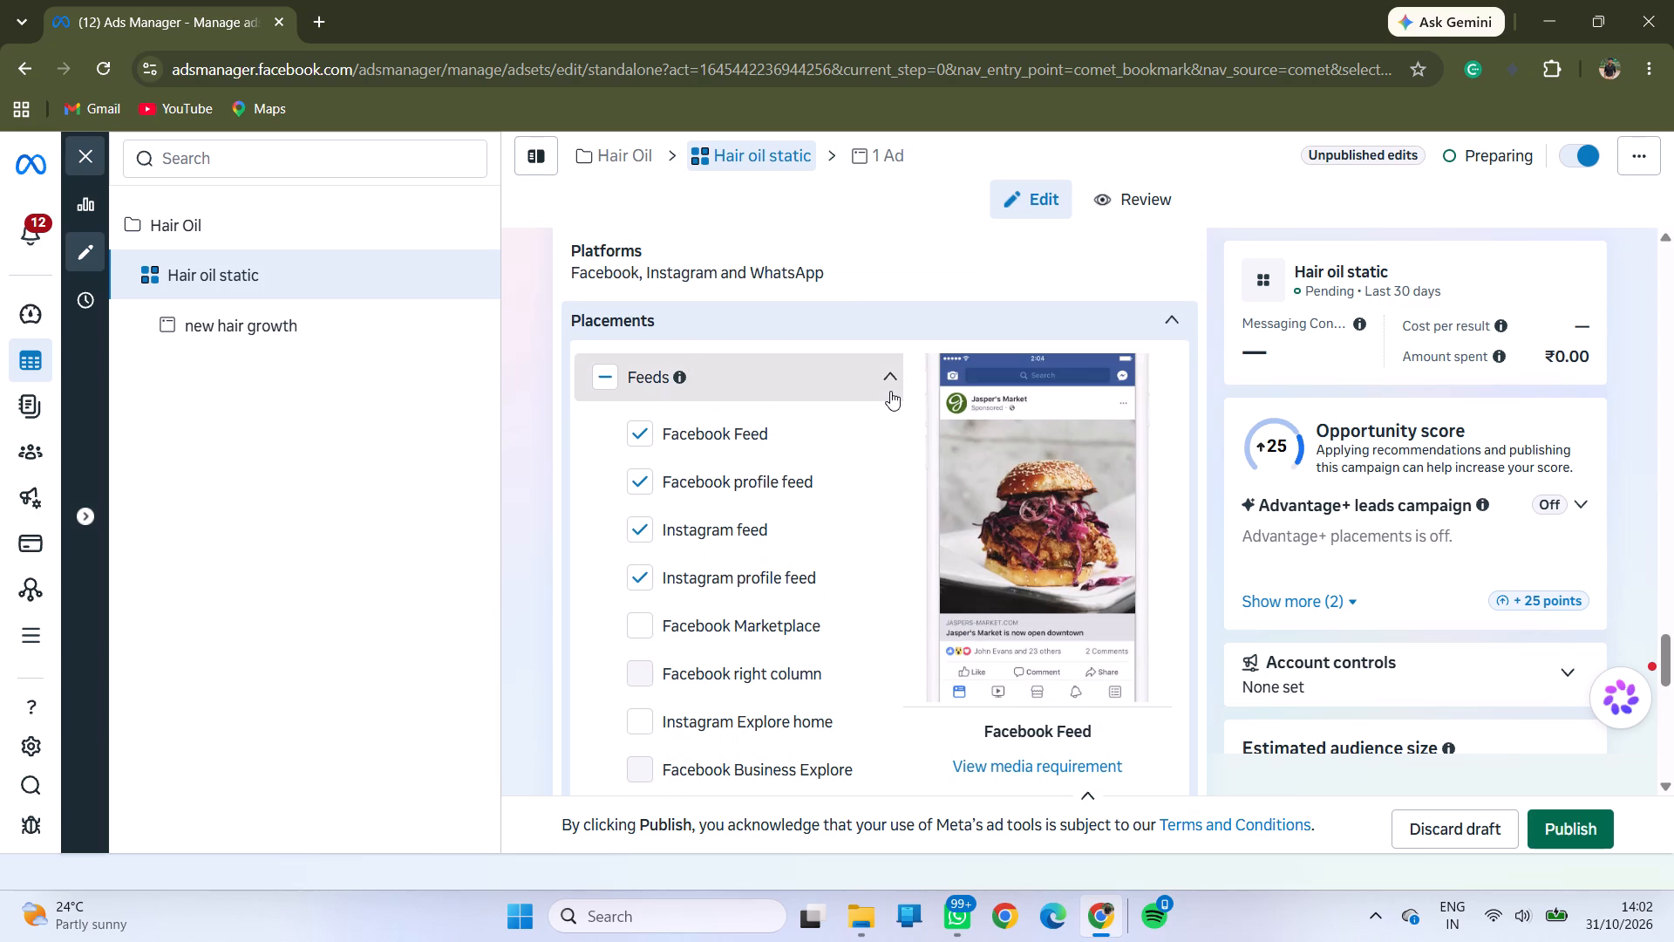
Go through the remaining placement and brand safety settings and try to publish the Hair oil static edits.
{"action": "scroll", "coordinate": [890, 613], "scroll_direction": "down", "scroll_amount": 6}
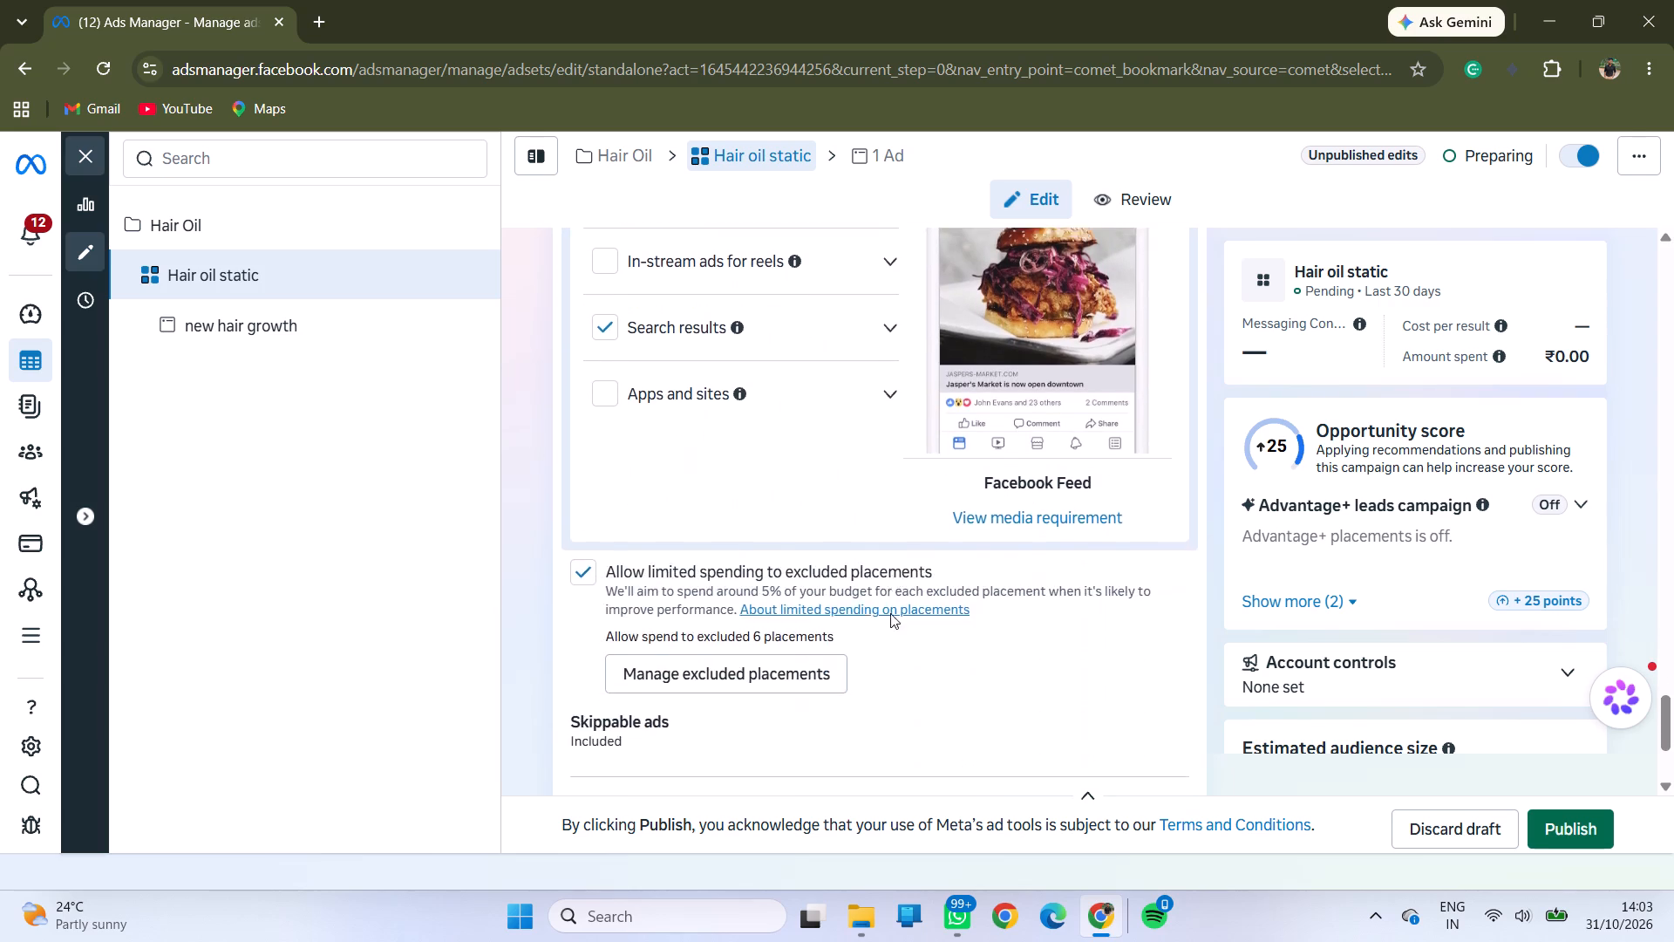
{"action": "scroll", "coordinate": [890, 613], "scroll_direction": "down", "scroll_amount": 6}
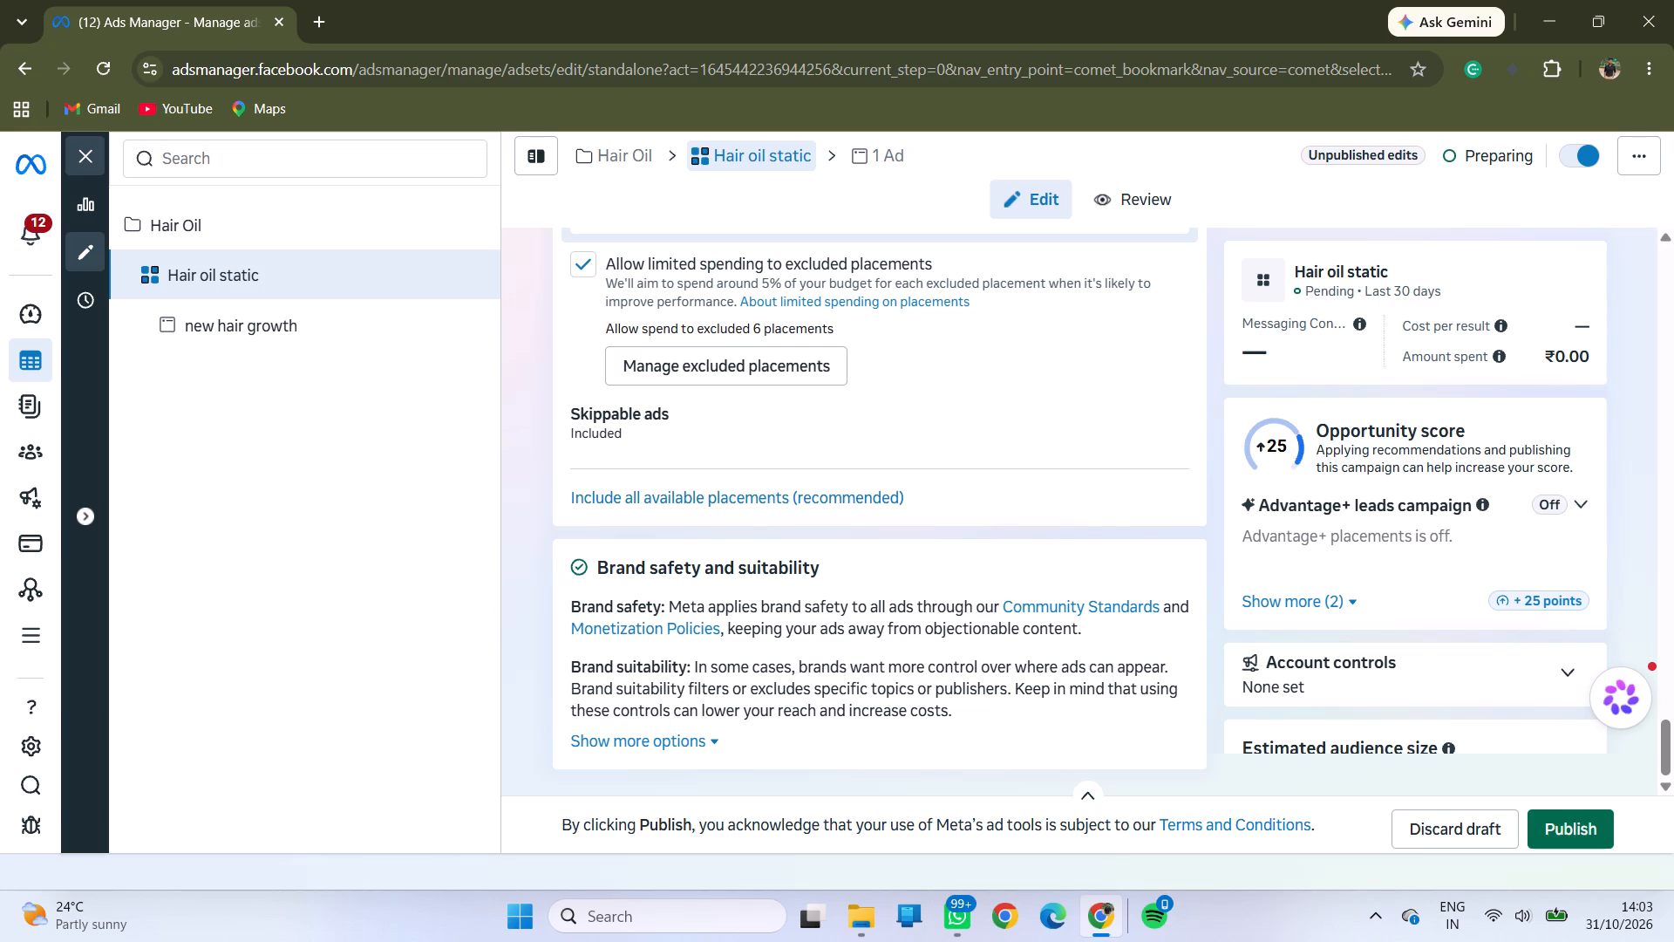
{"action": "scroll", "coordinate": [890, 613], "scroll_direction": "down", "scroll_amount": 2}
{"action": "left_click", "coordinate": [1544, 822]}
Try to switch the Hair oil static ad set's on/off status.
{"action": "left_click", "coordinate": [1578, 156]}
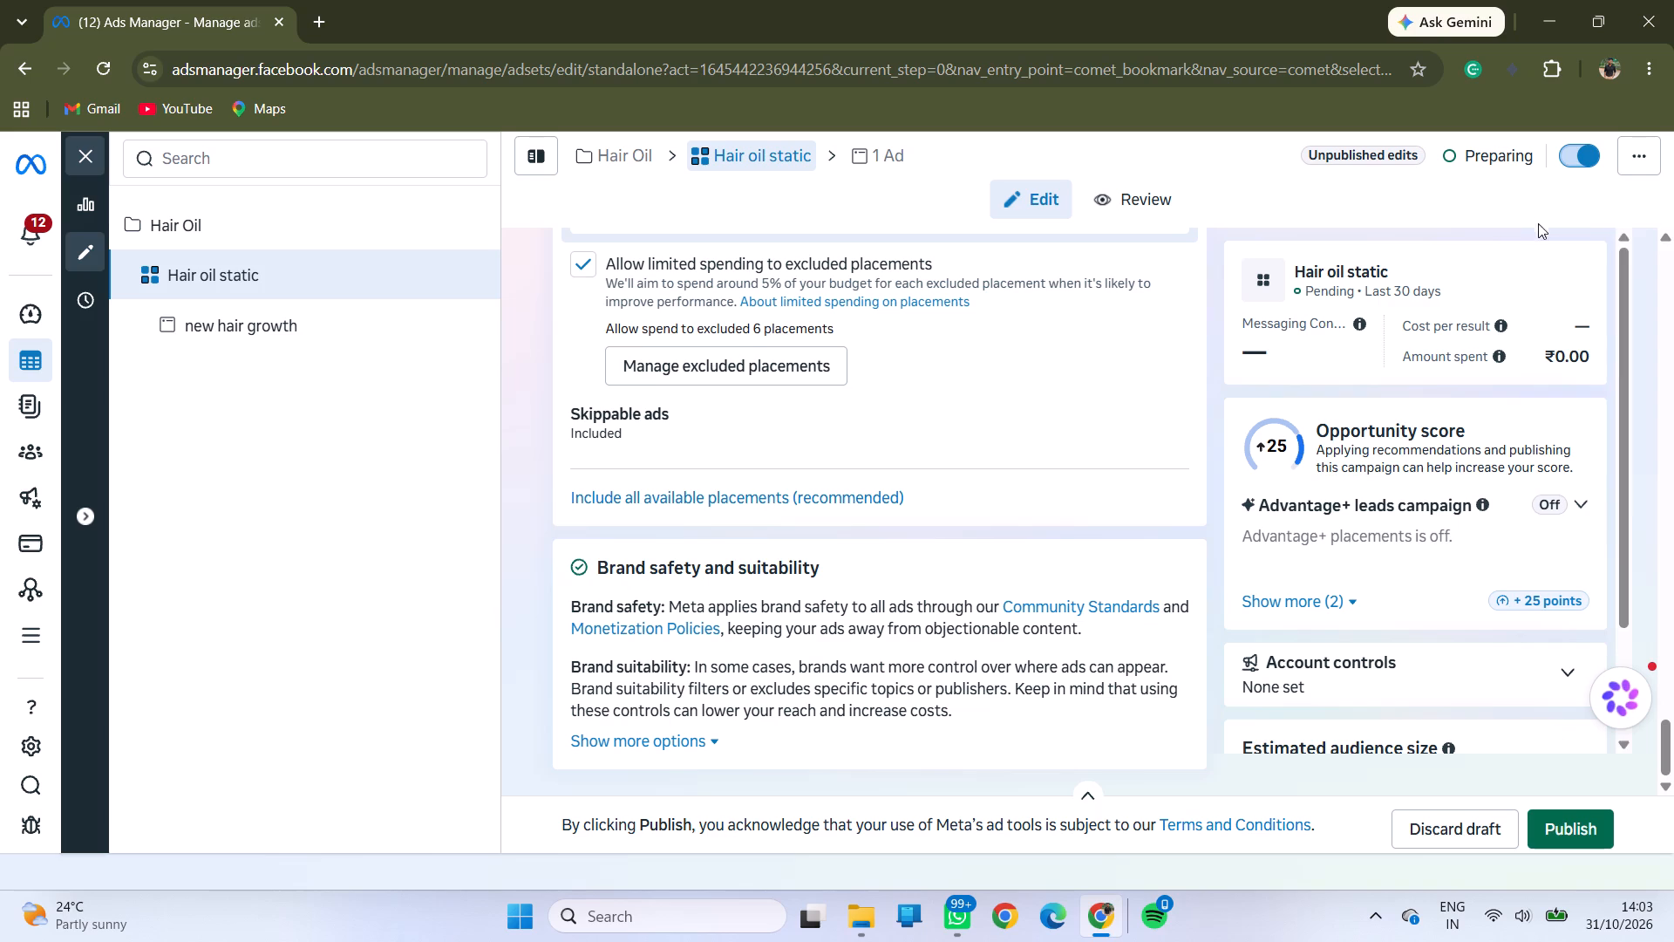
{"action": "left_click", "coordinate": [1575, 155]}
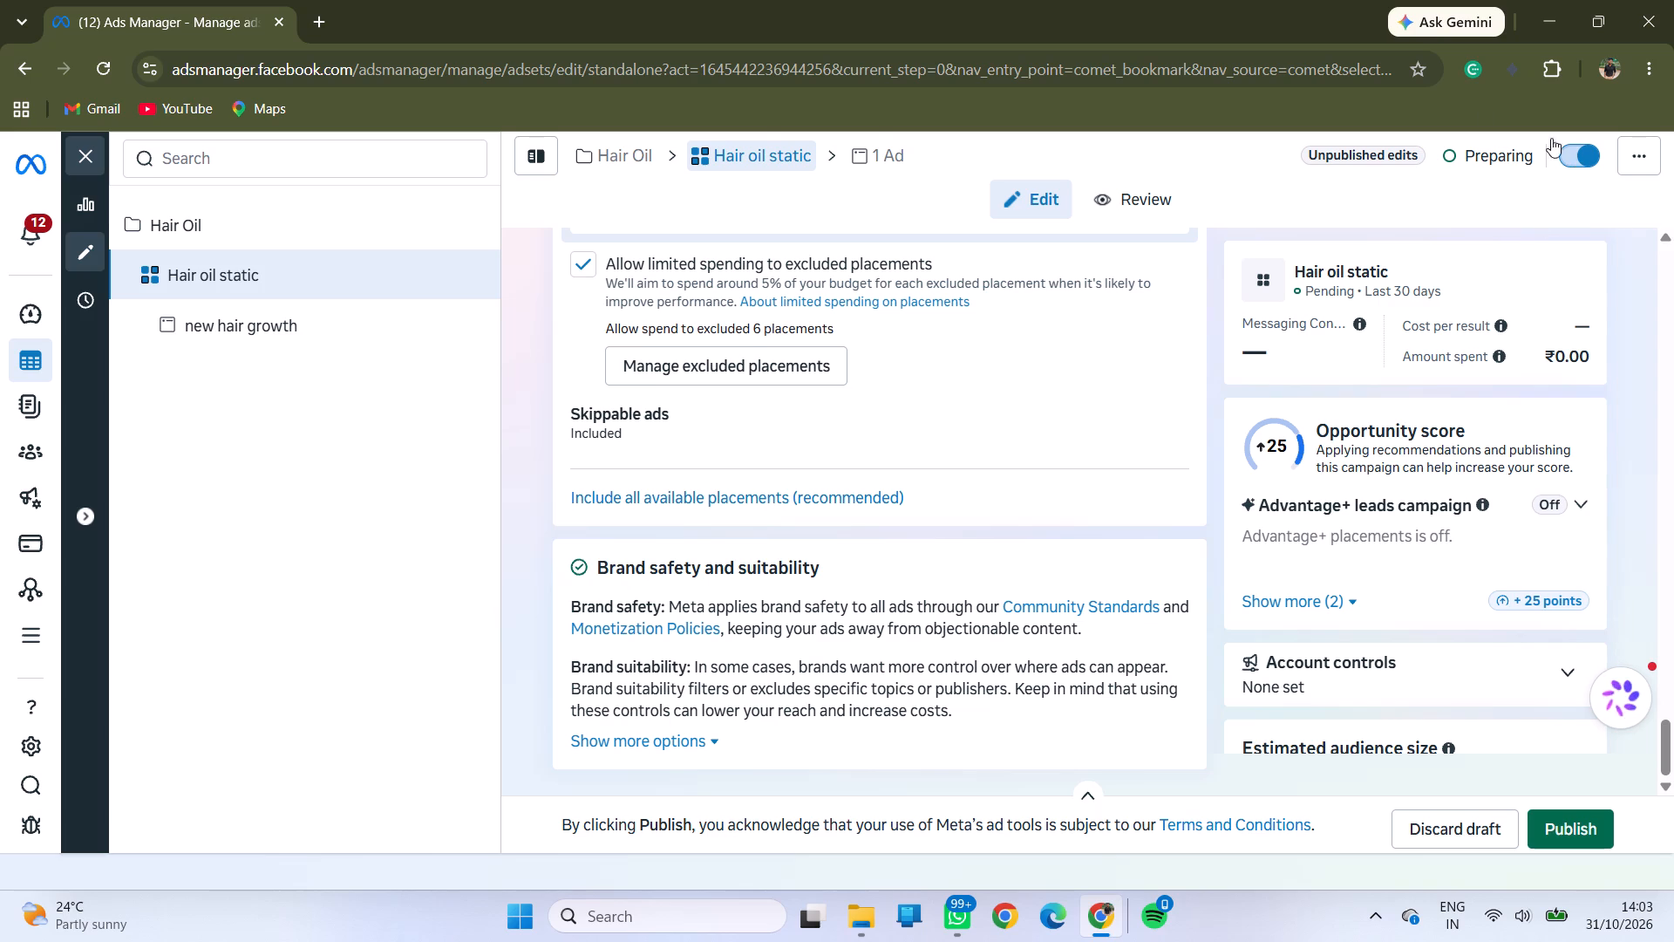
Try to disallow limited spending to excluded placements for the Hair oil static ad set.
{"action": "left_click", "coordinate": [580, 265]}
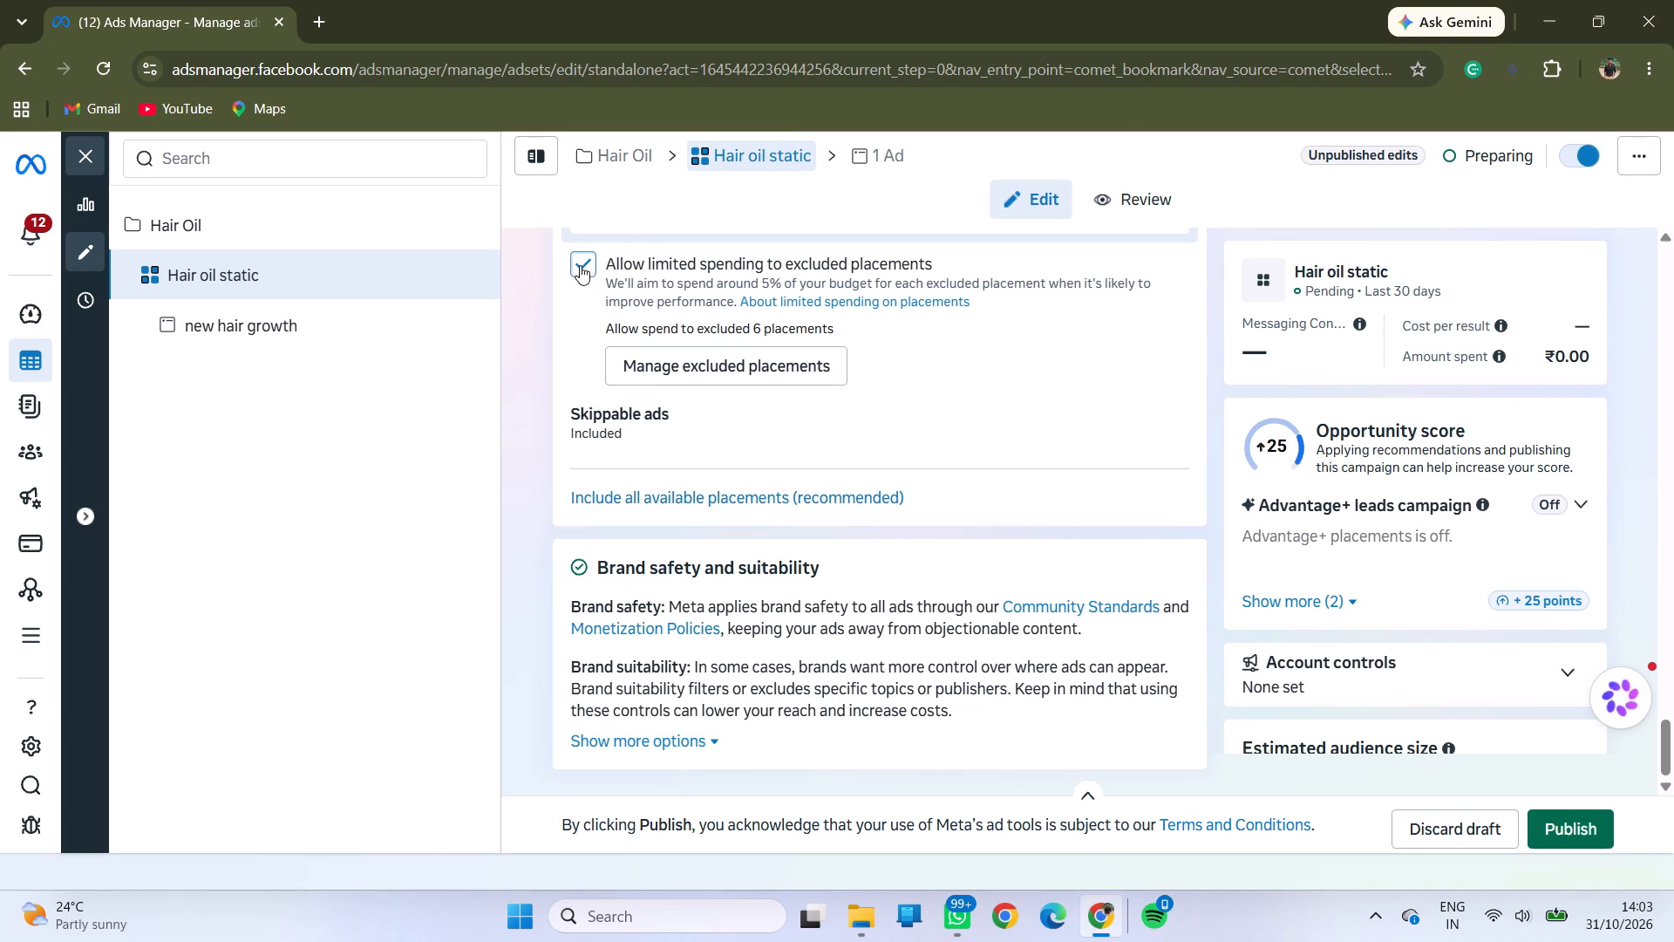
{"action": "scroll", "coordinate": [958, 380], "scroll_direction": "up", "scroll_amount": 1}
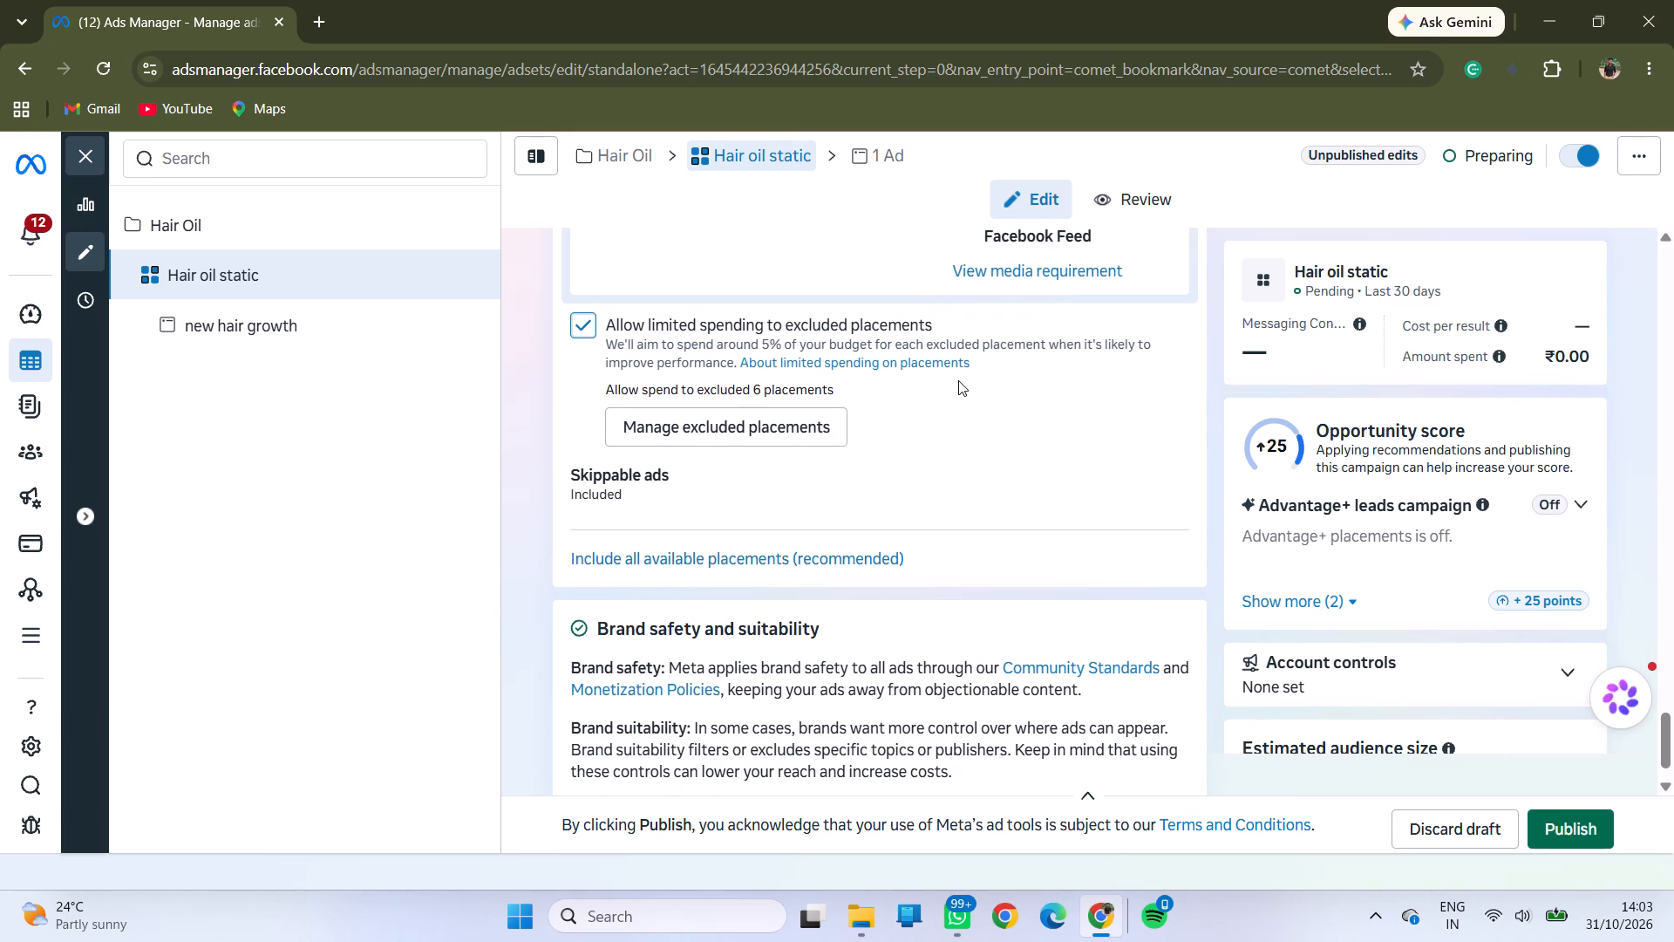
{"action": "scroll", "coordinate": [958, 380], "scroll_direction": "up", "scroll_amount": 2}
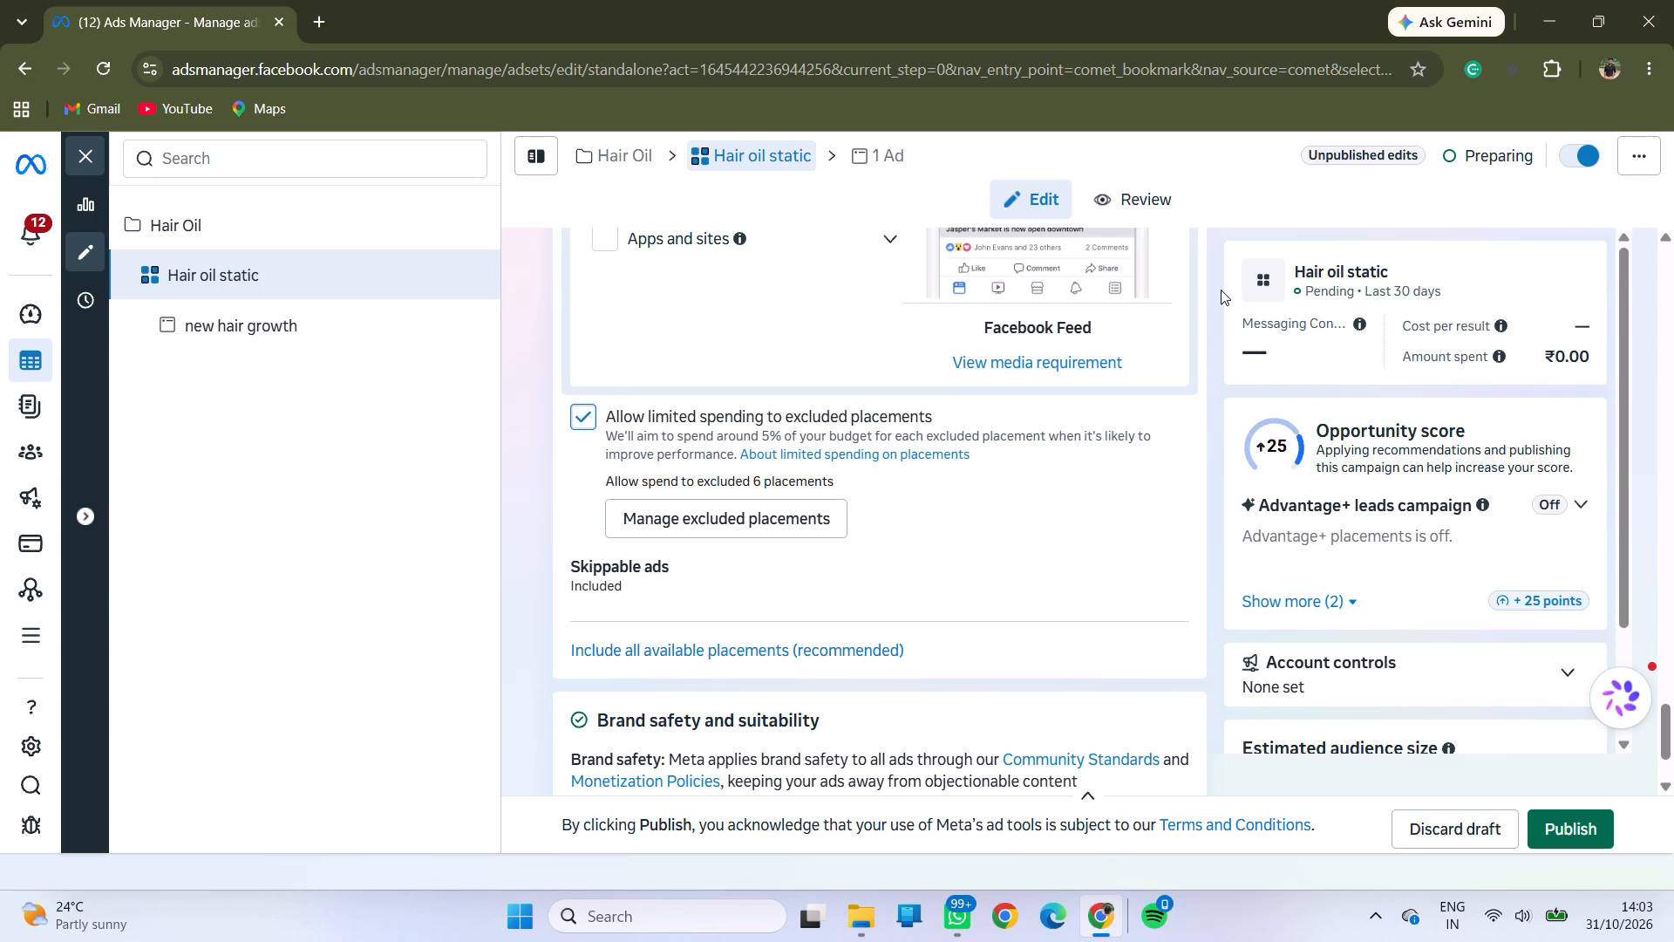
Open the review of the Hair oil static ad set.
{"action": "left_click", "coordinate": [1126, 199]}
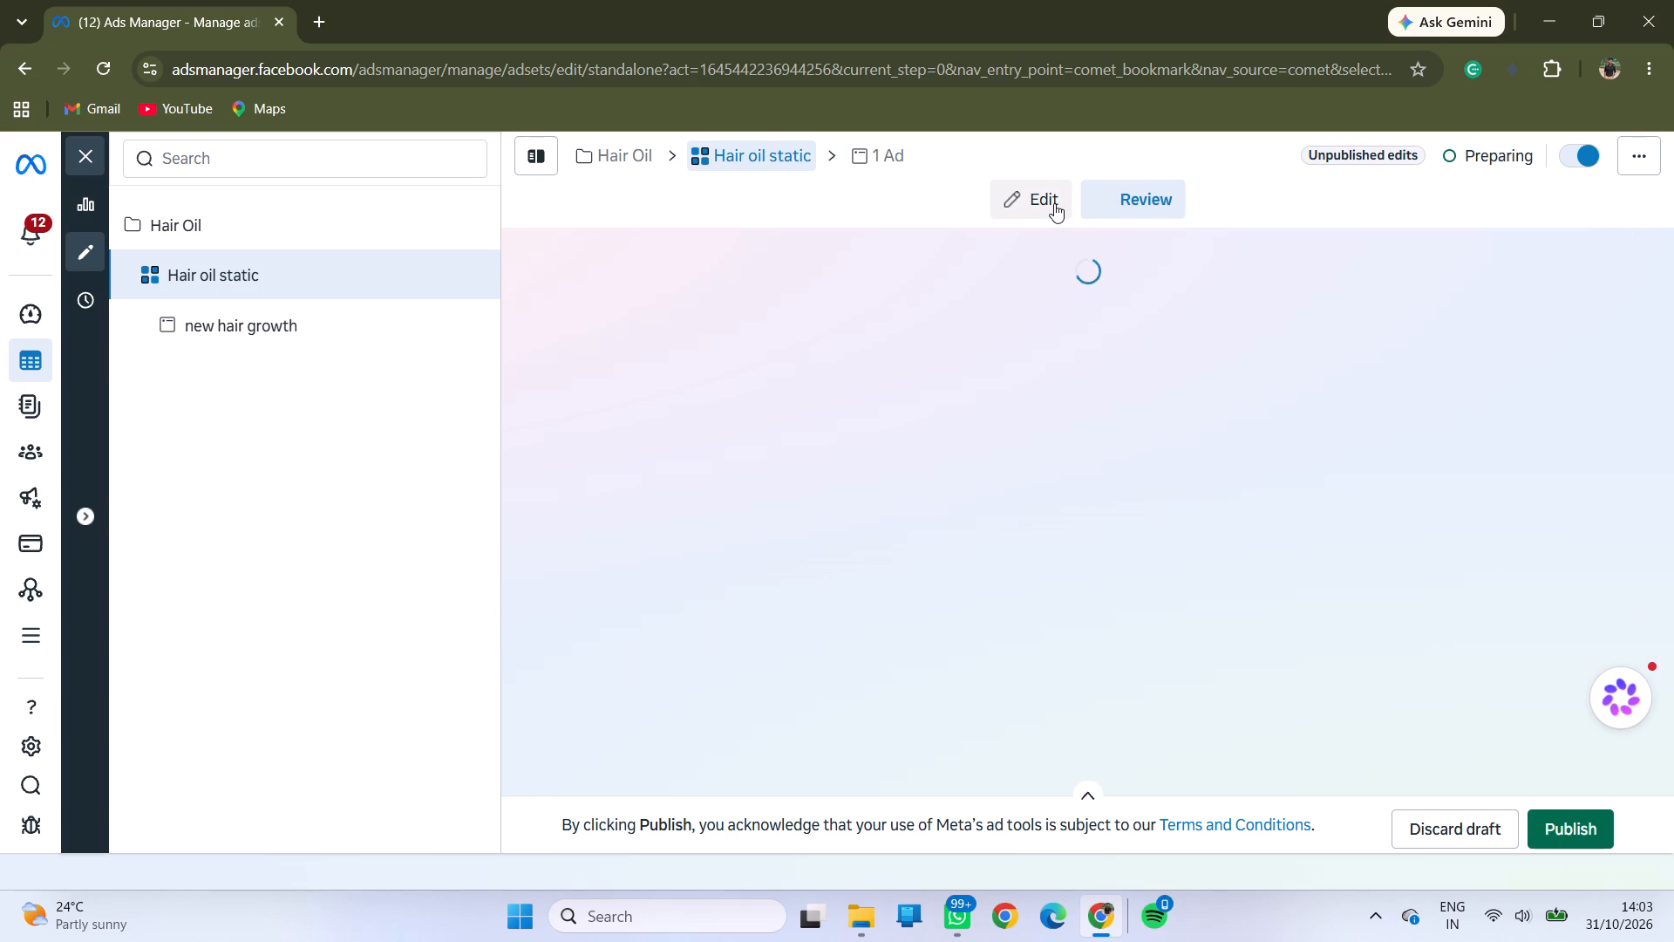
Switch the Hair oil static ad set back to its edit view and examine its settings down to placements.
{"action": "left_click", "coordinate": [1057, 195]}
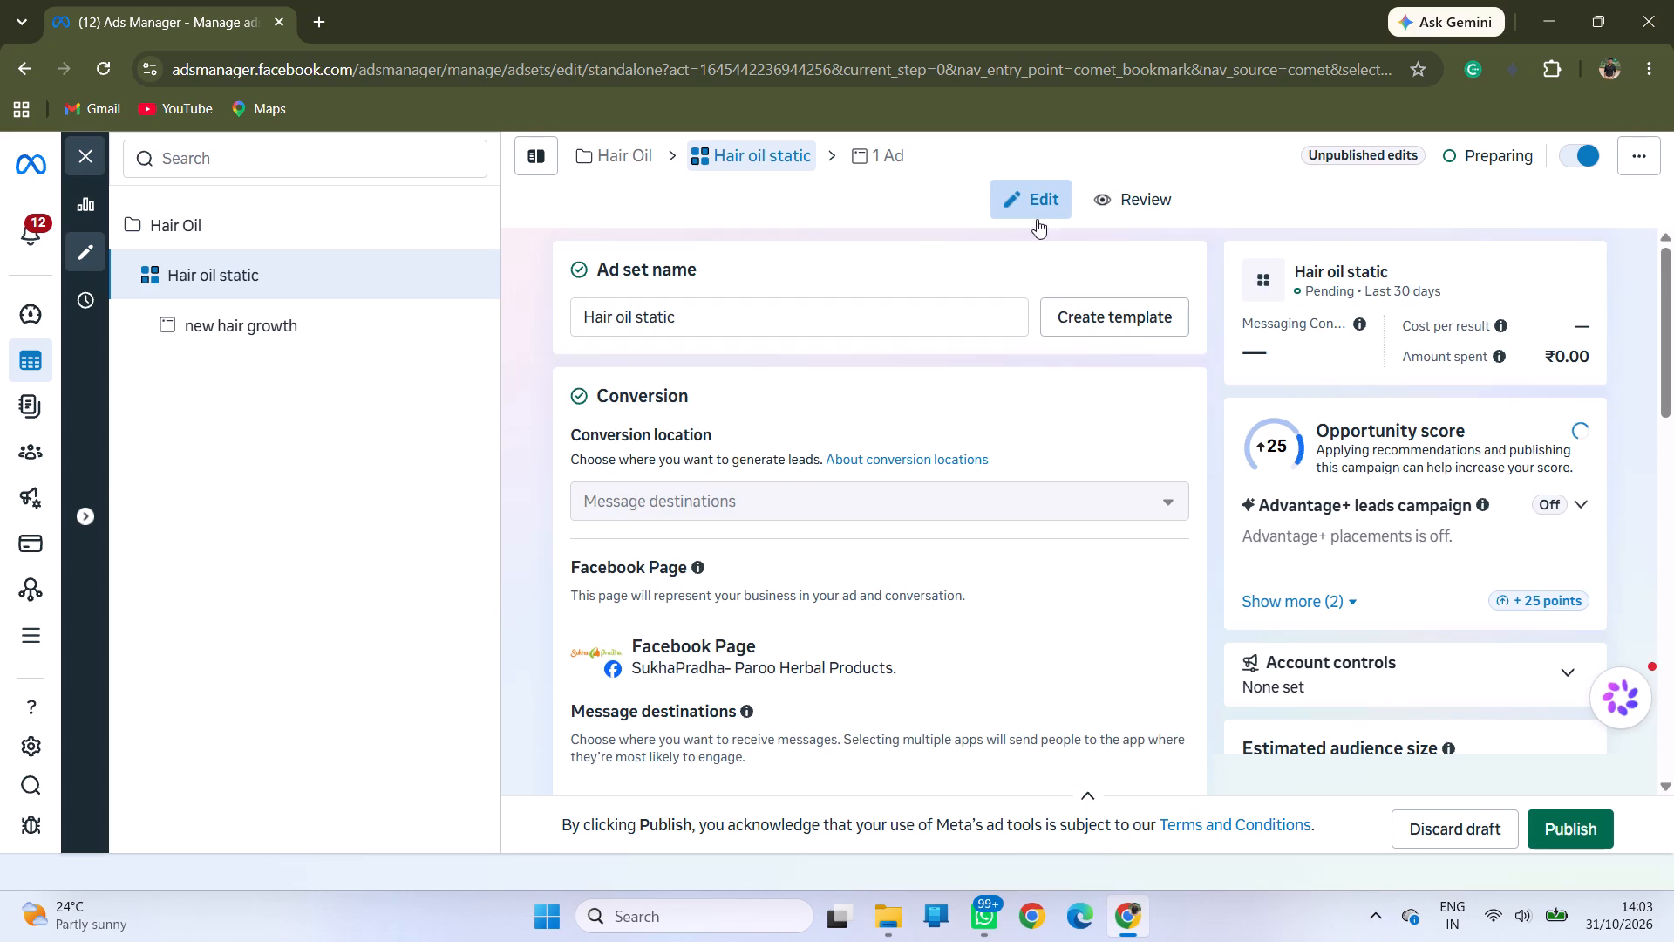
{"action": "scroll", "coordinate": [851, 583], "scroll_direction": "down", "scroll_amount": 1}
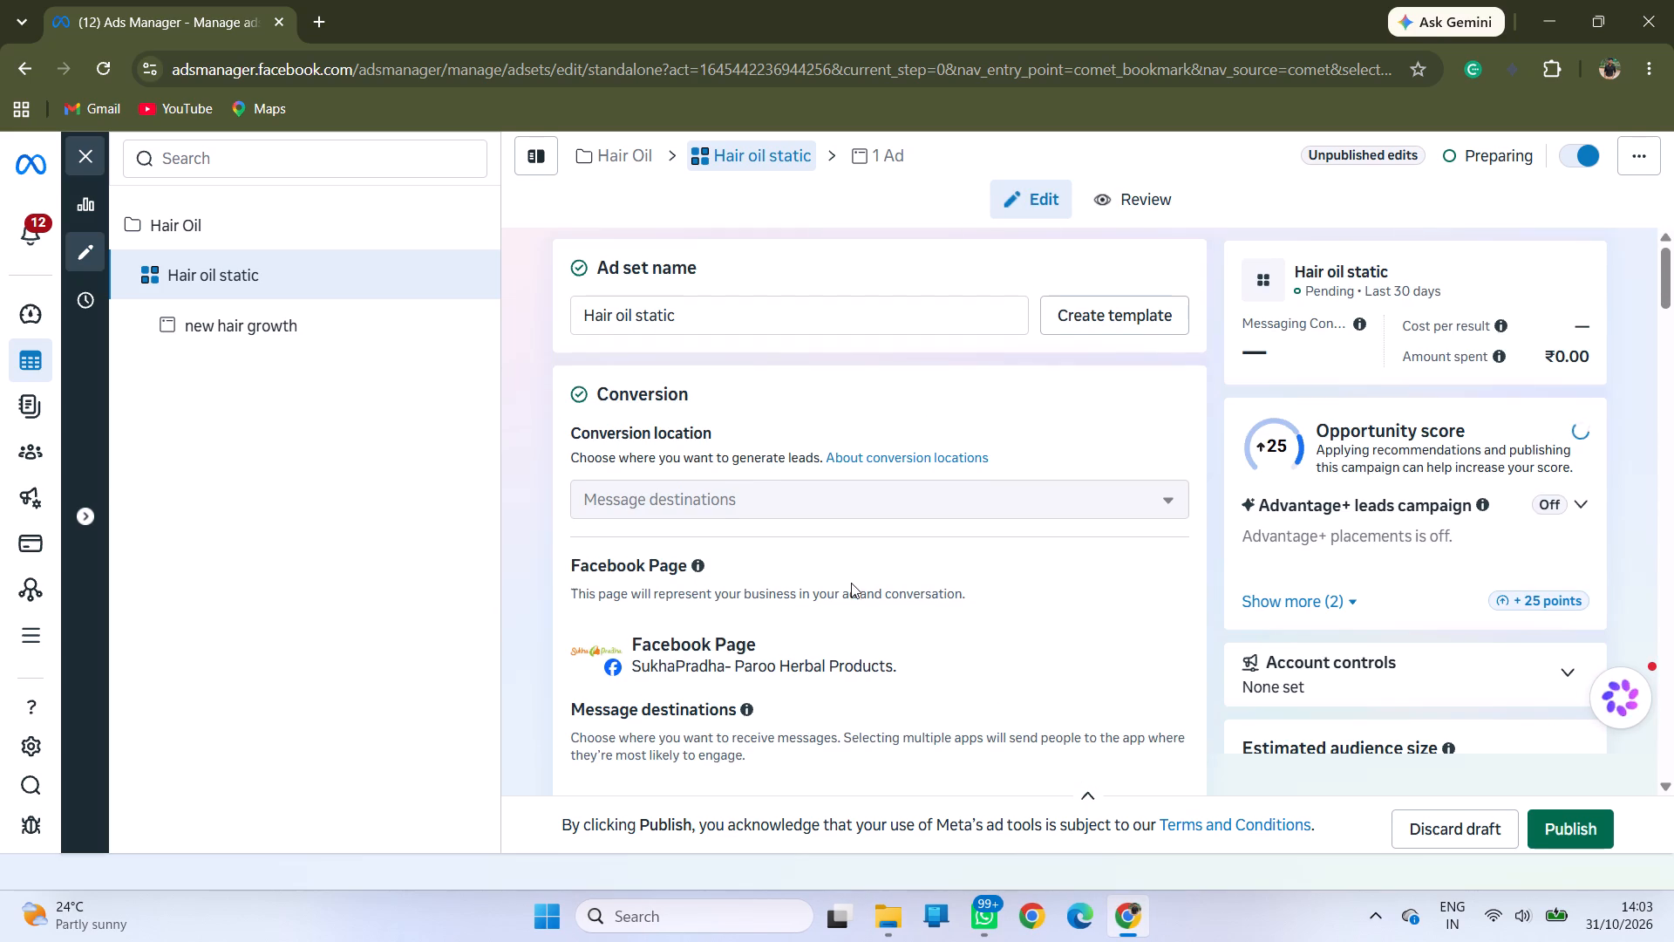
{"action": "scroll", "coordinate": [851, 583], "scroll_direction": "down", "scroll_amount": 12}
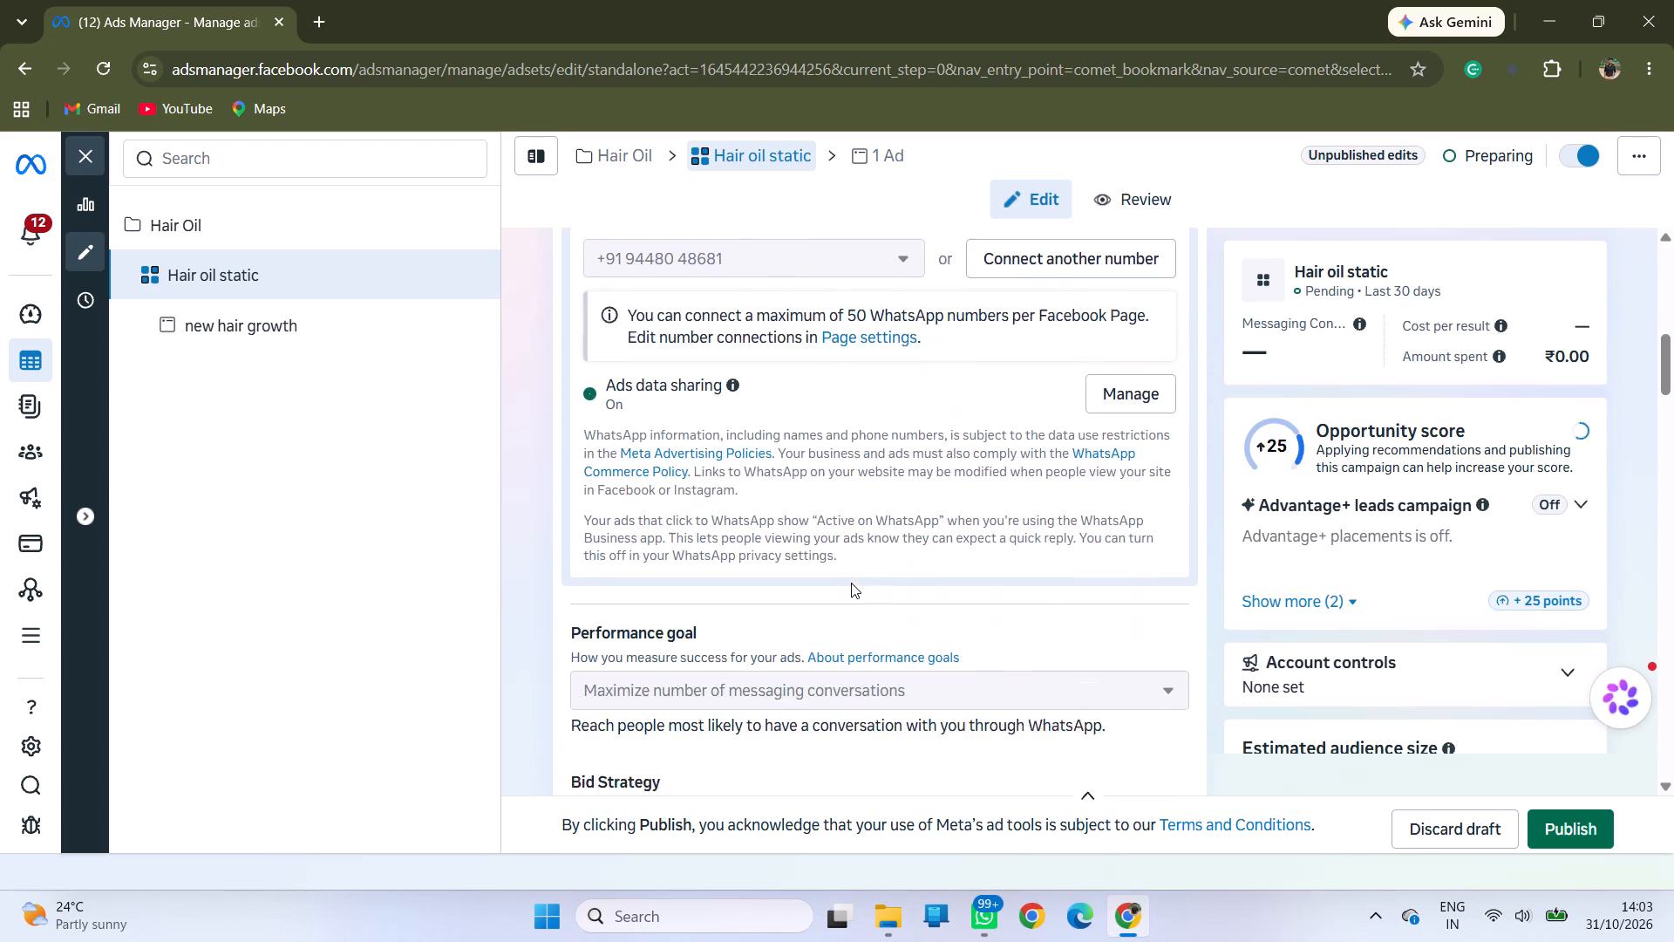
{"action": "scroll", "coordinate": [851, 583], "scroll_direction": "down", "scroll_amount": 14}
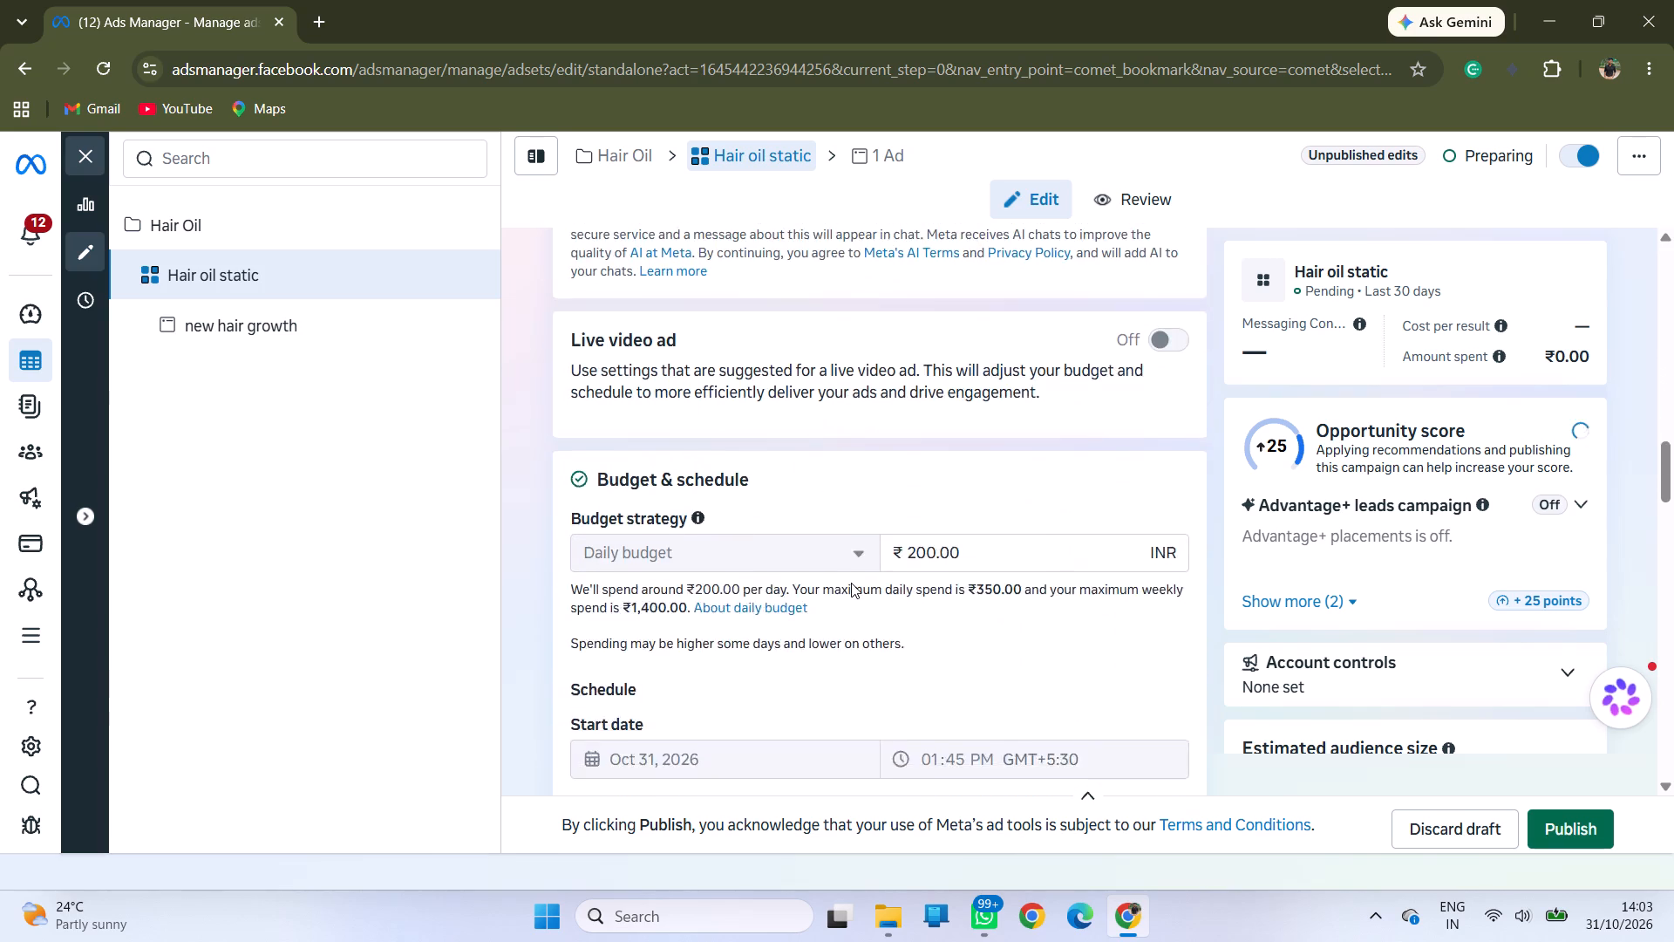
{"action": "scroll", "coordinate": [851, 583], "scroll_direction": "down", "scroll_amount": 15}
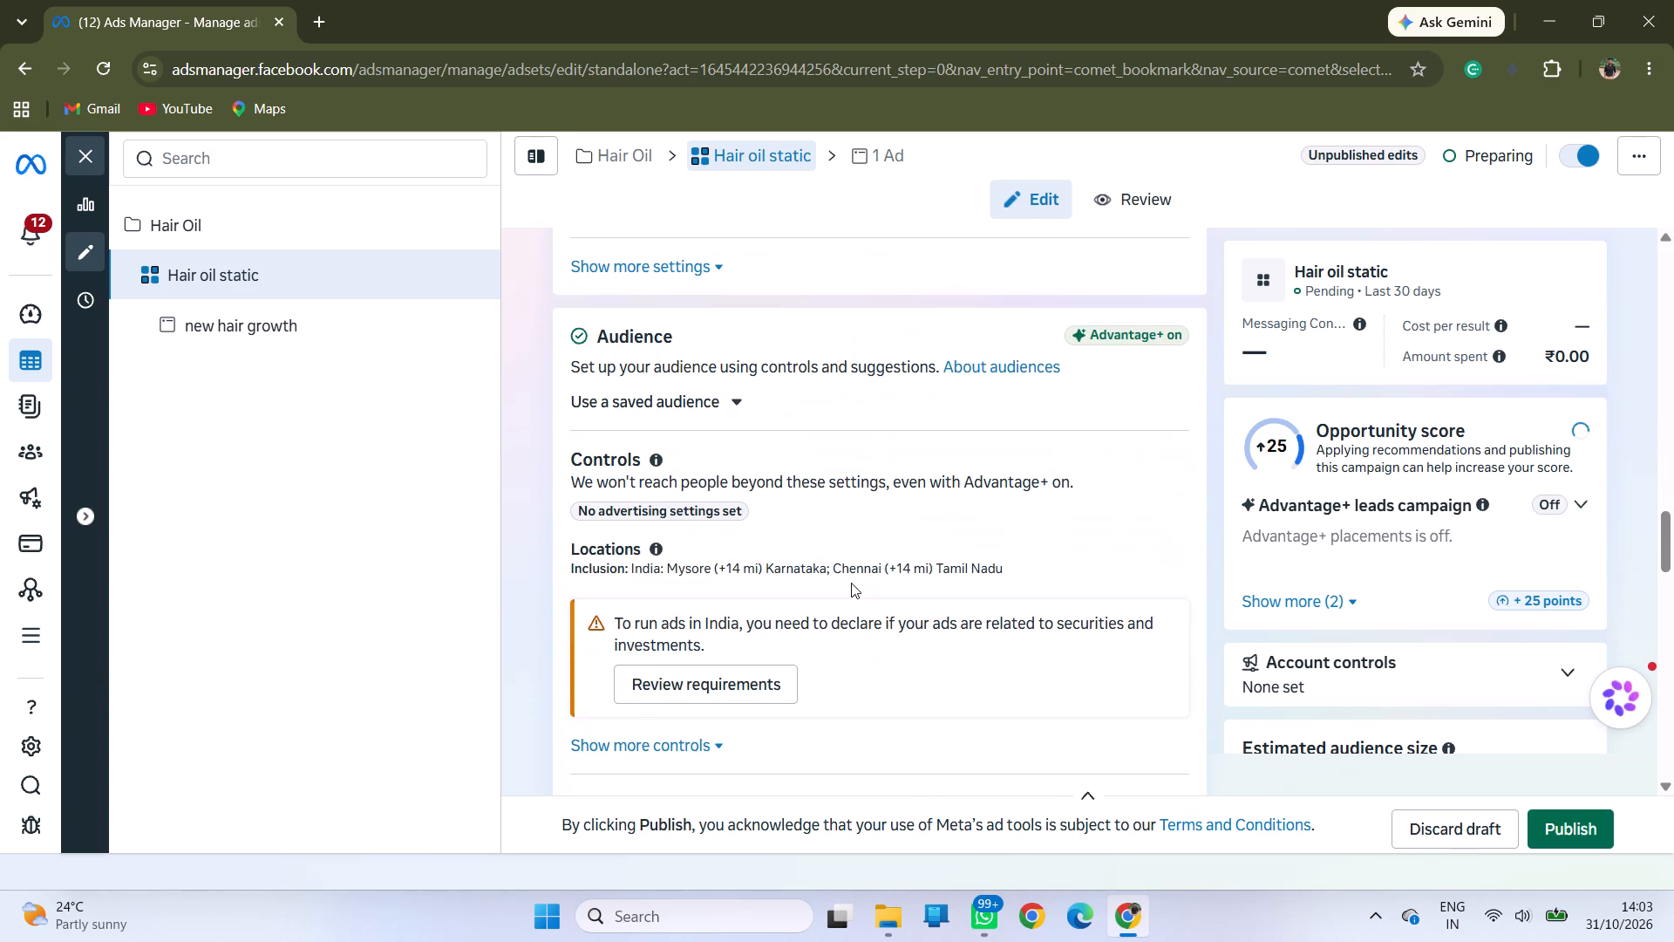
{"action": "scroll", "coordinate": [851, 583], "scroll_direction": "down", "scroll_amount": 7}
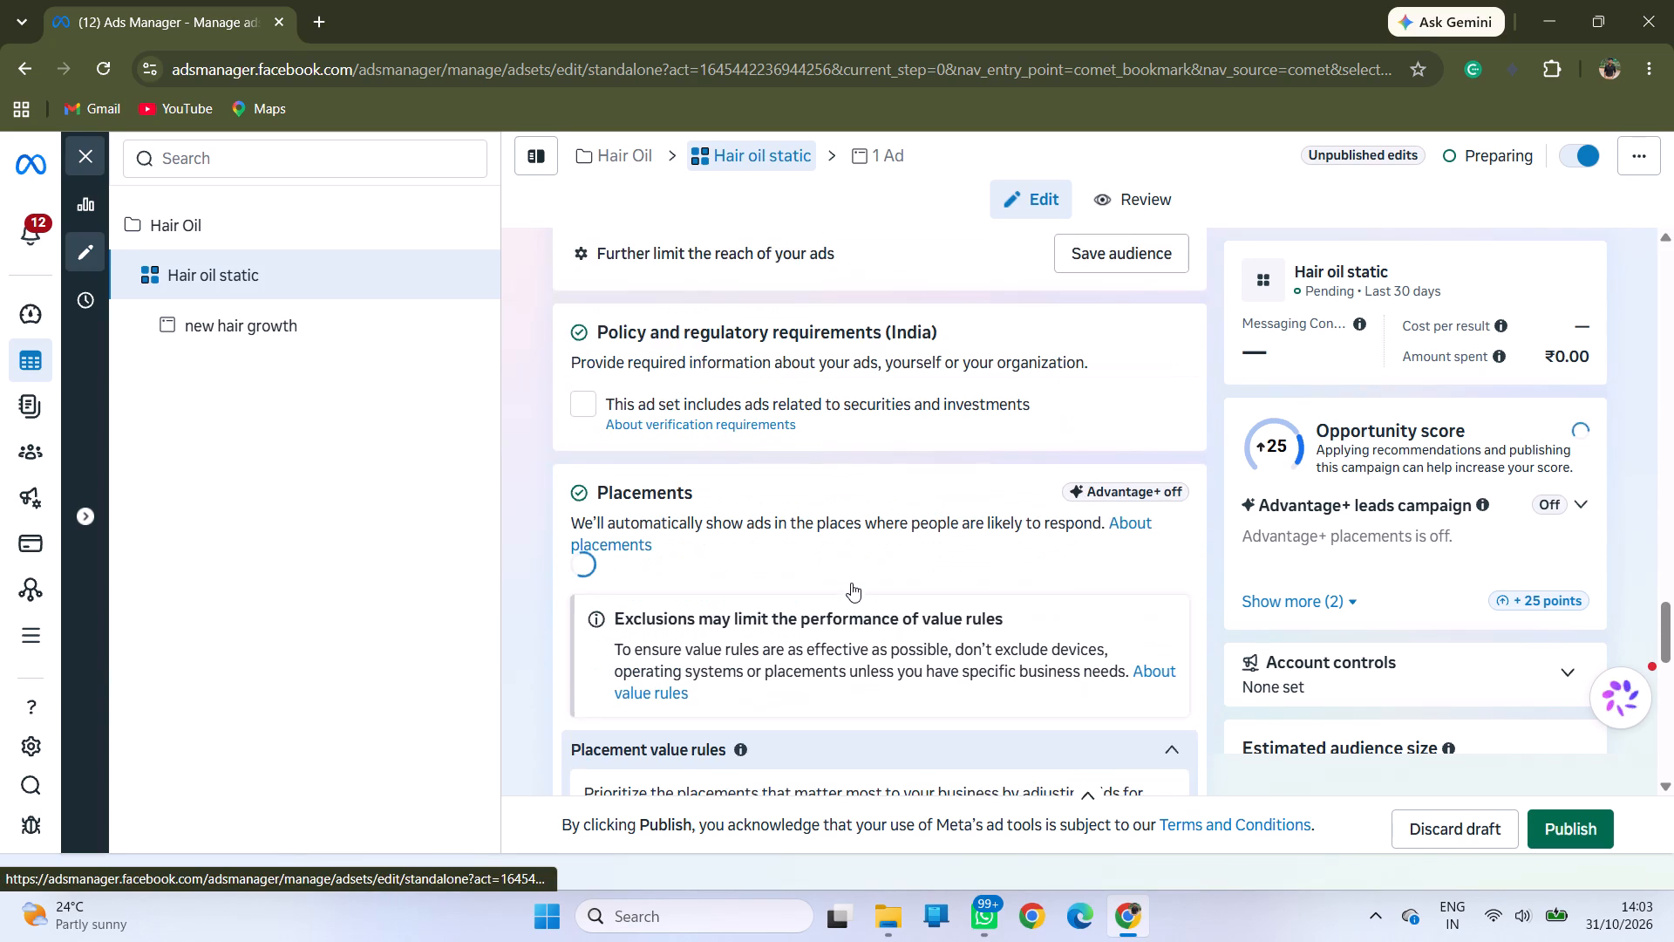
{"action": "scroll", "coordinate": [851, 583], "scroll_direction": "down", "scroll_amount": 1}
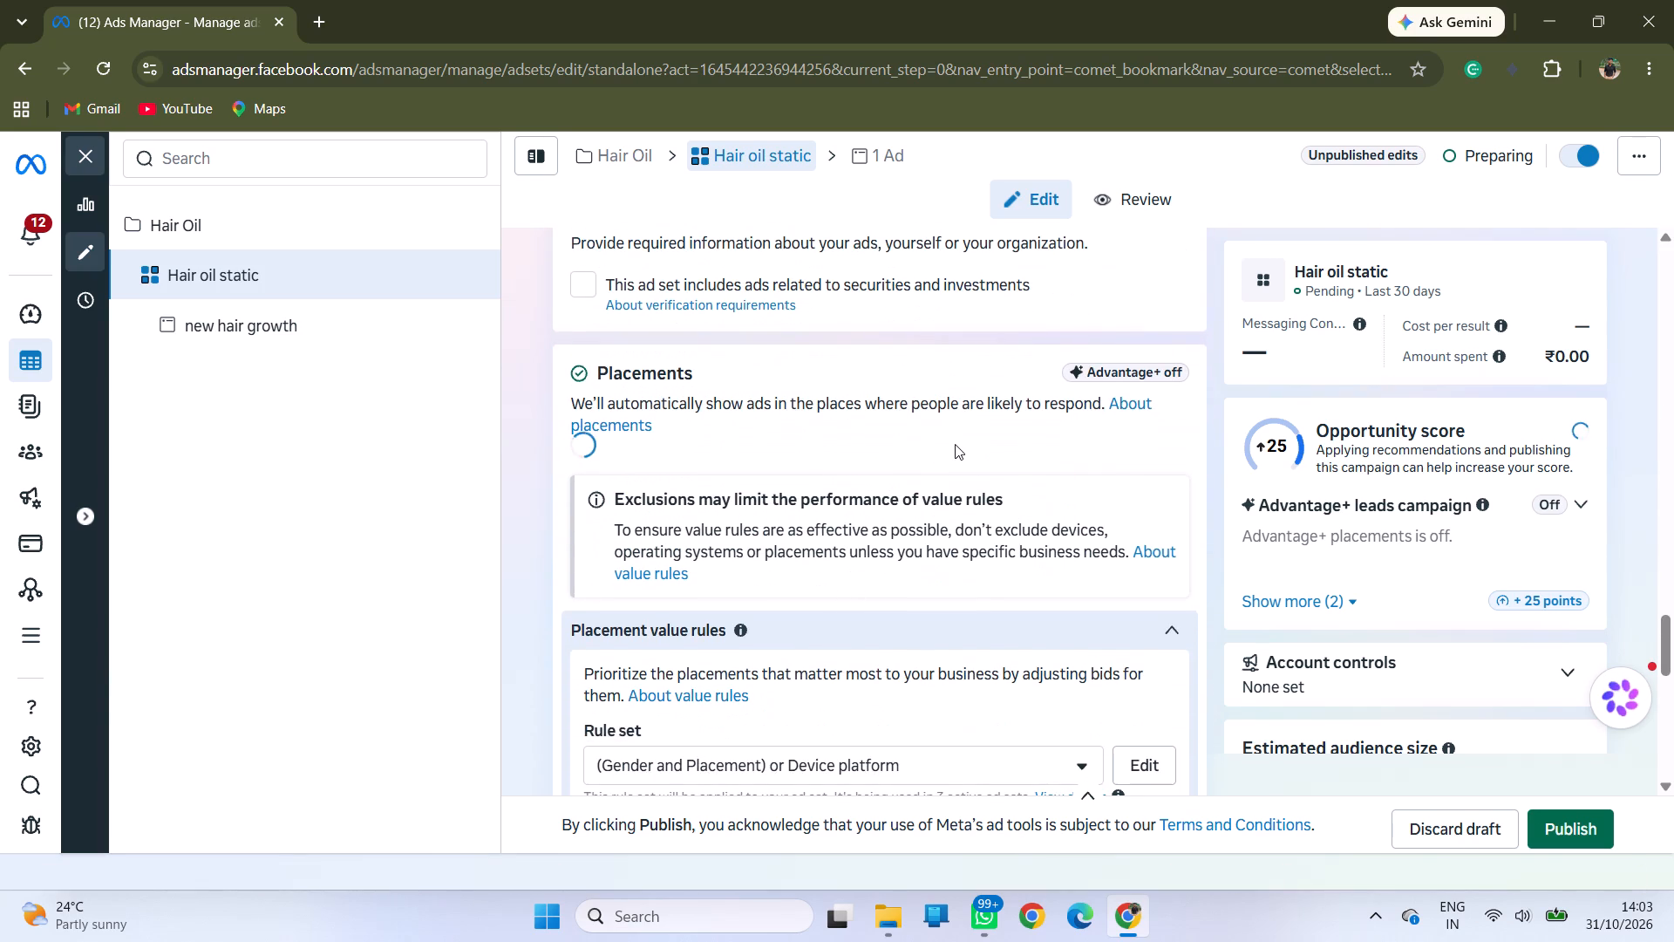
{"action": "scroll", "coordinate": [955, 444], "scroll_direction": "down", "scroll_amount": 6}
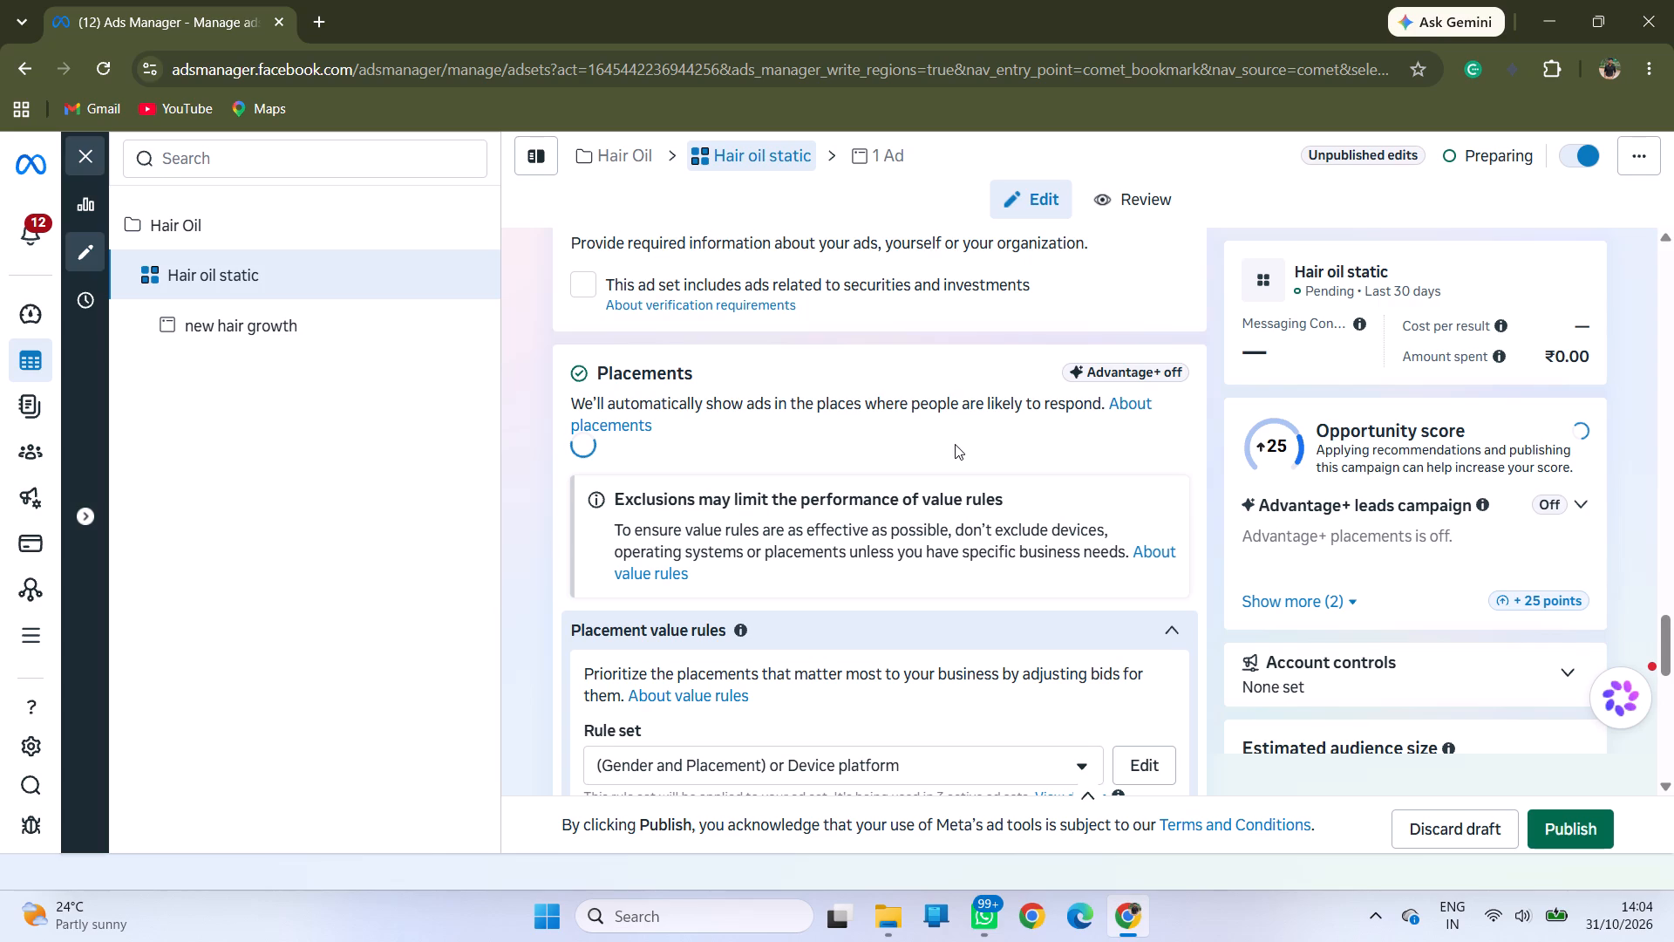
{"action": "scroll", "coordinate": [955, 444], "scroll_direction": "down", "scroll_amount": 6}
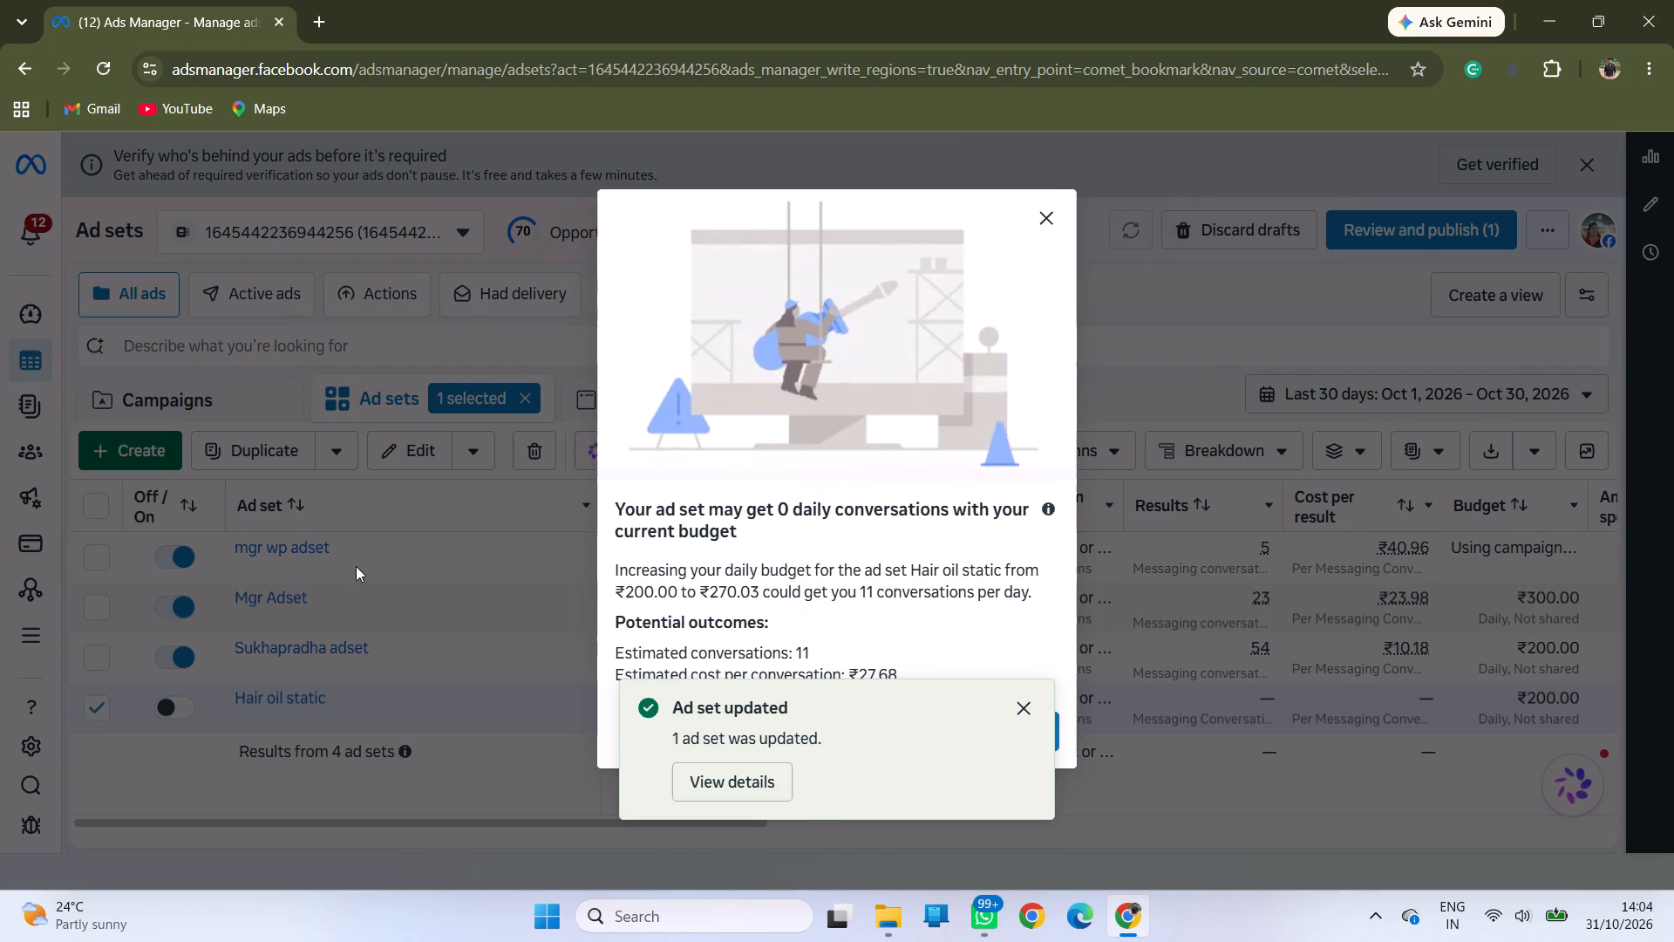
Dismiss the ad set update notification and keep the current budget for the Hair oil static ad set.
{"action": "left_click", "coordinate": [1029, 713]}
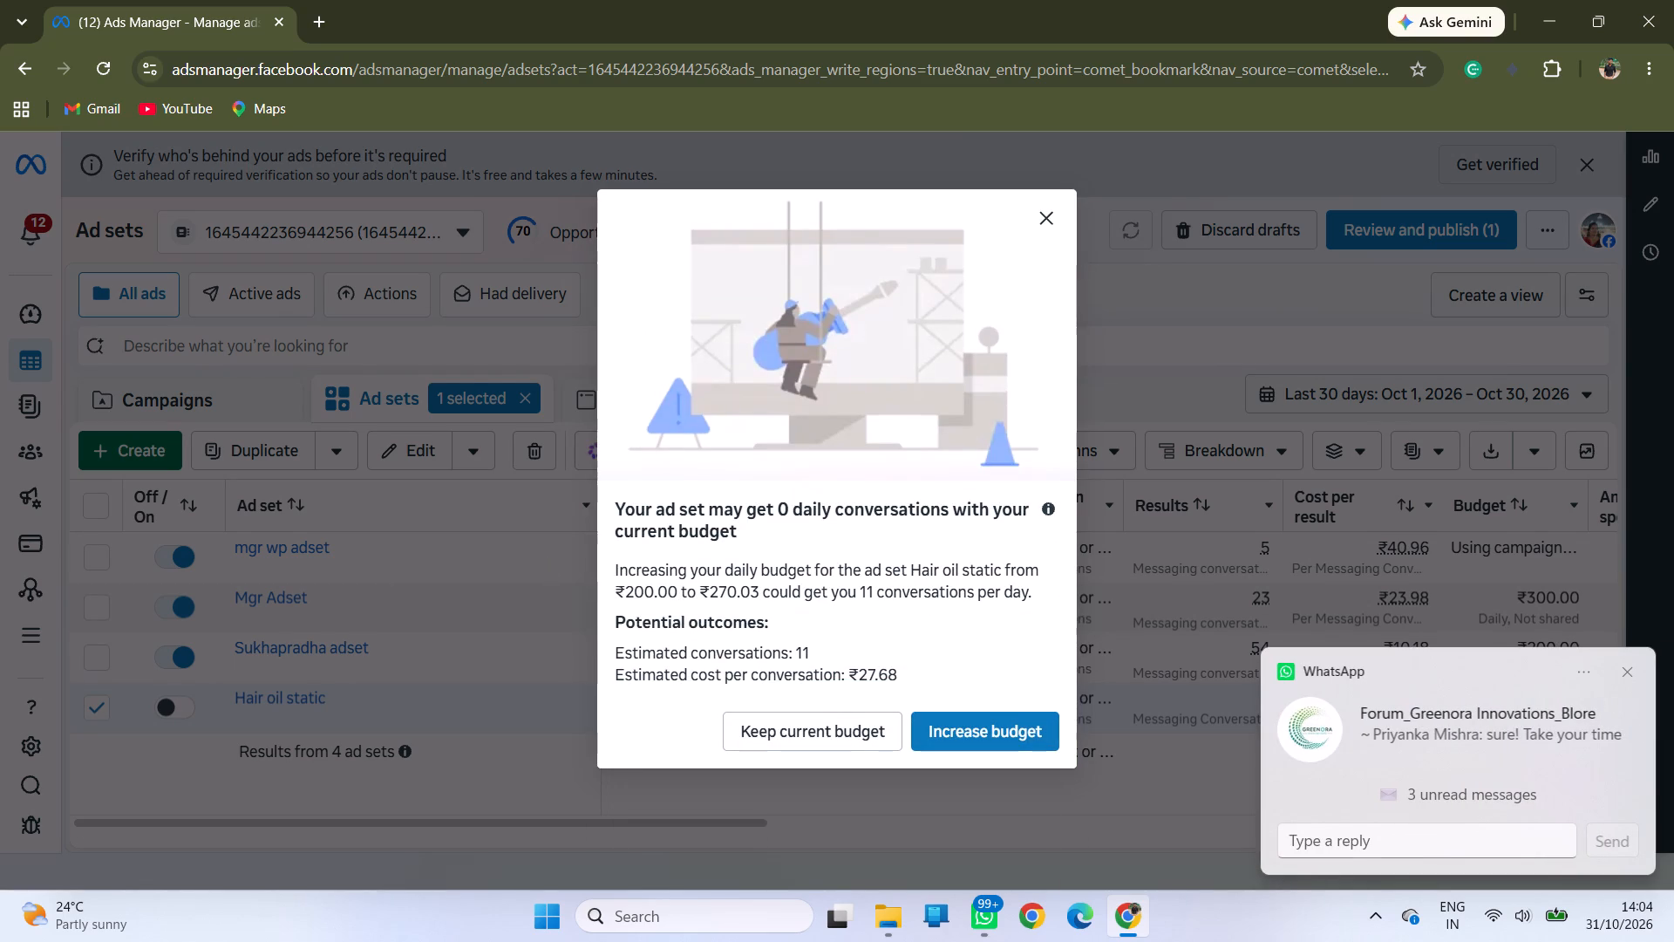
{"action": "left_click", "coordinate": [848, 741]}
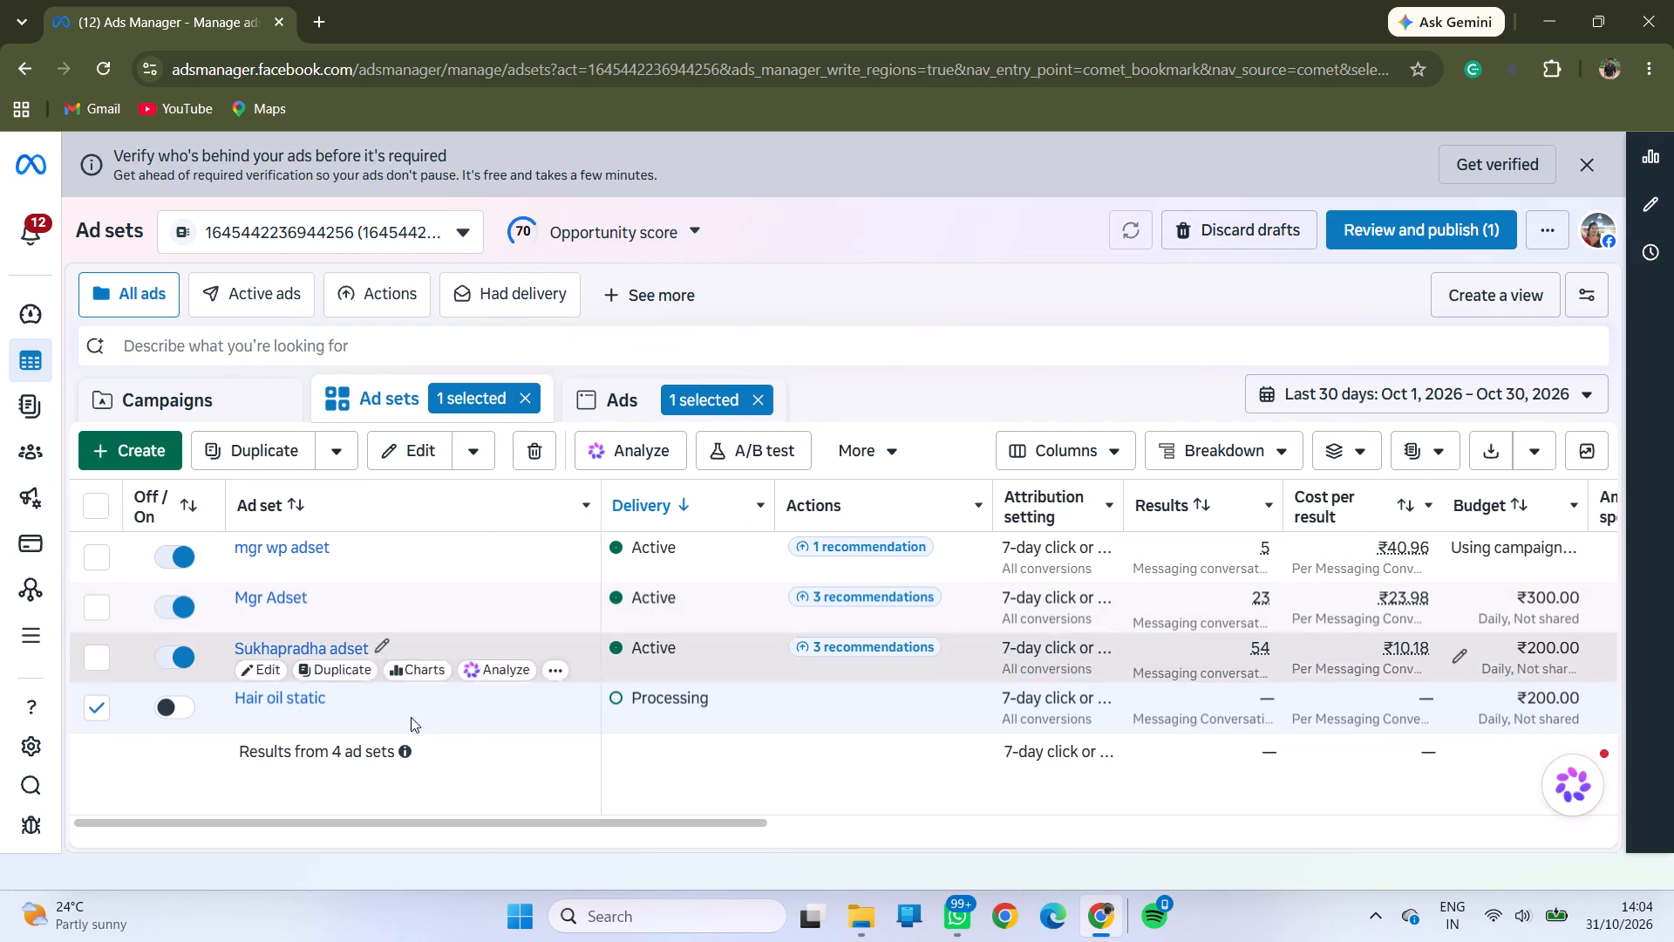
Open the new hair growth ad in the Hair oil static ad set and examine its settings from identity through creative down to tracking.
{"action": "left_click", "coordinate": [335, 721]}
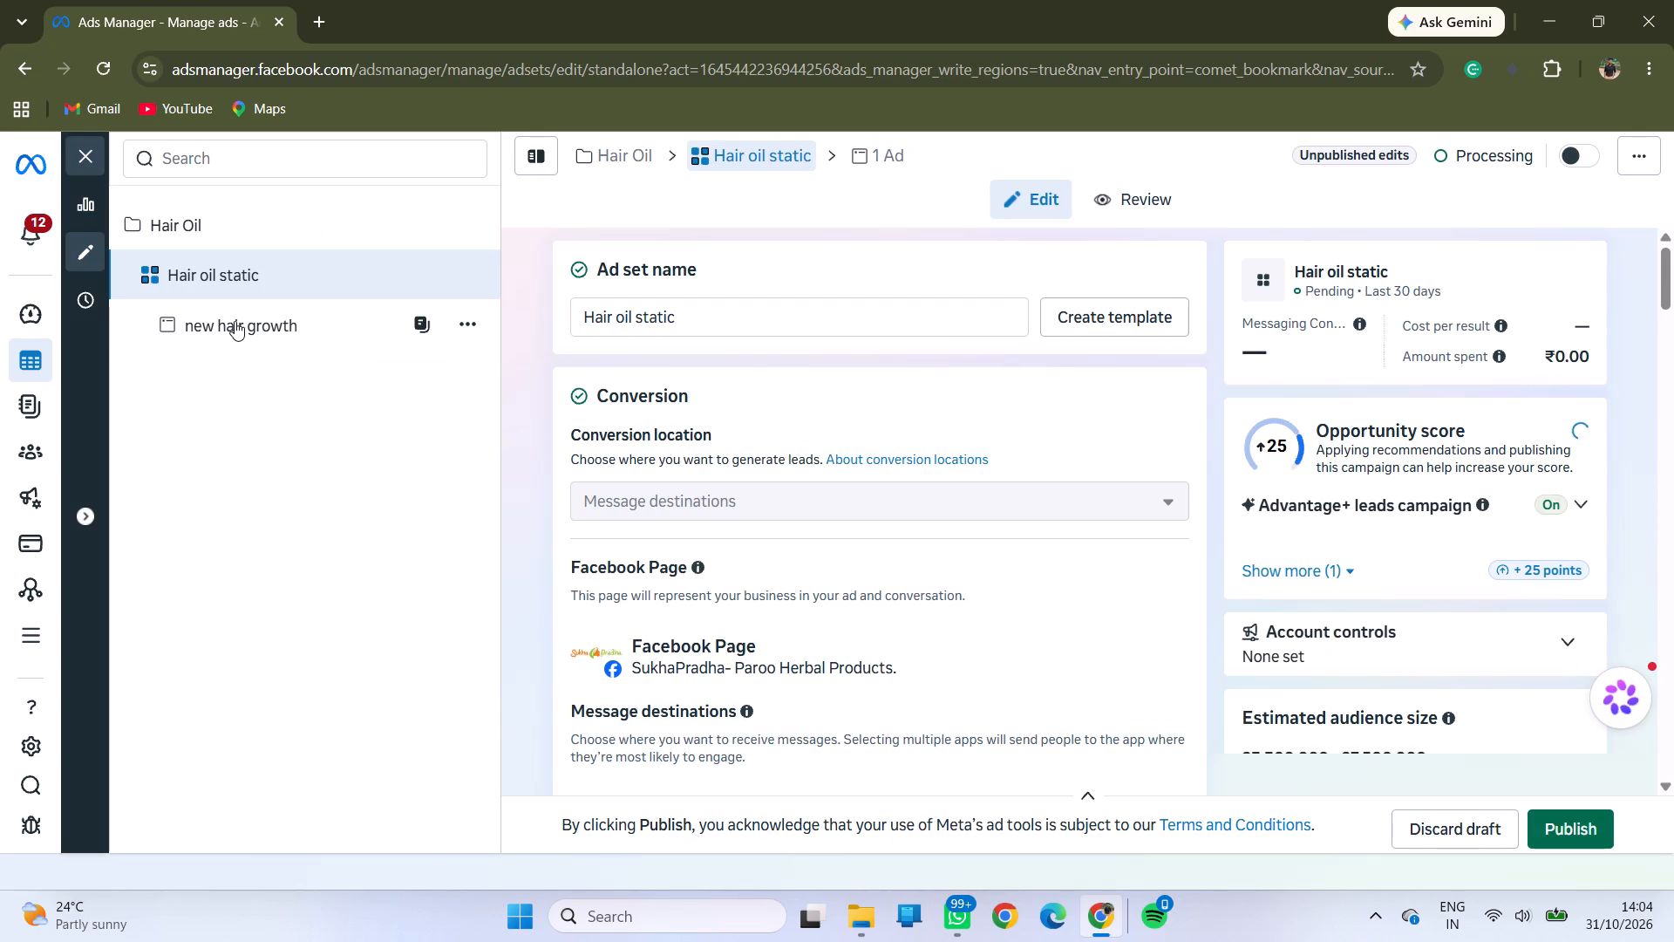
{"action": "left_click", "coordinate": [269, 324]}
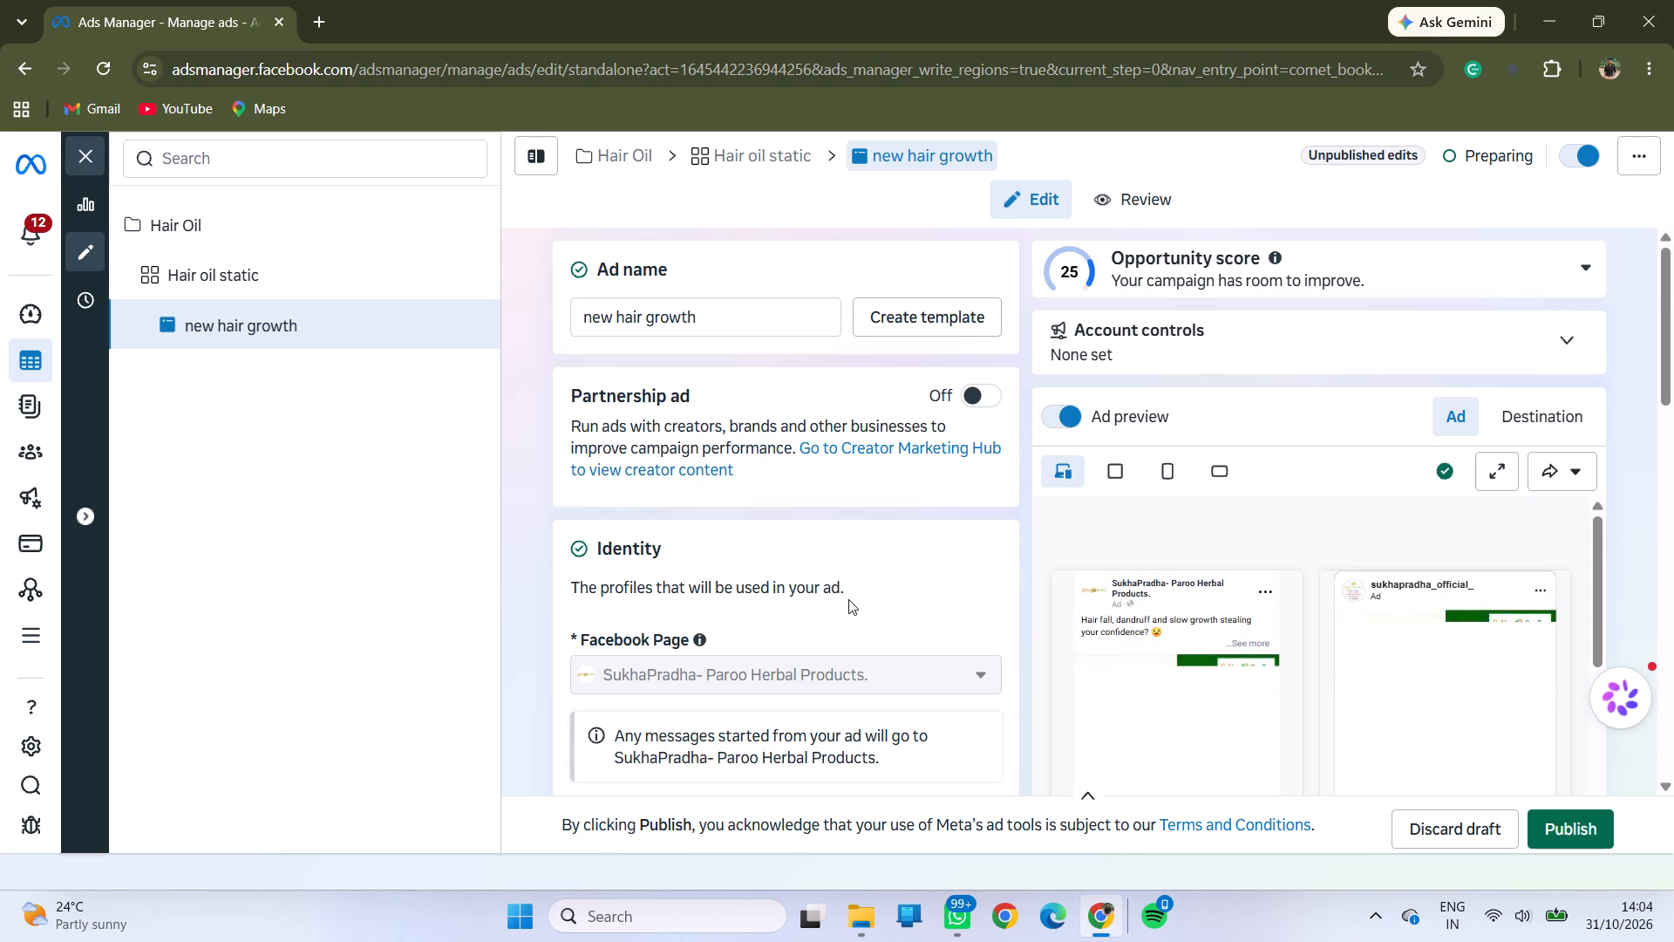
{"action": "scroll", "coordinate": [848, 599], "scroll_direction": "down", "scroll_amount": 11}
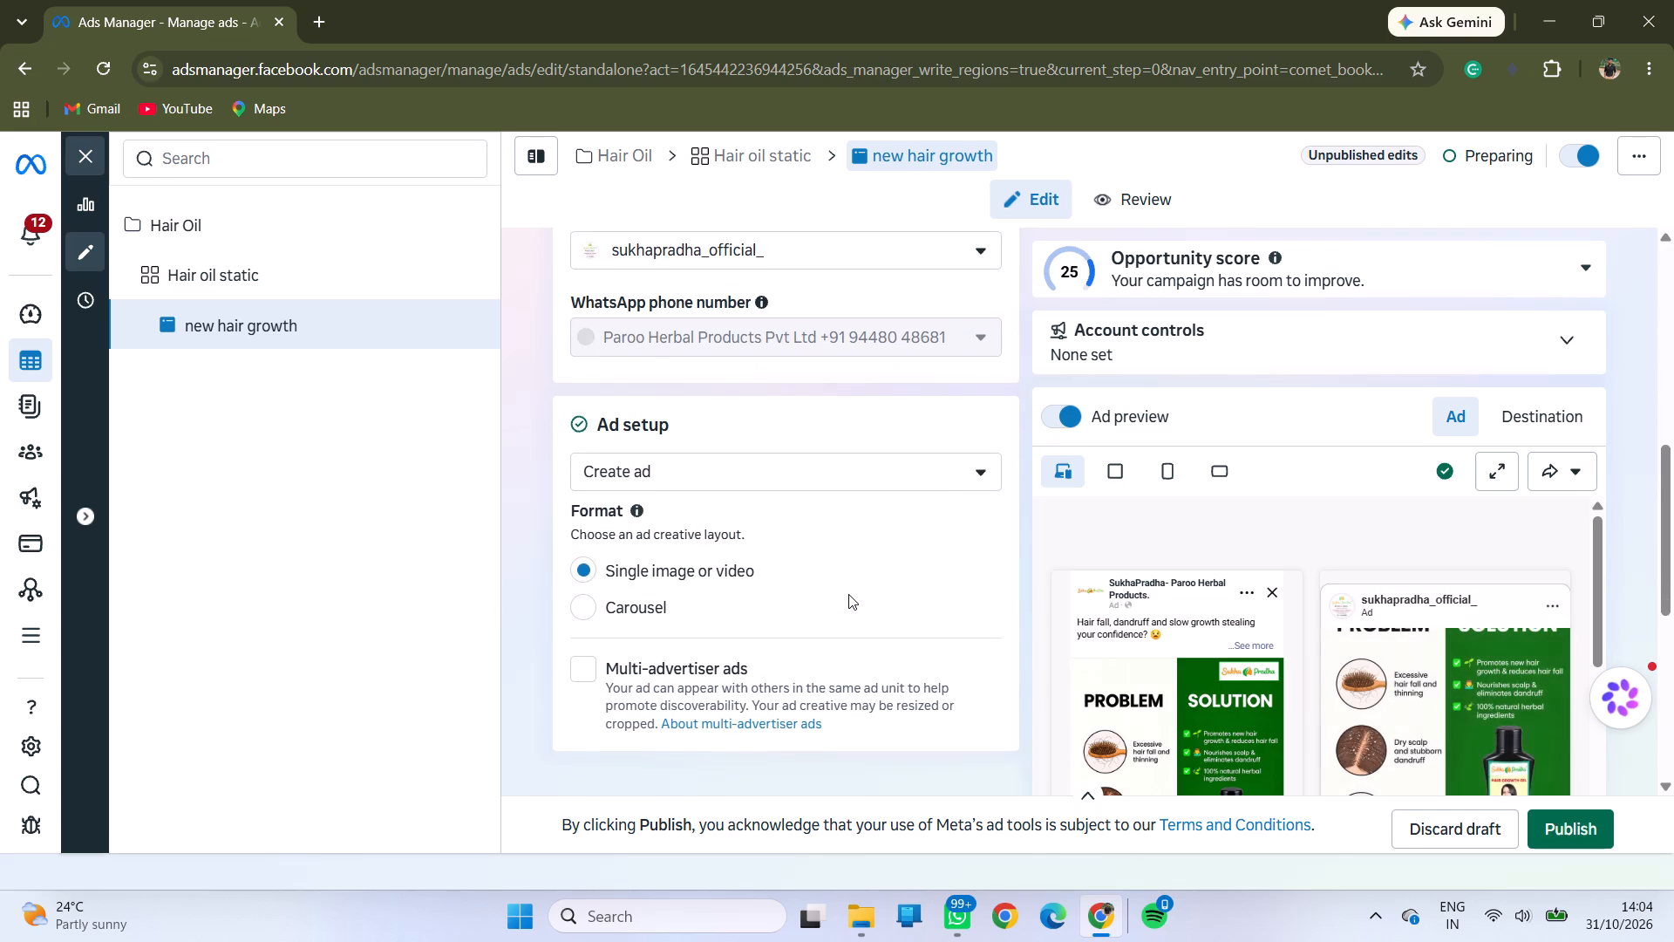
{"action": "scroll", "coordinate": [848, 594], "scroll_direction": "down", "scroll_amount": 10}
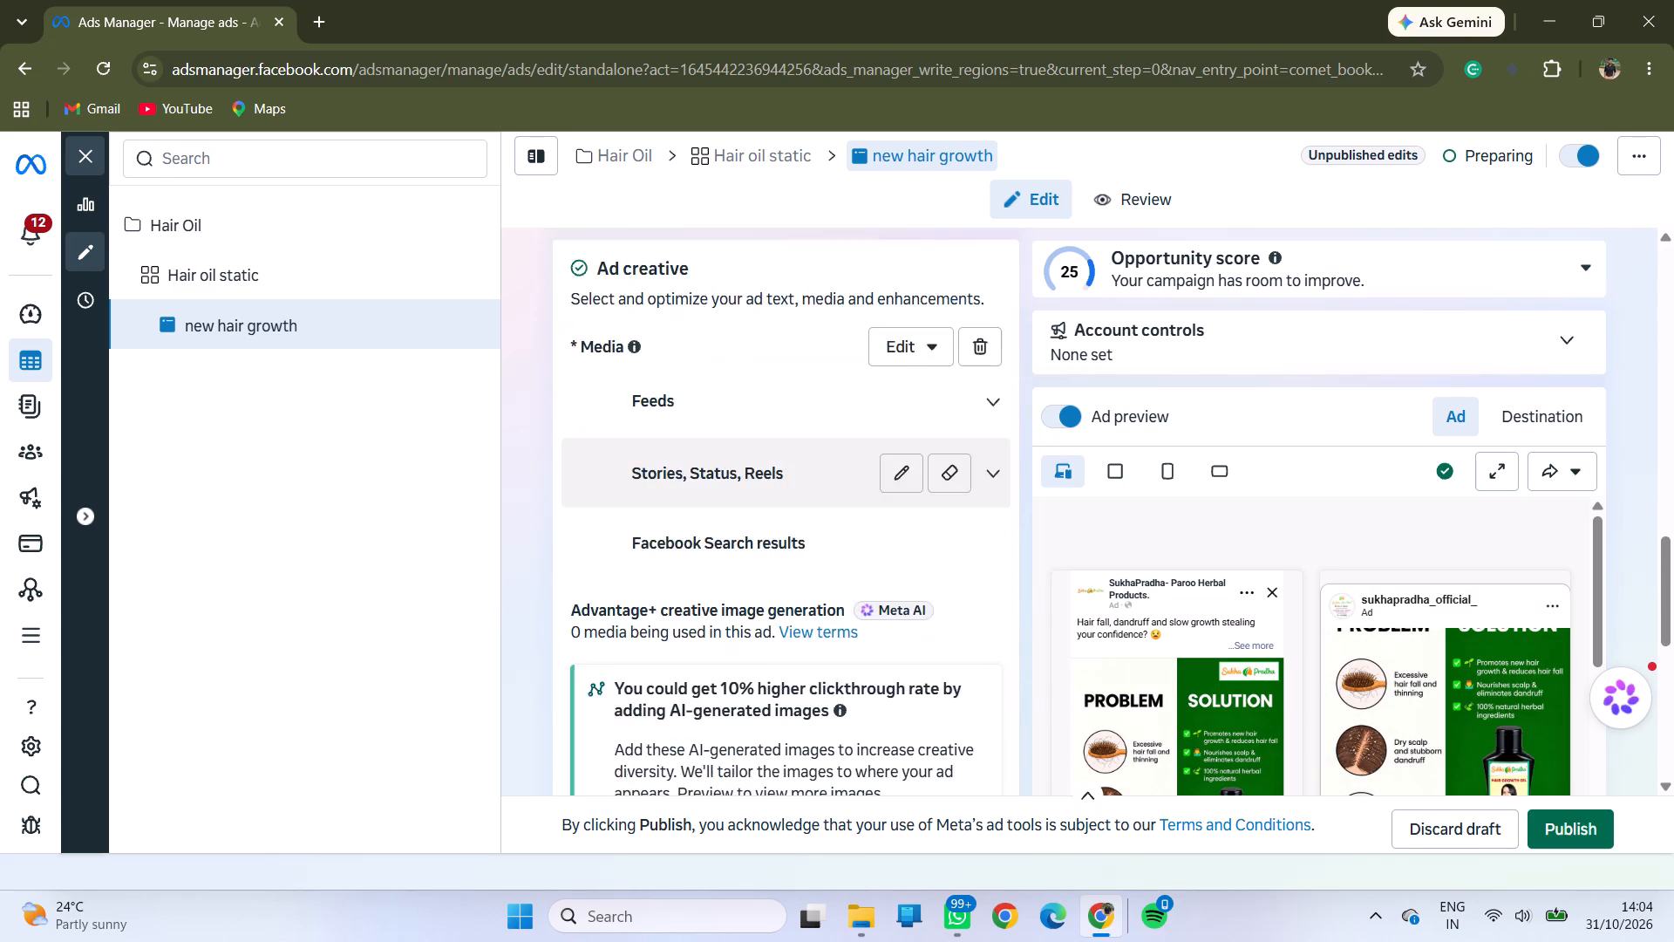
{"action": "scroll", "coordinate": [848, 594], "scroll_direction": "down", "scroll_amount": 11}
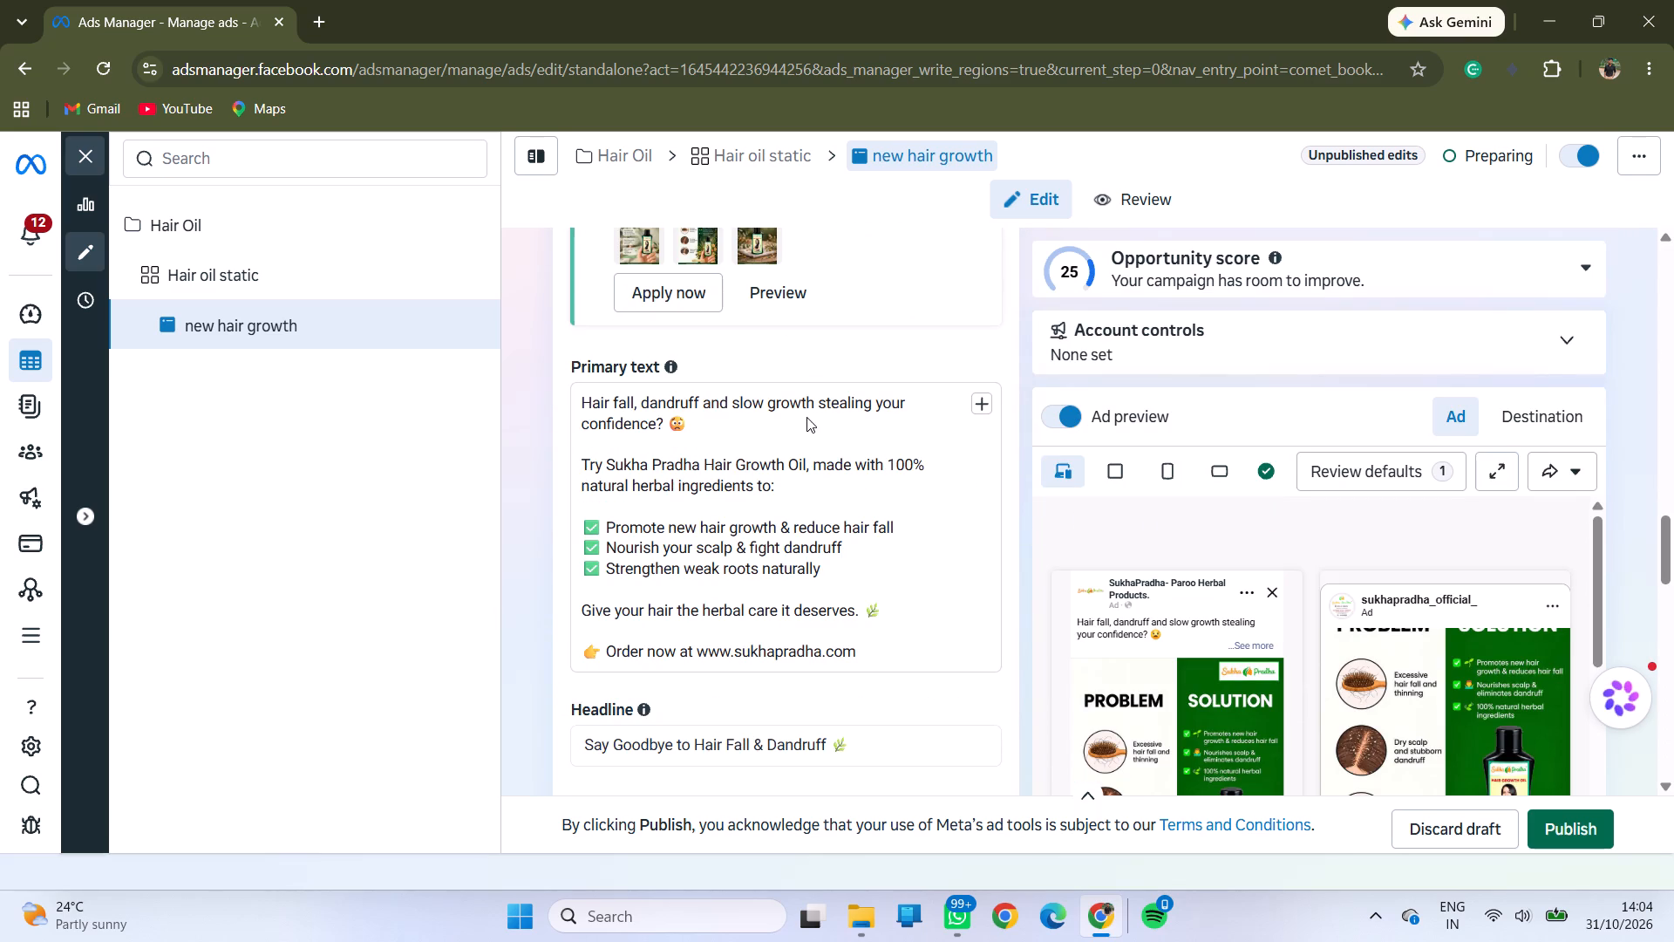
{"action": "scroll", "coordinate": [716, 556], "scroll_direction": "down", "scroll_amount": 6}
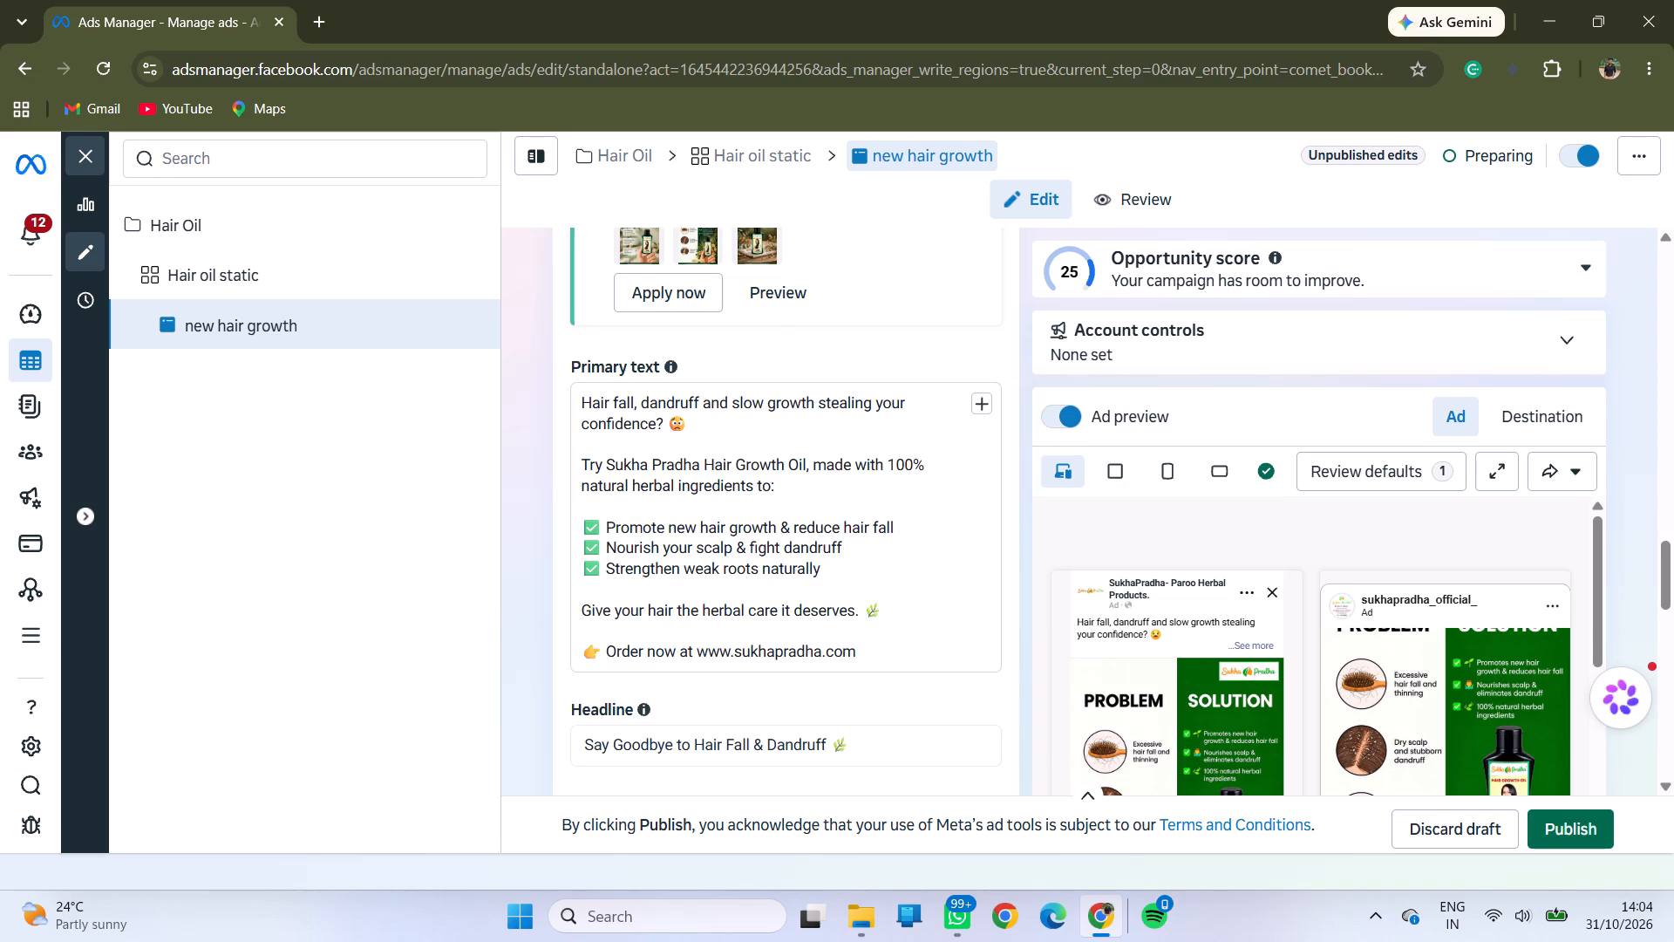
{"action": "scroll", "coordinate": [716, 556], "scroll_direction": "down", "scroll_amount": 4}
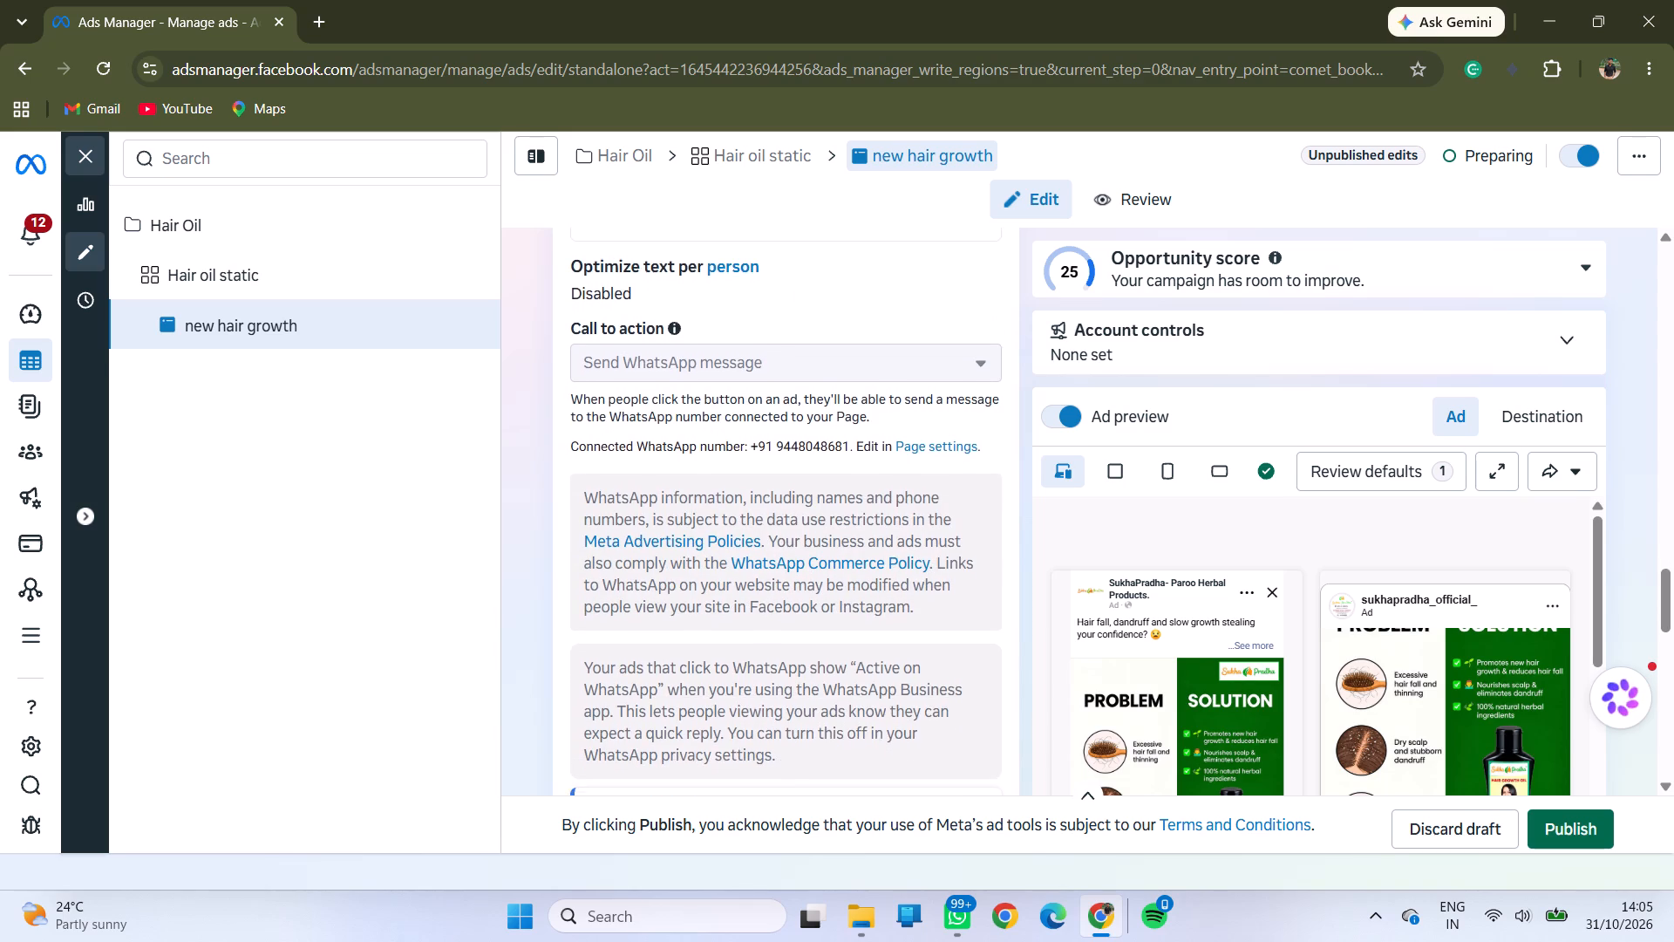
{"action": "scroll", "coordinate": [716, 556], "scroll_direction": "down", "scroll_amount": 14}
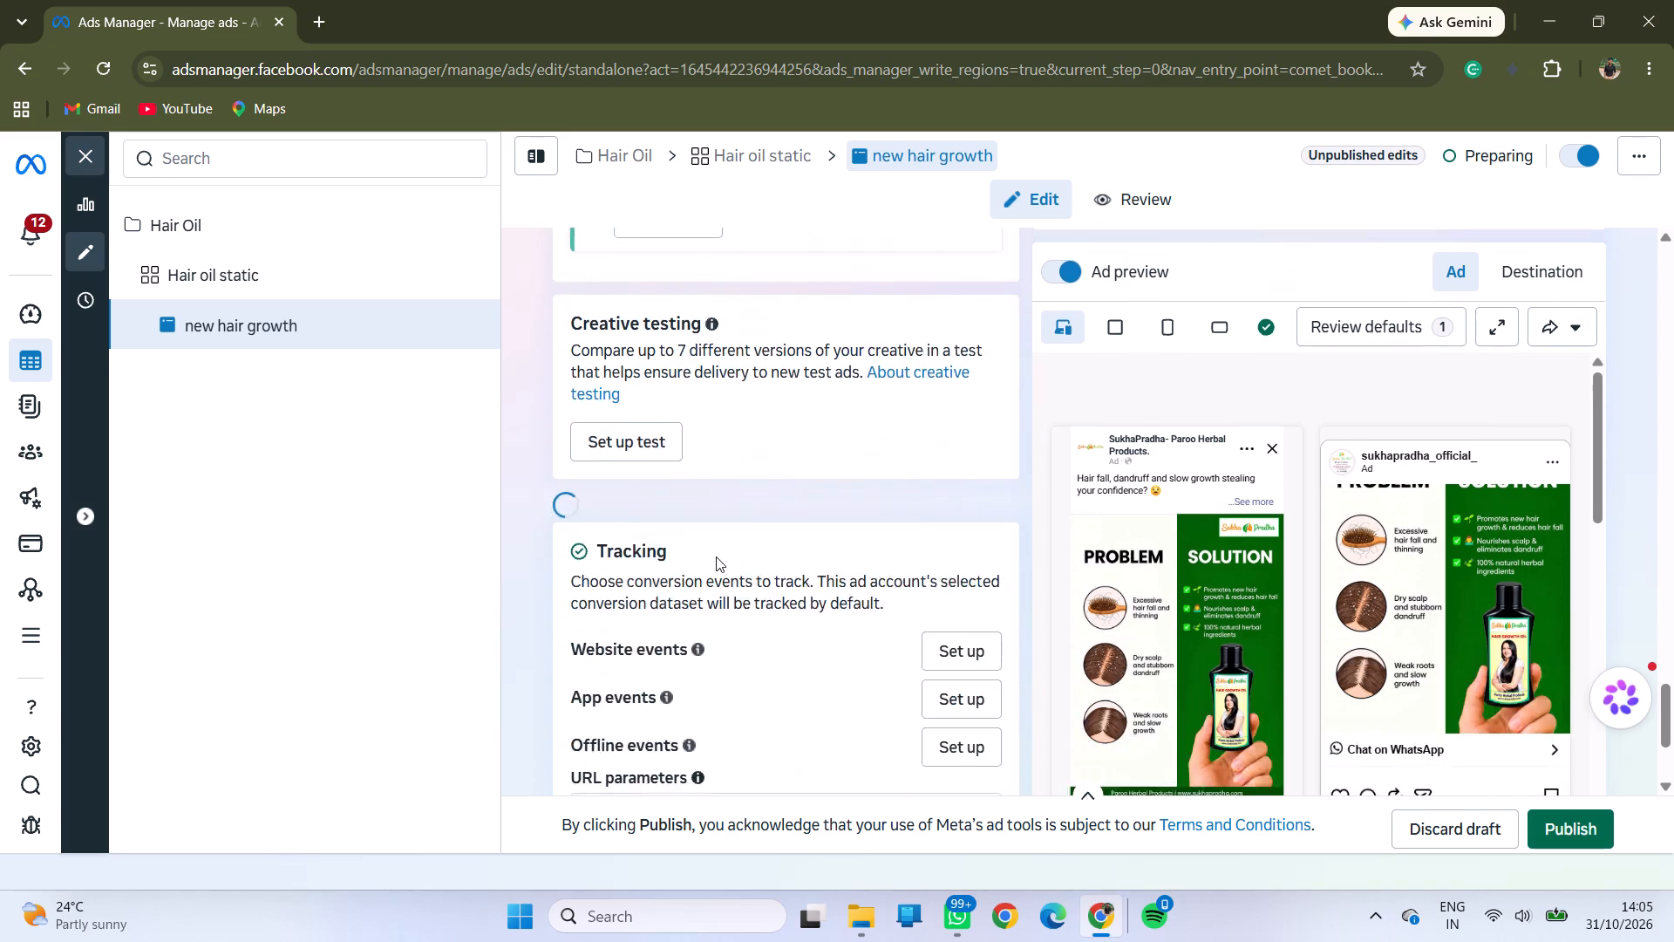
{"action": "scroll", "coordinate": [716, 556], "scroll_direction": "down", "scroll_amount": 10}
{"action": "scroll", "coordinate": [716, 556], "scroll_direction": "up", "scroll_amount": 1}
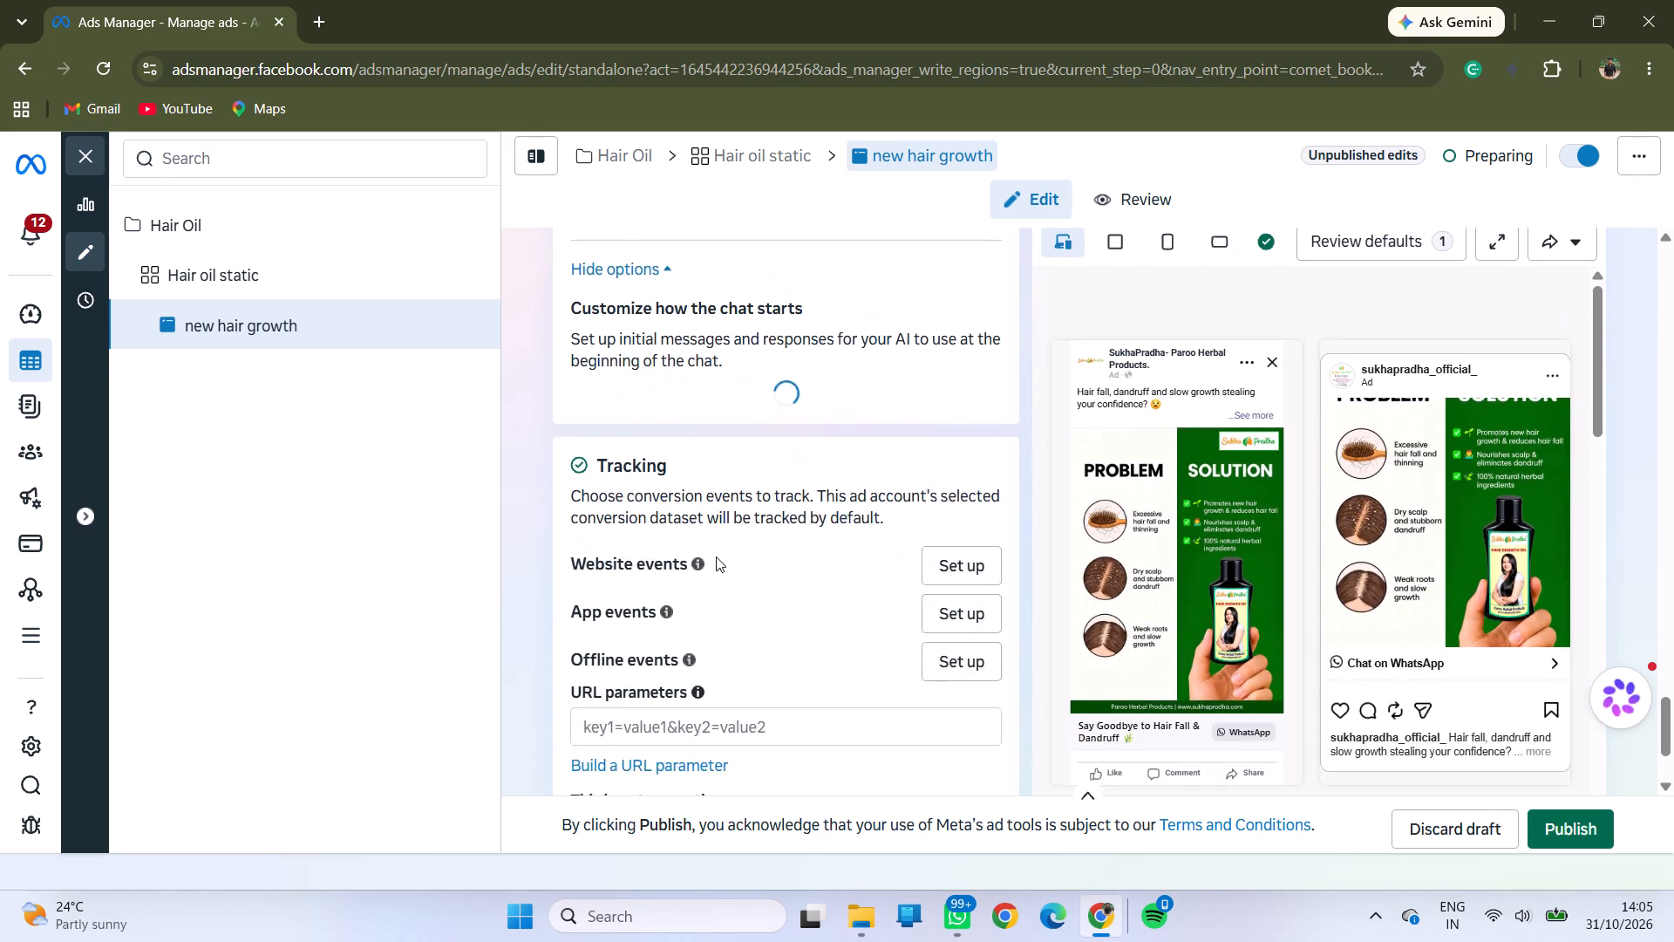
{"action": "scroll", "coordinate": [716, 556], "scroll_direction": "up", "scroll_amount": 1}
{"action": "scroll", "coordinate": [716, 556], "scroll_direction": "down", "scroll_amount": 2}
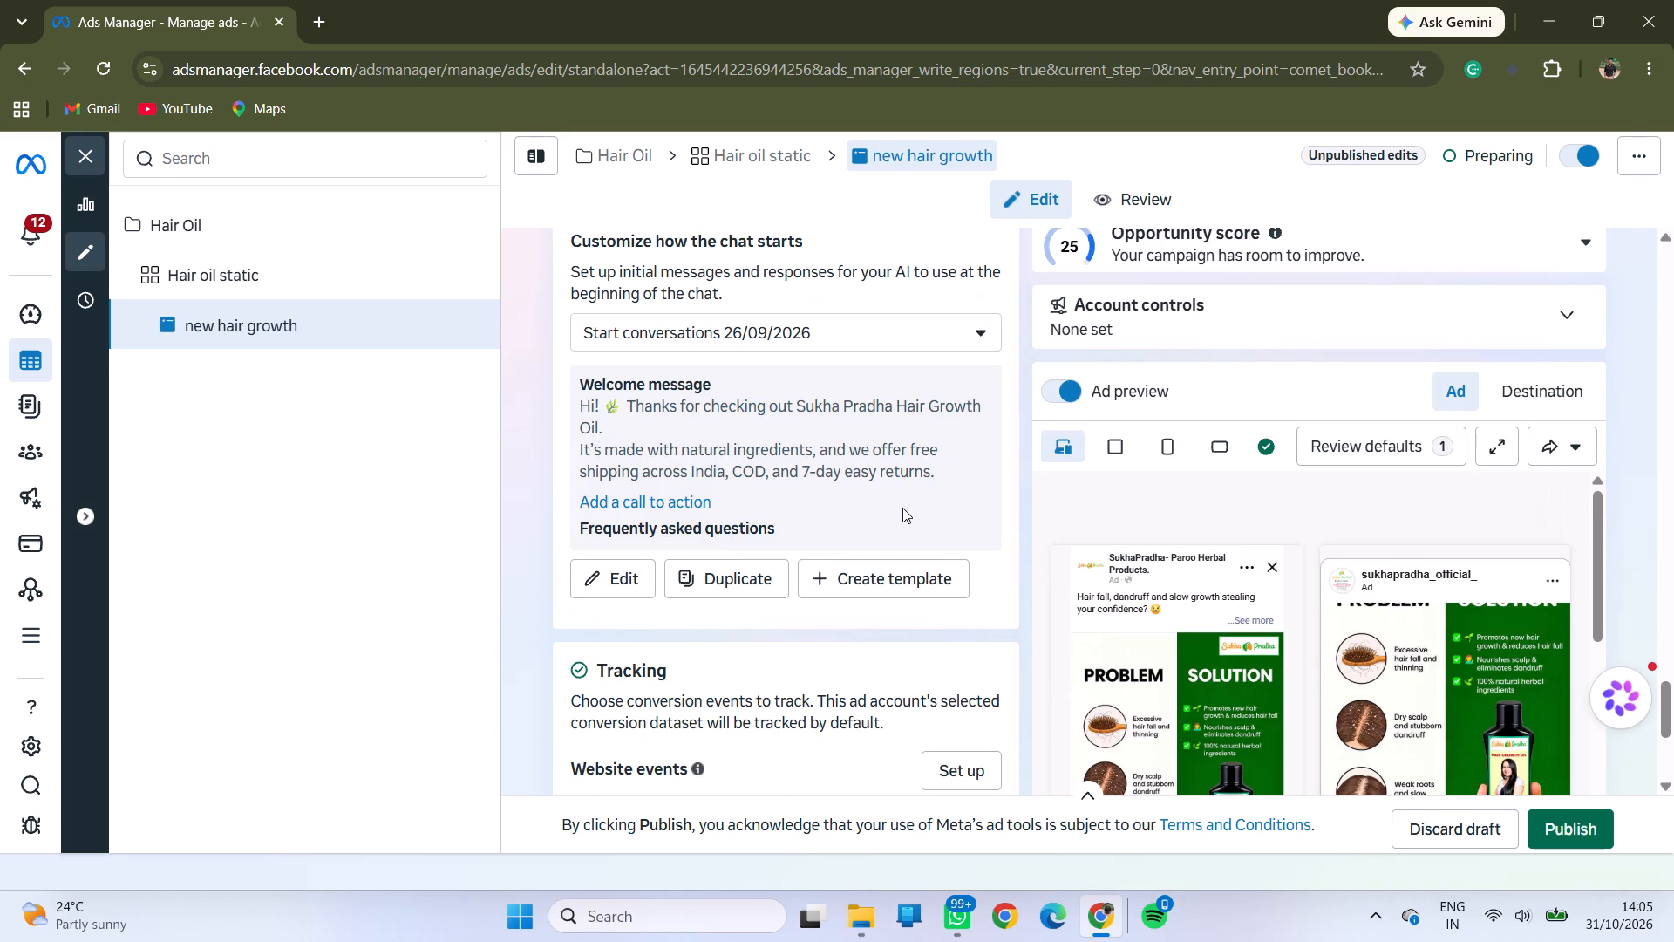
{"action": "scroll", "coordinate": [769, 685], "scroll_direction": "down", "scroll_amount": 6}
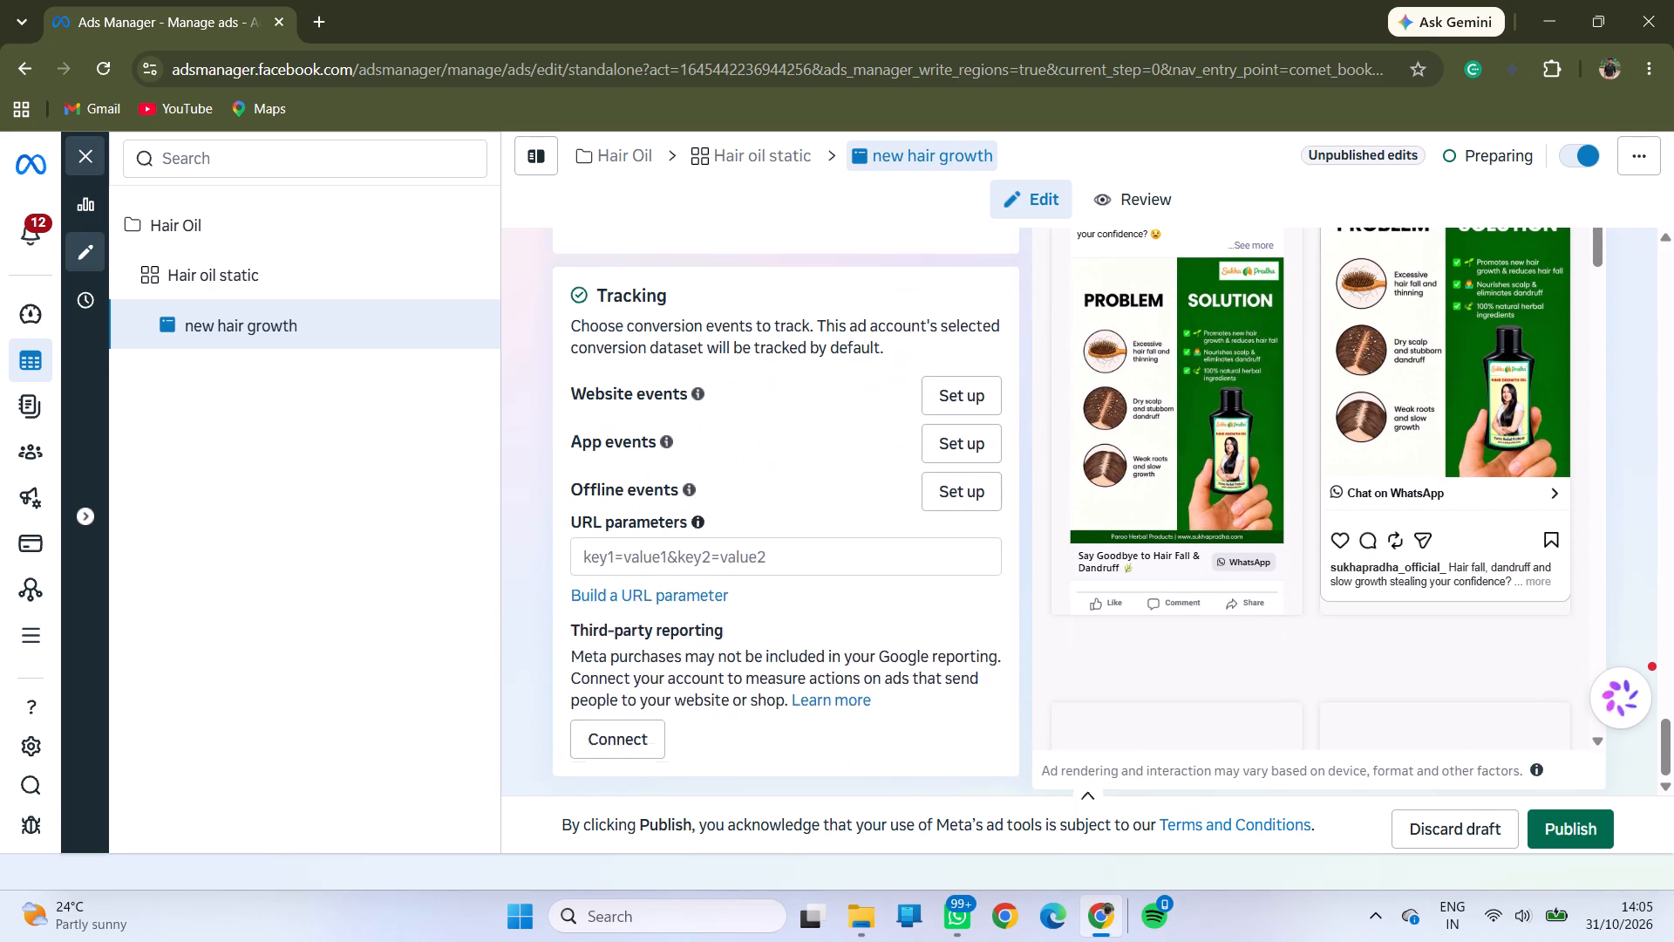
{"action": "scroll", "coordinate": [769, 685], "scroll_direction": "down", "scroll_amount": 3}
Re-examine the new hair growth ad from its conversation settings back up through enhancements, call to action, text and media to the ad name.
{"action": "scroll", "coordinate": [769, 685], "scroll_direction": "up", "scroll_amount": 7}
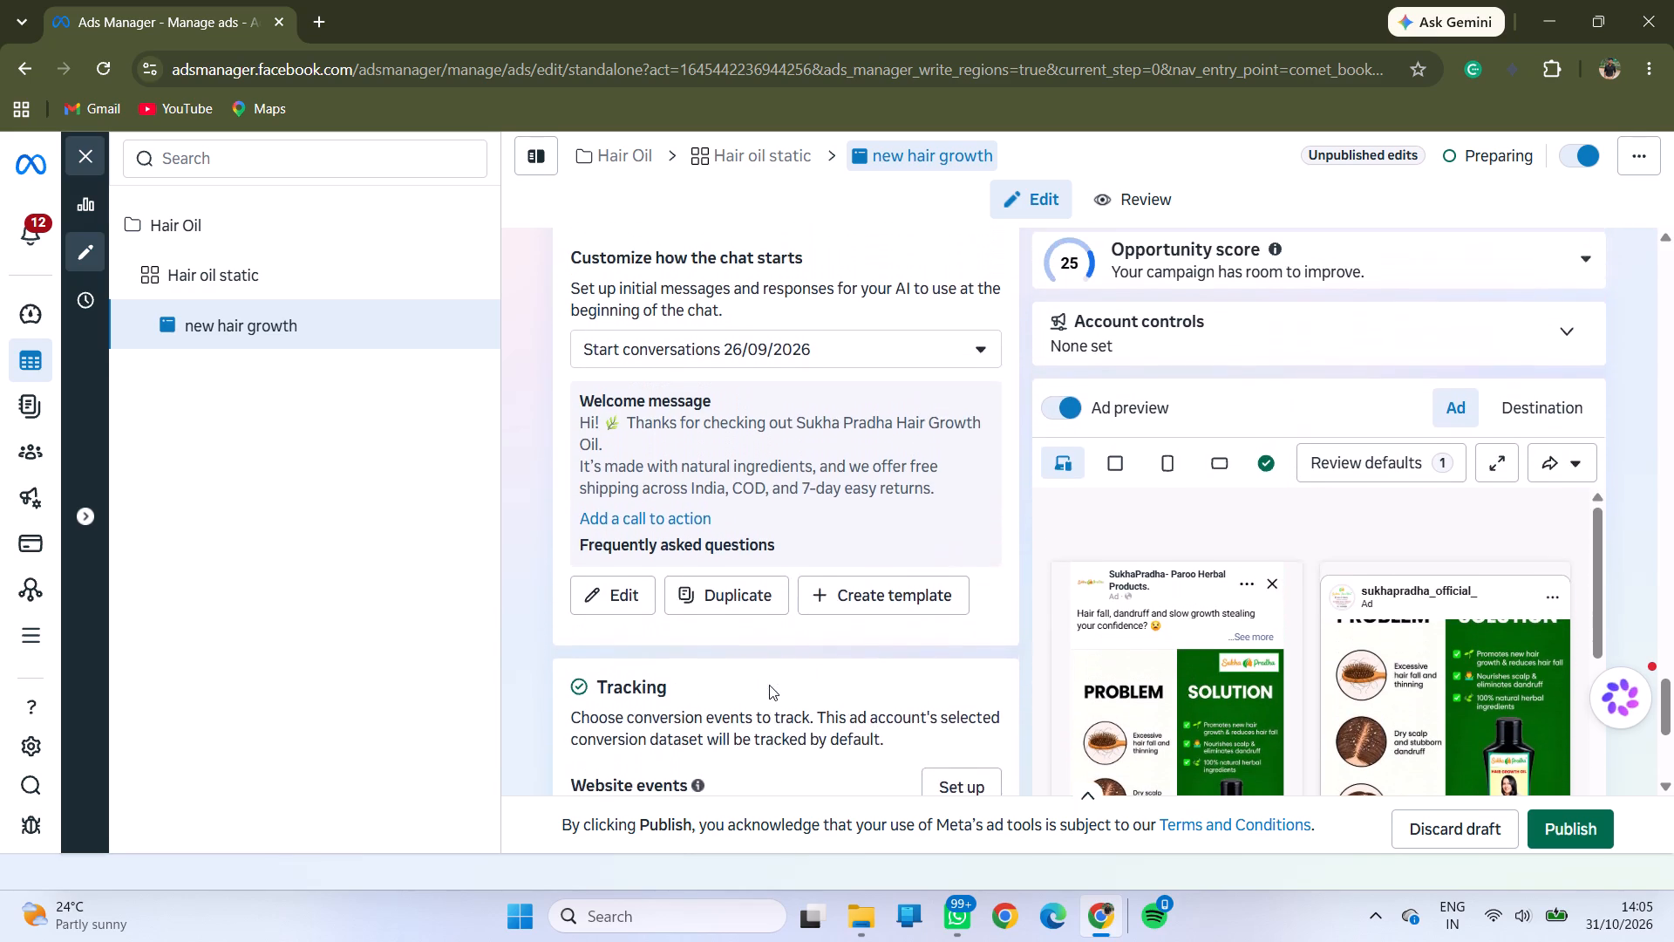
{"action": "scroll", "coordinate": [769, 685], "scroll_direction": "up", "scroll_amount": 5}
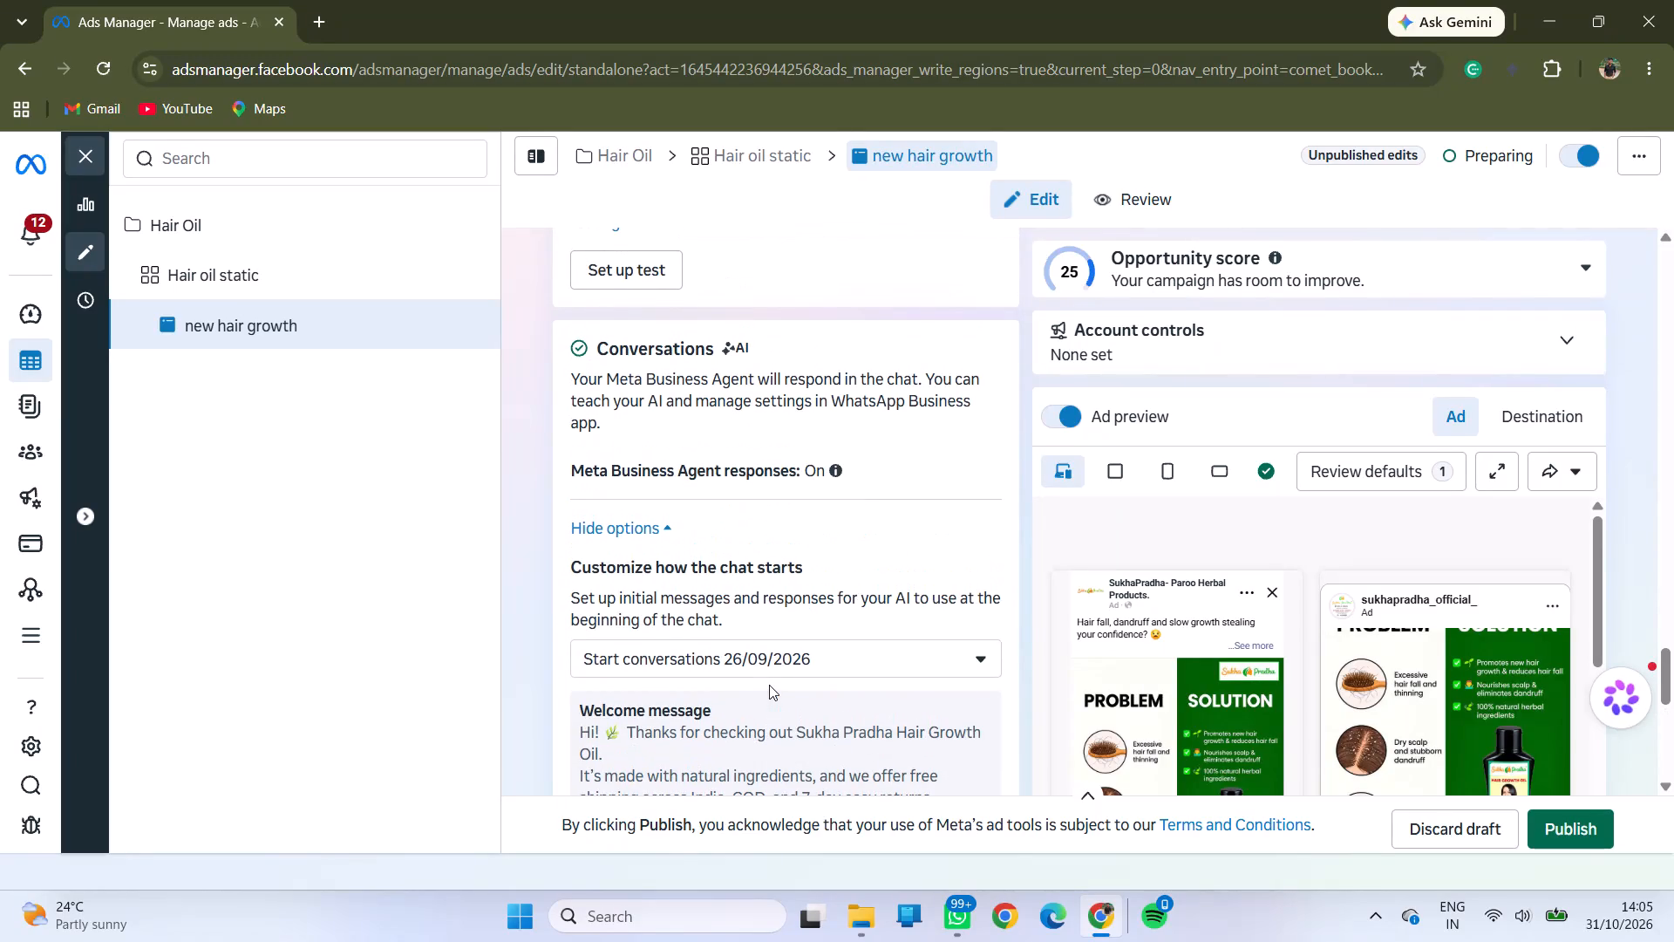
{"action": "scroll", "coordinate": [769, 685], "scroll_direction": "up", "scroll_amount": 3}
{"action": "scroll", "coordinate": [769, 685], "scroll_direction": "down", "scroll_amount": 1}
{"action": "scroll", "coordinate": [769, 685], "scroll_direction": "up", "scroll_amount": 3}
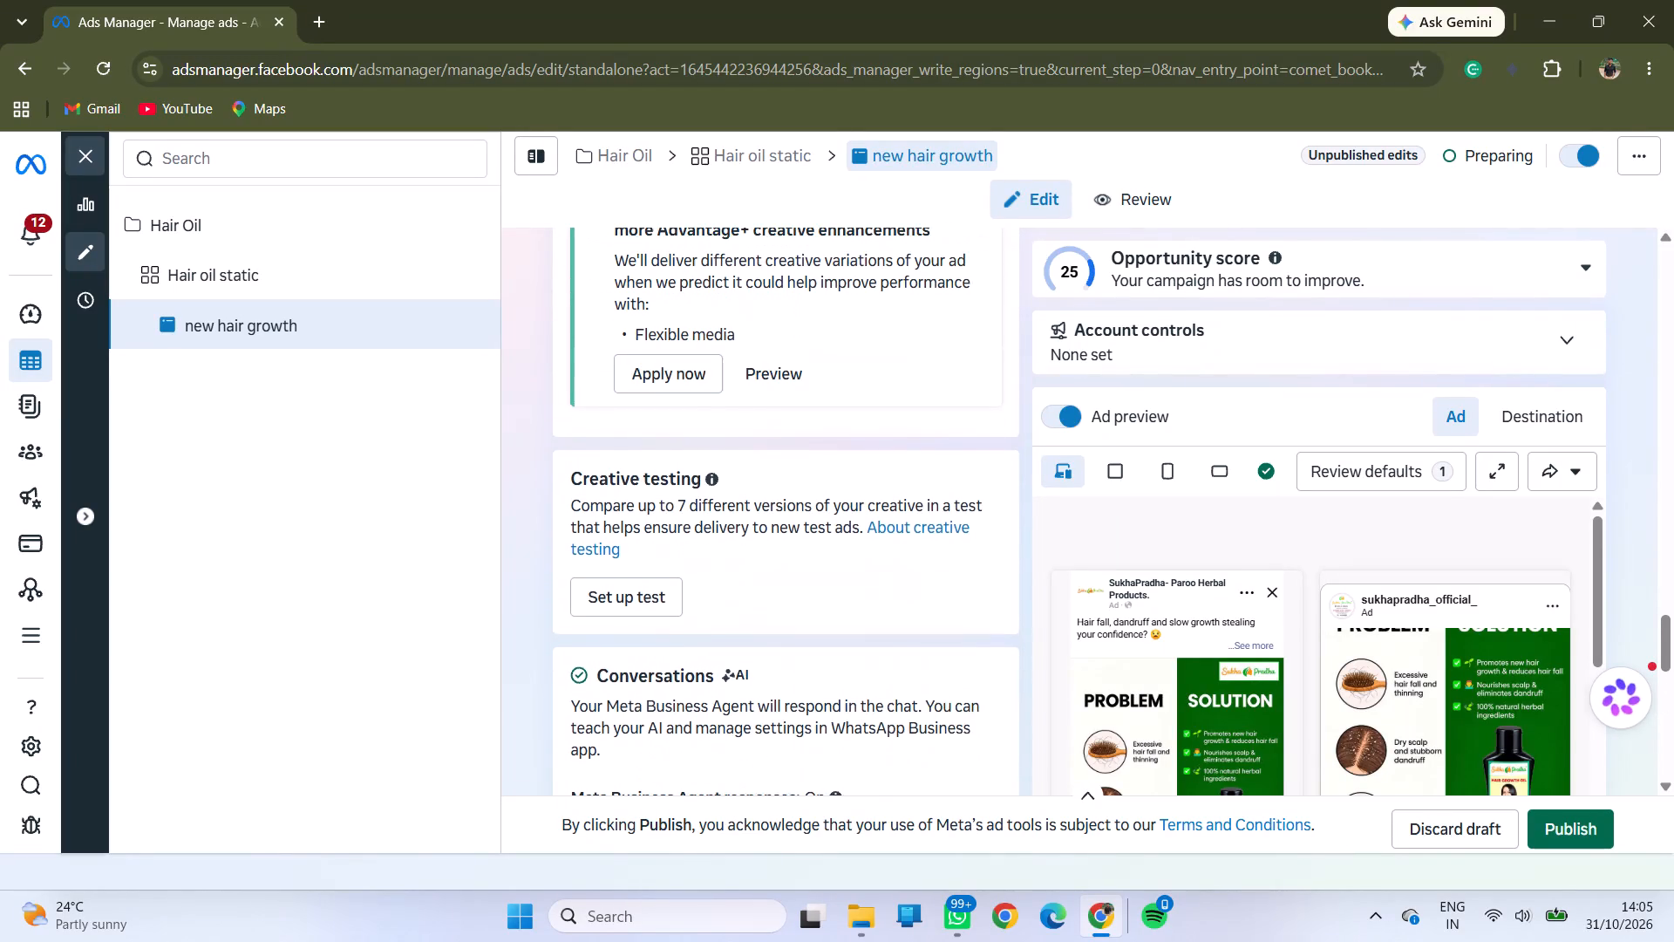
{"action": "scroll", "coordinate": [769, 685], "scroll_direction": "up", "scroll_amount": 7}
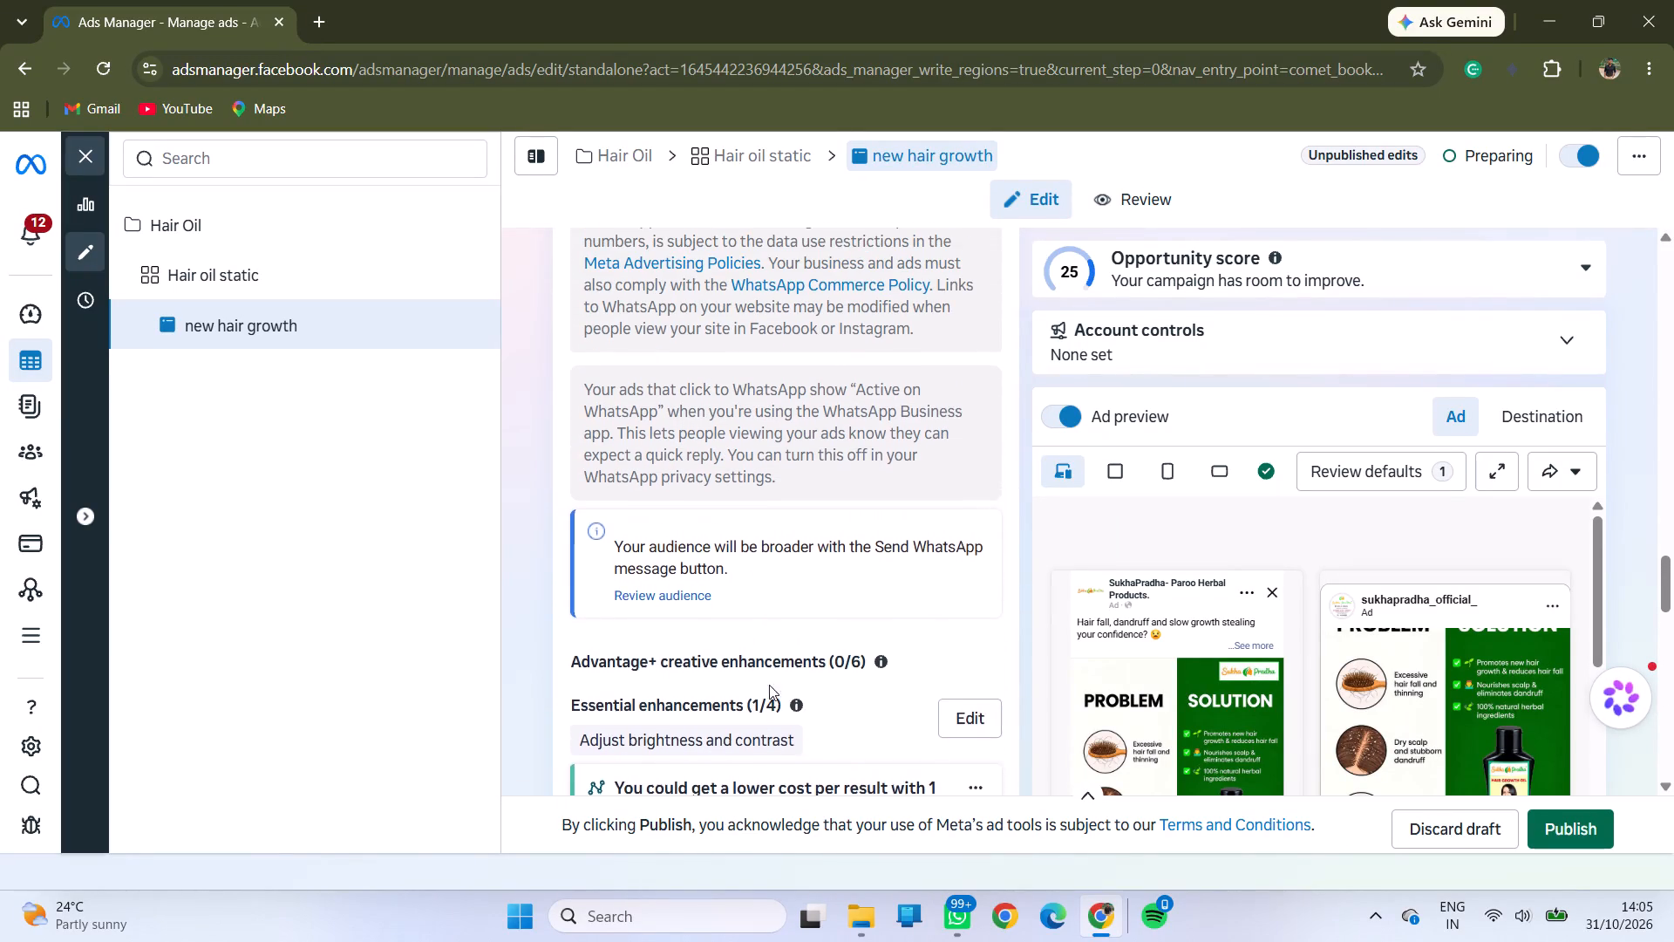
{"action": "scroll", "coordinate": [769, 685], "scroll_direction": "up", "scroll_amount": 1}
{"action": "scroll", "coordinate": [769, 685], "scroll_direction": "down", "scroll_amount": 1}
{"action": "scroll", "coordinate": [769, 685], "scroll_direction": "up", "scroll_amount": 1}
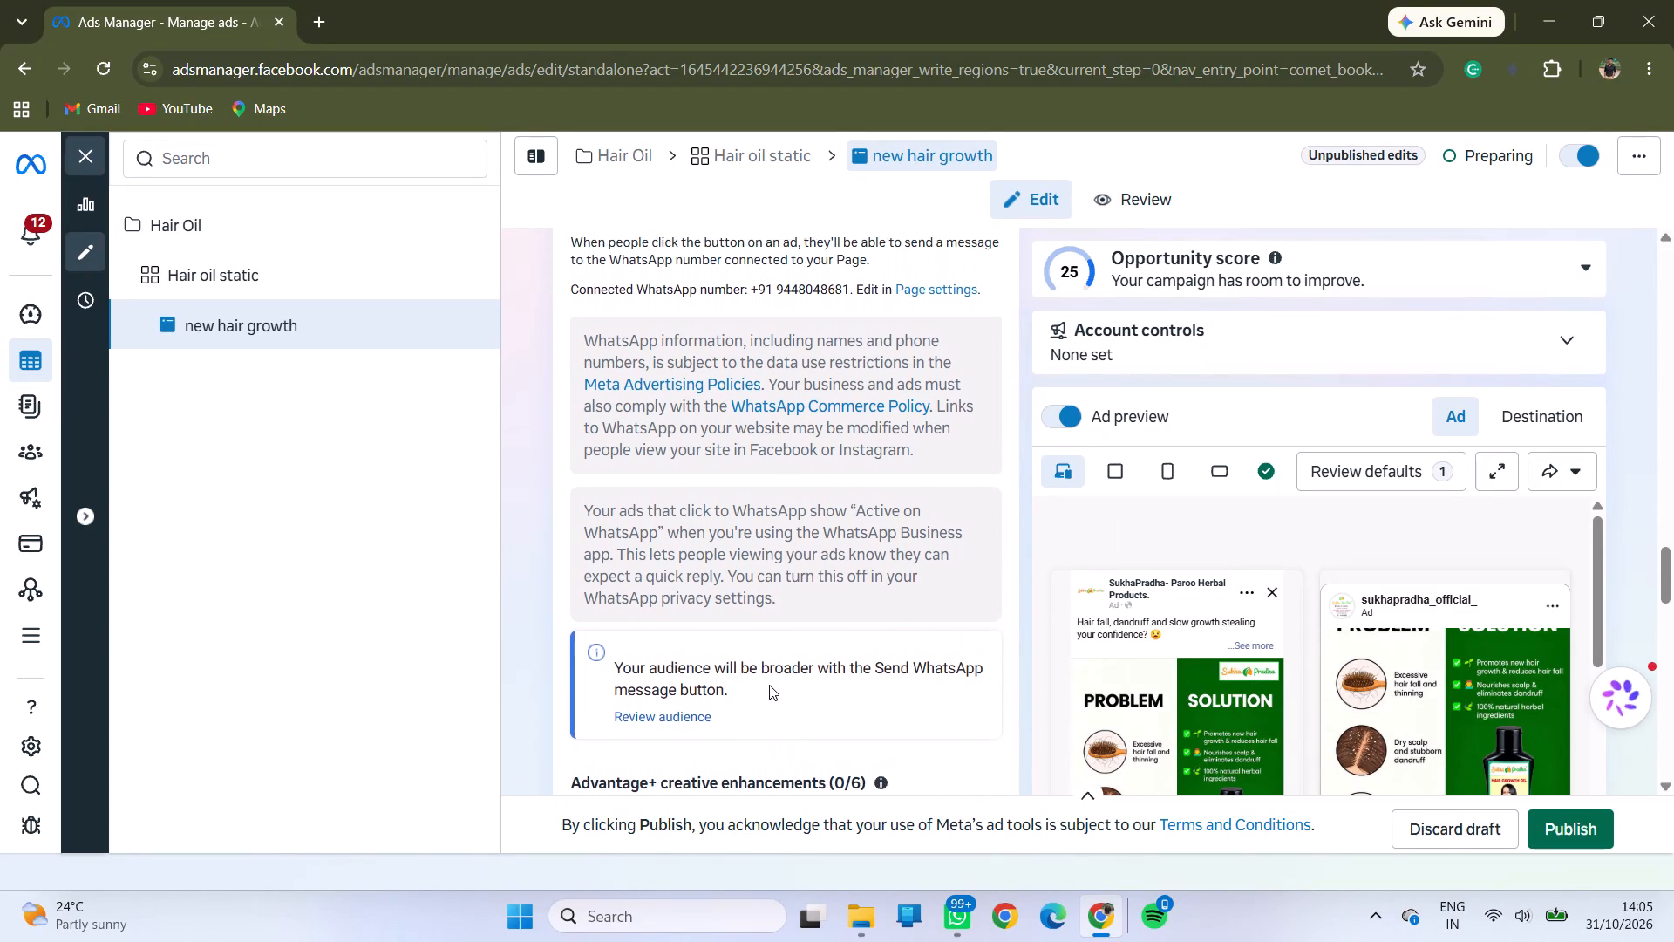
{"action": "scroll", "coordinate": [769, 685], "scroll_direction": "down", "scroll_amount": 1}
{"action": "scroll", "coordinate": [769, 685], "scroll_direction": "up", "scroll_amount": 4}
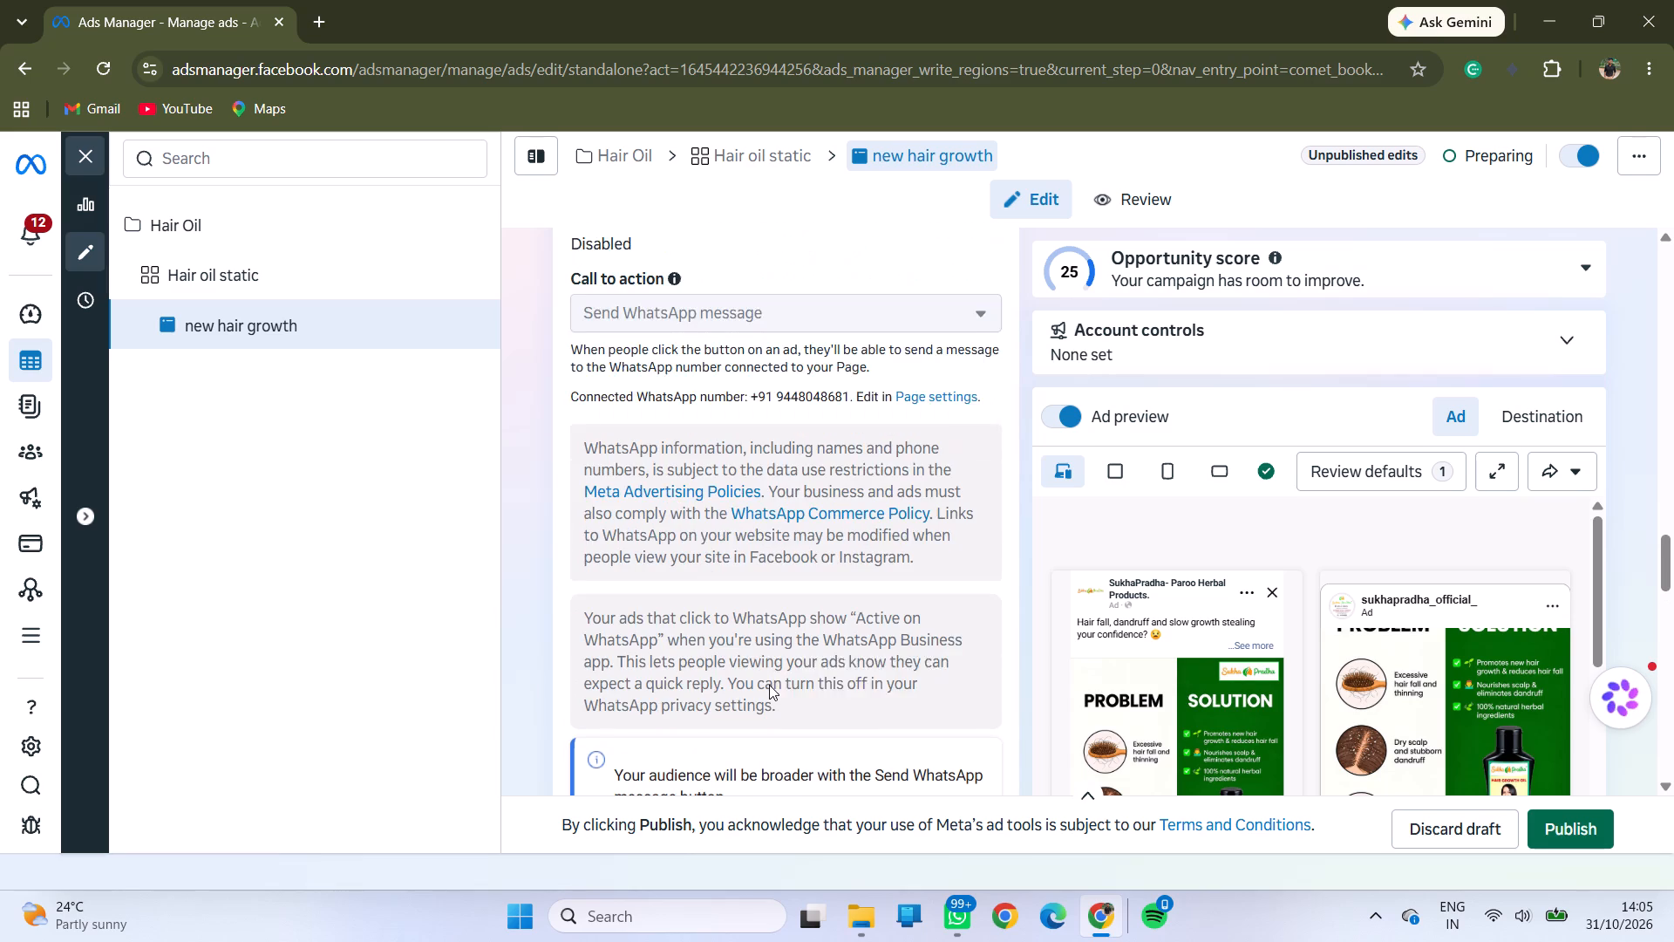
{"action": "scroll", "coordinate": [769, 685], "scroll_direction": "up", "scroll_amount": 7}
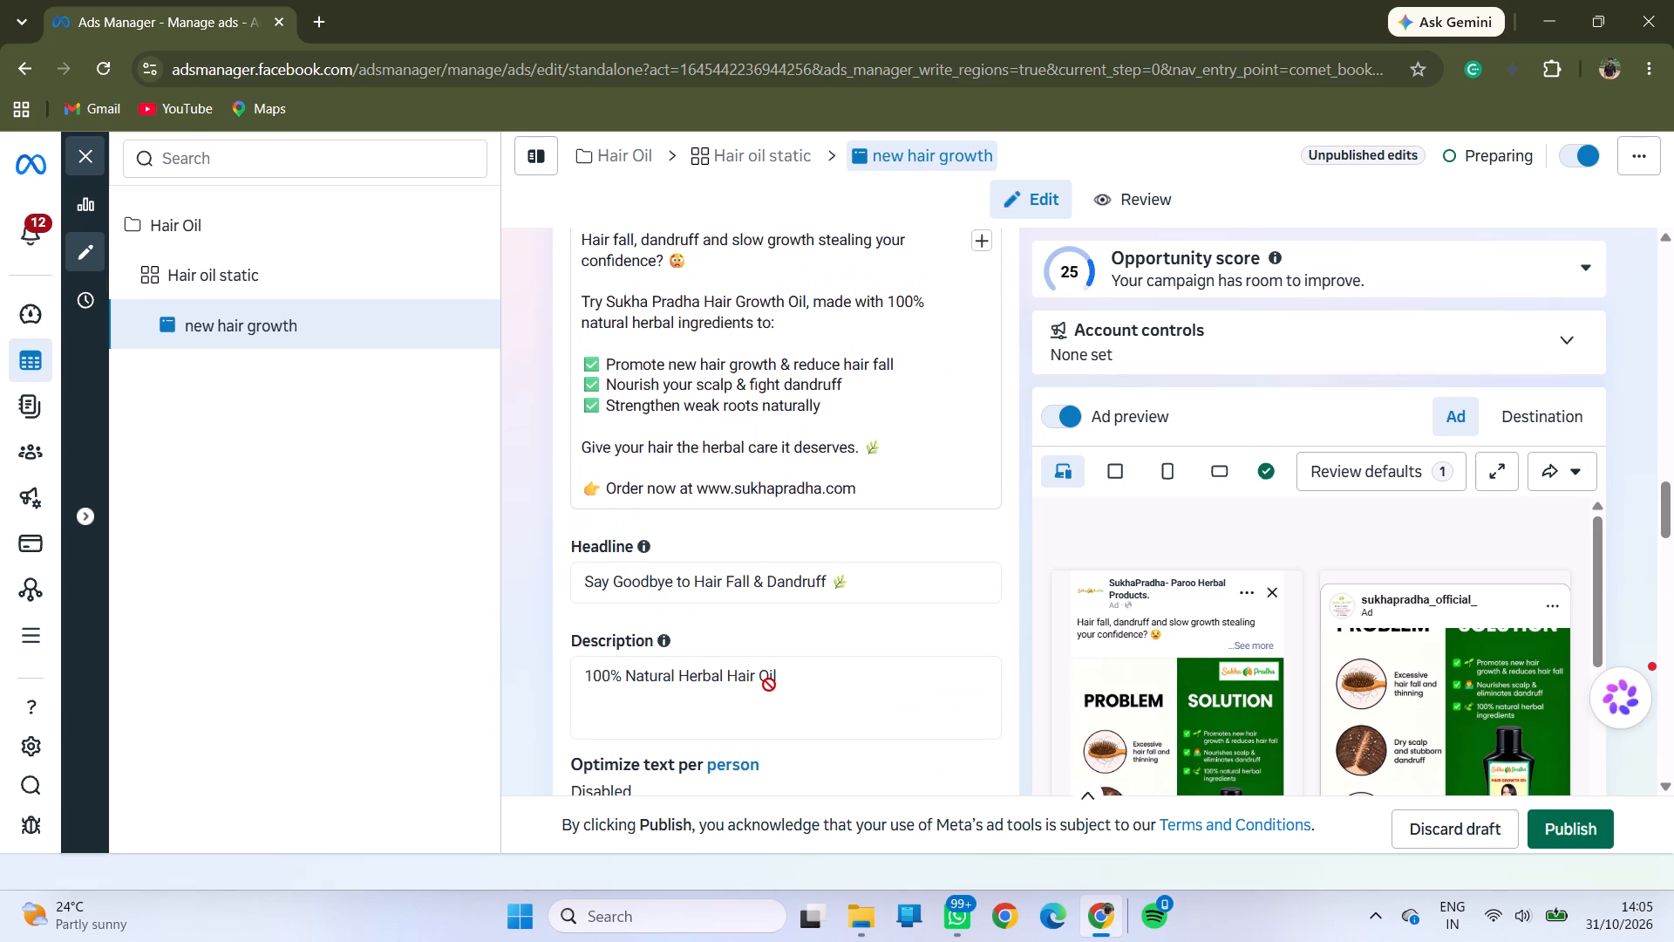
{"action": "scroll", "coordinate": [769, 685], "scroll_direction": "up", "scroll_amount": 3}
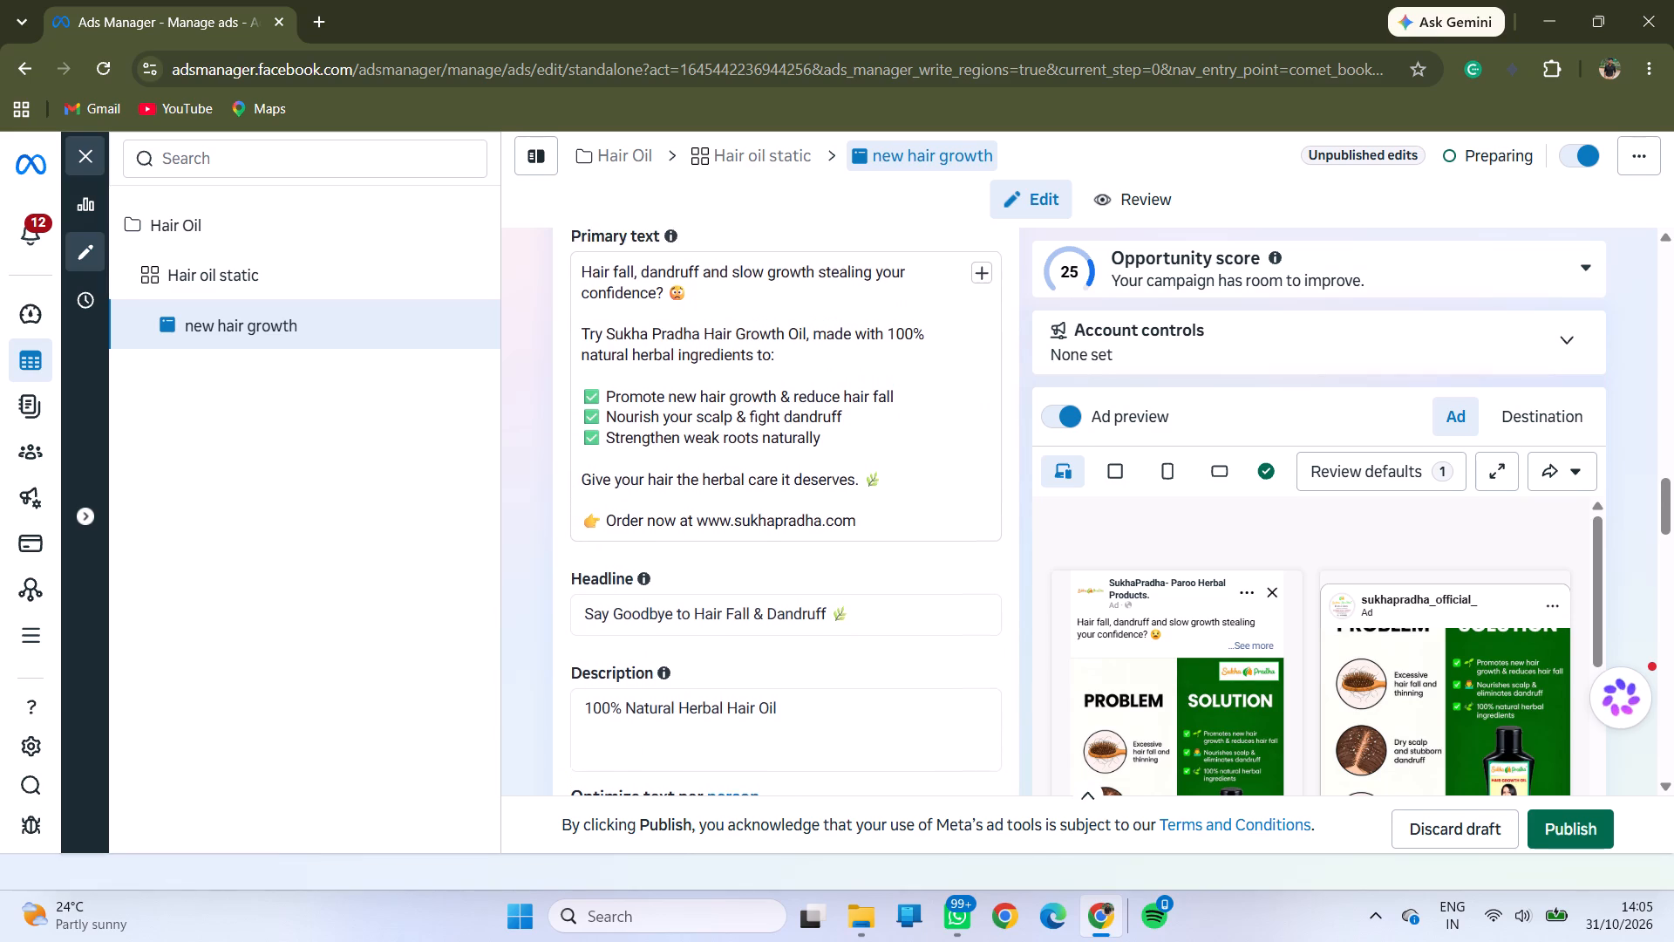
{"action": "scroll", "coordinate": [769, 685], "scroll_direction": "up", "scroll_amount": 9}
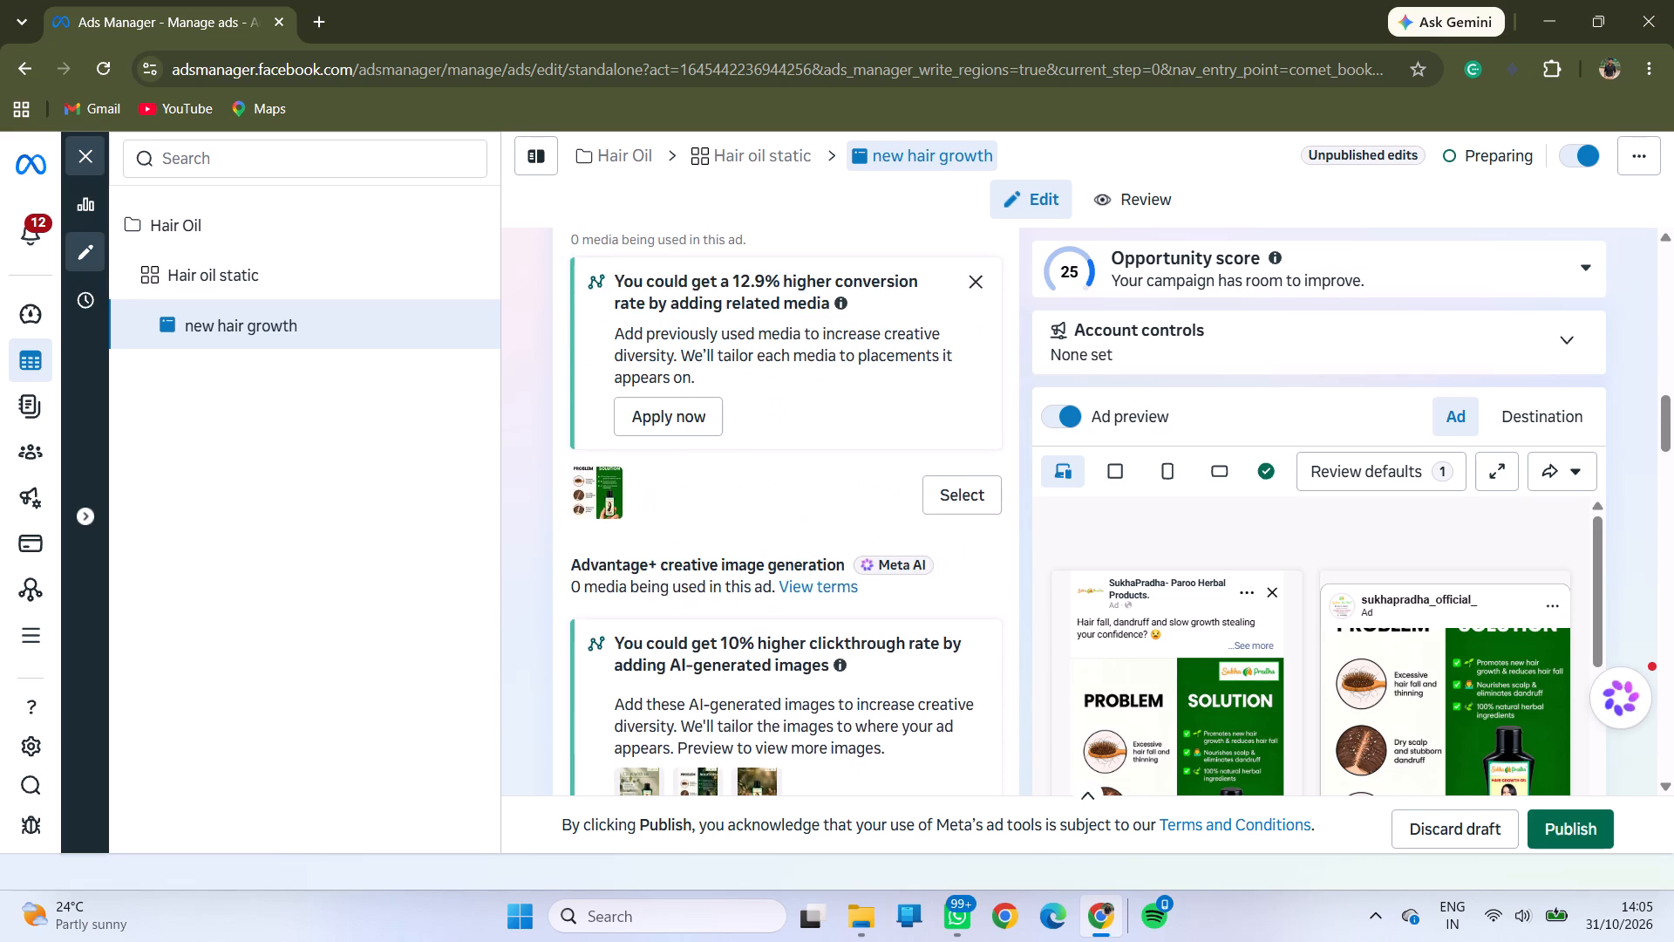
{"action": "scroll", "coordinate": [769, 685], "scroll_direction": "up", "scroll_amount": 12}
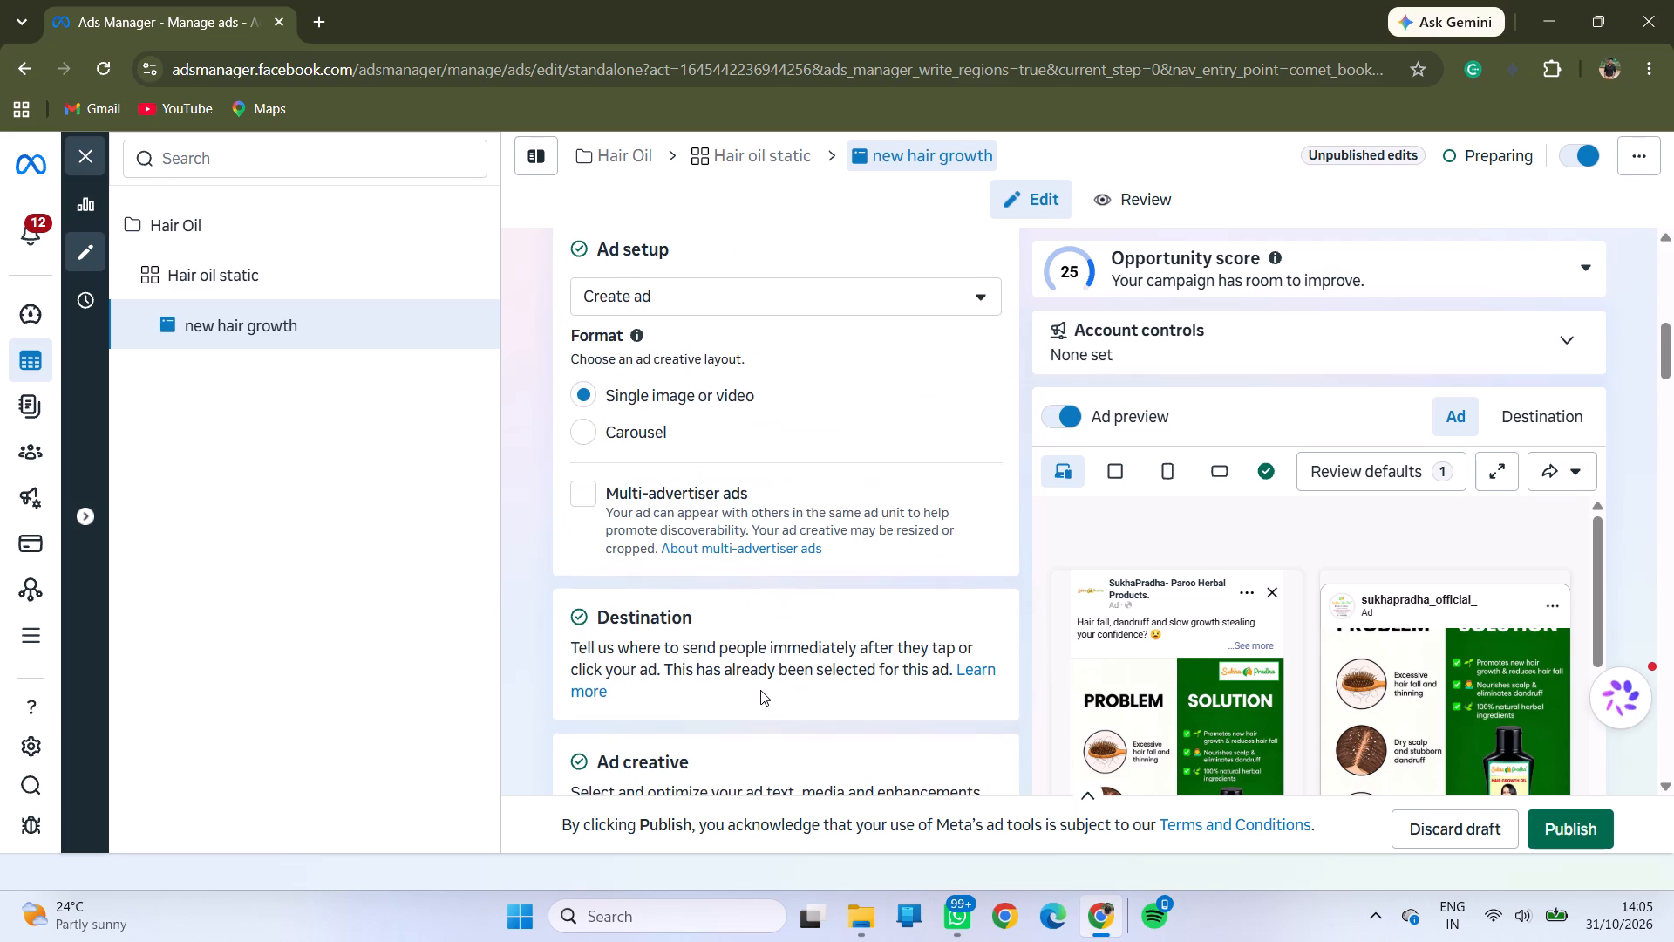
{"action": "scroll", "coordinate": [760, 690], "scroll_direction": "up", "scroll_amount": 7}
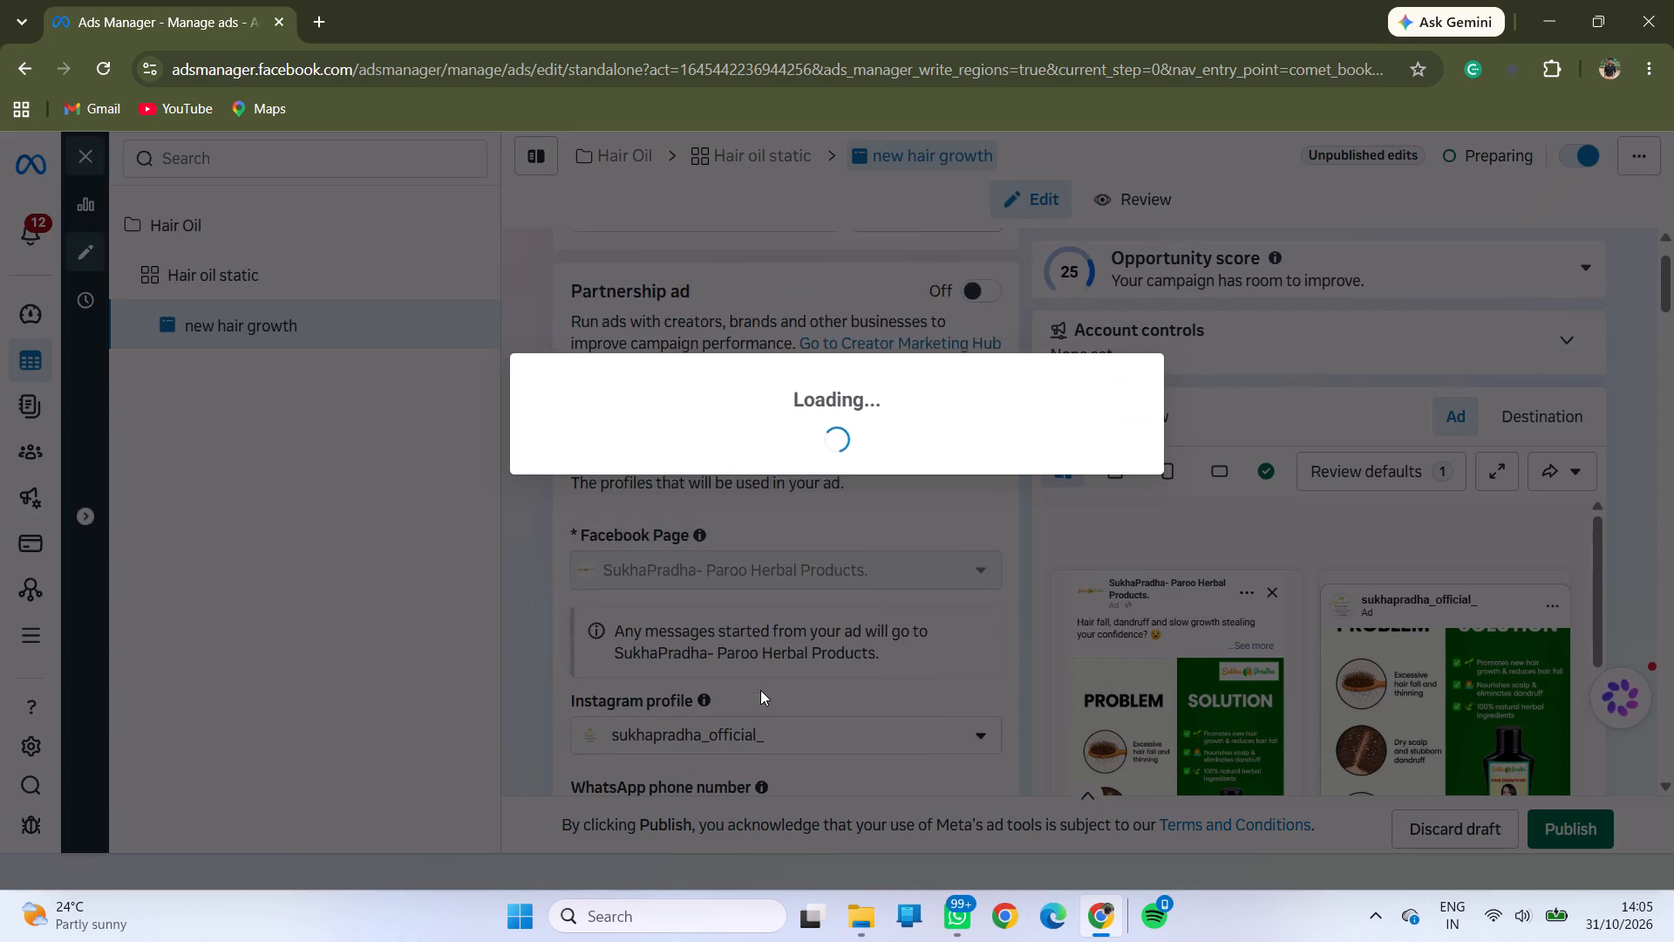
{"action": "scroll", "coordinate": [760, 690], "scroll_direction": "up", "scroll_amount": 4}
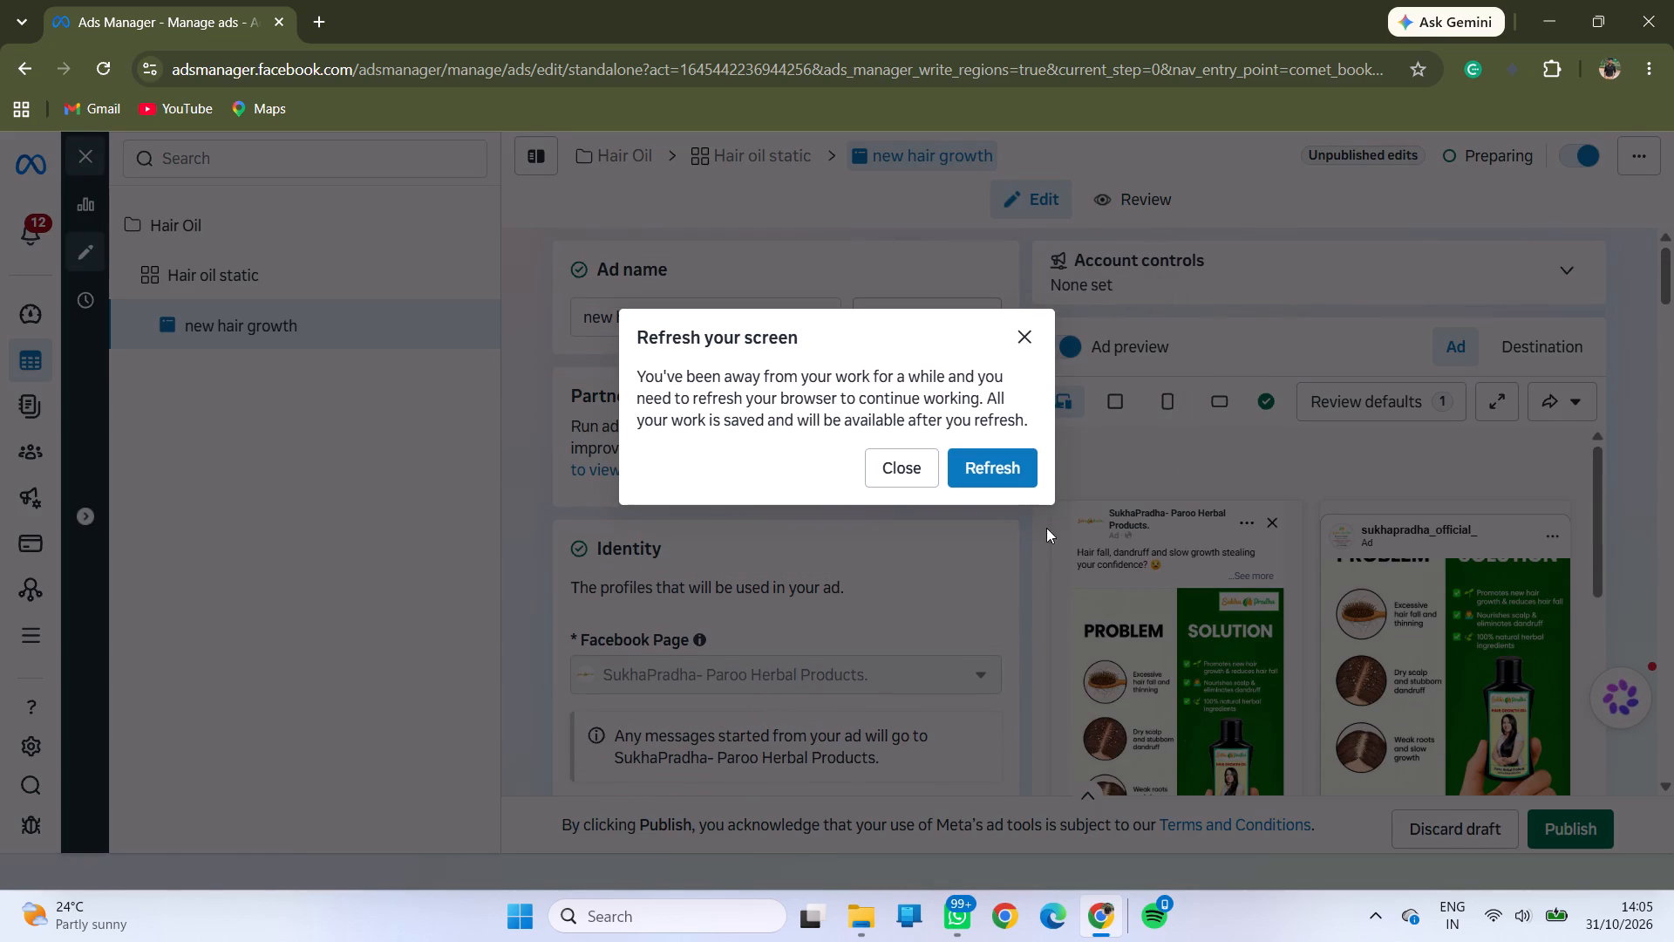
Refresh the ad editing page and confirm reloading the site.
{"action": "left_click", "coordinate": [981, 468]}
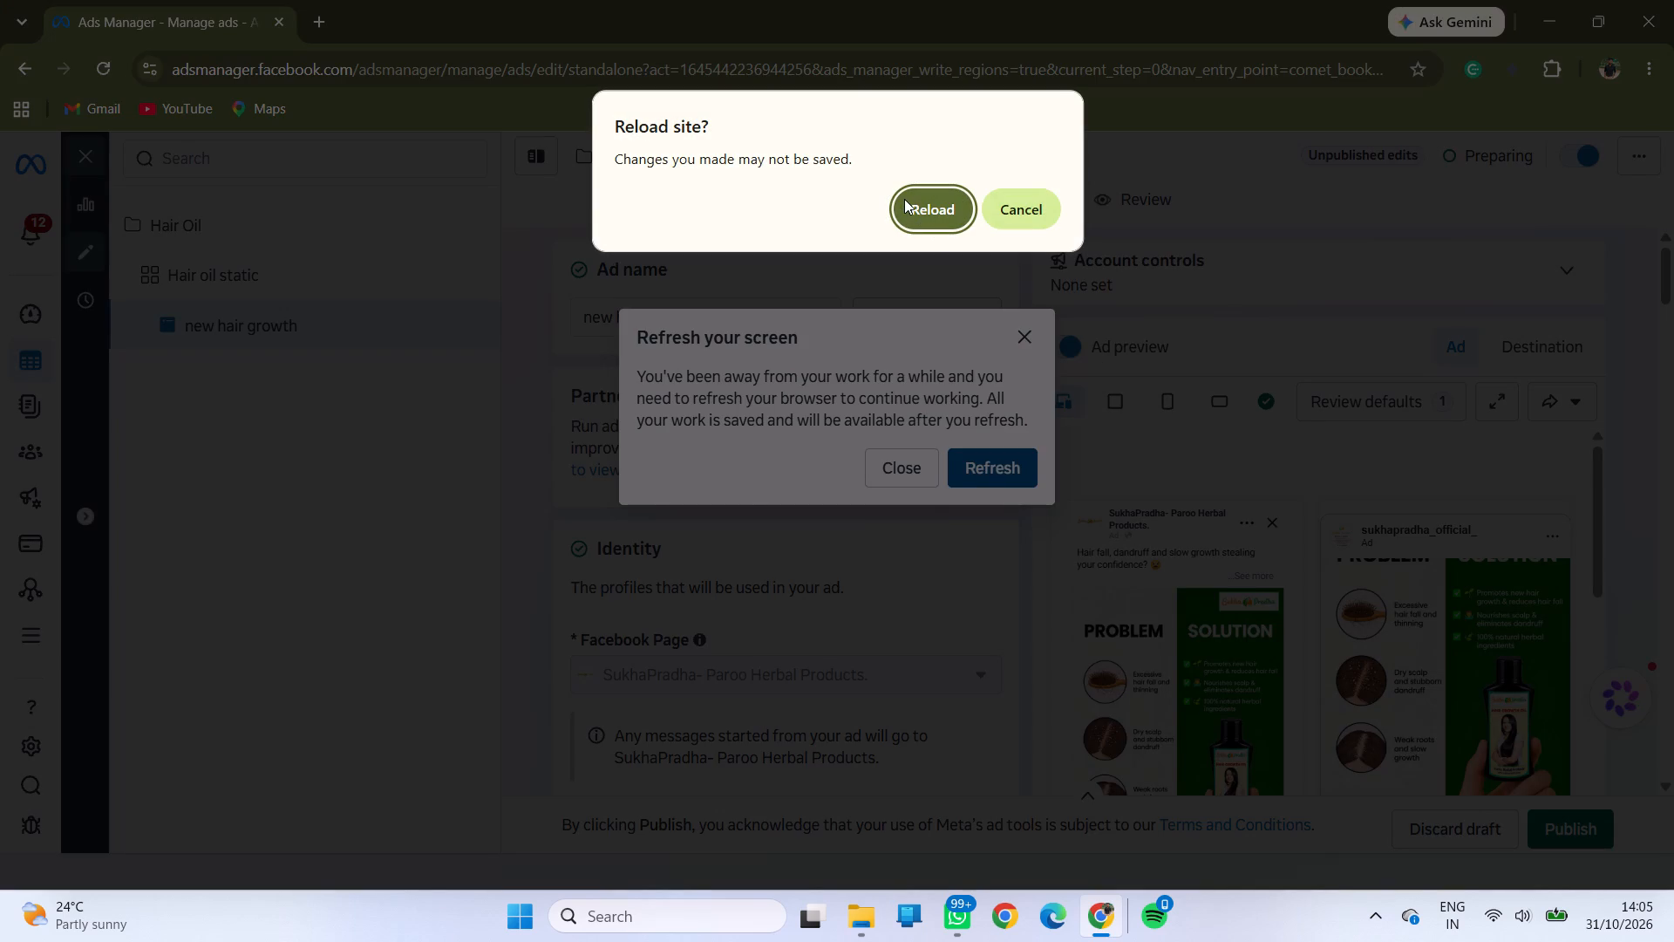
{"action": "left_click", "coordinate": [922, 215]}
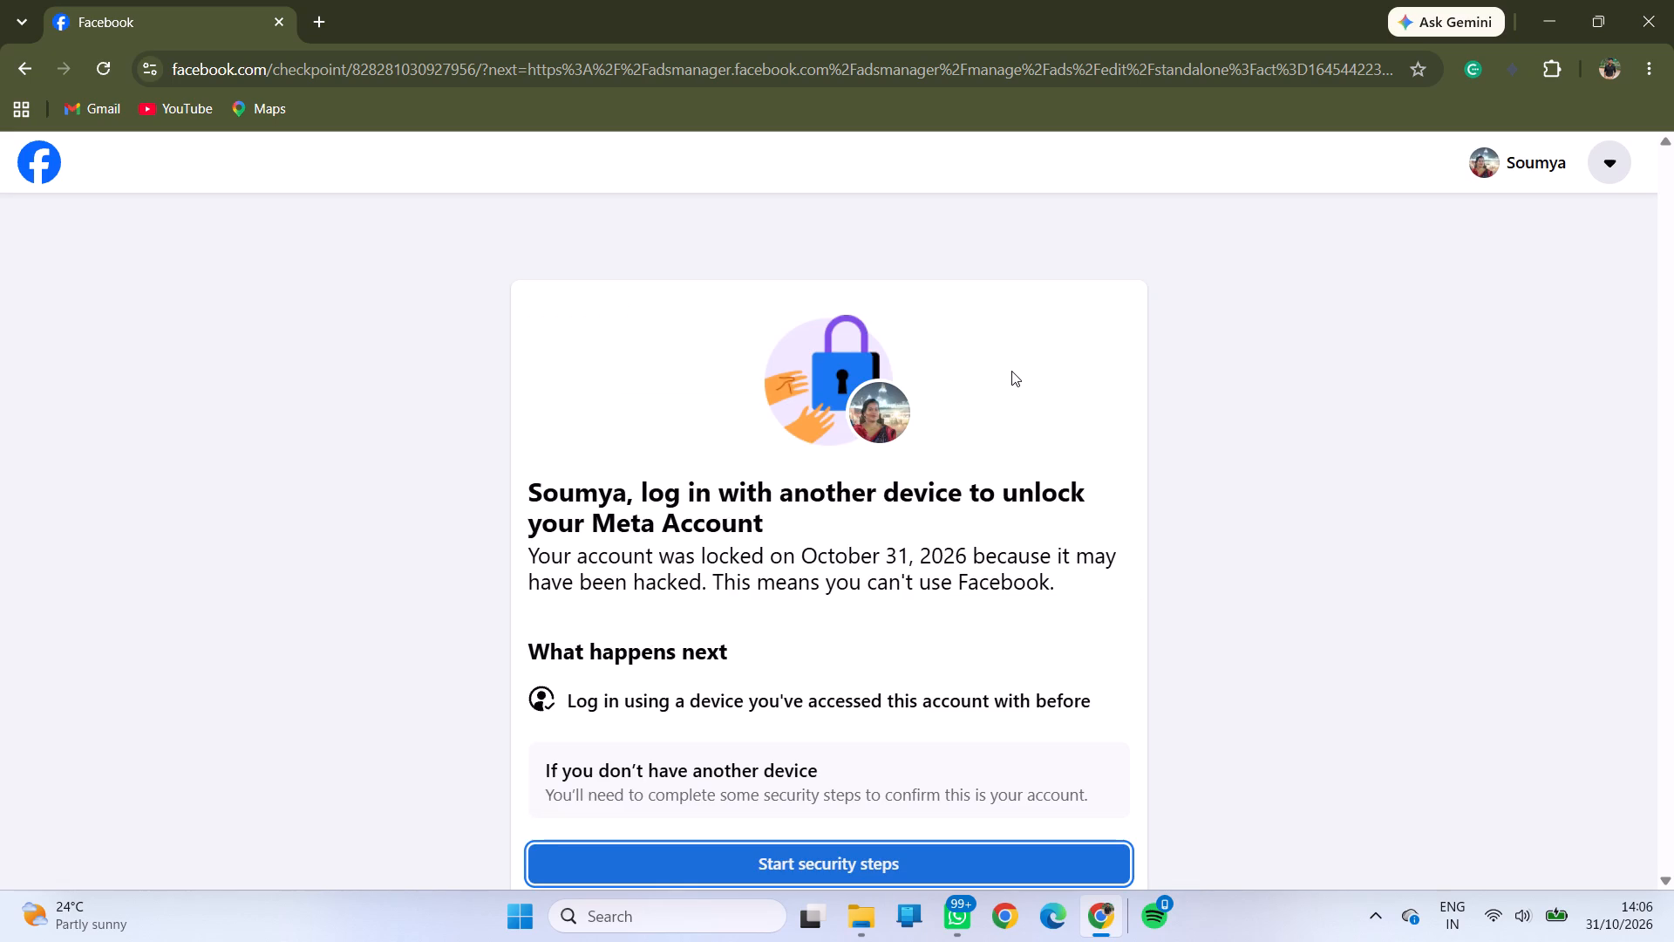
Read the instructions for unlocking the Meta account, down to the option for starting the security steps.
{"action": "scroll", "coordinate": [987, 625], "scroll_direction": "down", "scroll_amount": 3}
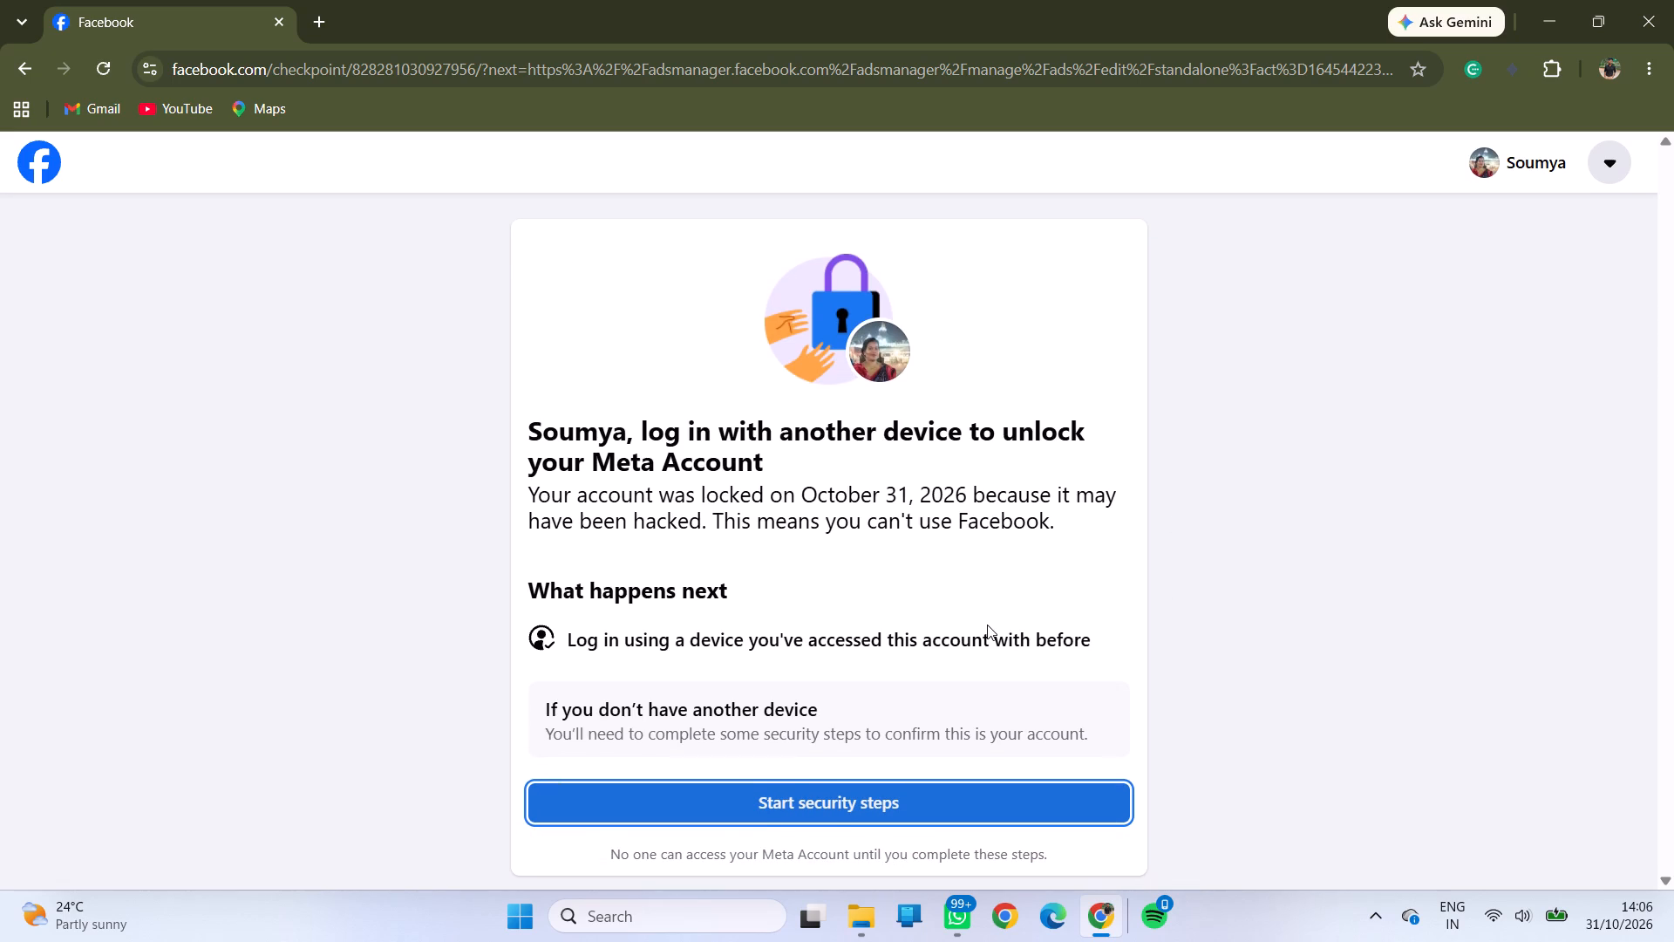
{"action": "scroll", "coordinate": [987, 625], "scroll_direction": "down", "scroll_amount": 2}
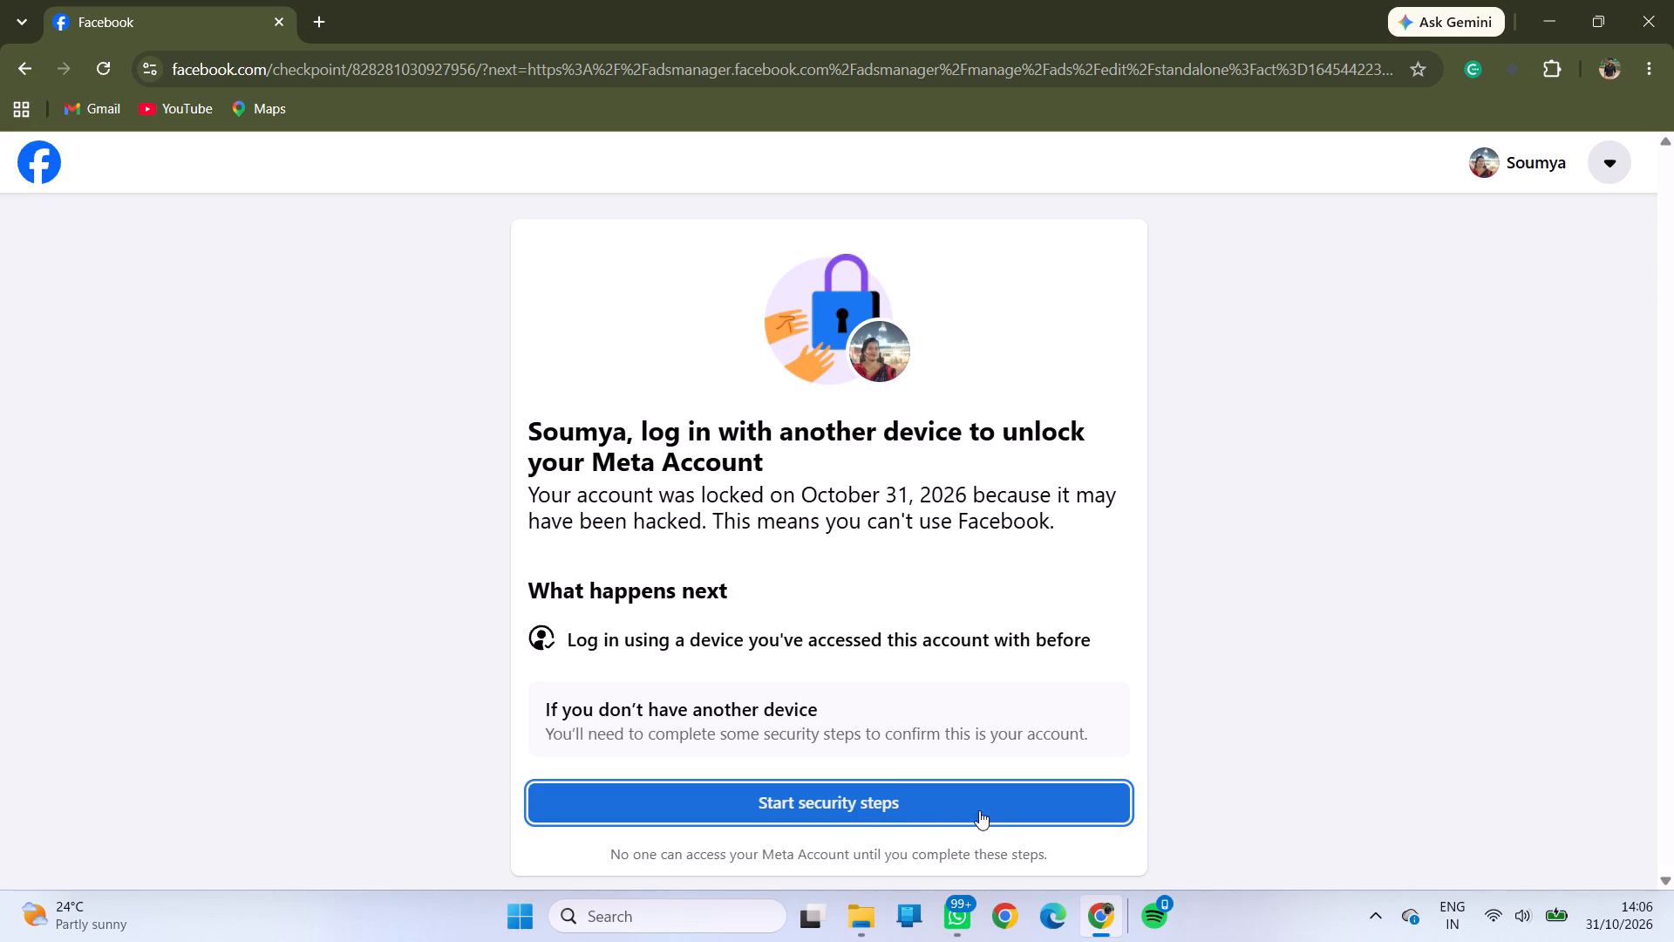